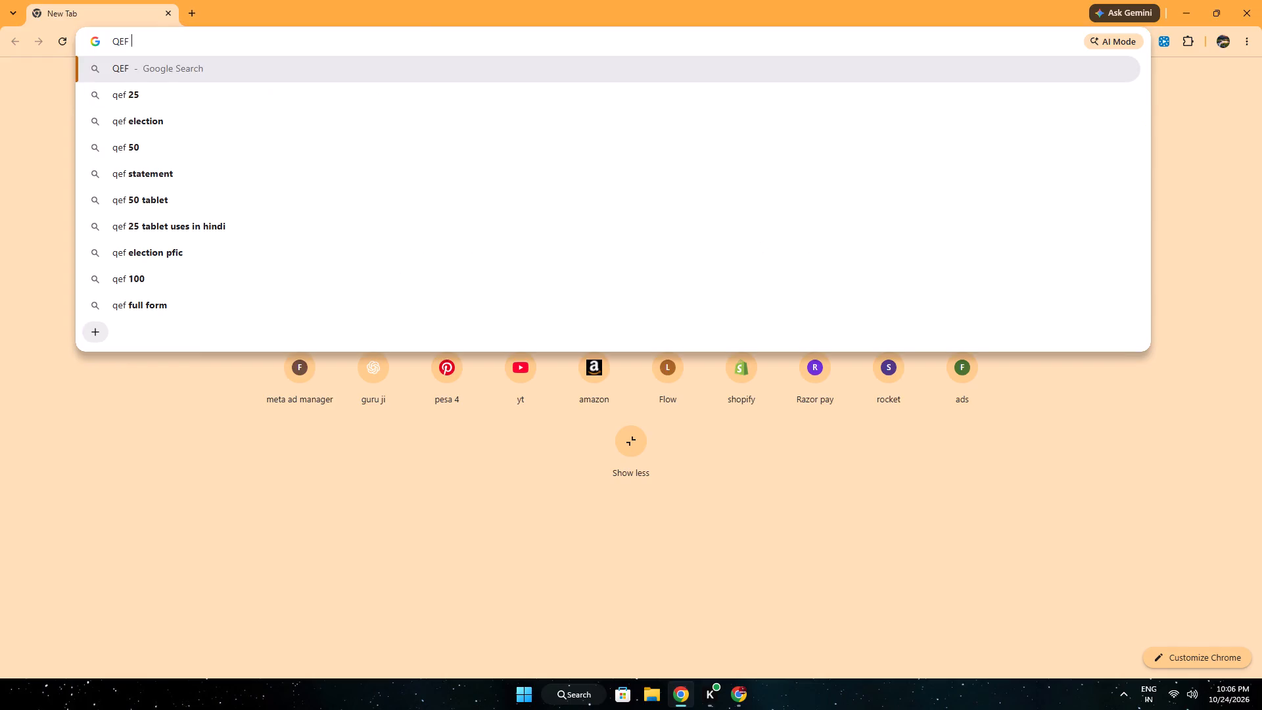
Replace the typed search text and open the Meesho Supplier Panel's ready-to-ship orders page.
{"action": "key", "text": "BackSpace"}
{"action": "key", "text": "BackSpace"}
{"action": "key", "text": "BackSpace"}
{"action": "key", "text": "BackSpace"}
{"action": "key", "text": "BackSpace"}
{"action": "key", "text": "BackSpace"}
{"action": "key", "text": "BackSpace"}
{"action": "key", "text": "BackSpace"}
{"action": "key", "text": "m"}
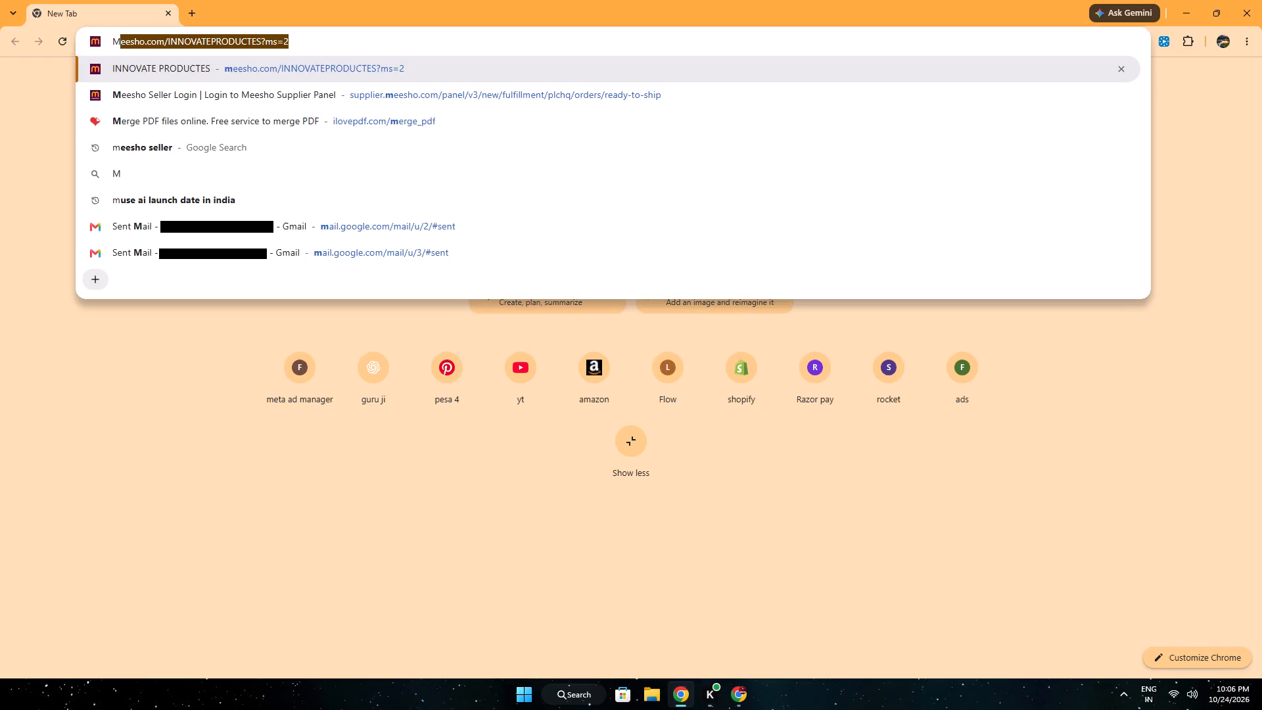
{"action": "left_click", "coordinate": [142, 88]}
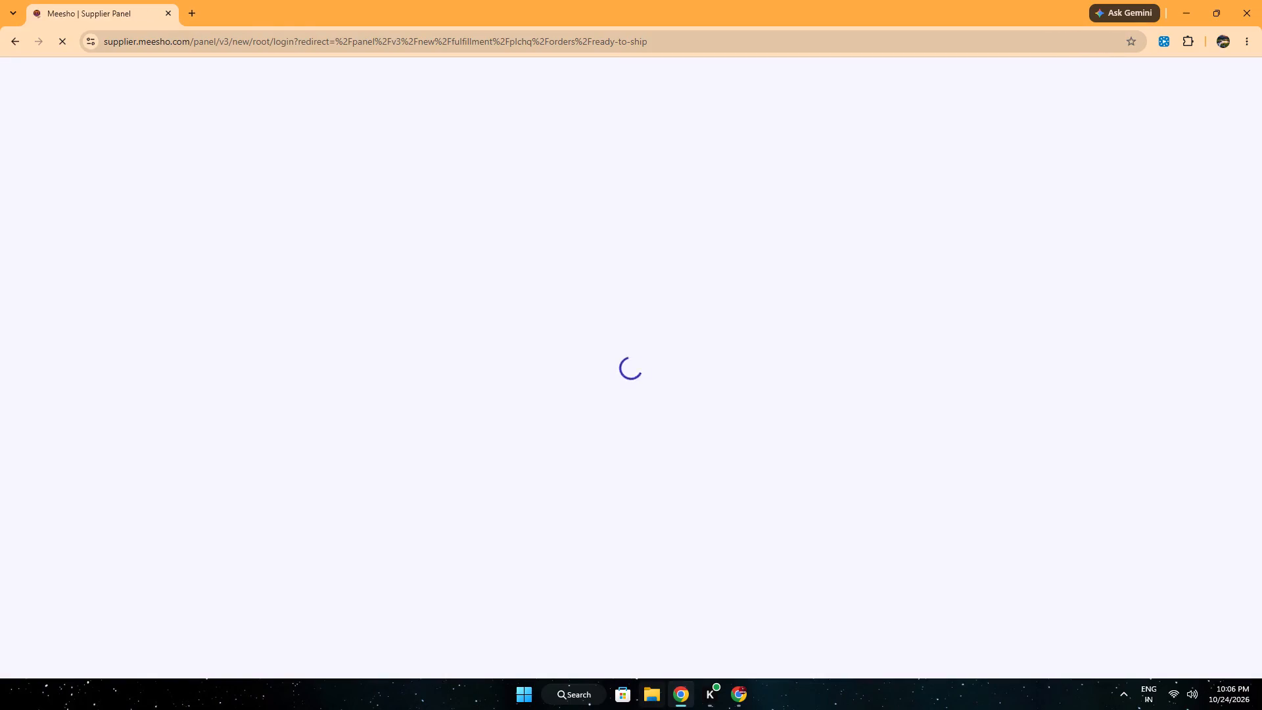
Open the CorelDRAW file 23 oct .cdr from the Downloads folder.
{"action": "left_click", "coordinate": [649, 701]}
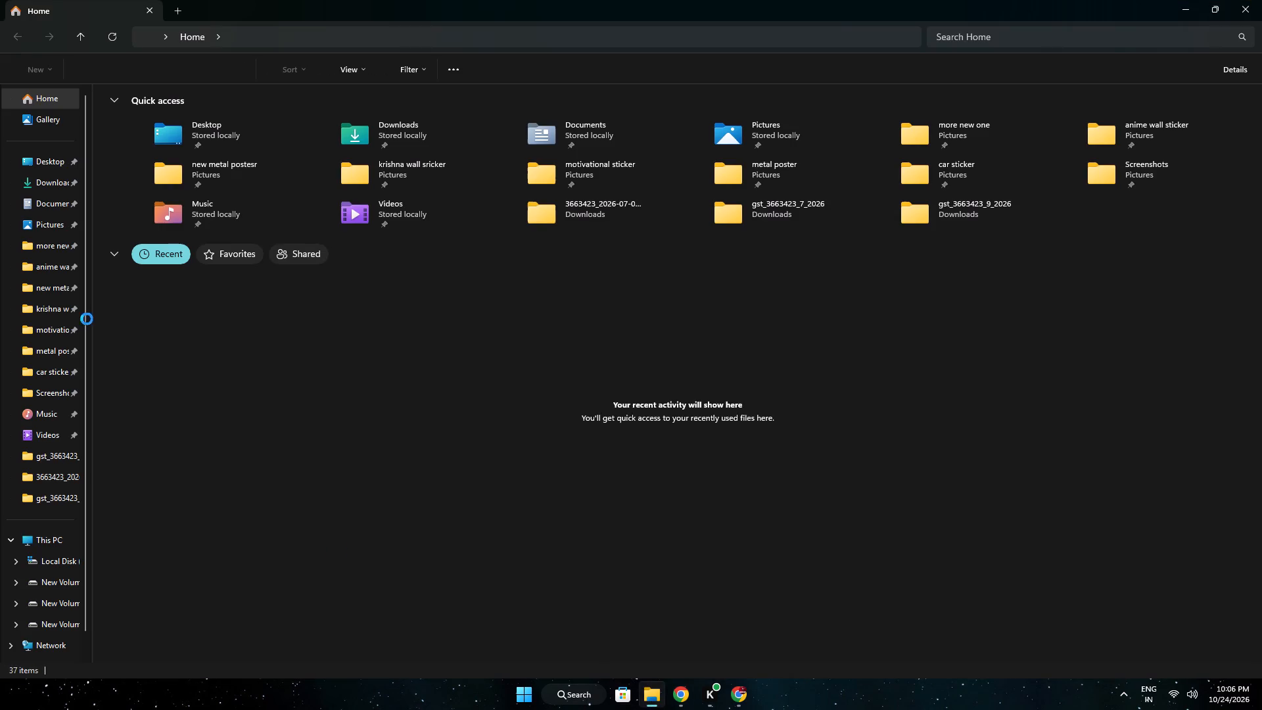
{"action": "left_click", "coordinate": [53, 189]}
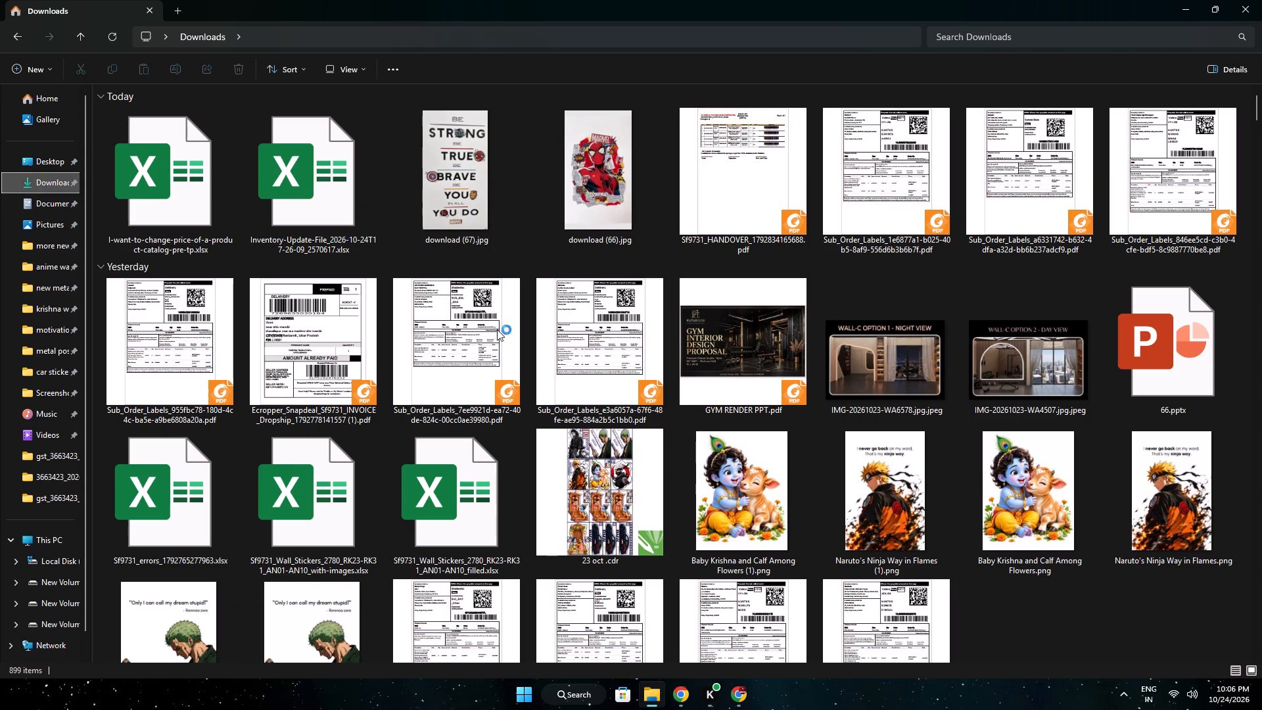
{"action": "double_click", "coordinate": [603, 471]}
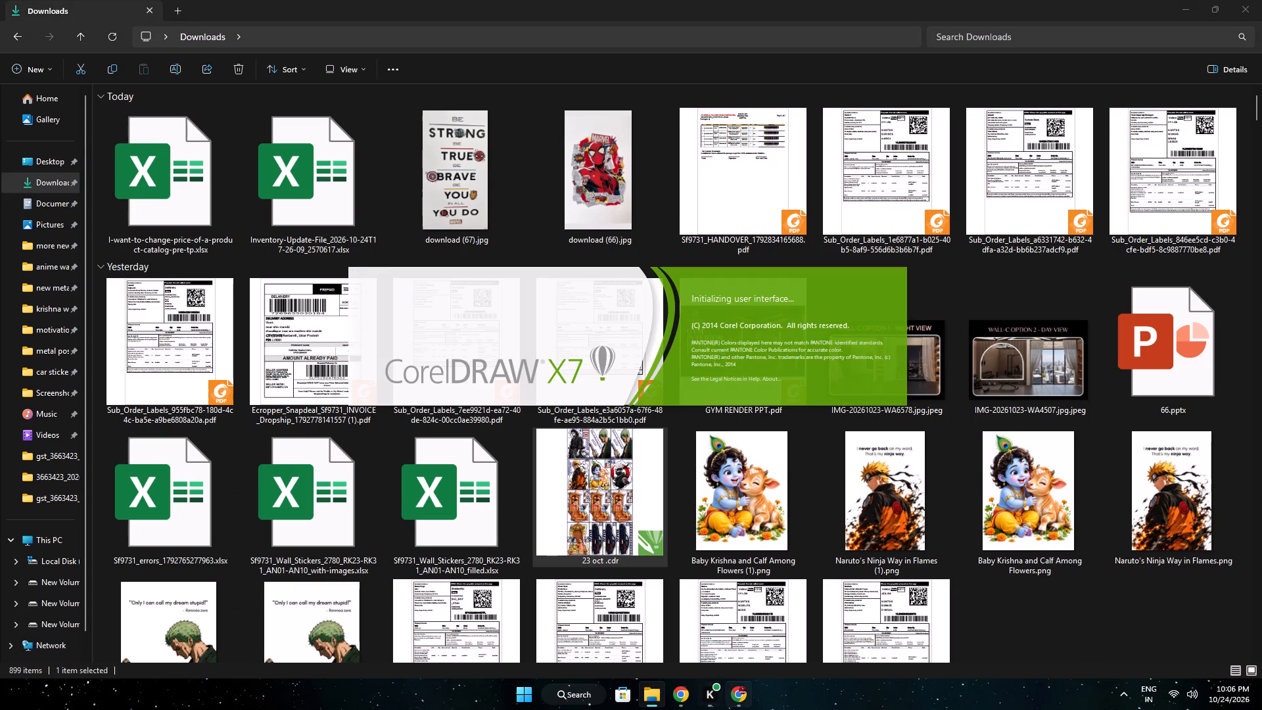
Back in Chrome, dismiss the Meesho sale offer, go to TREND BRIDGE's pending orders, close the acceptance notice, and show the Ready to Ship orders.
{"action": "left_click", "coordinate": [677, 695]}
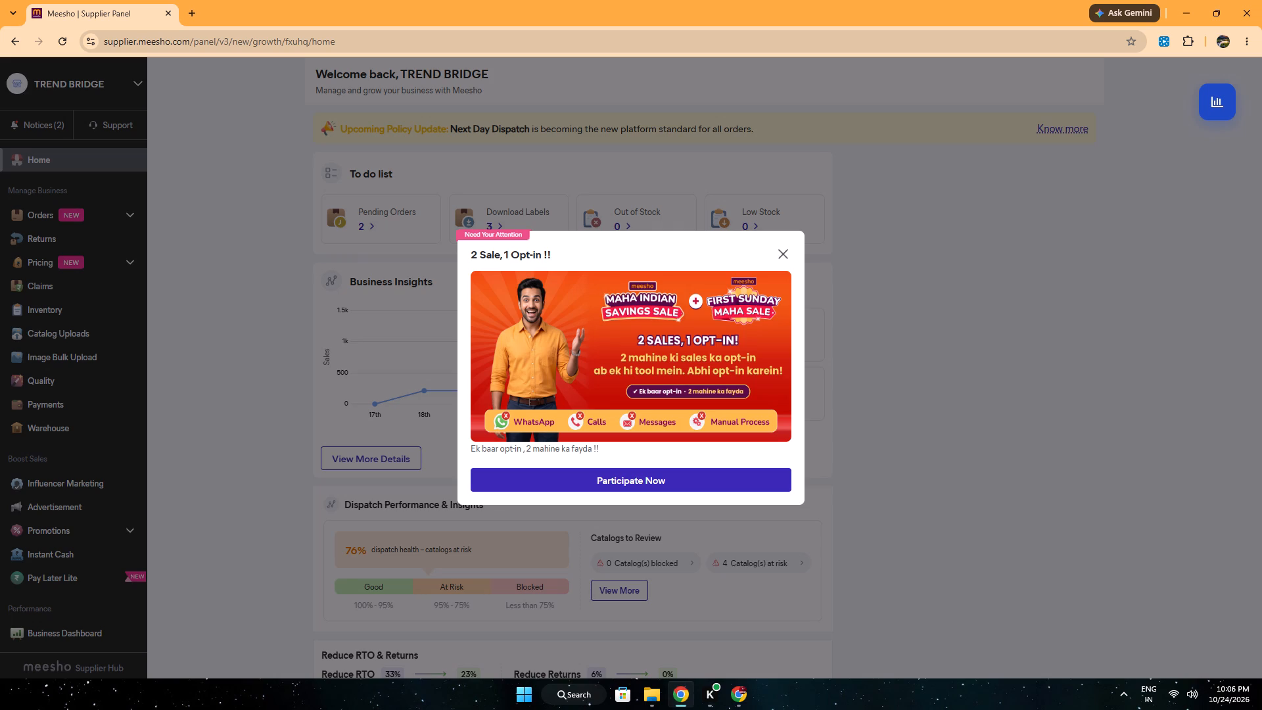
{"action": "left_click", "coordinate": [785, 259]}
{"action": "left_click", "coordinate": [349, 214]}
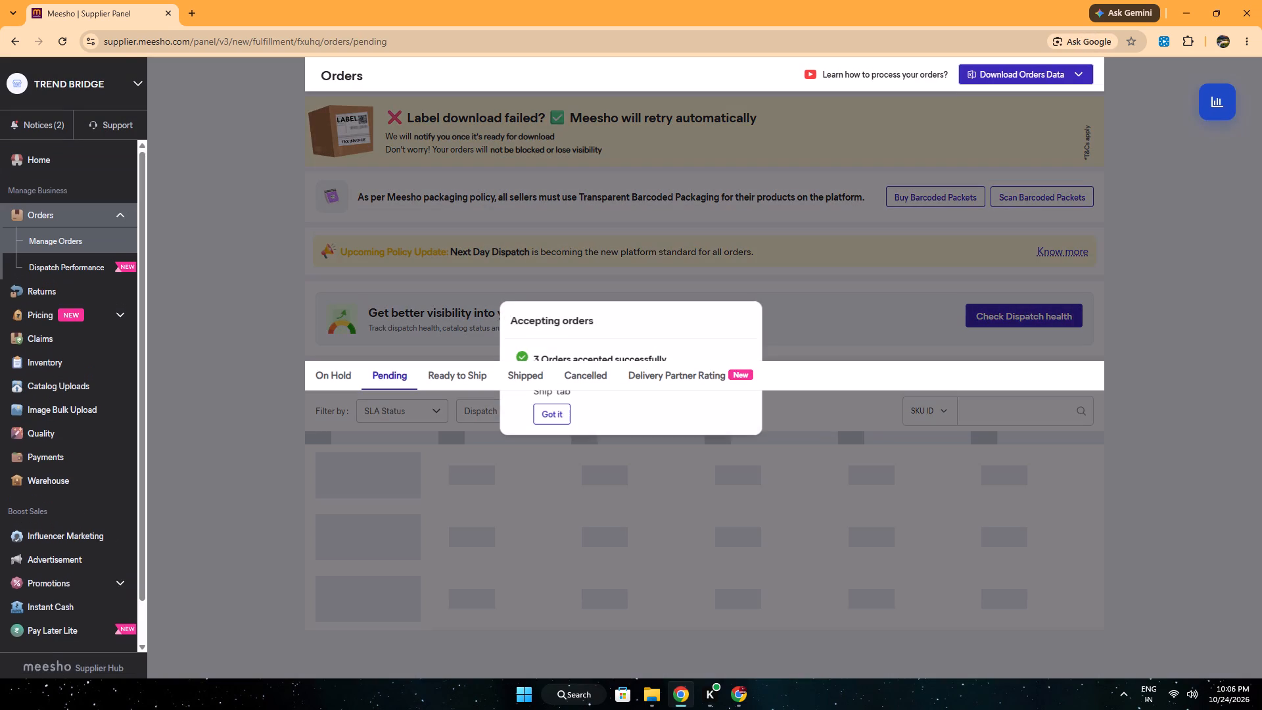
{"action": "left_click", "coordinate": [546, 410]}
{"action": "left_click", "coordinate": [450, 364]}
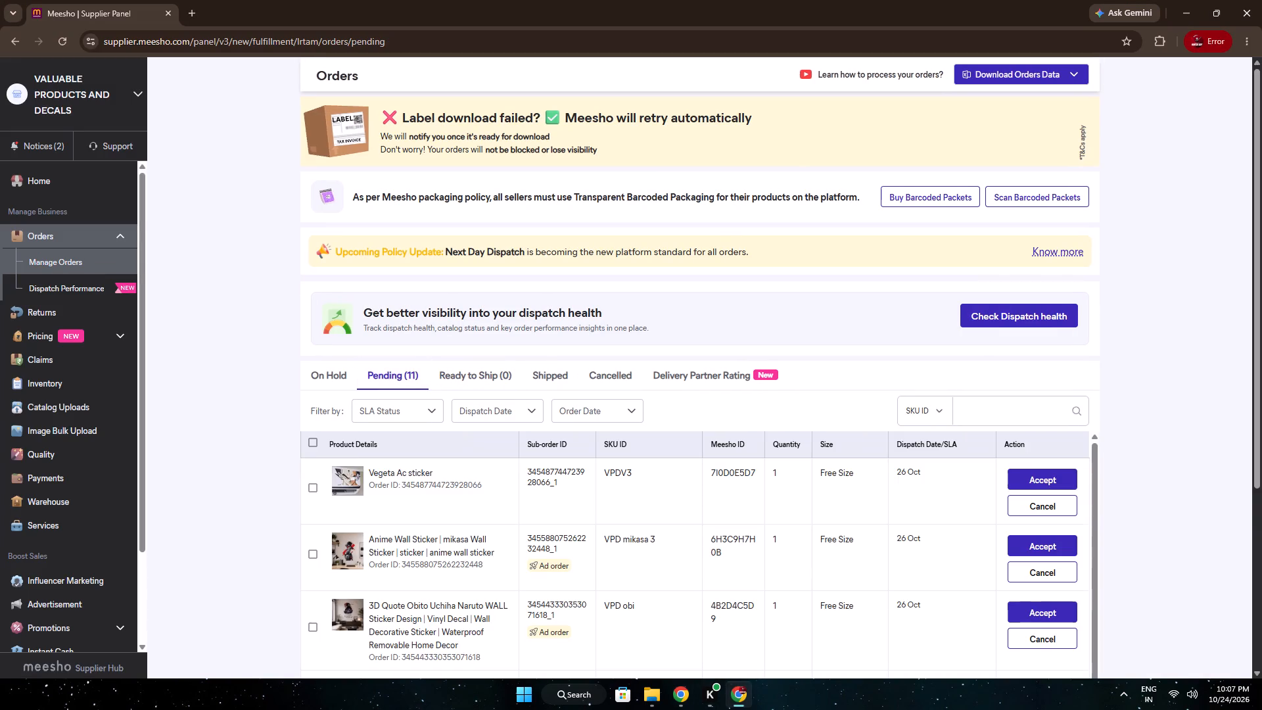
{"action": "scroll", "coordinate": [388, 492], "scroll_direction": "down", "scroll_amount": 3}
{"action": "scroll", "coordinate": [376, 497], "scroll_direction": "up", "scroll_amount": 6}
{"action": "scroll", "coordinate": [257, 502], "scroll_direction": "down", "scroll_amount": 3}
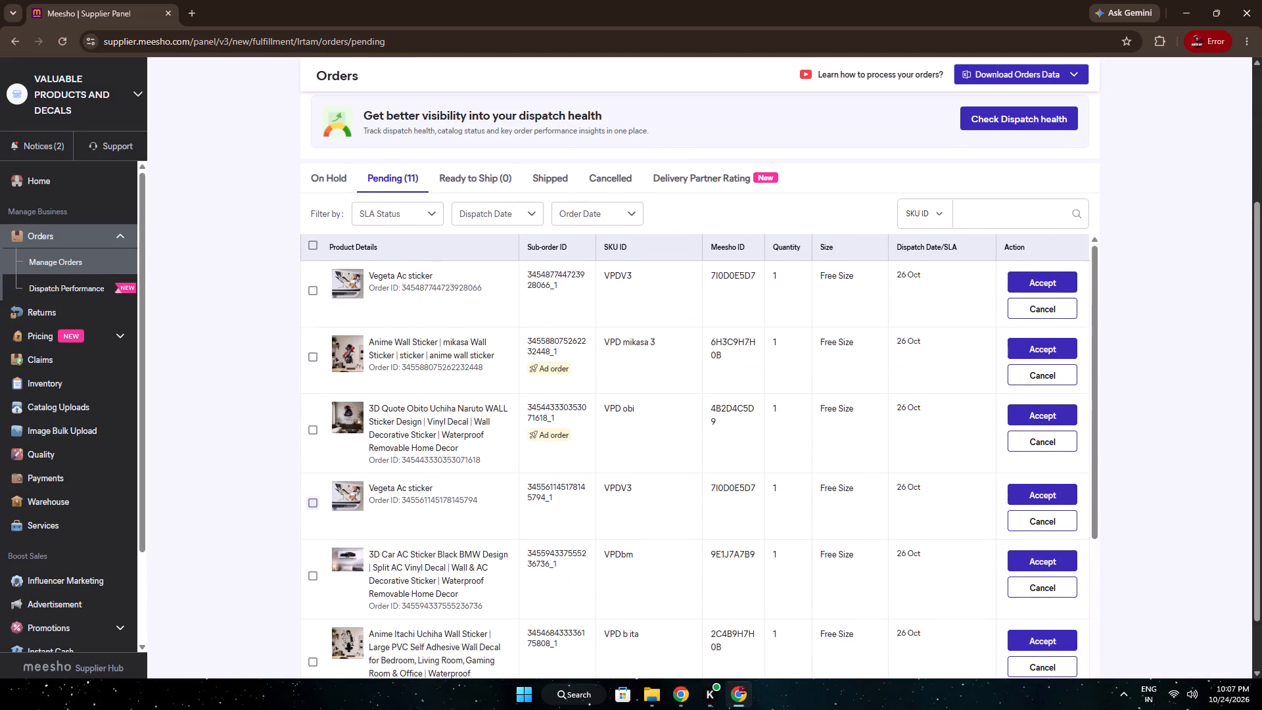
Open 23 oct .cdr from Downloads again and close the CorelDRAW Graphics Suite X7 start-up notice.
{"action": "left_click", "coordinate": [649, 692]}
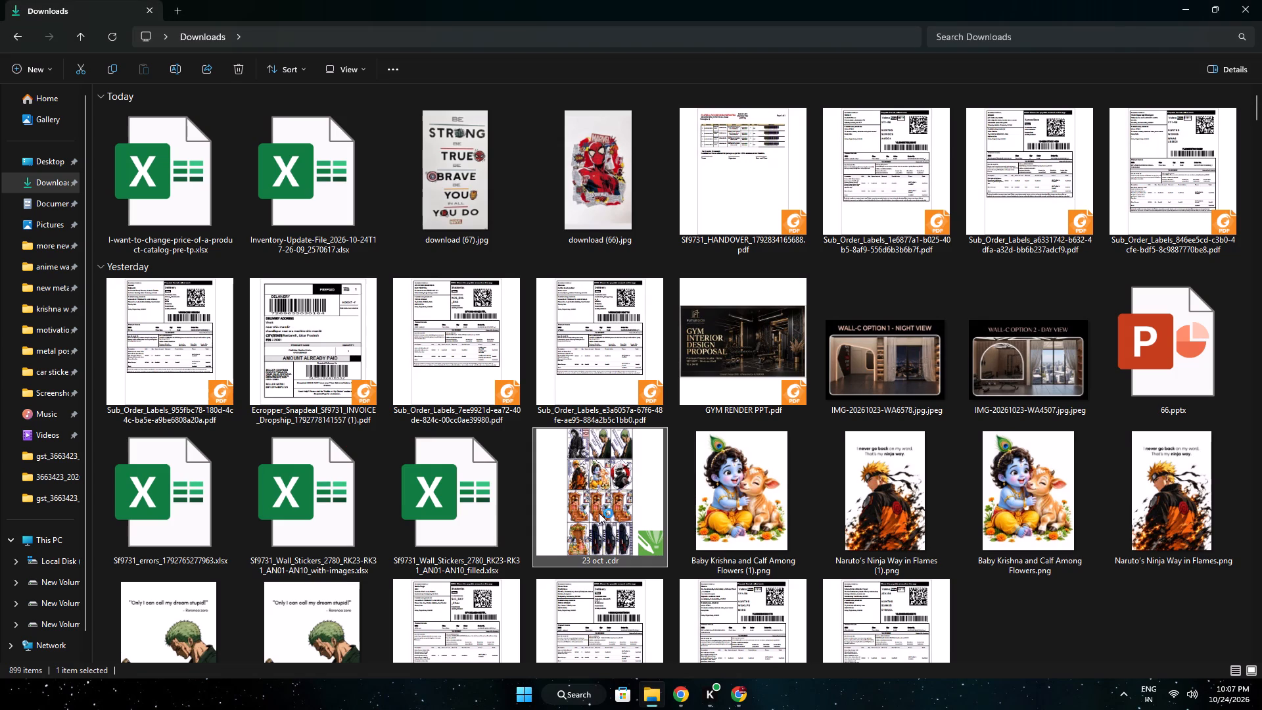
{"action": "double_click", "coordinate": [640, 514]}
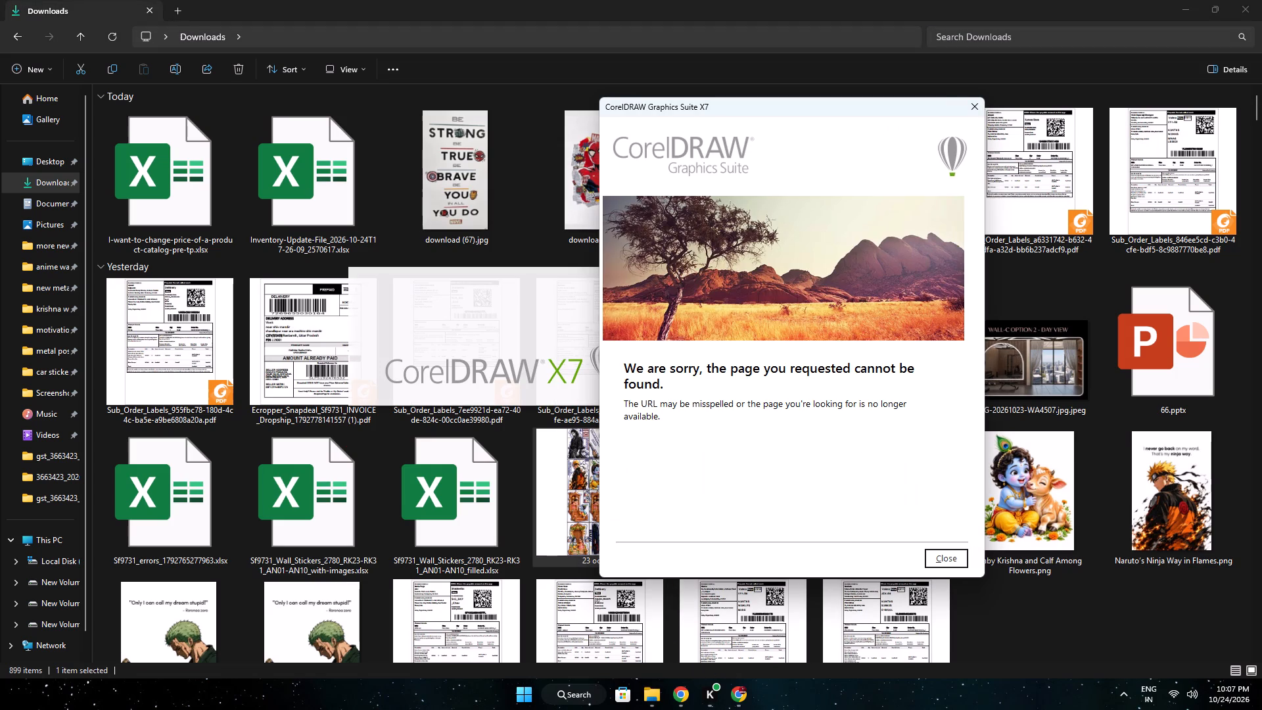
{"action": "left_click", "coordinate": [931, 560]}
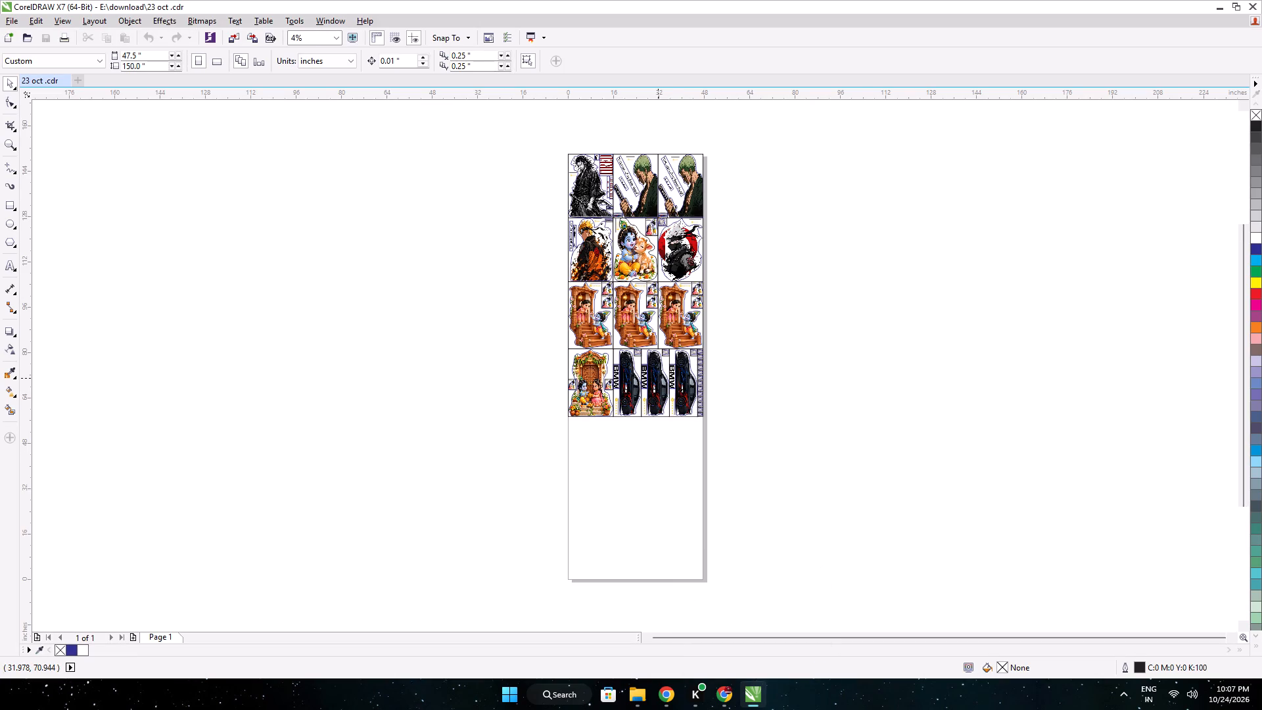
Examine the sticker rows on the 23 oct .cdr print layout from the samurai row down to the BMW row.
{"action": "scroll", "coordinate": [643, 354], "scroll_direction": "up", "scroll_amount": 2}
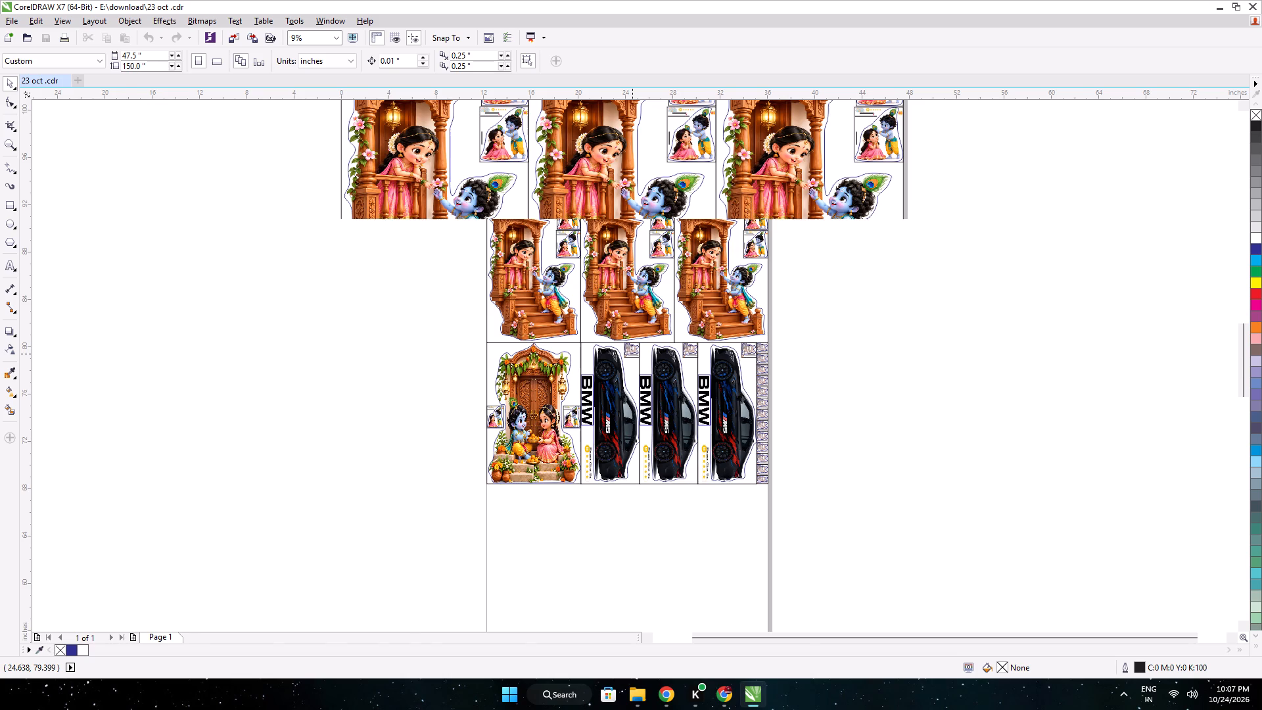
{"action": "scroll", "coordinate": [632, 354], "scroll_direction": "up", "scroll_amount": 1}
{"action": "scroll", "coordinate": [632, 354], "scroll_direction": "down", "scroll_amount": 2}
{"action": "middle_click_drag", "start_coordinate": [578, 270], "coordinate": [571, 332]}
{"action": "scroll", "coordinate": [578, 298], "scroll_direction": "up", "scroll_amount": 1}
{"action": "middle_click_drag", "start_coordinate": [580, 304], "coordinate": [574, 376]}
{"action": "scroll", "coordinate": [574, 376], "scroll_direction": "down", "scroll_amount": 2}
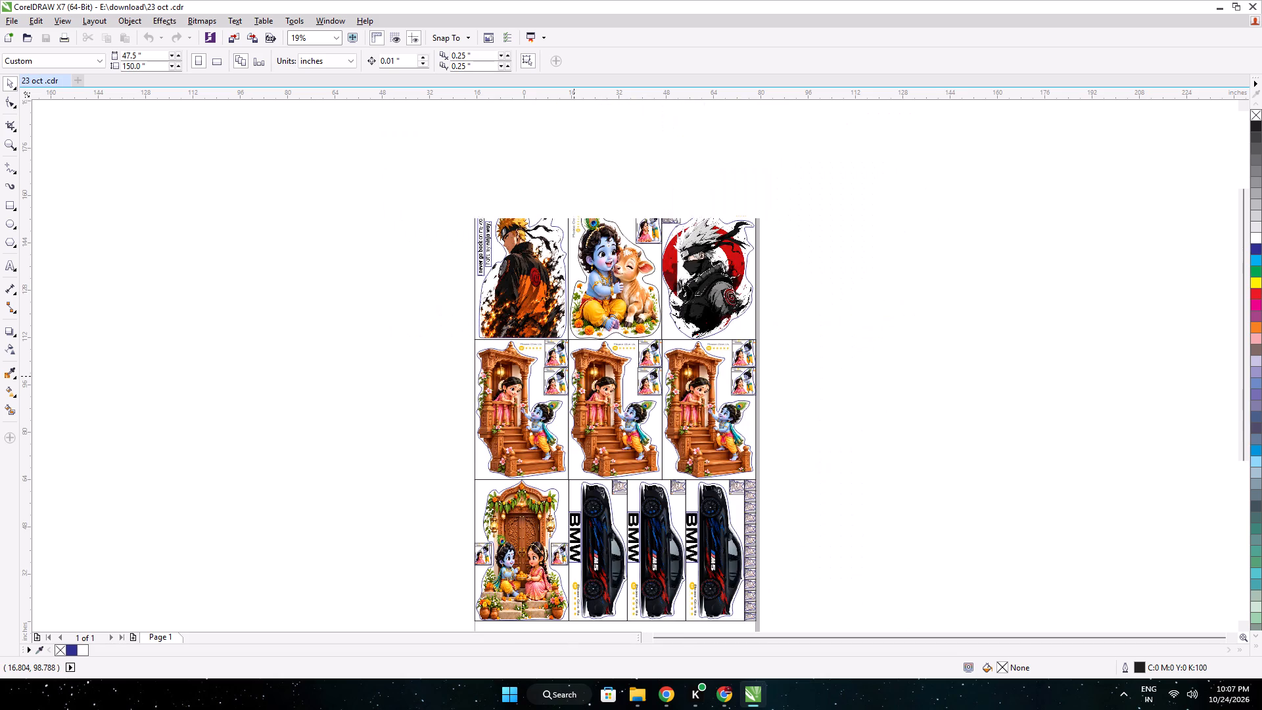
{"action": "middle_click_drag", "start_coordinate": [591, 339], "coordinate": [583, 357]}
{"action": "scroll", "coordinate": [590, 312], "scroll_direction": "up", "scroll_amount": 2}
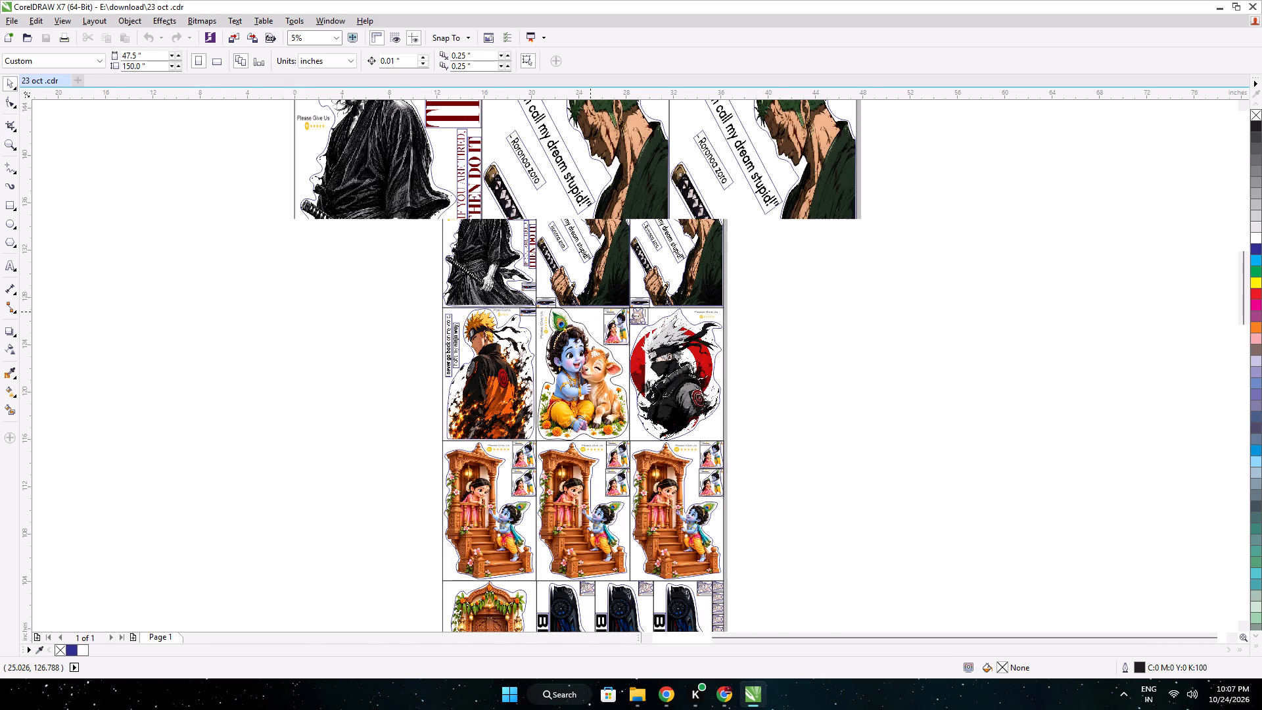
{"action": "scroll", "coordinate": [590, 312], "scroll_direction": "down", "scroll_amount": 1}
{"action": "middle_click_drag", "start_coordinate": [659, 381], "coordinate": [649, 324]}
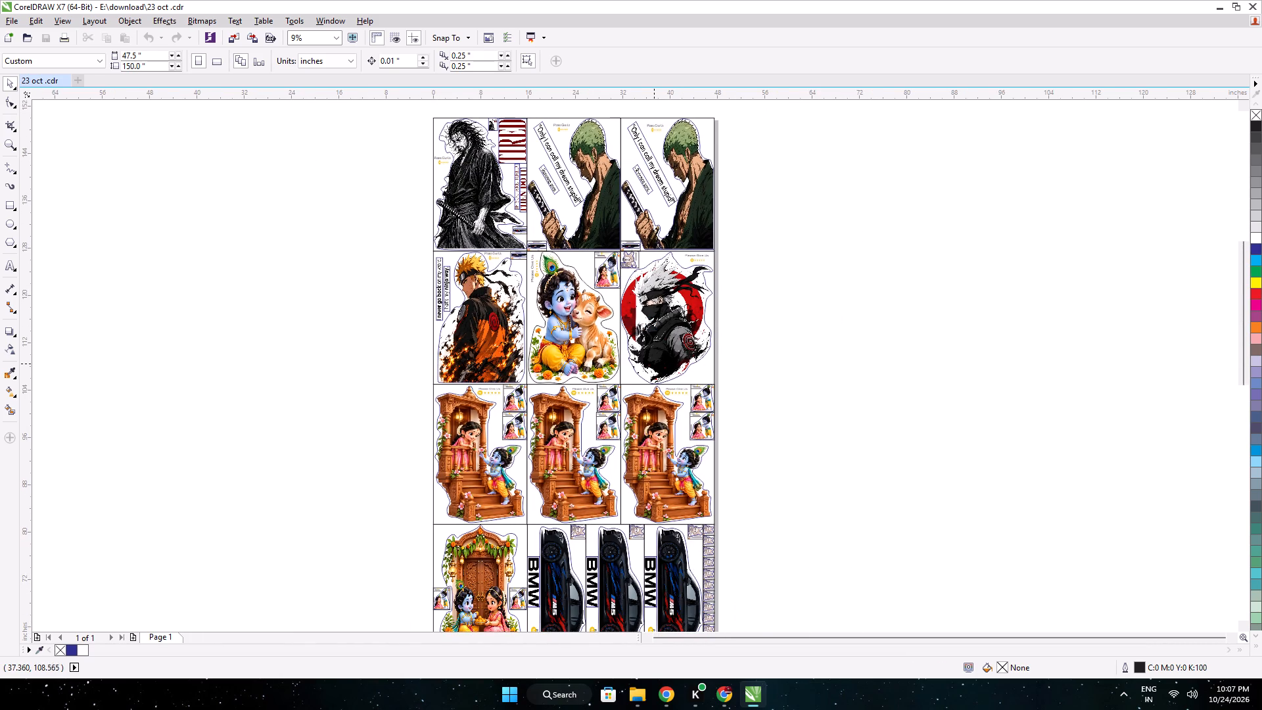
{"action": "scroll", "coordinate": [653, 367], "scroll_direction": "down", "scroll_amount": 1}
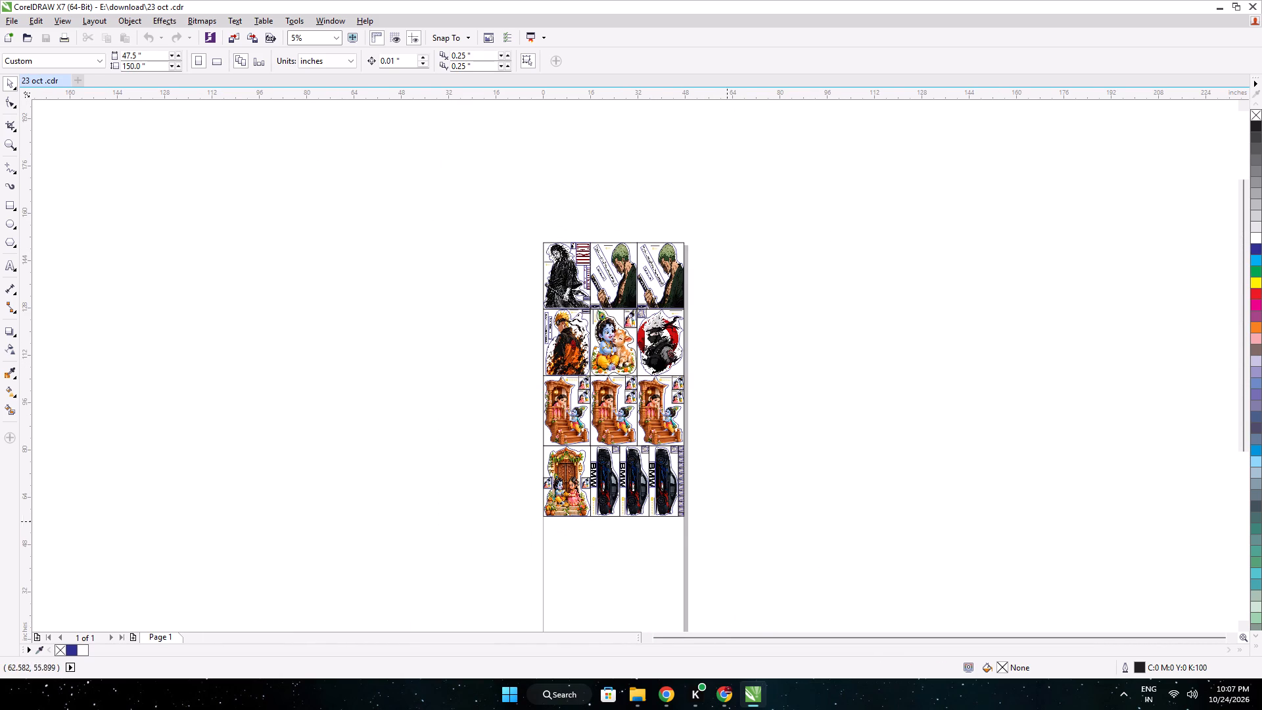
Delete the whole bottom row of the layout, with the Krishna doorway sticker, the three BMW car stickers and their small stickers.
{"action": "left_click_drag", "start_coordinate": [711, 536], "coordinate": [525, 444]}
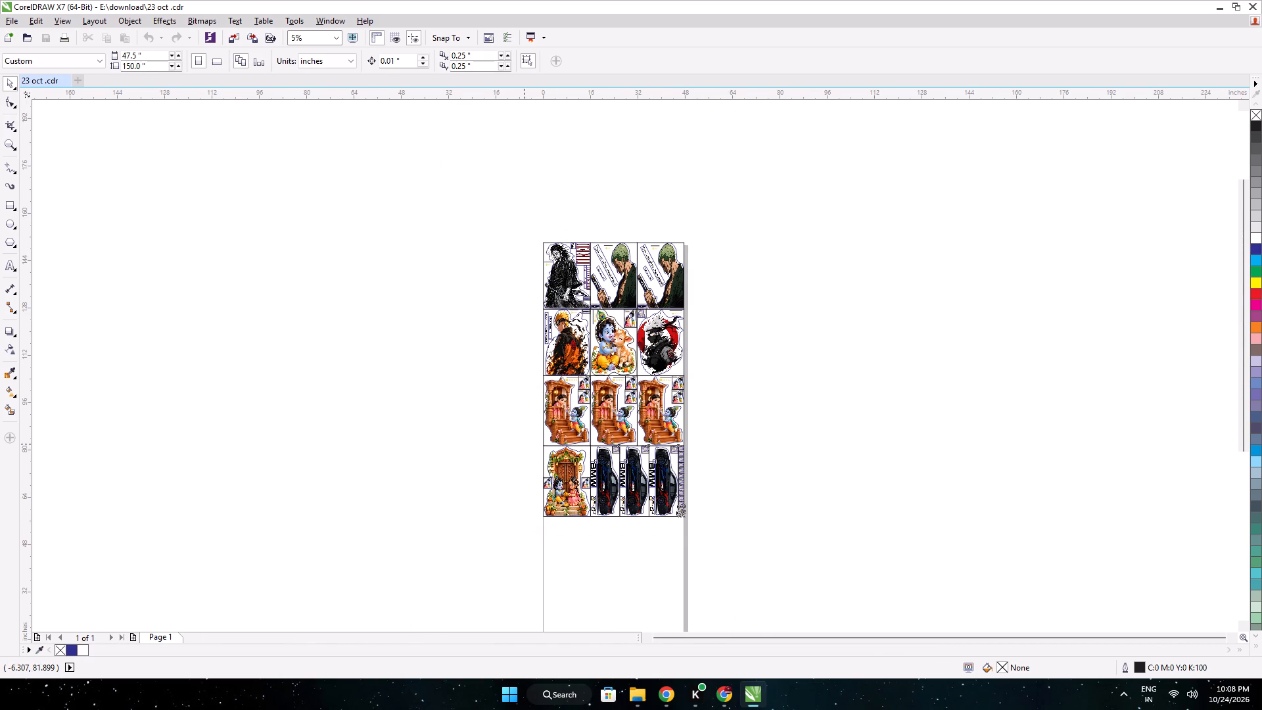
{"action": "left_click", "coordinate": [500, 442]}
{"action": "scroll", "coordinate": [595, 461], "scroll_direction": "up", "scroll_amount": 1}
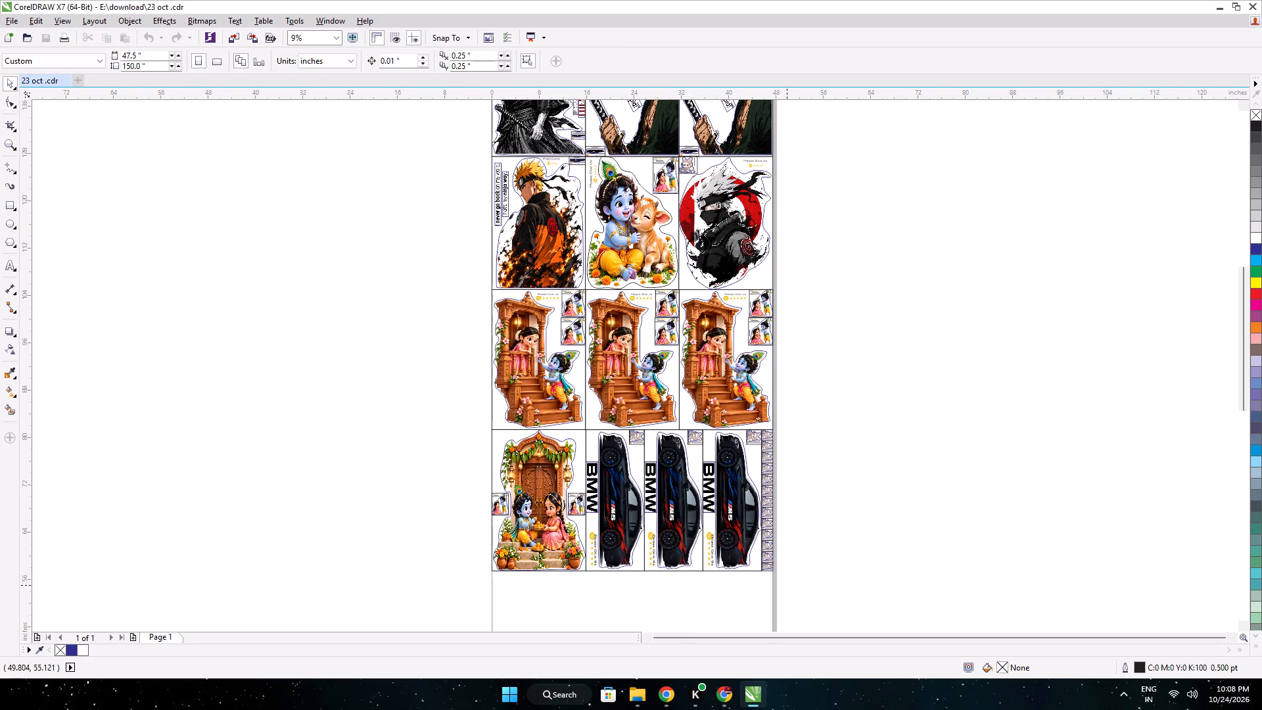
{"action": "left_click_drag", "start_coordinate": [792, 593], "coordinate": [404, 427]}
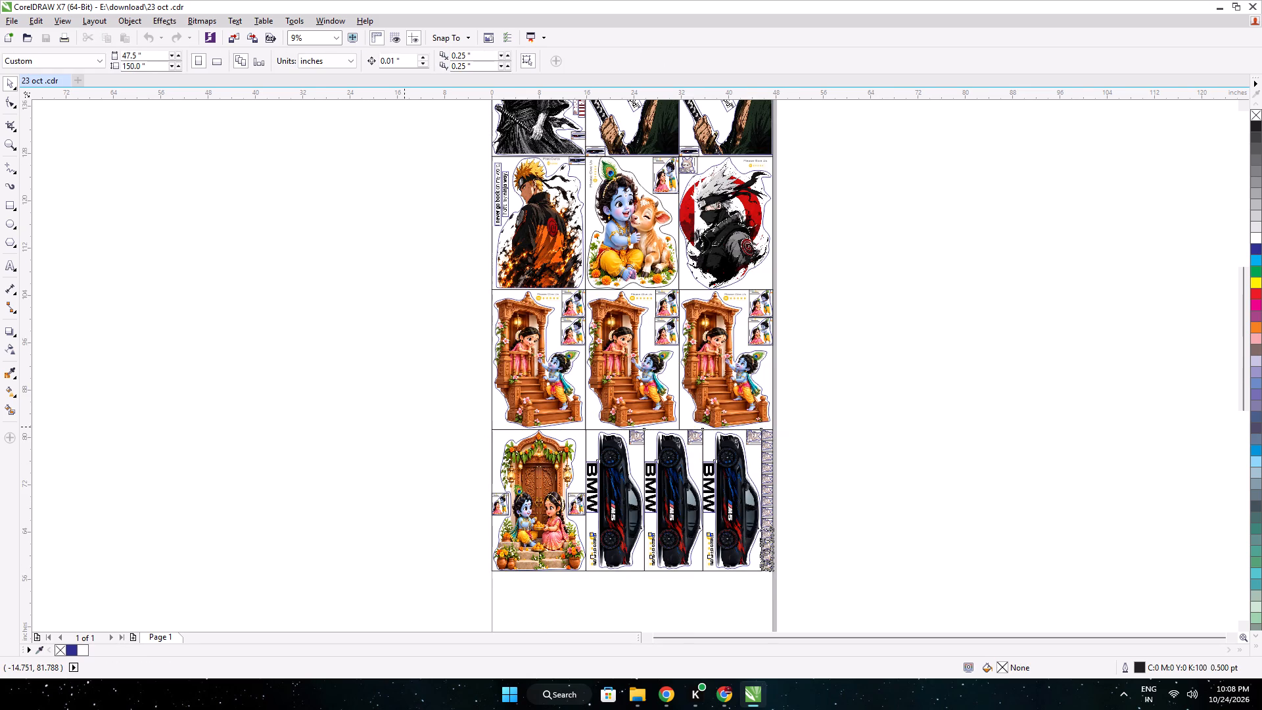
{"action": "left_click", "coordinate": [404, 427]}
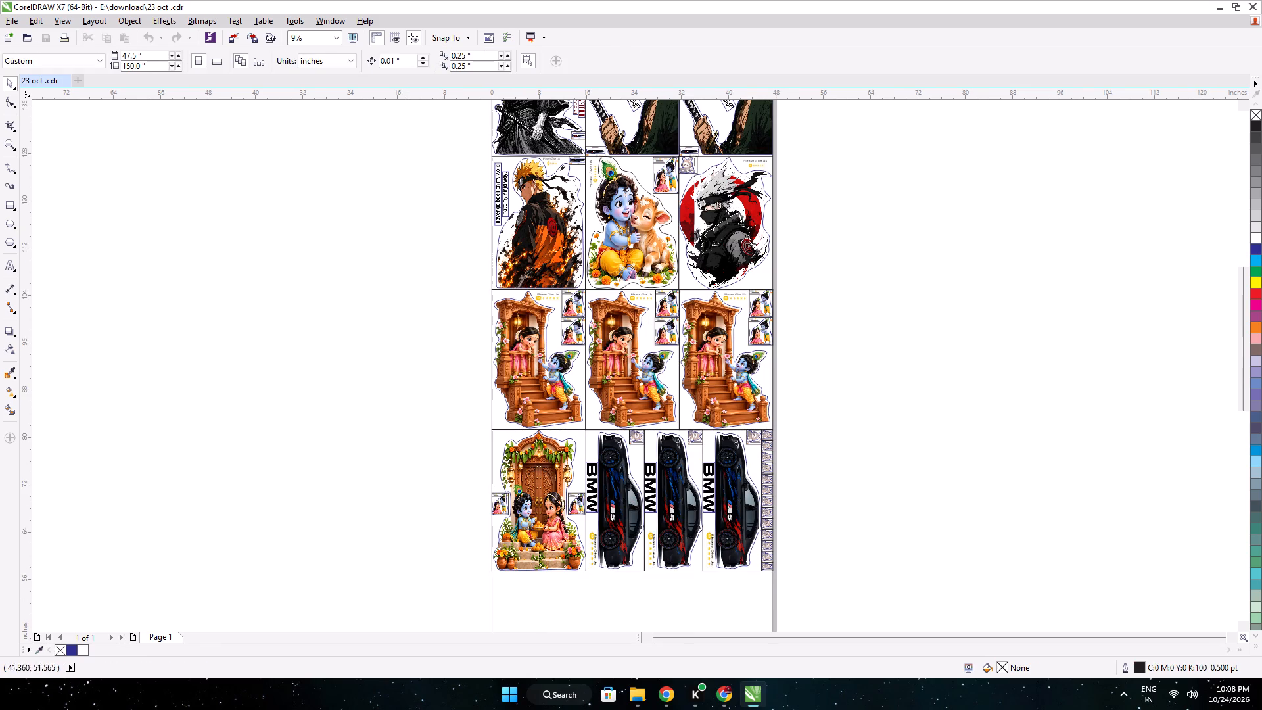
{"action": "left_click_drag", "start_coordinate": [829, 588], "coordinate": [421, 423]}
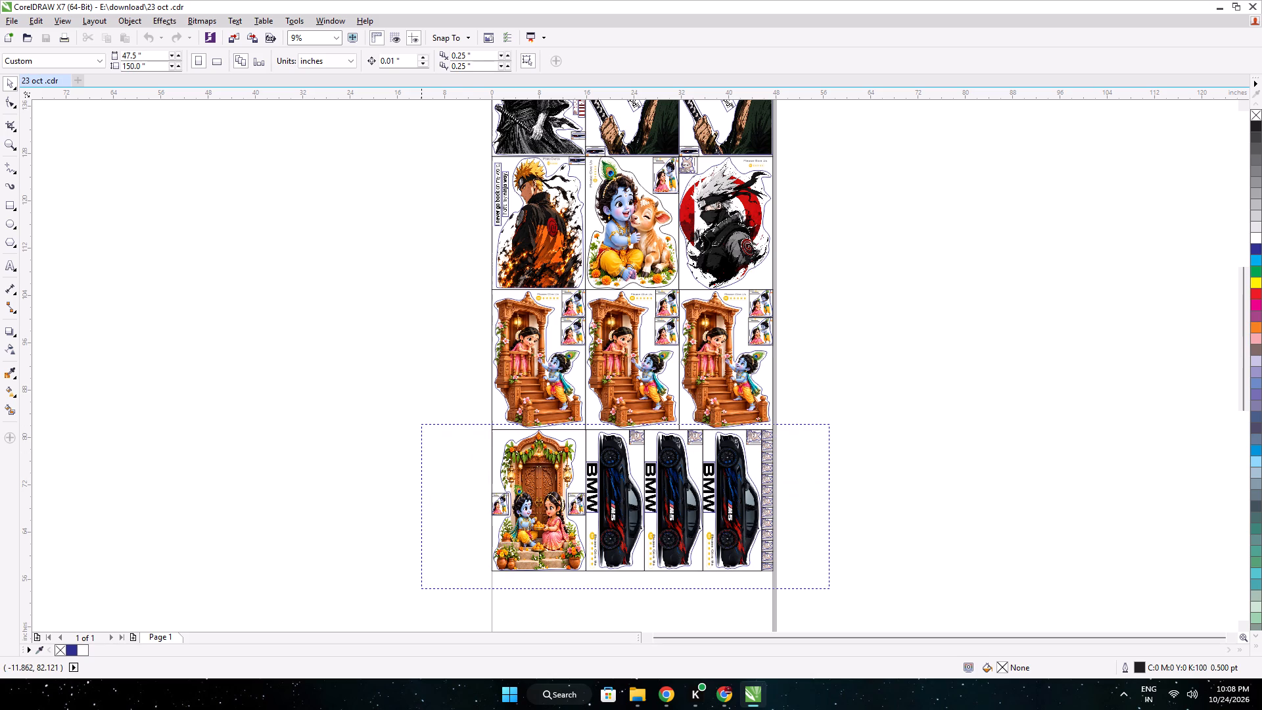
{"action": "left_click_drag", "start_coordinate": [421, 423], "coordinate": [421, 423]}
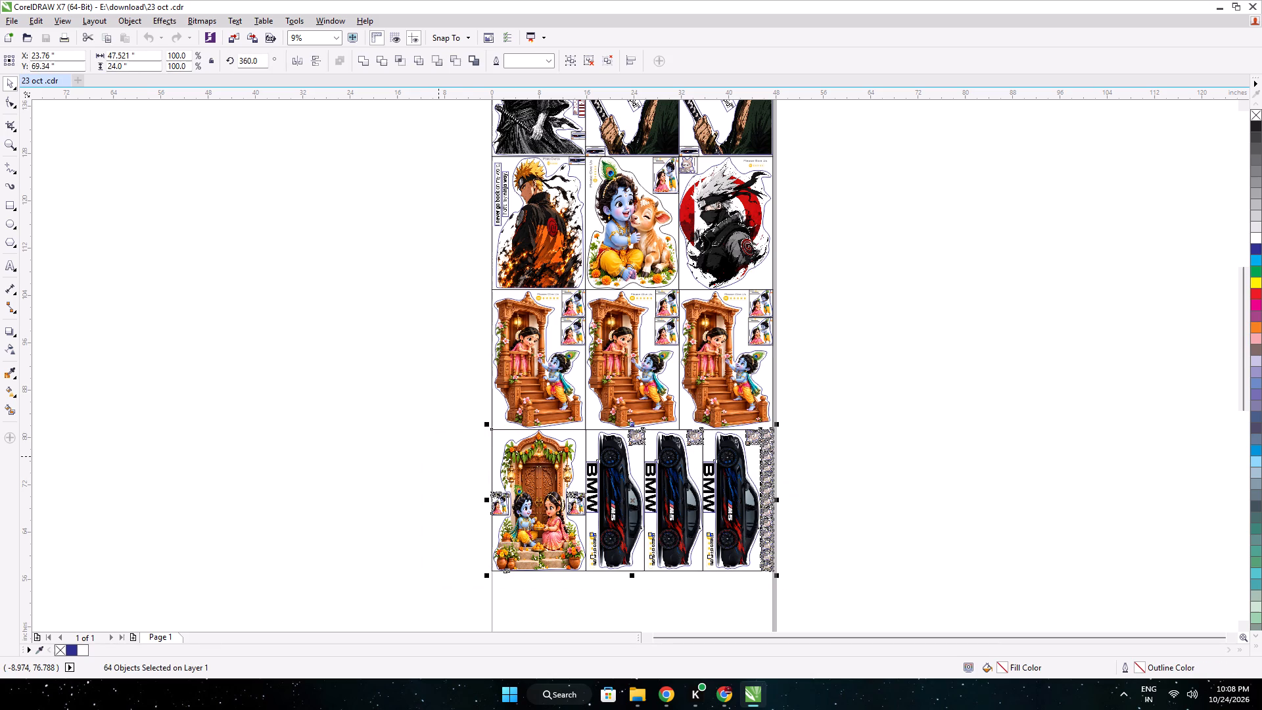
{"action": "key", "text": "Delete"}
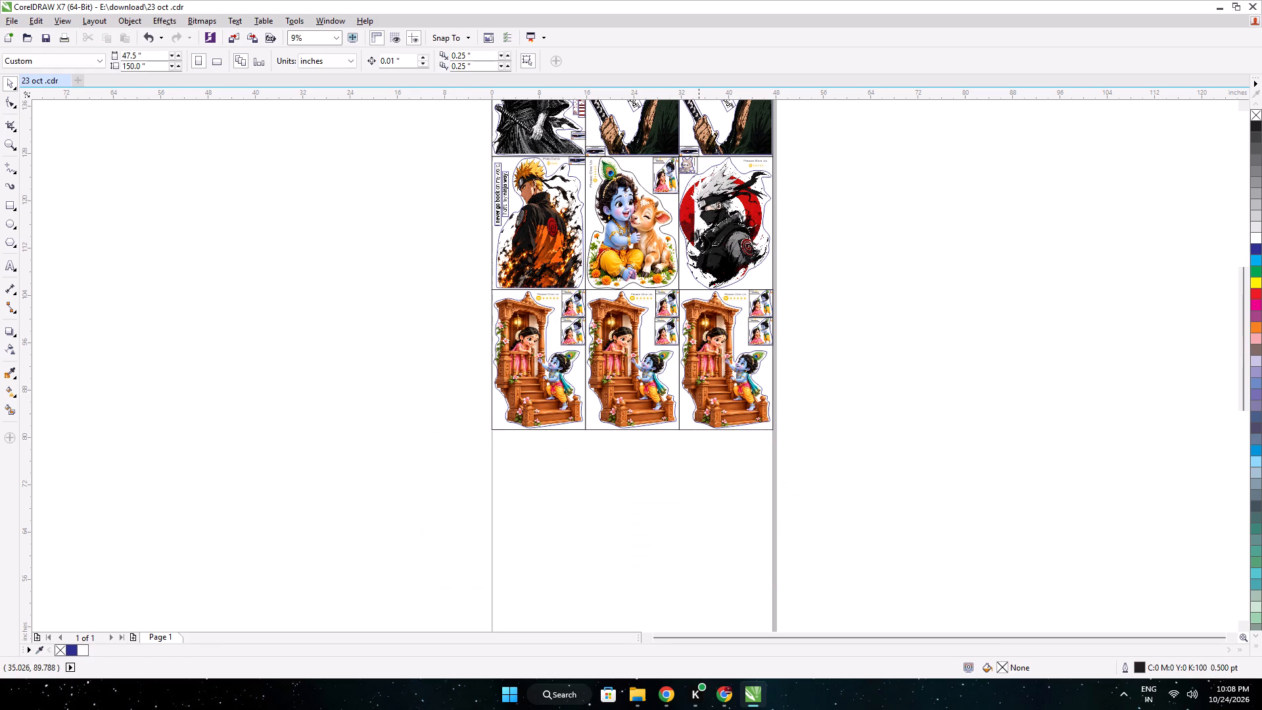
Recolour the black cut outline of the Krishna and calf sticker with the blue (C100 M100 Y0 K0) sampled from the Naruto sticker's outline.
{"action": "scroll", "coordinate": [598, 289], "scroll_direction": "up", "scroll_amount": 1}
{"action": "scroll", "coordinate": [541, 293], "scroll_direction": "up", "scroll_amount": 1}
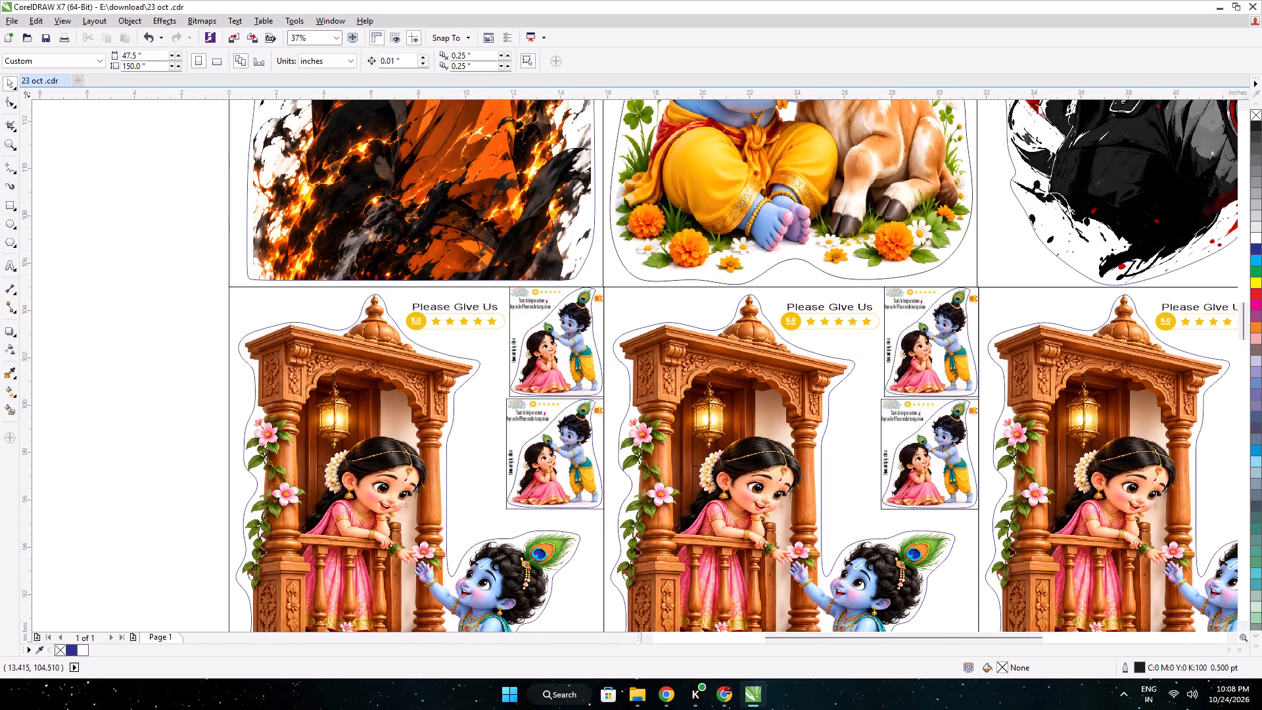
{"action": "scroll", "coordinate": [580, 304], "scroll_direction": "up", "scroll_amount": 1}
{"action": "scroll", "coordinate": [588, 302], "scroll_direction": "down", "scroll_amount": 2}
{"action": "scroll", "coordinate": [597, 273], "scroll_direction": "up", "scroll_amount": 1}
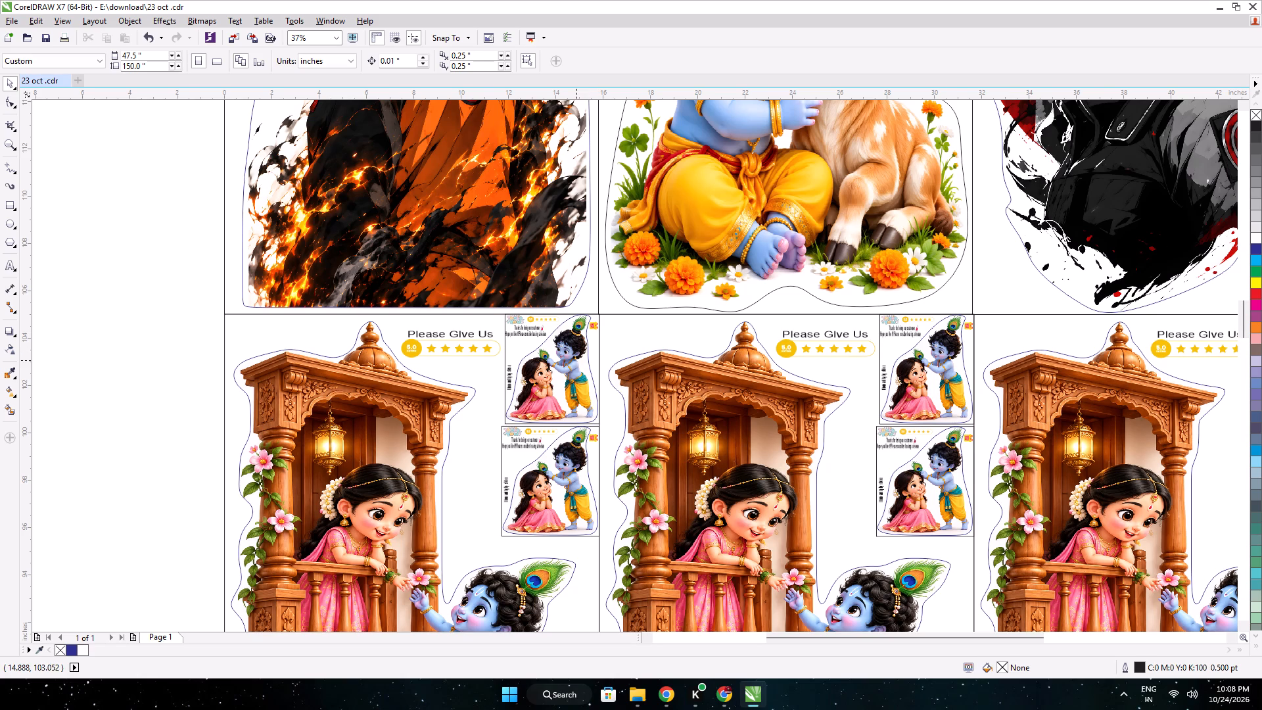
{"action": "scroll", "coordinate": [647, 317], "scroll_direction": "up", "scroll_amount": 2}
{"action": "scroll", "coordinate": [544, 341], "scroll_direction": "down", "scroll_amount": 2}
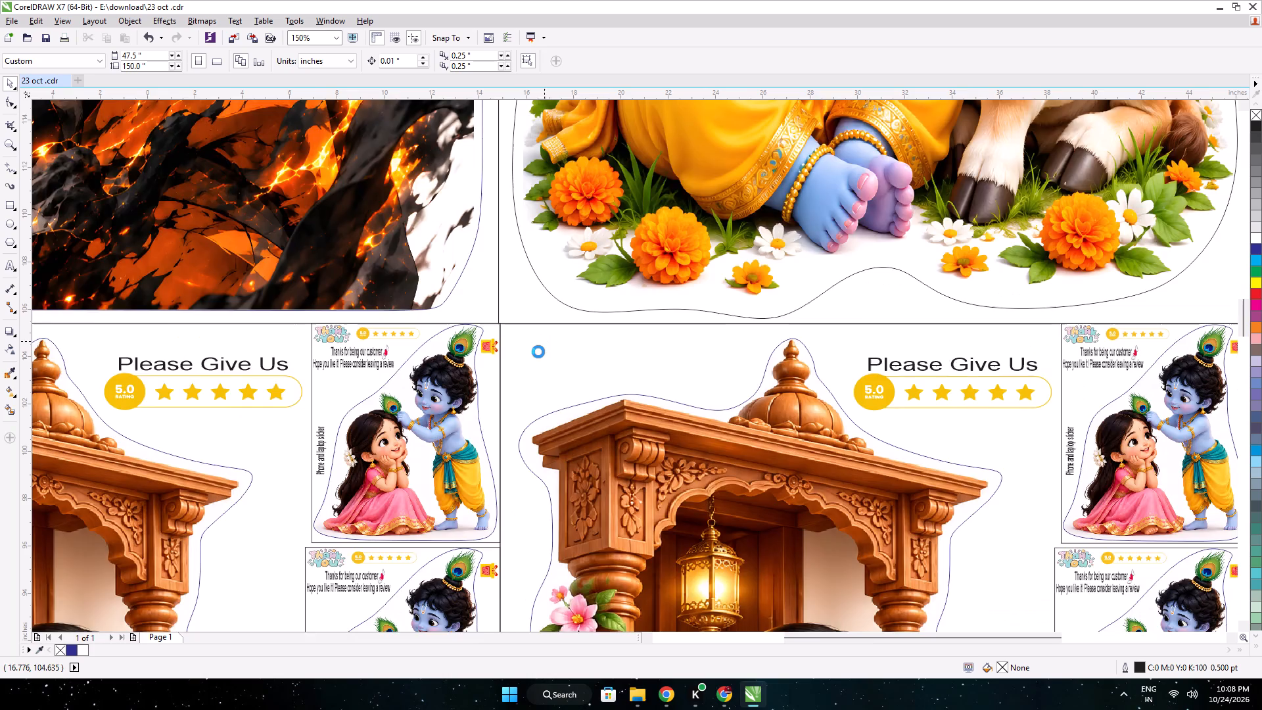
{"action": "middle_click_drag", "start_coordinate": [457, 333], "coordinate": [515, 413]}
{"action": "left_click", "coordinate": [11, 372]}
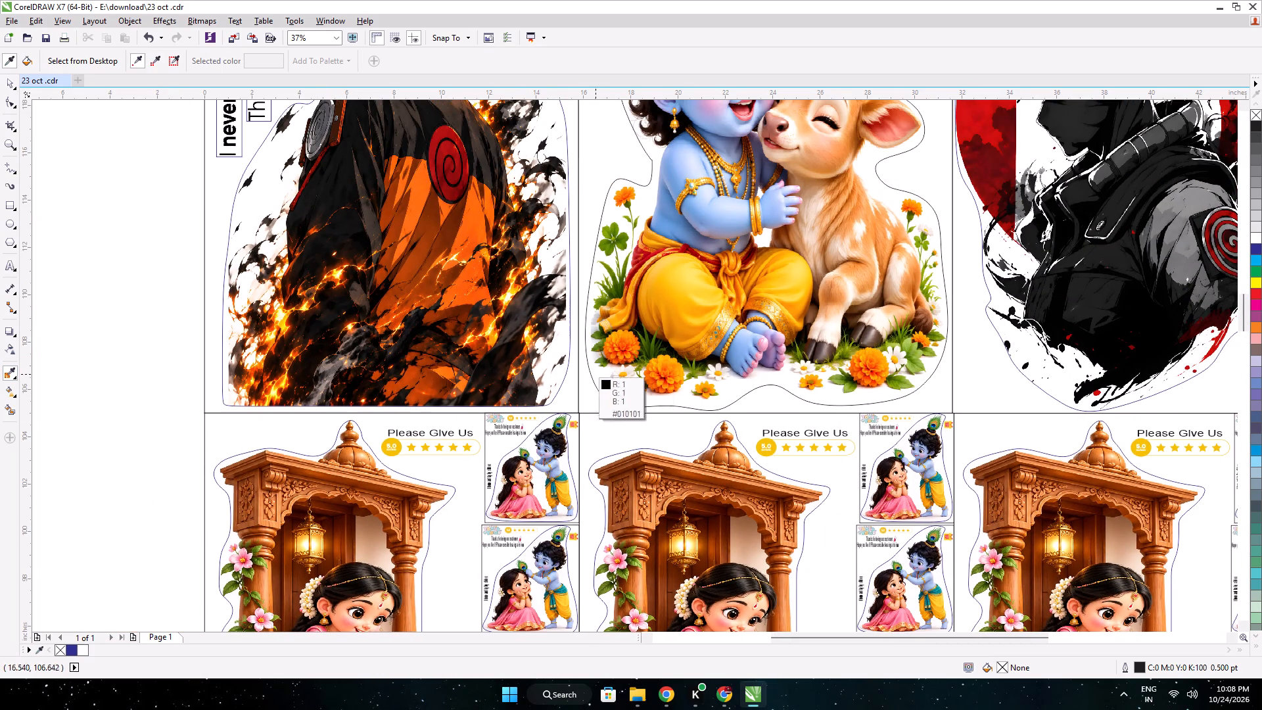
{"action": "left_click", "coordinate": [569, 341]}
{"action": "scroll", "coordinate": [586, 365], "scroll_direction": "up", "scroll_amount": 3}
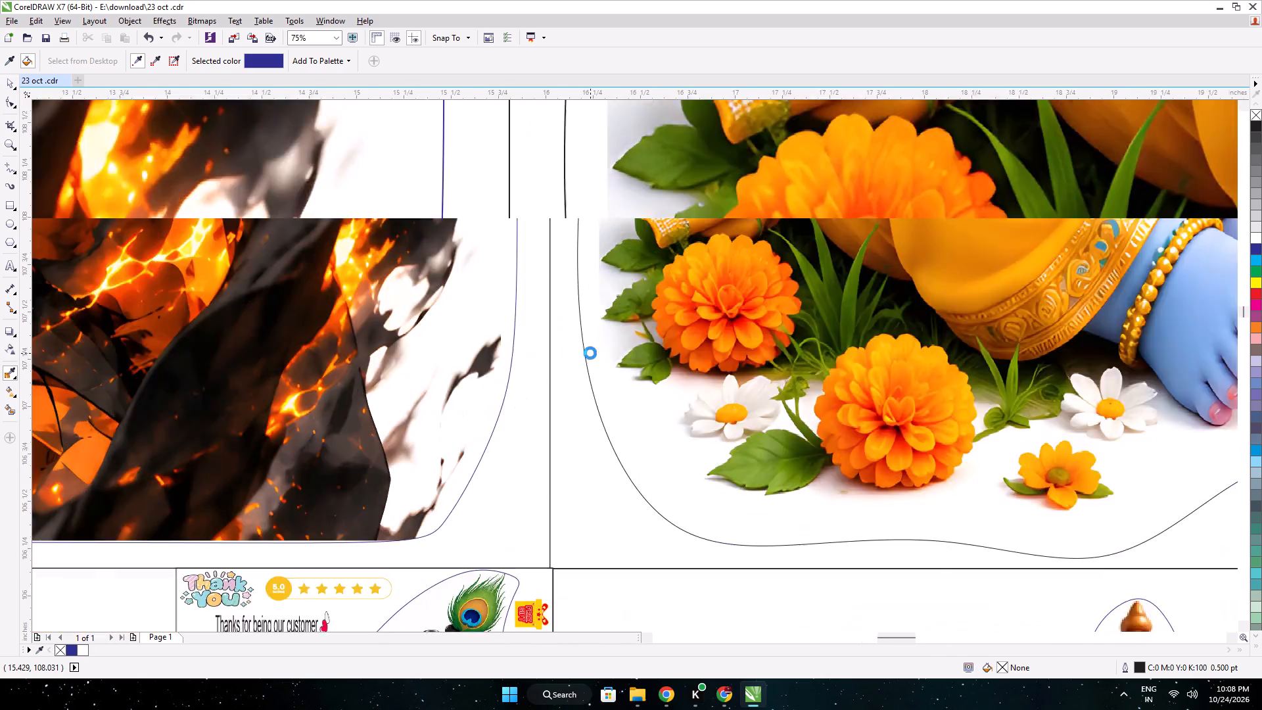
{"action": "scroll", "coordinate": [590, 353], "scroll_direction": "up", "scroll_amount": 1}
{"action": "left_click", "coordinate": [565, 348]}
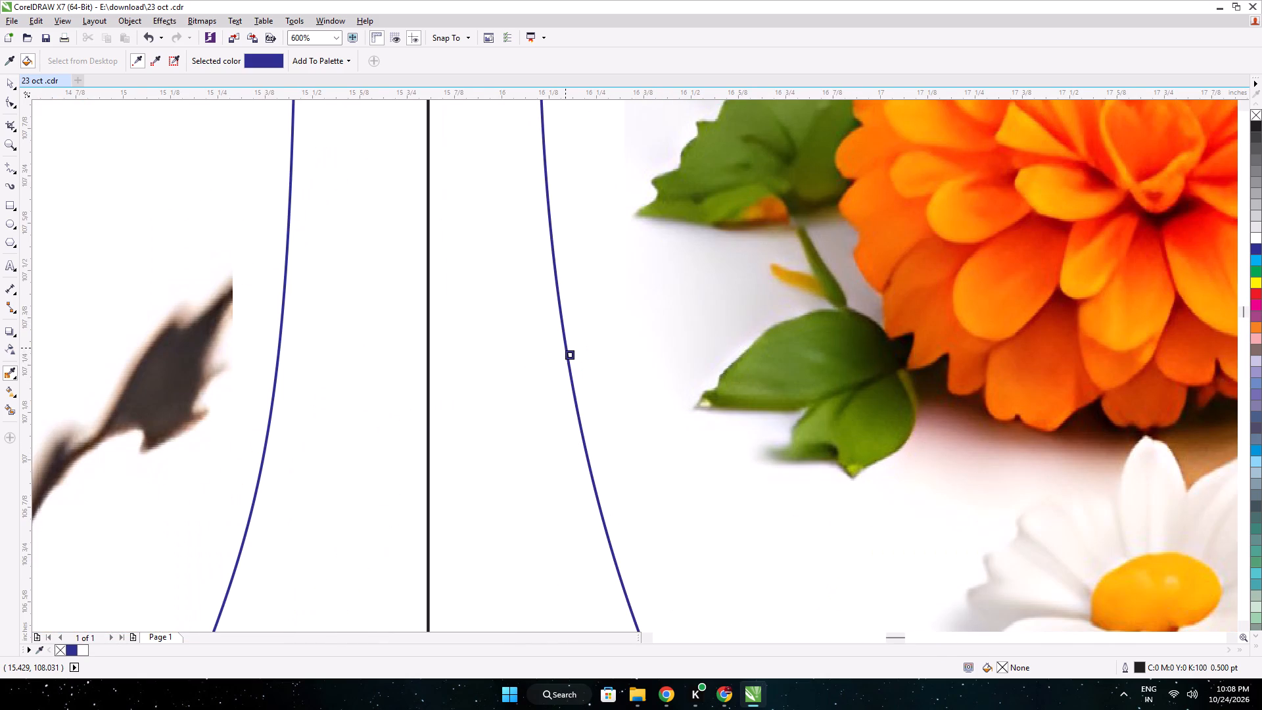
{"action": "scroll", "coordinate": [523, 352], "scroll_direction": "down", "scroll_amount": 2}
{"action": "scroll", "coordinate": [386, 299], "scroll_direction": "down", "scroll_amount": 2}
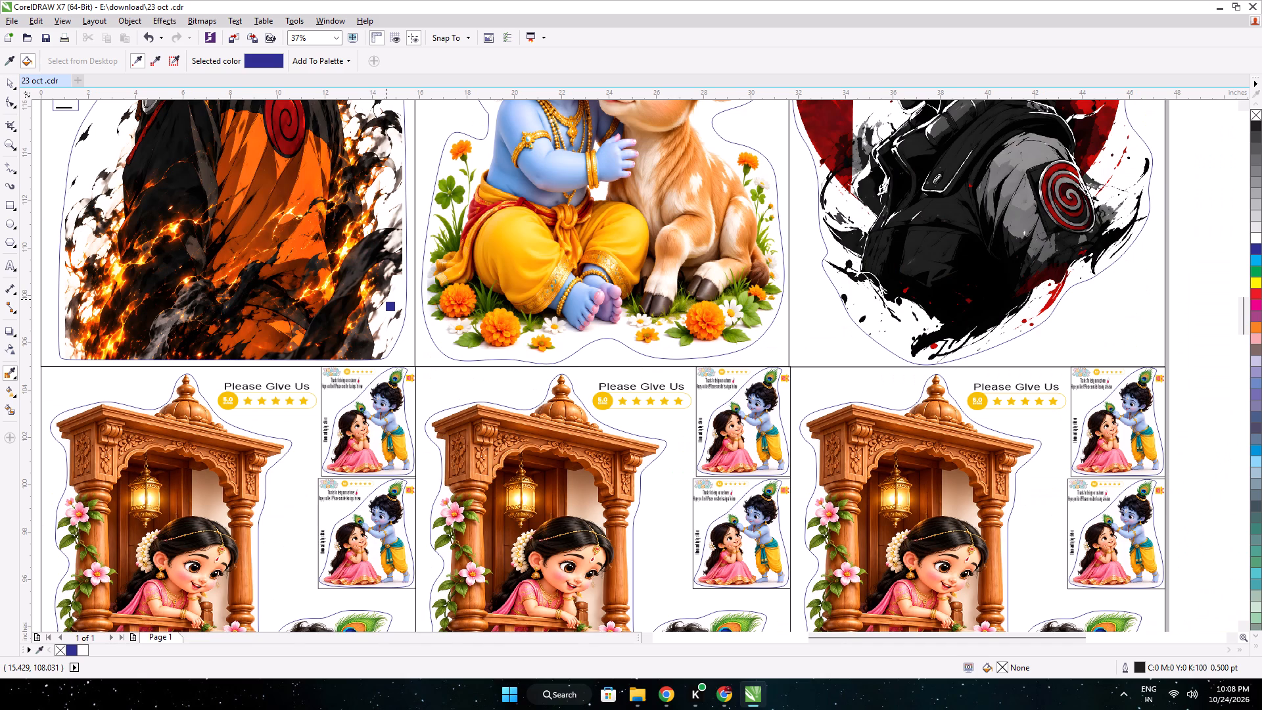
{"action": "scroll", "coordinate": [386, 309], "scroll_direction": "down", "scroll_amount": 1}
{"action": "middle_click_drag", "start_coordinate": [417, 302], "coordinate": [524, 364]}
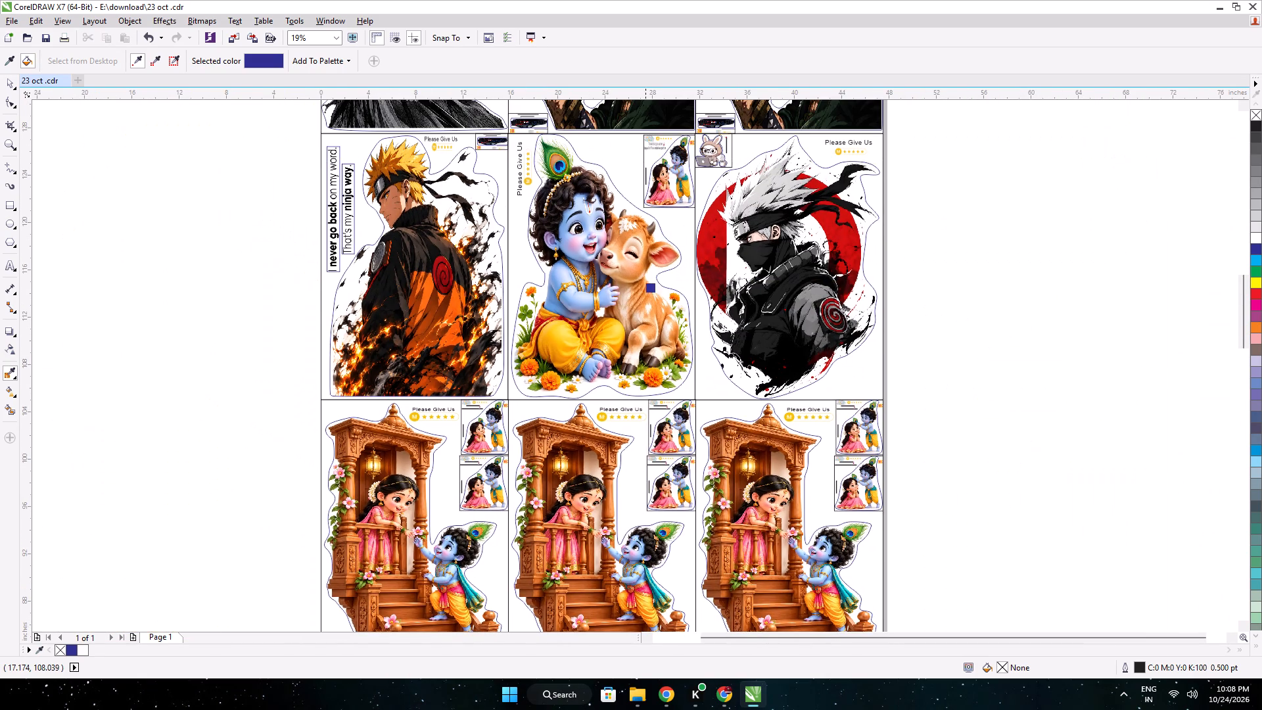
{"action": "left_click", "coordinate": [17, 89]}
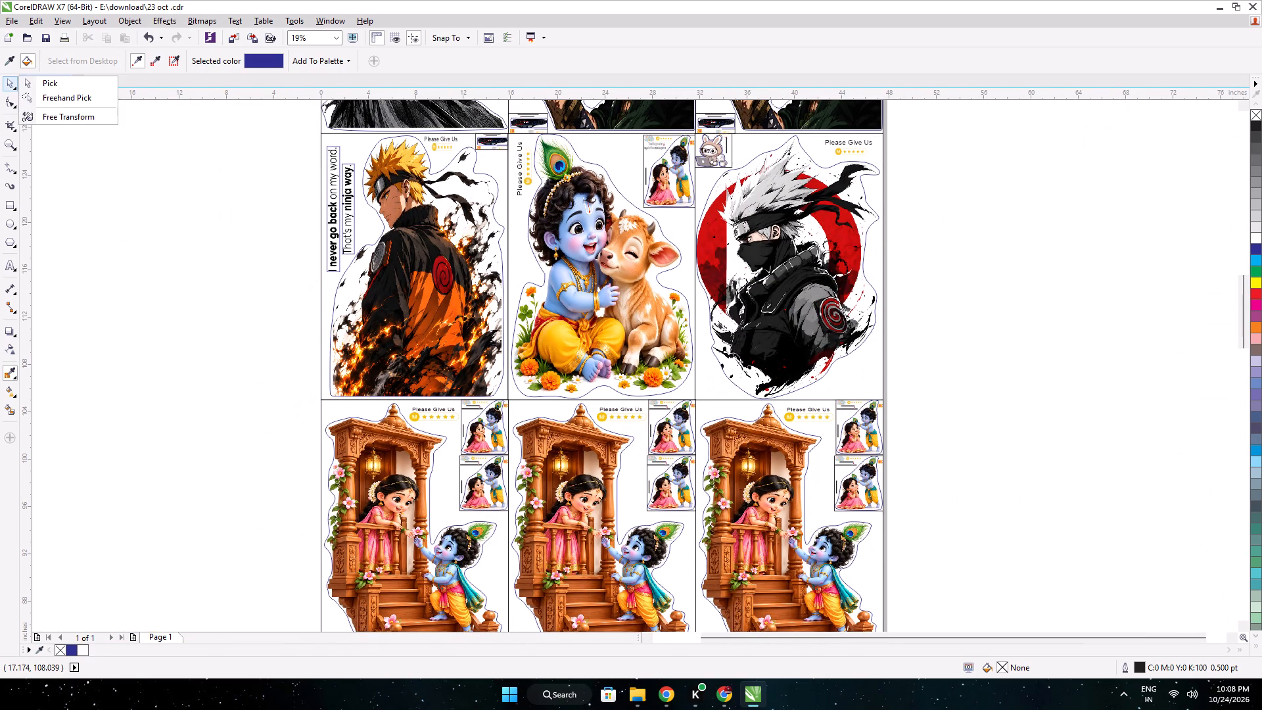
{"action": "left_click", "coordinate": [5, 83]}
Inspect the cut outlines and small filler stickers in the Naruto row and the samurai row, along with the whole layout.
{"action": "scroll", "coordinate": [546, 131], "scroll_direction": "up", "scroll_amount": 1}
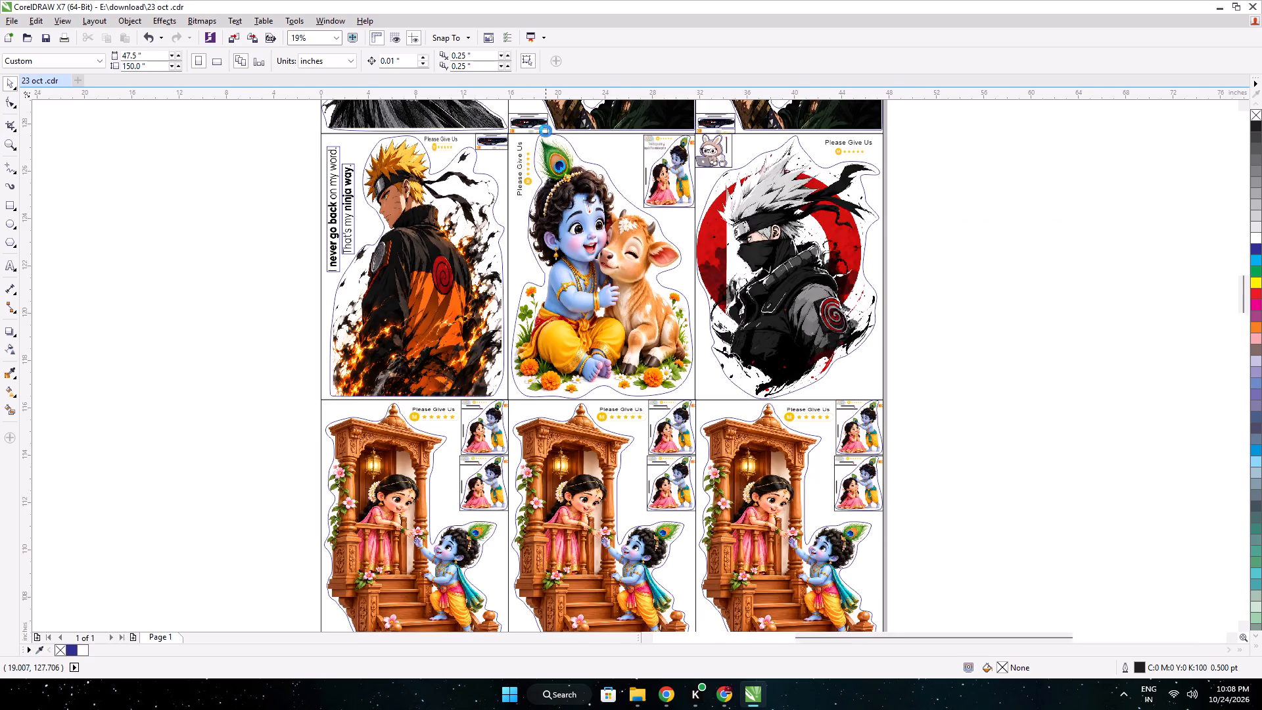
{"action": "scroll", "coordinate": [546, 131], "scroll_direction": "up", "scroll_amount": 2}
{"action": "scroll", "coordinate": [538, 151], "scroll_direction": "down", "scroll_amount": 3}
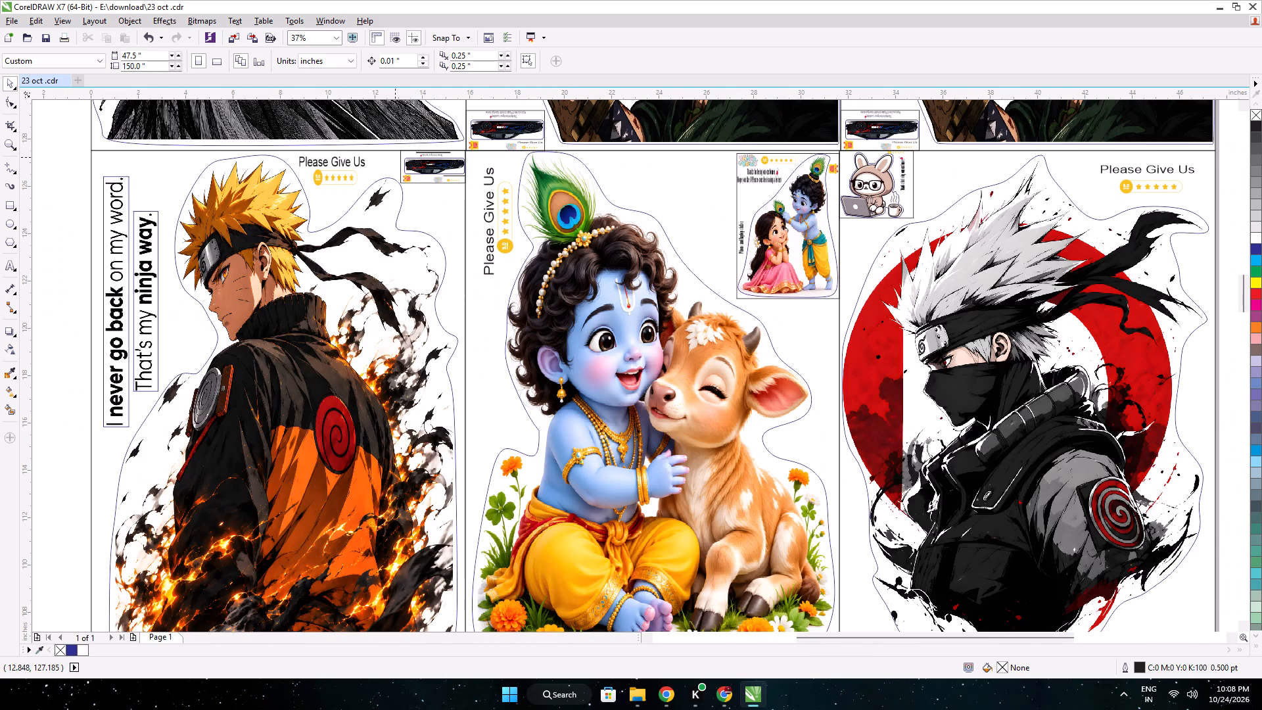
{"action": "scroll", "coordinate": [395, 157], "scroll_direction": "down", "scroll_amount": 1}
{"action": "middle_click_drag", "start_coordinate": [395, 156], "coordinate": [436, 248]}
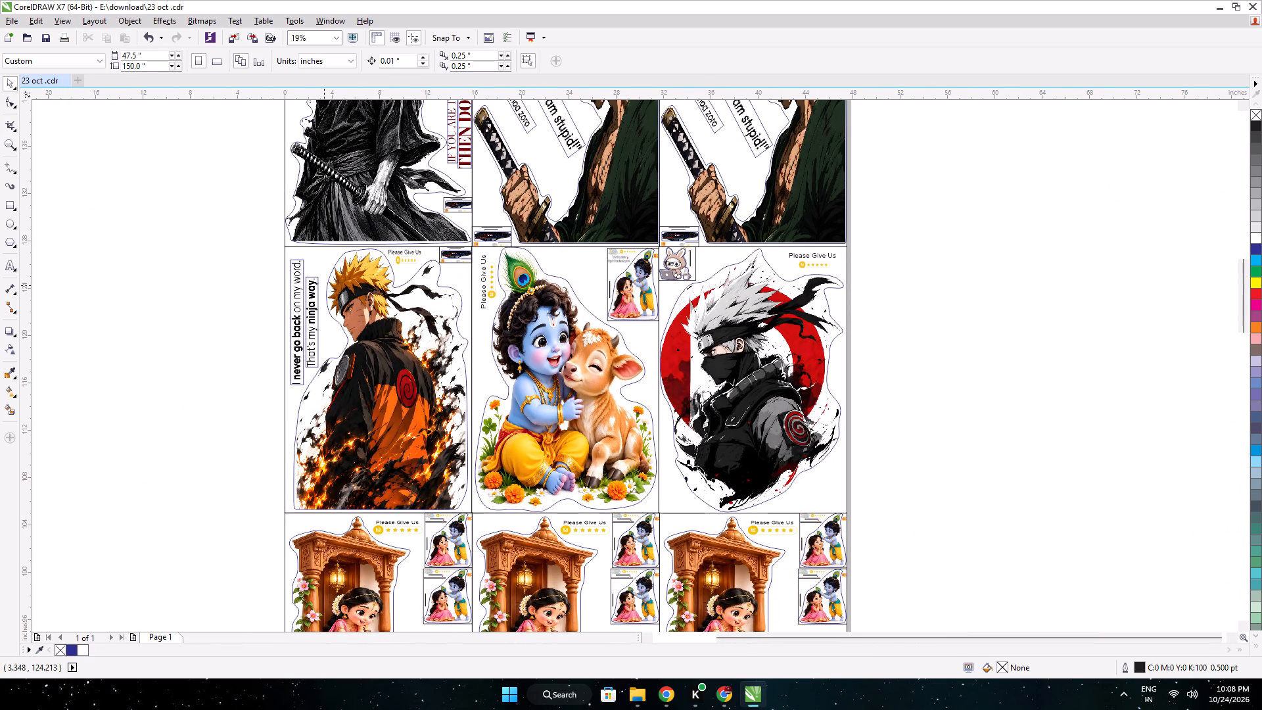
{"action": "scroll", "coordinate": [319, 275], "scroll_direction": "up", "scroll_amount": 1}
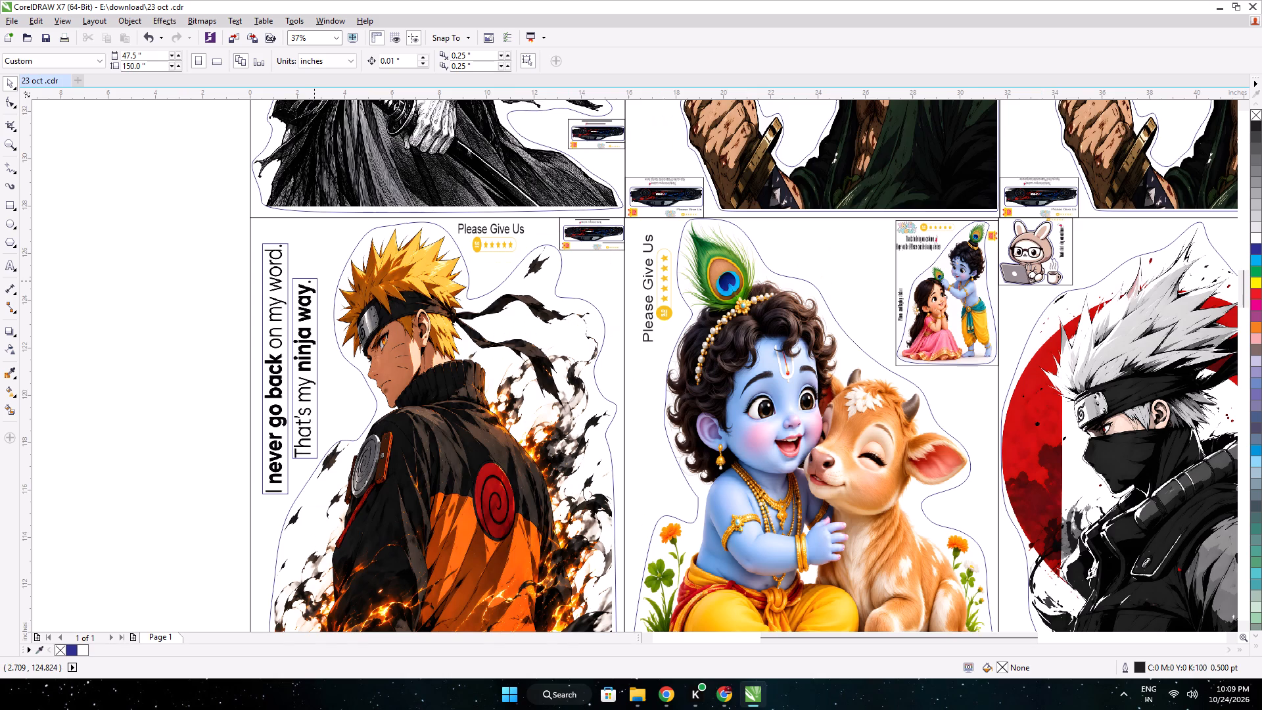
{"action": "scroll", "coordinate": [314, 281], "scroll_direction": "up", "scroll_amount": 1}
{"action": "scroll", "coordinate": [651, 250], "scroll_direction": "down", "scroll_amount": 2}
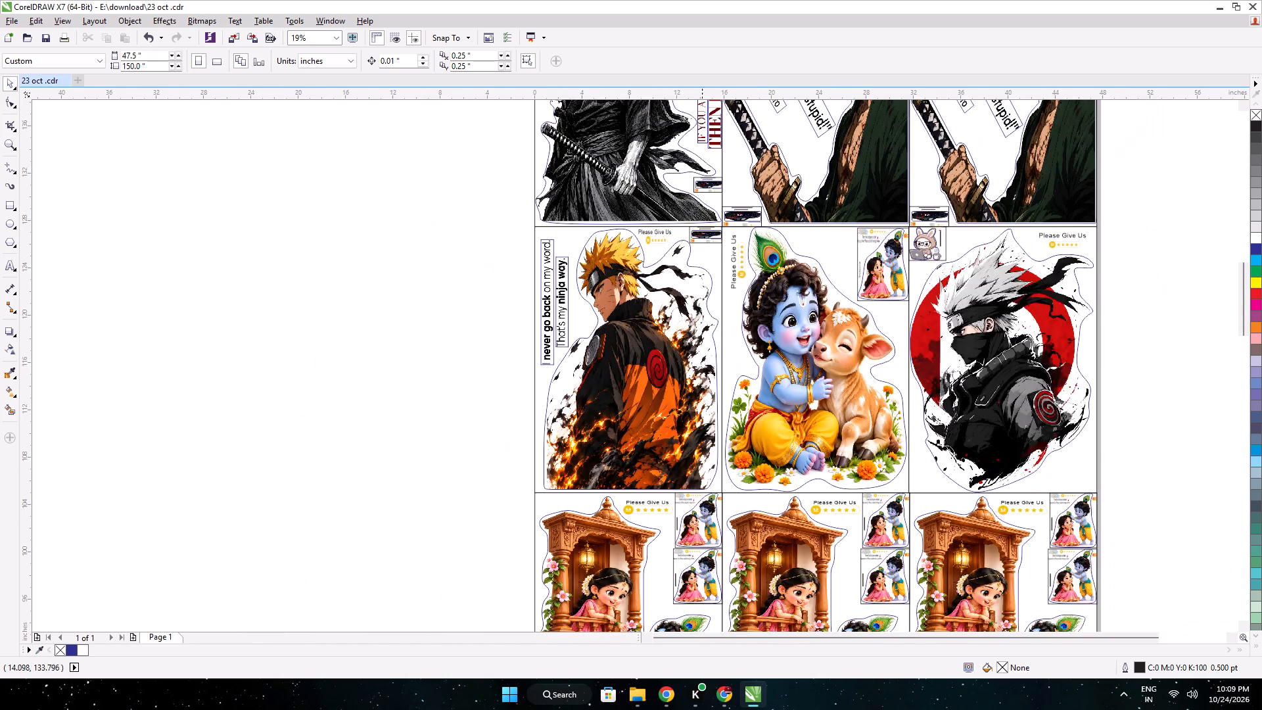
{"action": "middle_click_drag", "start_coordinate": [704, 139], "coordinate": [620, 350]}
{"action": "scroll", "coordinate": [620, 350], "scroll_direction": "up", "scroll_amount": 1}
{"action": "scroll", "coordinate": [630, 295], "scroll_direction": "down", "scroll_amount": 1}
{"action": "scroll", "coordinate": [639, 138], "scroll_direction": "up", "scroll_amount": 1}
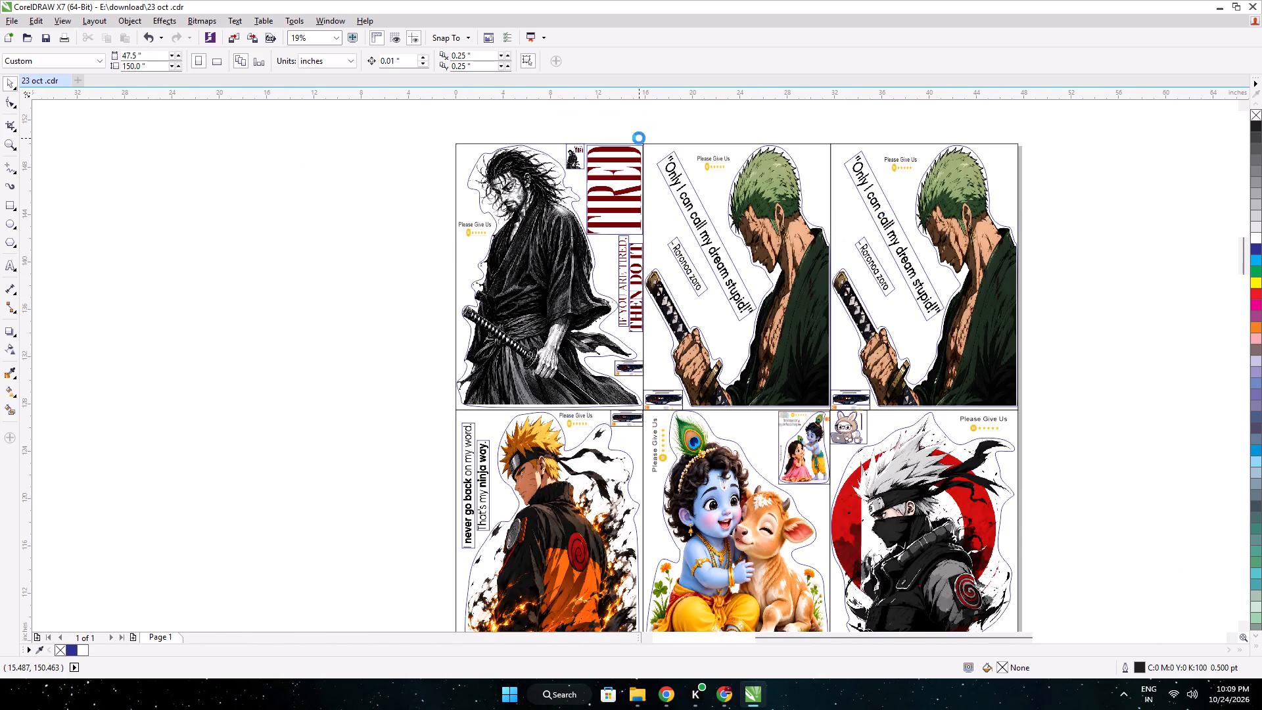
{"action": "scroll", "coordinate": [639, 138], "scroll_direction": "up", "scroll_amount": 2}
{"action": "scroll", "coordinate": [544, 175], "scroll_direction": "down", "scroll_amount": 1}
{"action": "scroll", "coordinate": [360, 164], "scroll_direction": "up", "scroll_amount": 2}
{"action": "scroll", "coordinate": [354, 186], "scroll_direction": "down", "scroll_amount": 10}
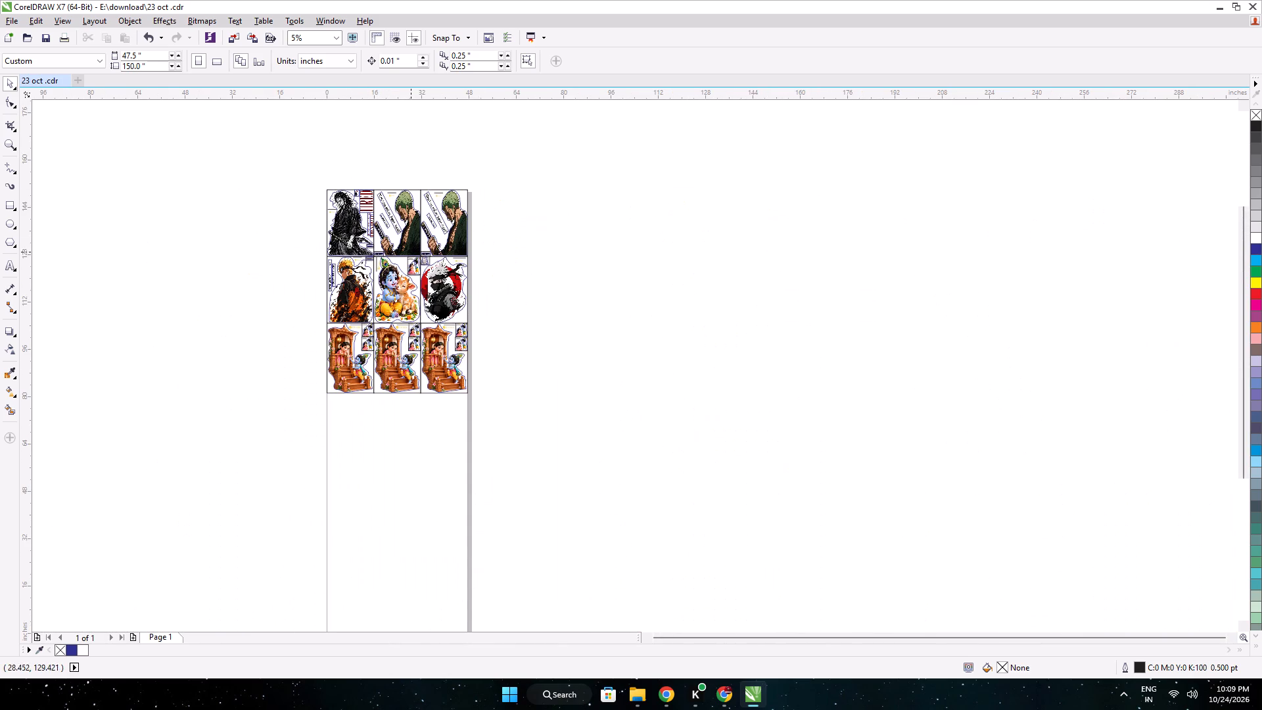
{"action": "scroll", "coordinate": [367, 216], "scroll_direction": "up", "scroll_amount": 1}
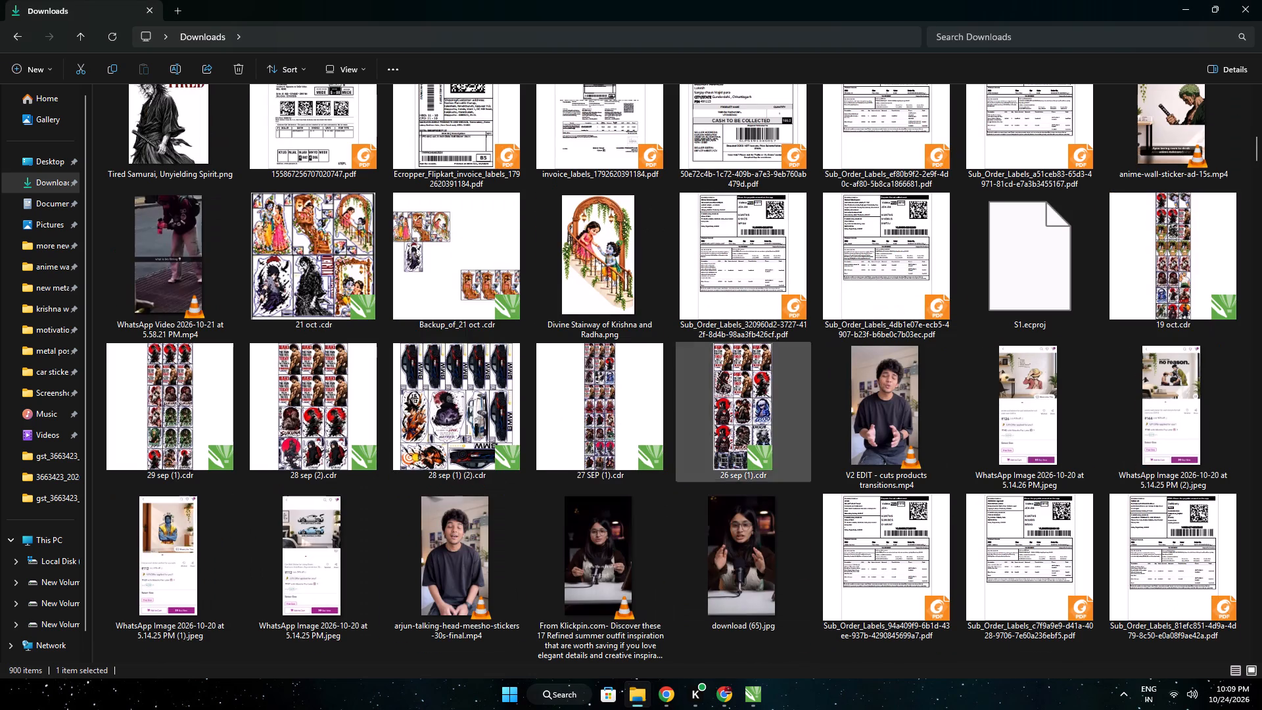
{"action": "scroll", "coordinate": [751, 417], "scroll_direction": "down", "scroll_amount": 2}
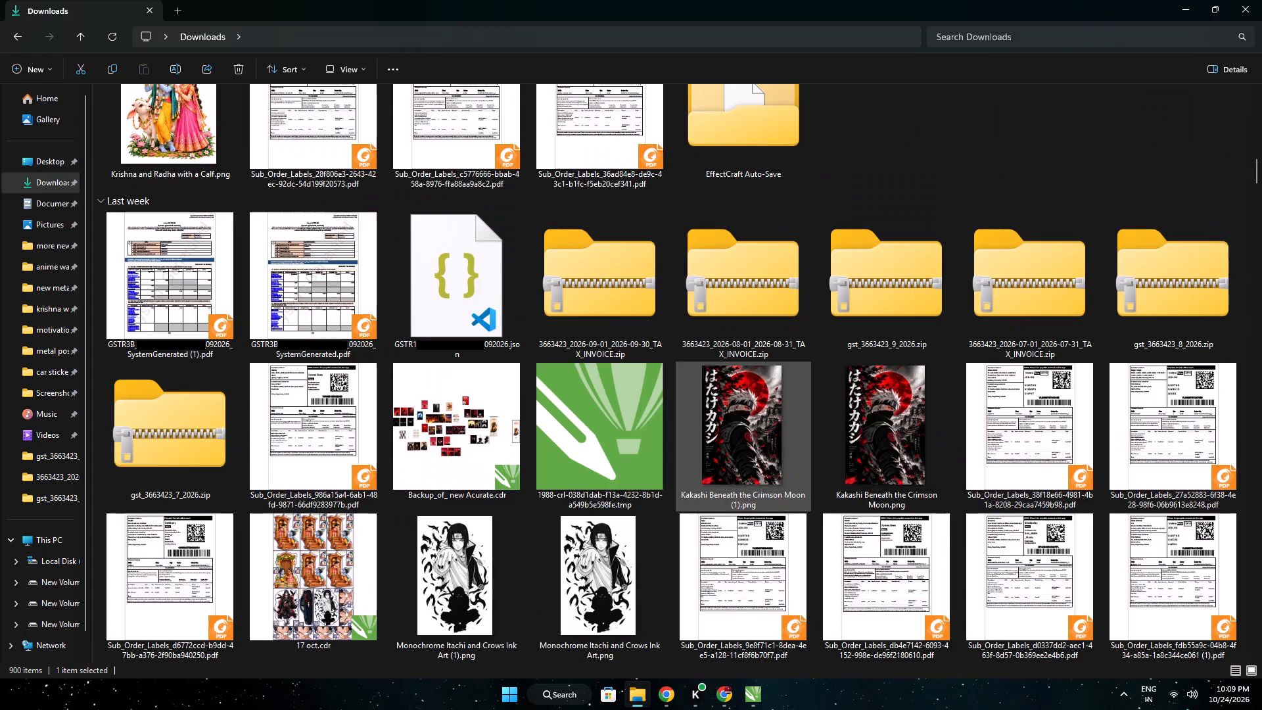
{"action": "scroll", "coordinate": [751, 417], "scroll_direction": "up", "scroll_amount": 1}
{"action": "scroll", "coordinate": [751, 417], "scroll_direction": "down", "scroll_amount": 2}
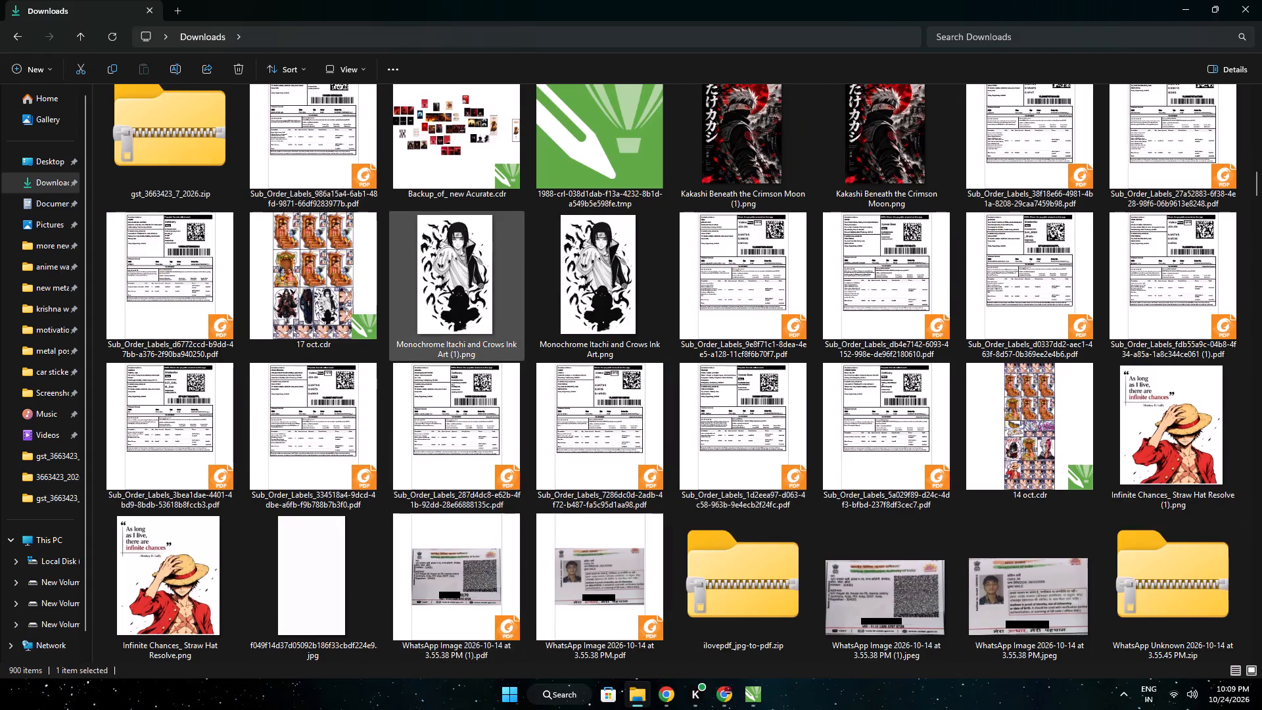
{"action": "scroll", "coordinate": [661, 348], "scroll_direction": "down", "scroll_amount": 1}
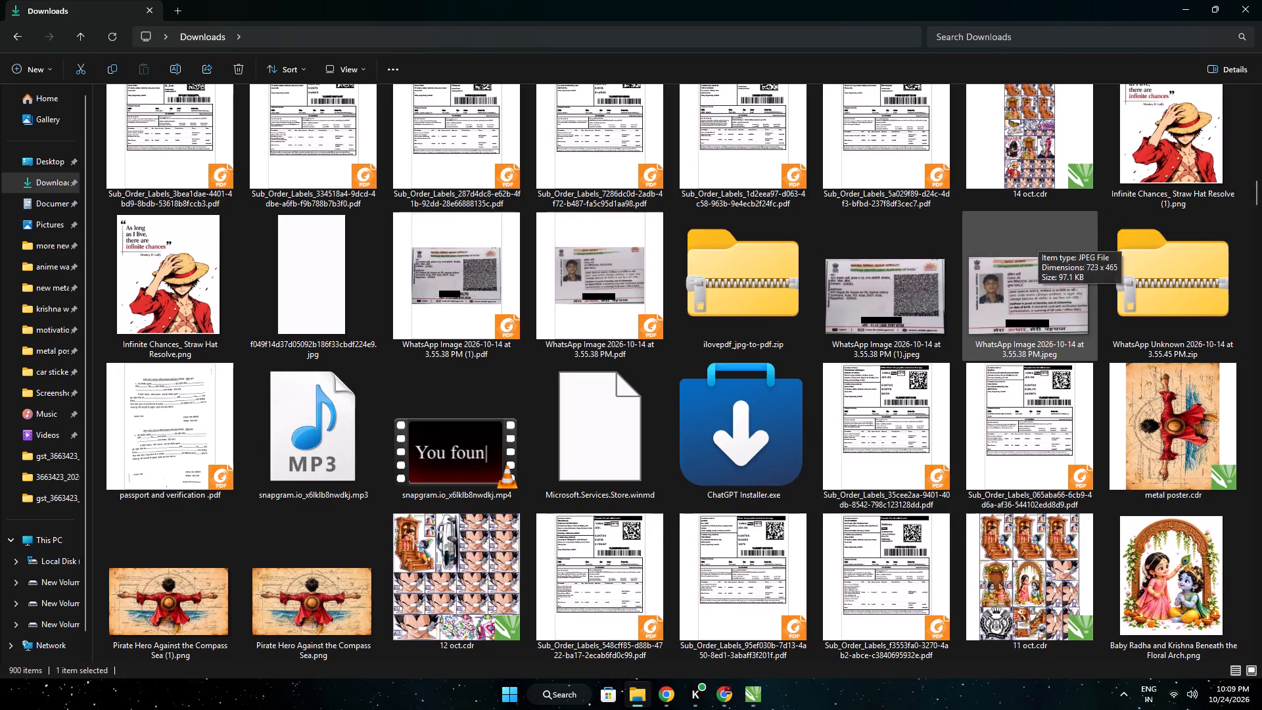
{"action": "scroll", "coordinate": [1039, 240], "scroll_direction": "up", "scroll_amount": 1}
{"action": "scroll", "coordinate": [1059, 301], "scroll_direction": "up", "scroll_amount": 3}
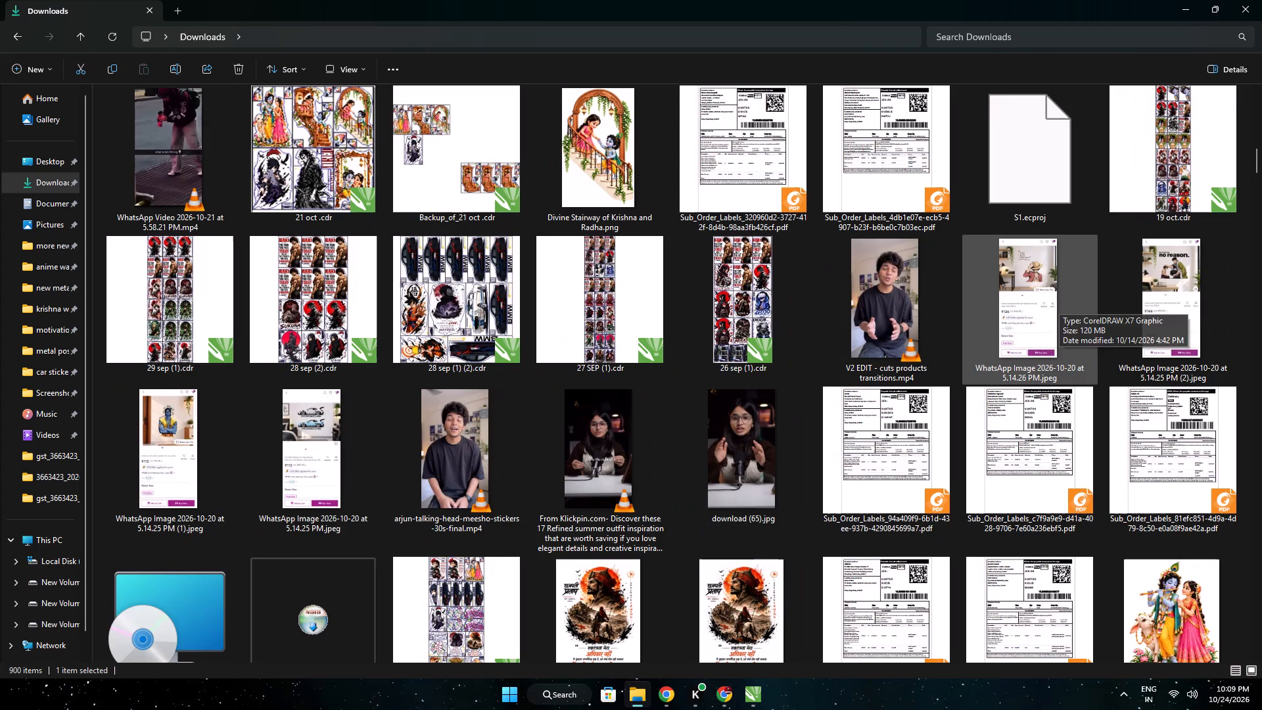
{"action": "scroll", "coordinate": [1083, 294], "scroll_direction": "up", "scroll_amount": 1}
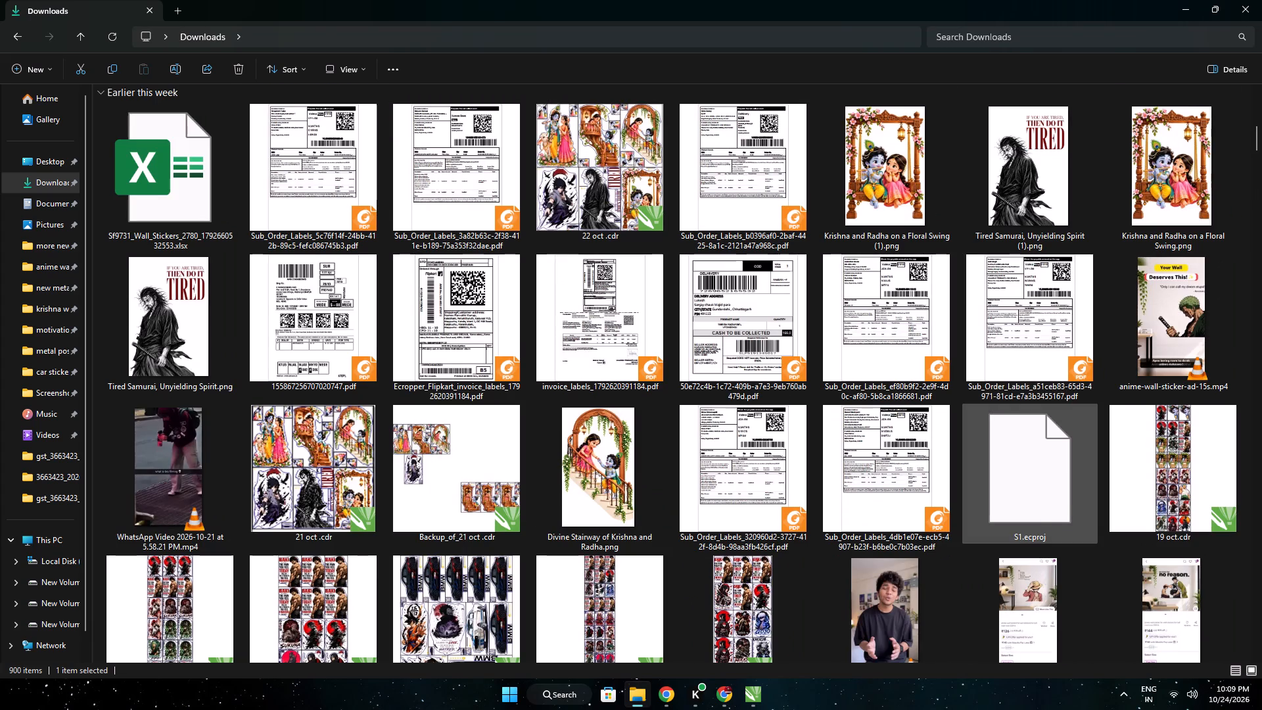
{"action": "scroll", "coordinate": [1011, 418], "scroll_direction": "down", "scroll_amount": 7}
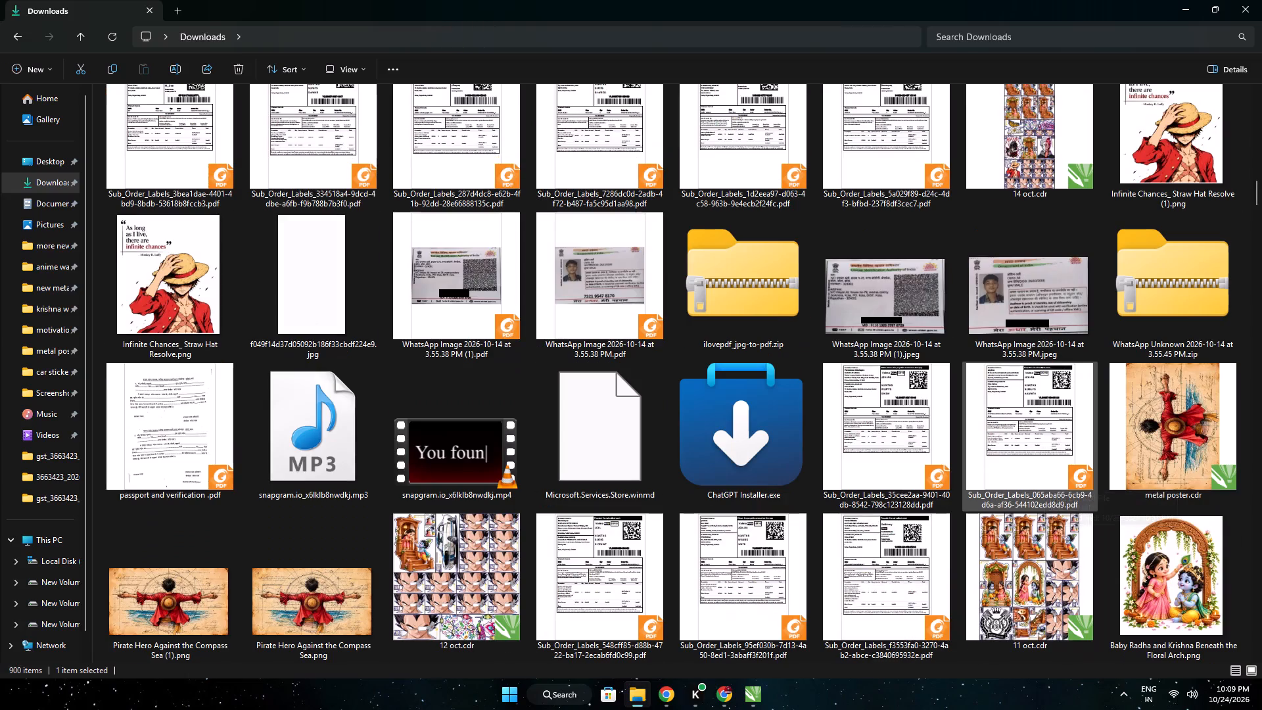
{"action": "scroll", "coordinate": [1000, 415], "scroll_direction": "down", "scroll_amount": 1}
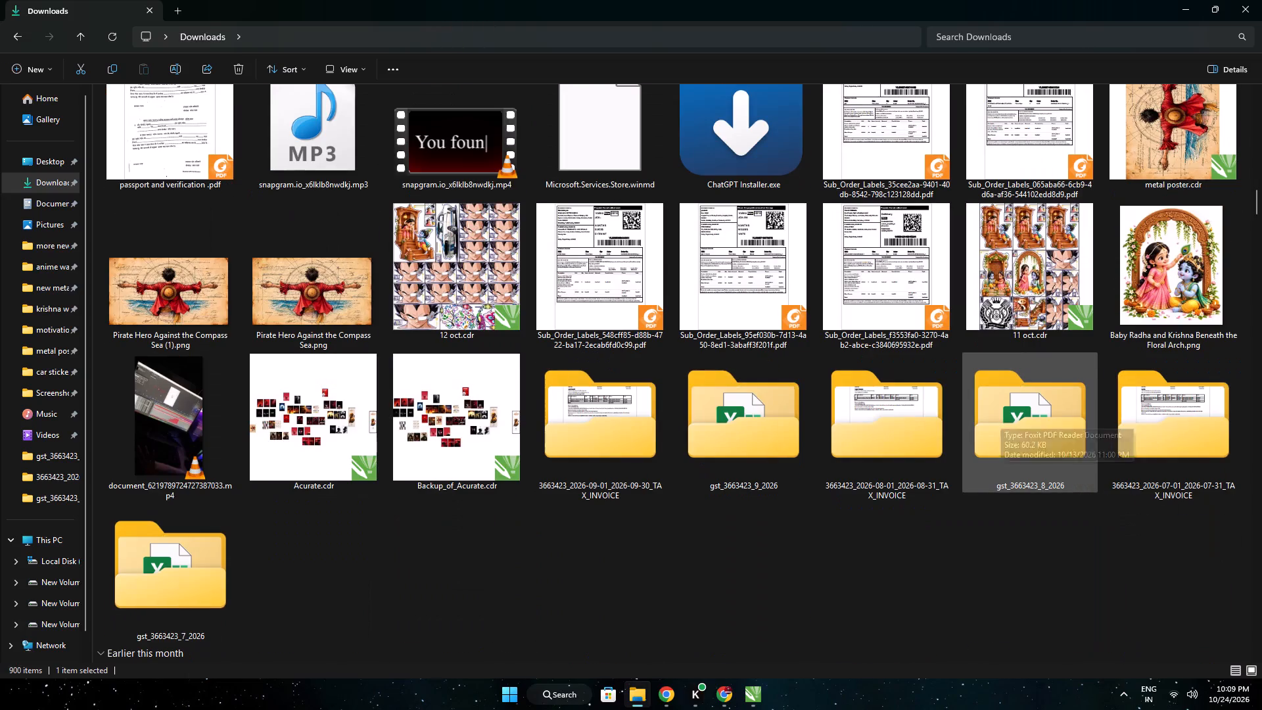
{"action": "scroll", "coordinate": [1043, 374], "scroll_direction": "up", "scroll_amount": 1}
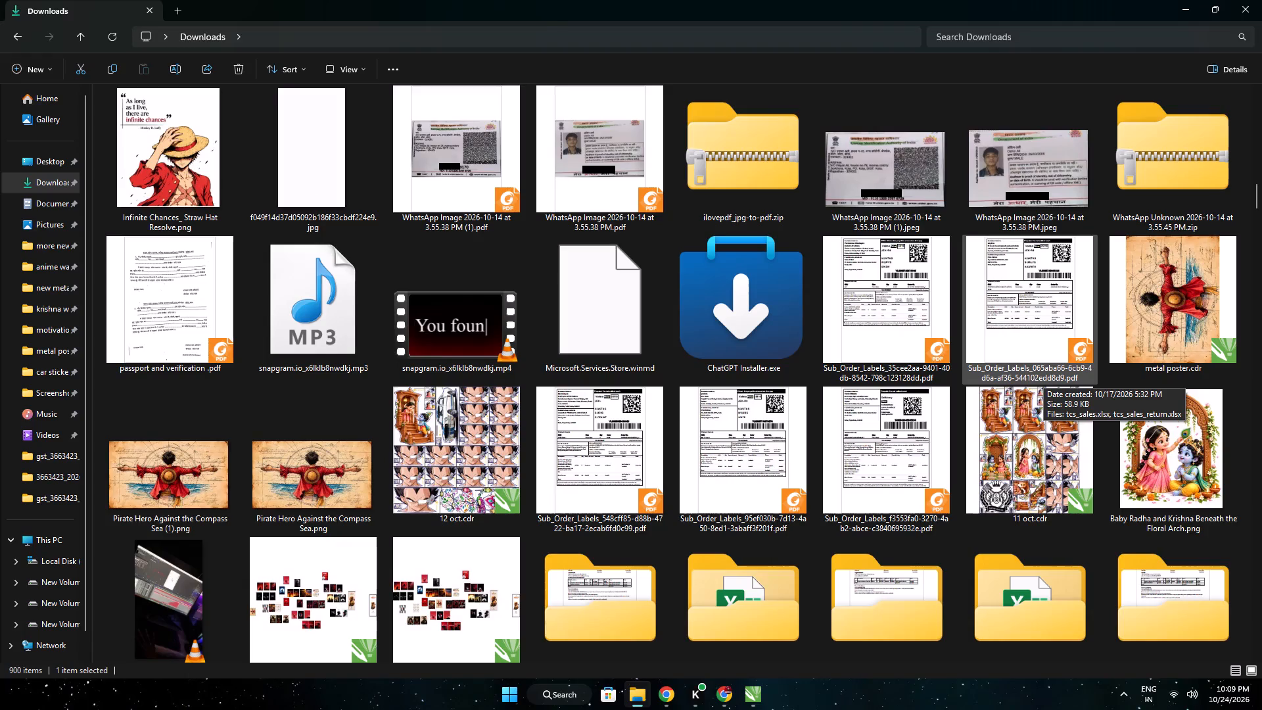
{"action": "scroll", "coordinate": [1043, 376], "scroll_direction": "up", "scroll_amount": 2}
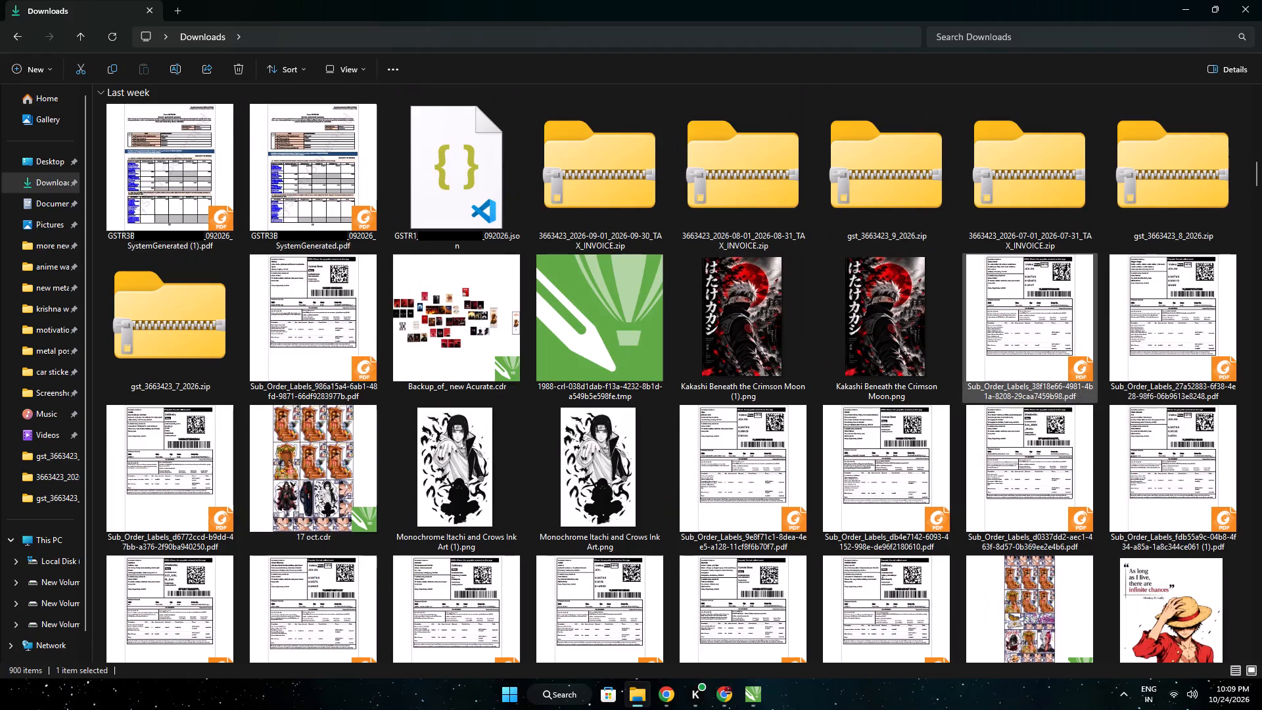
{"action": "scroll", "coordinate": [1043, 377], "scroll_direction": "up", "scroll_amount": 1}
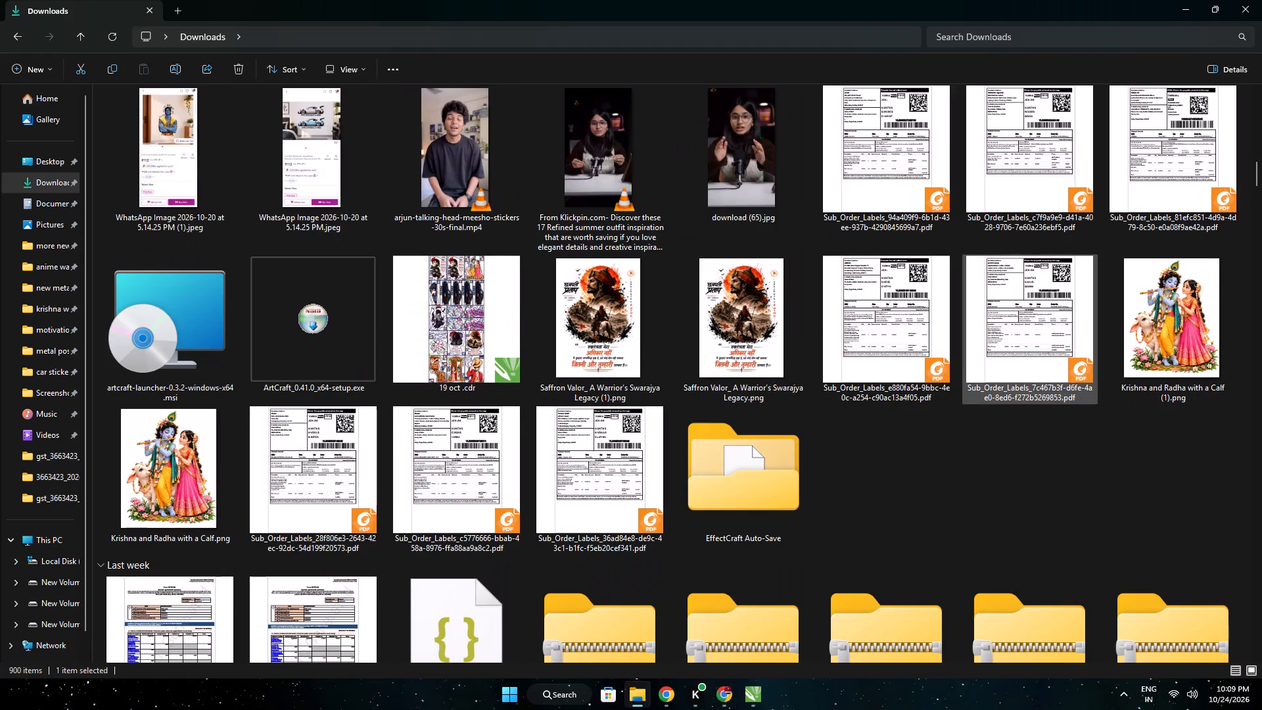
{"action": "double_click", "coordinate": [440, 337]}
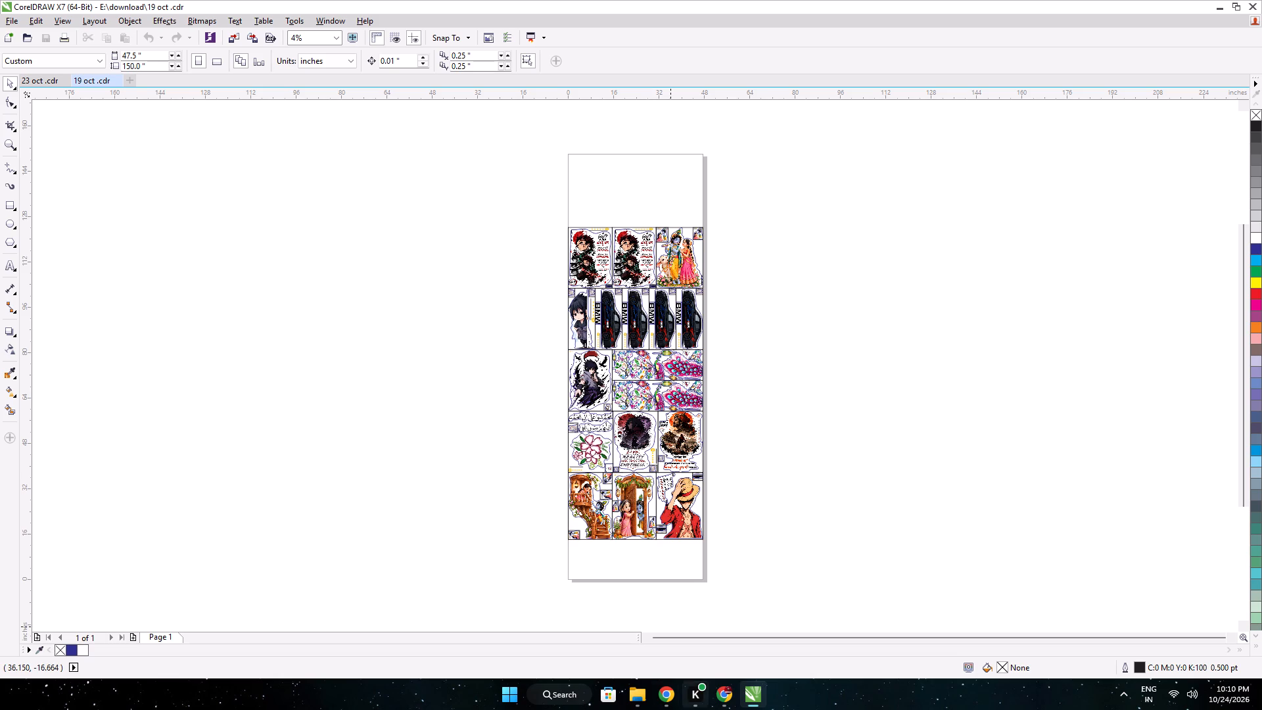
Switch to the Meesho Supplier Panel in Chrome and accept the three pending Vegeta Ac sticker orders with SKU VPDV3.
{"action": "left_click", "coordinate": [722, 691]}
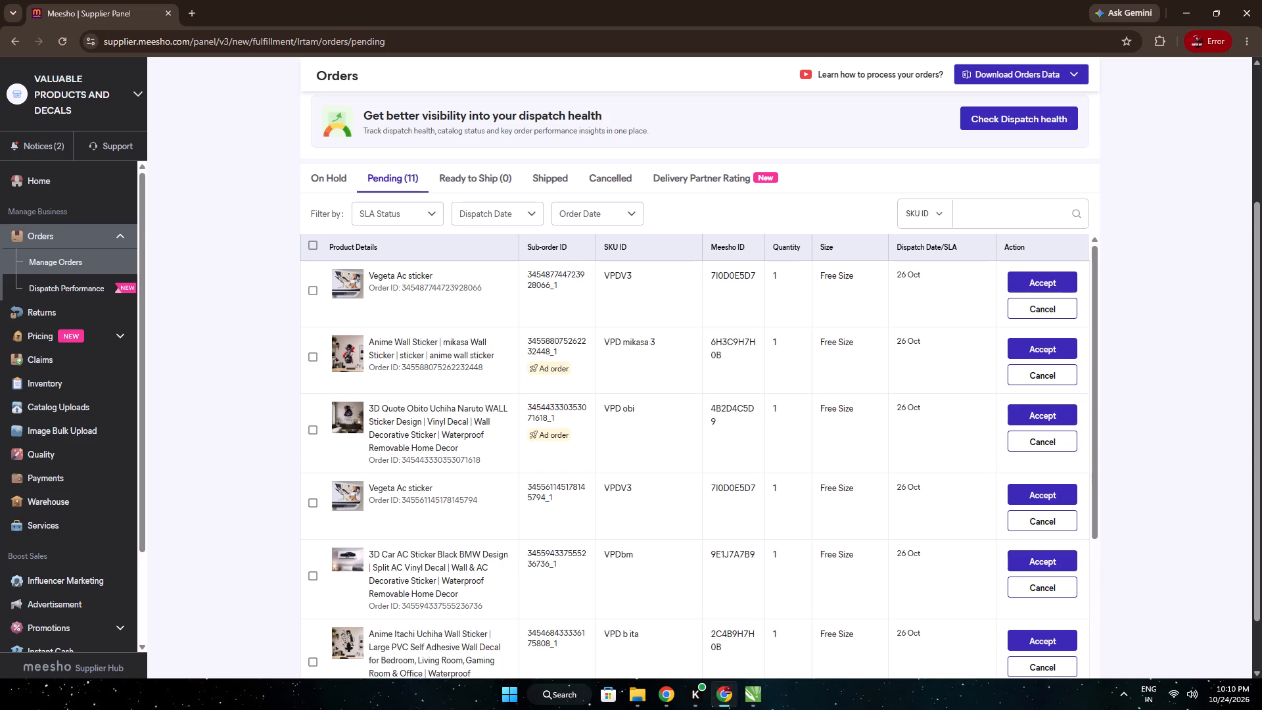
{"action": "left_click", "coordinate": [309, 290]}
{"action": "scroll", "coordinate": [363, 450], "scroll_direction": "down", "scroll_amount": 1}
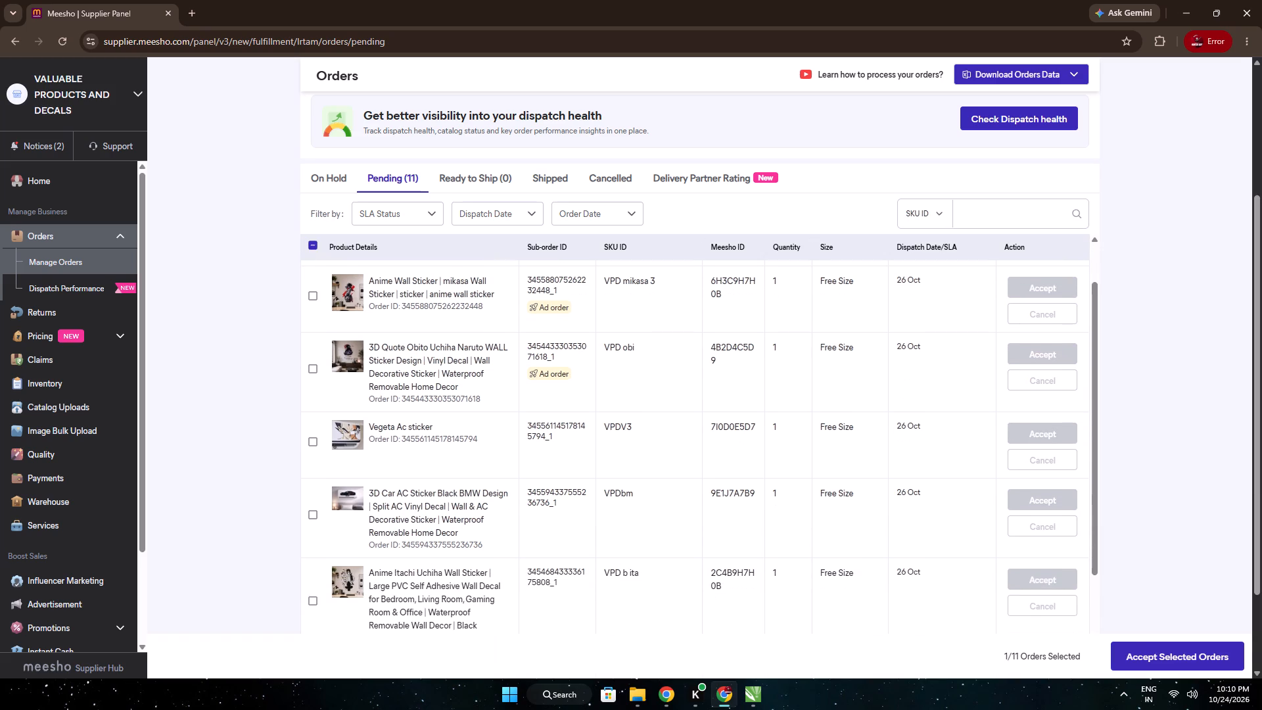
{"action": "left_click", "coordinate": [315, 437]}
{"action": "scroll", "coordinate": [448, 448], "scroll_direction": "down", "scroll_amount": 2}
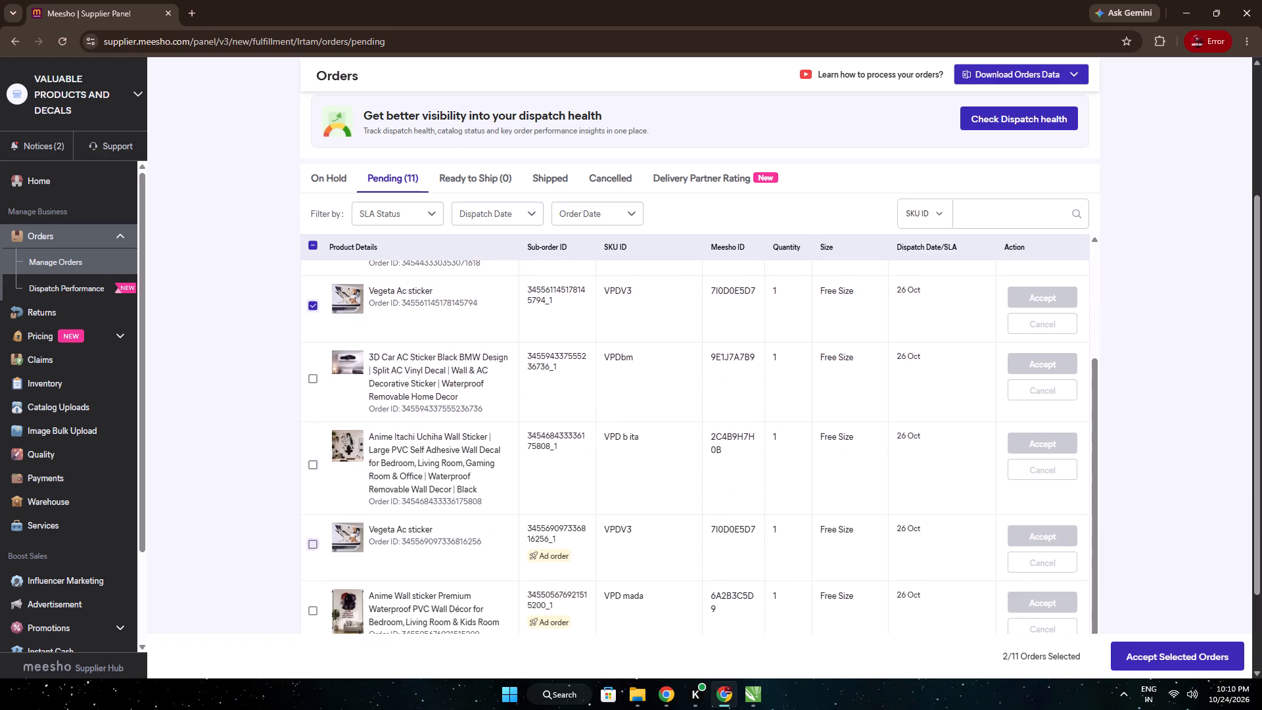
{"action": "left_click", "coordinate": [314, 548]}
{"action": "scroll", "coordinate": [451, 421], "scroll_direction": "down", "scroll_amount": 4}
{"action": "scroll", "coordinate": [229, 513], "scroll_direction": "down", "scroll_amount": 5}
{"action": "scroll", "coordinate": [403, 490], "scroll_direction": "down", "scroll_amount": 3}
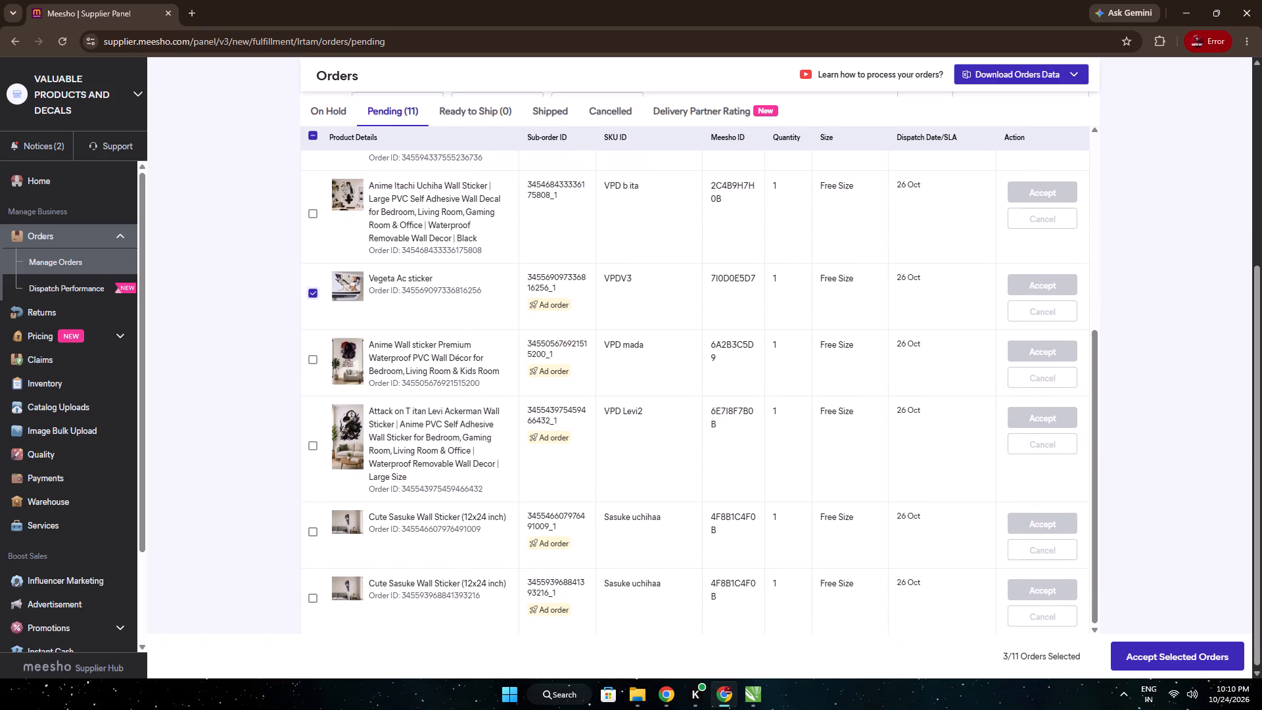
{"action": "scroll", "coordinate": [505, 444], "scroll_direction": "up", "scroll_amount": 6}
{"action": "left_click", "coordinate": [1165, 658]}
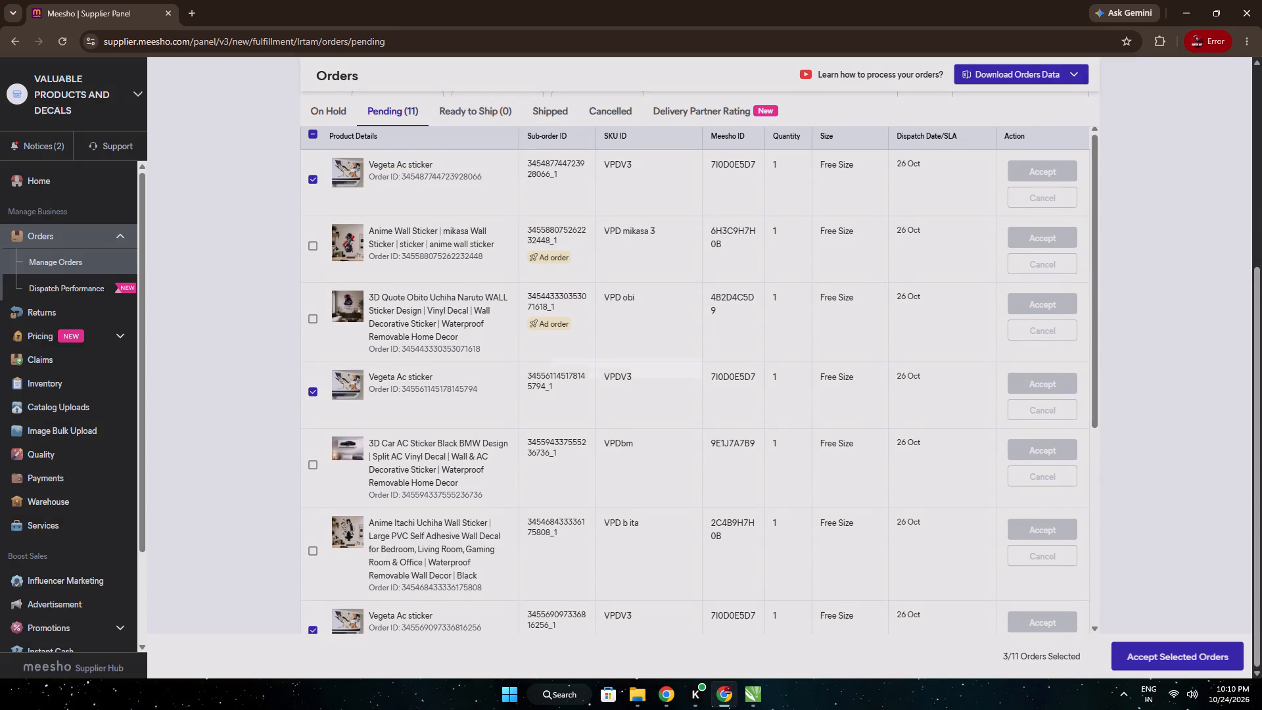
{"action": "left_click", "coordinate": [559, 401]}
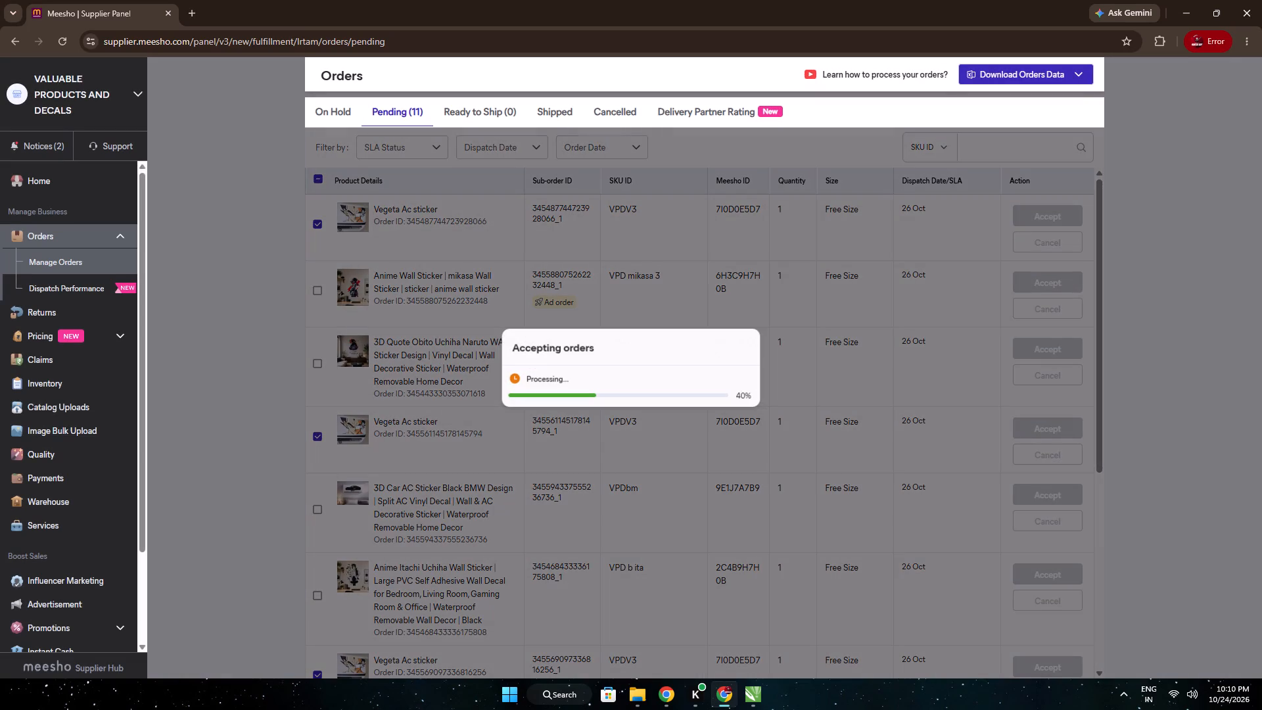
Reload the Meesho pending orders page and dismiss the order acceptance notice.
{"action": "key", "text": "ctrl+r"}
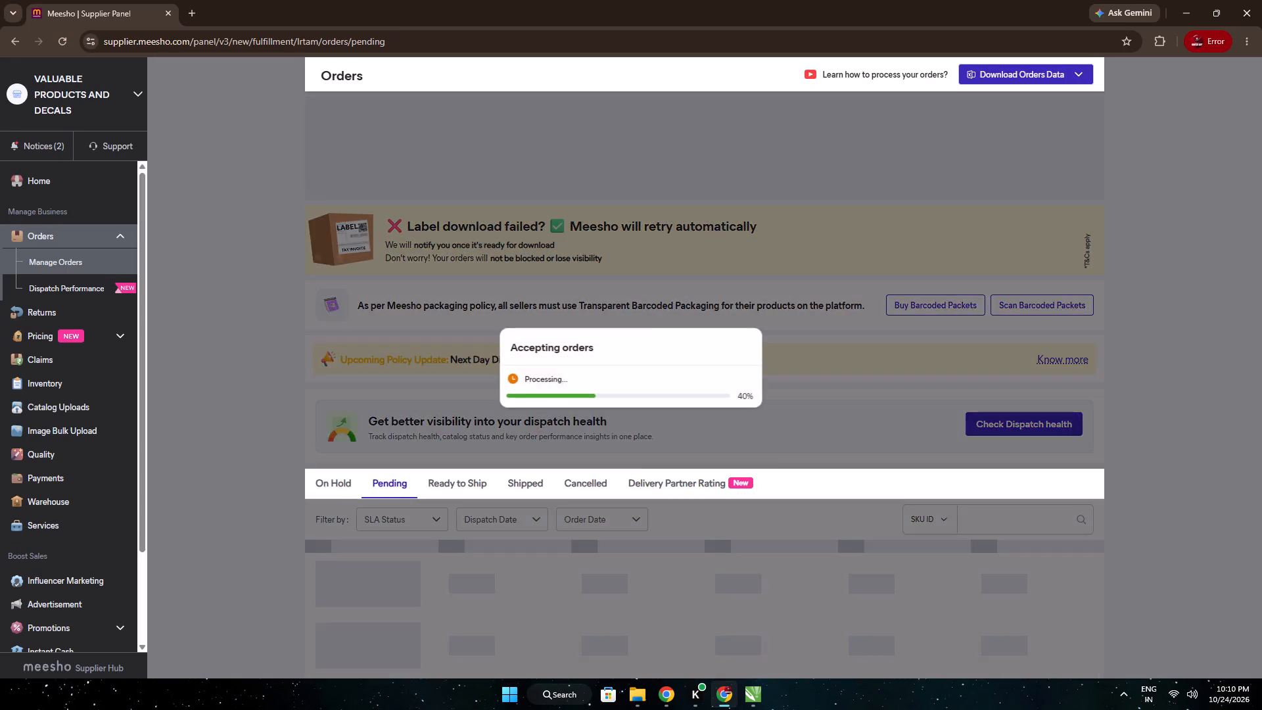
{"action": "key", "text": "ctrl+r"}
{"action": "key", "text": "ctrl+r"}
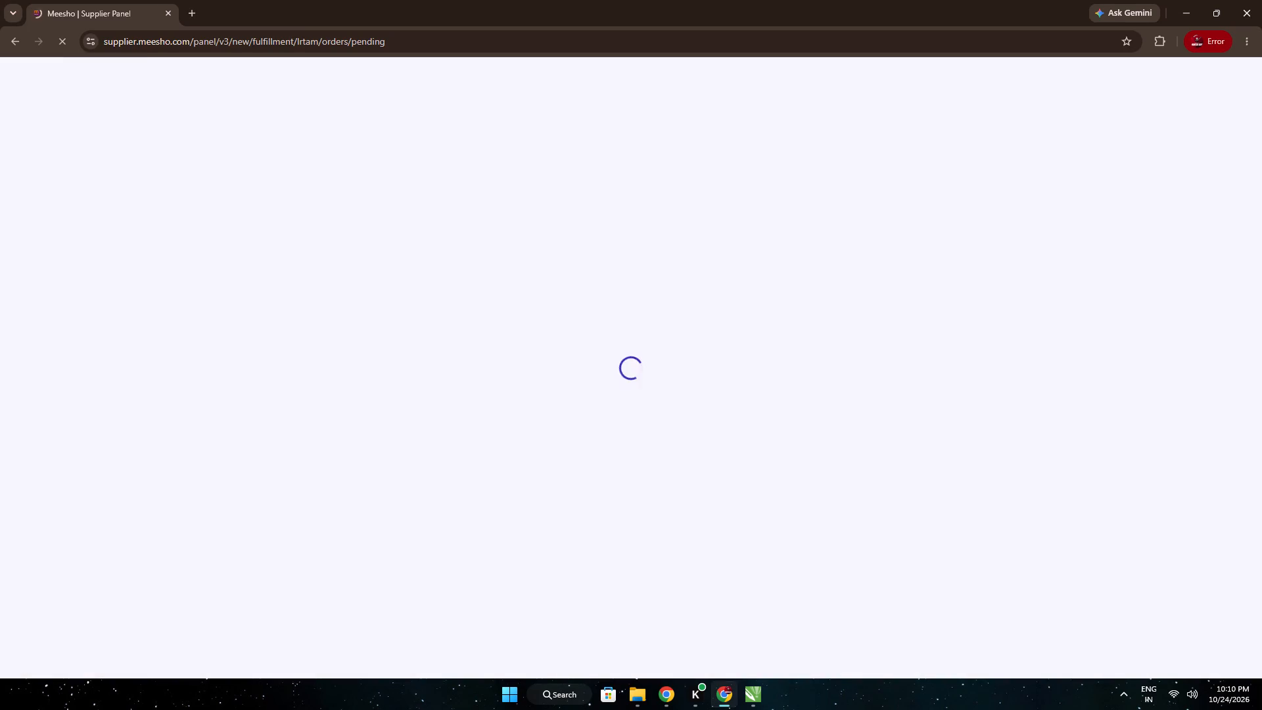
{"action": "key", "text": "ctrl+r"}
{"action": "key", "text": "ctrl+r"}
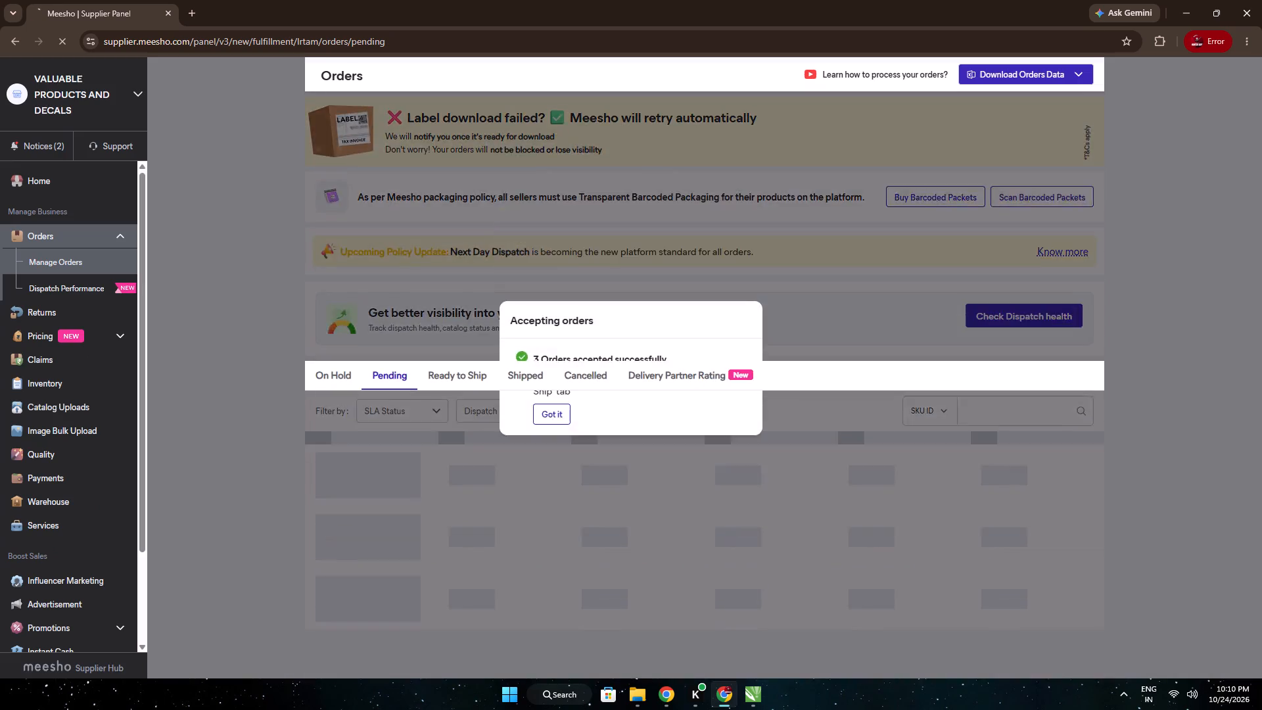
{"action": "left_click", "coordinate": [554, 419]}
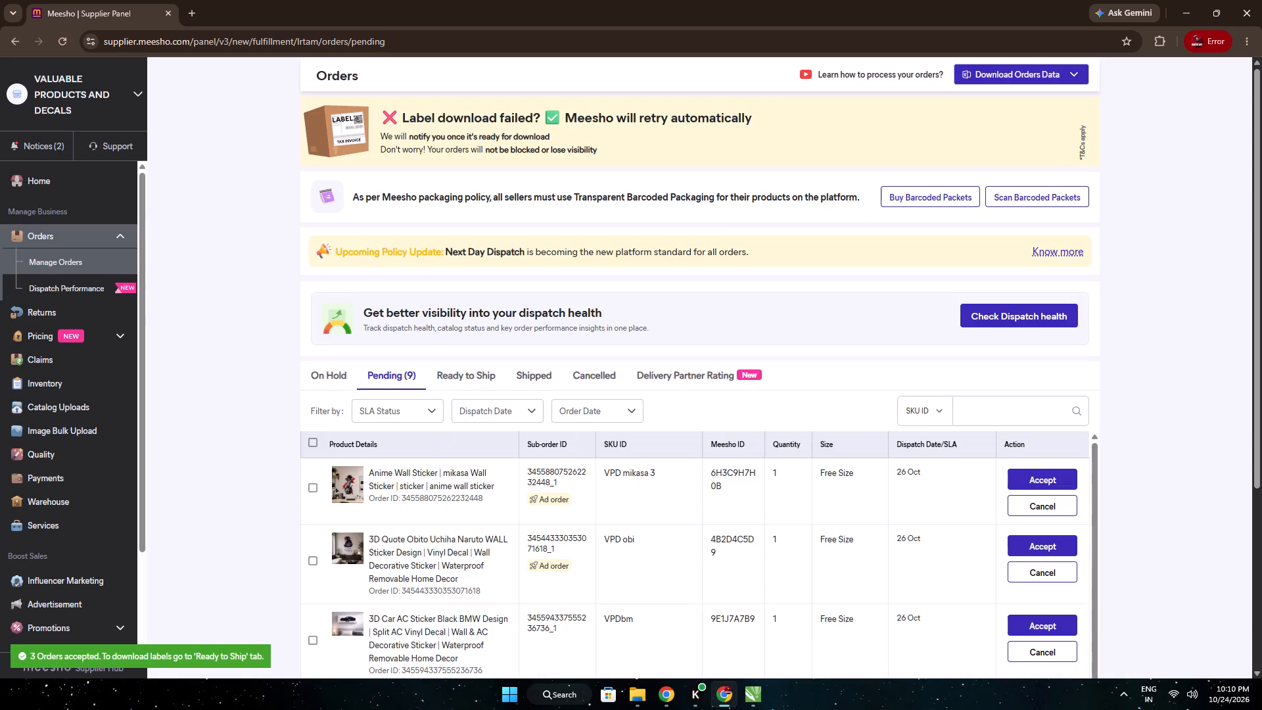
Switch to 23 oct .cdr in CorelDRAW and delete the page's top row with the samurai and two green-haired swordsman stickers.
{"action": "left_click", "coordinate": [642, 700]}
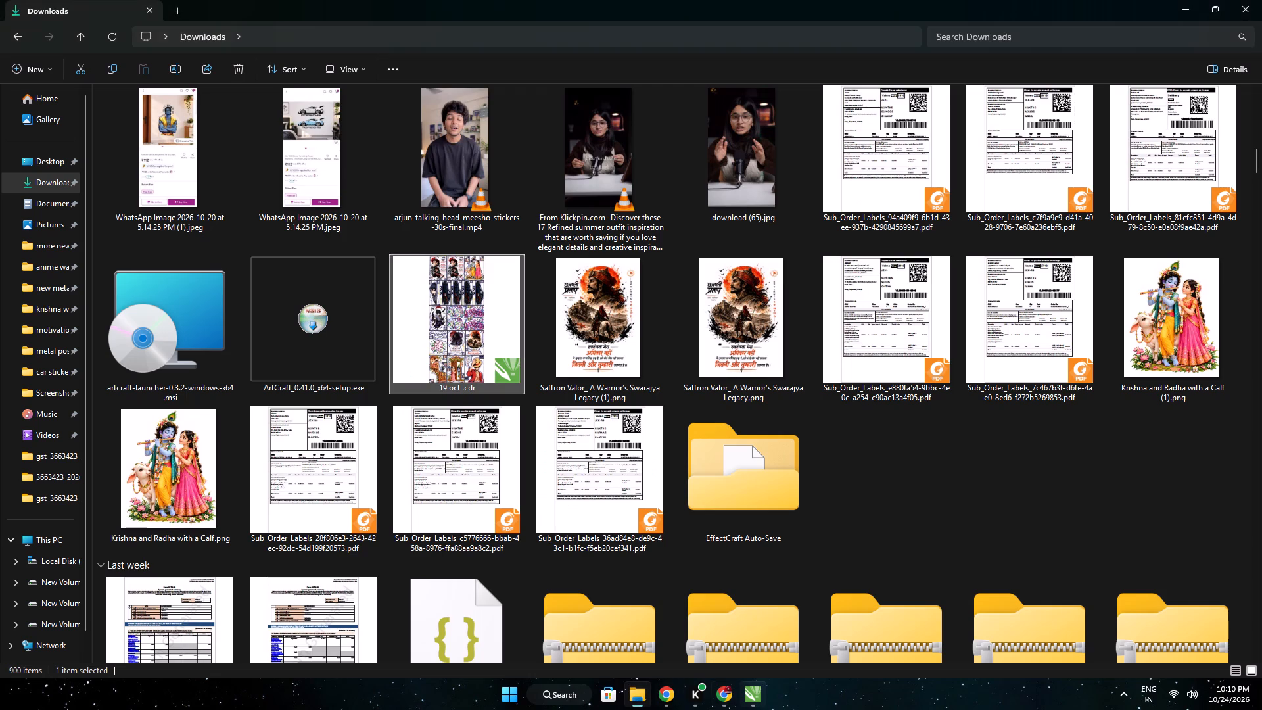
{"action": "left_click", "coordinate": [772, 702]}
{"action": "left_click", "coordinate": [763, 701]}
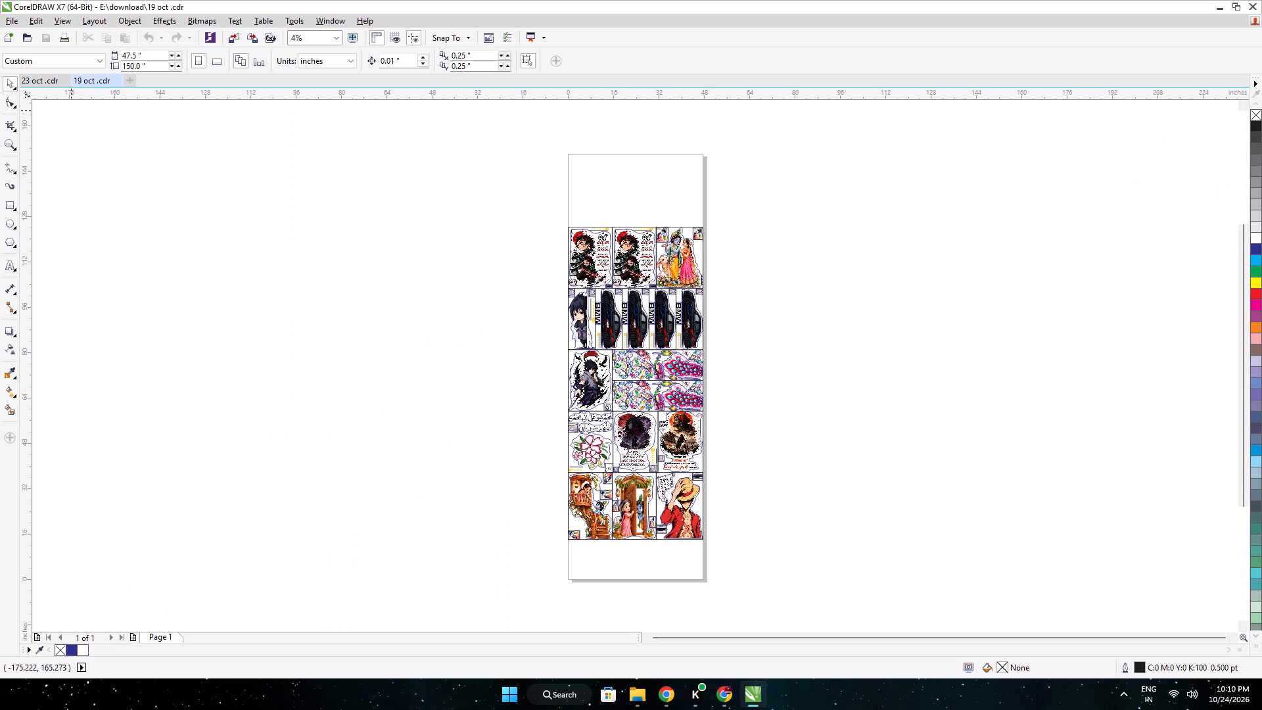
{"action": "left_click", "coordinate": [50, 82]}
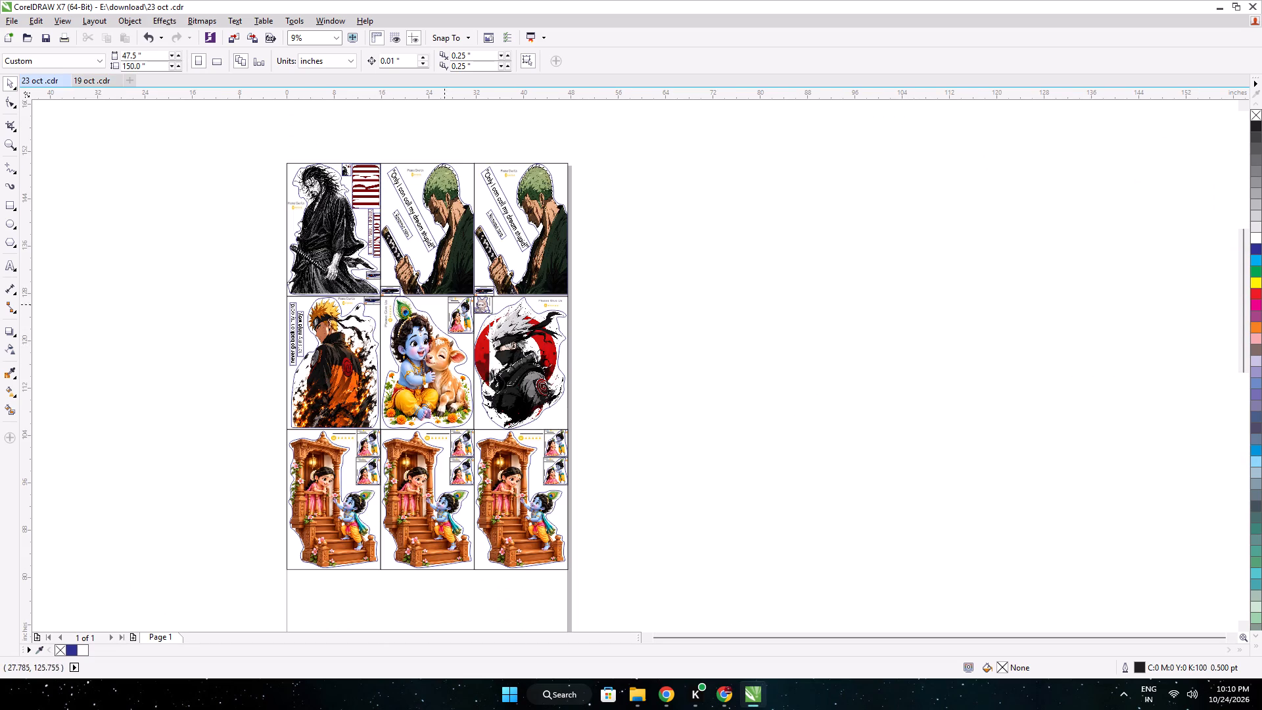
{"action": "left_click_drag", "start_coordinate": [259, 145], "coordinate": [617, 301]}
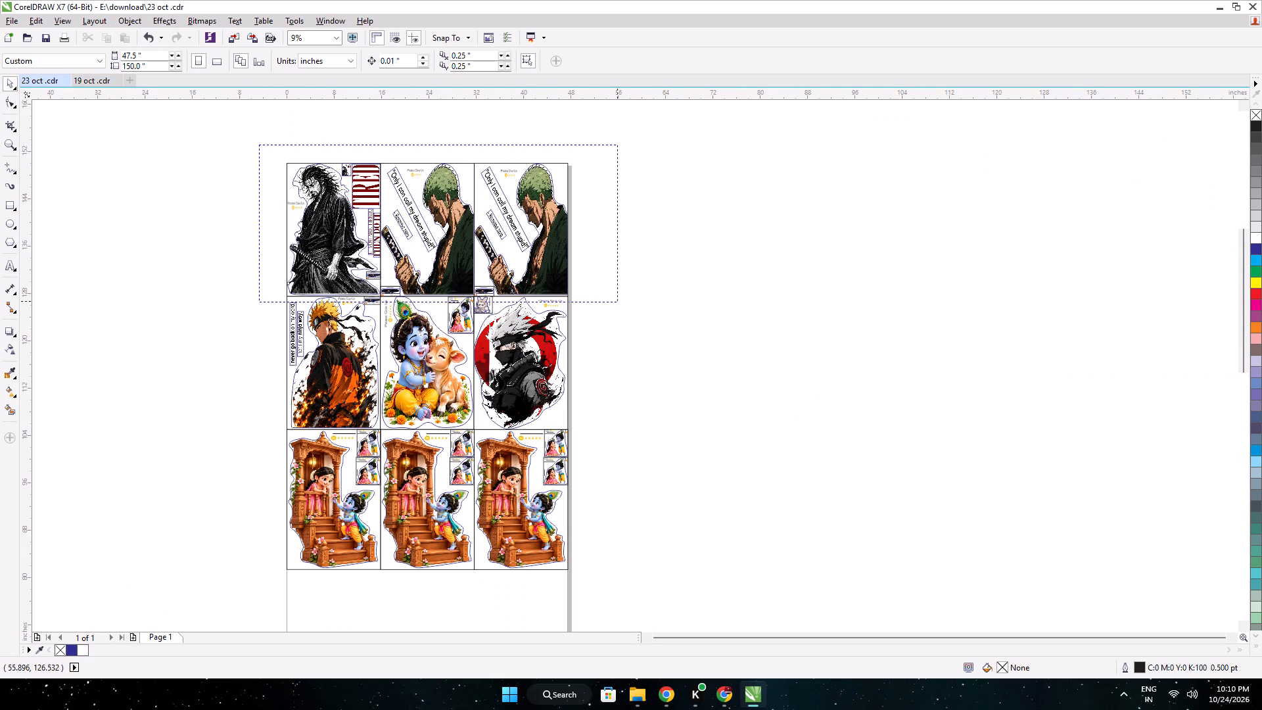
{"action": "left_click_drag", "start_coordinate": [617, 301], "coordinate": [618, 298]}
{"action": "scroll", "coordinate": [273, 233], "scroll_direction": "up", "scroll_amount": 1}
{"action": "key", "text": "Delete"}
Delete the Naruto and Kakashi stickers on either side of the Krishna and calf sticker, including their frames and small fillers.
{"action": "middle_click_drag", "start_coordinate": [276, 340], "coordinate": [269, 177]}
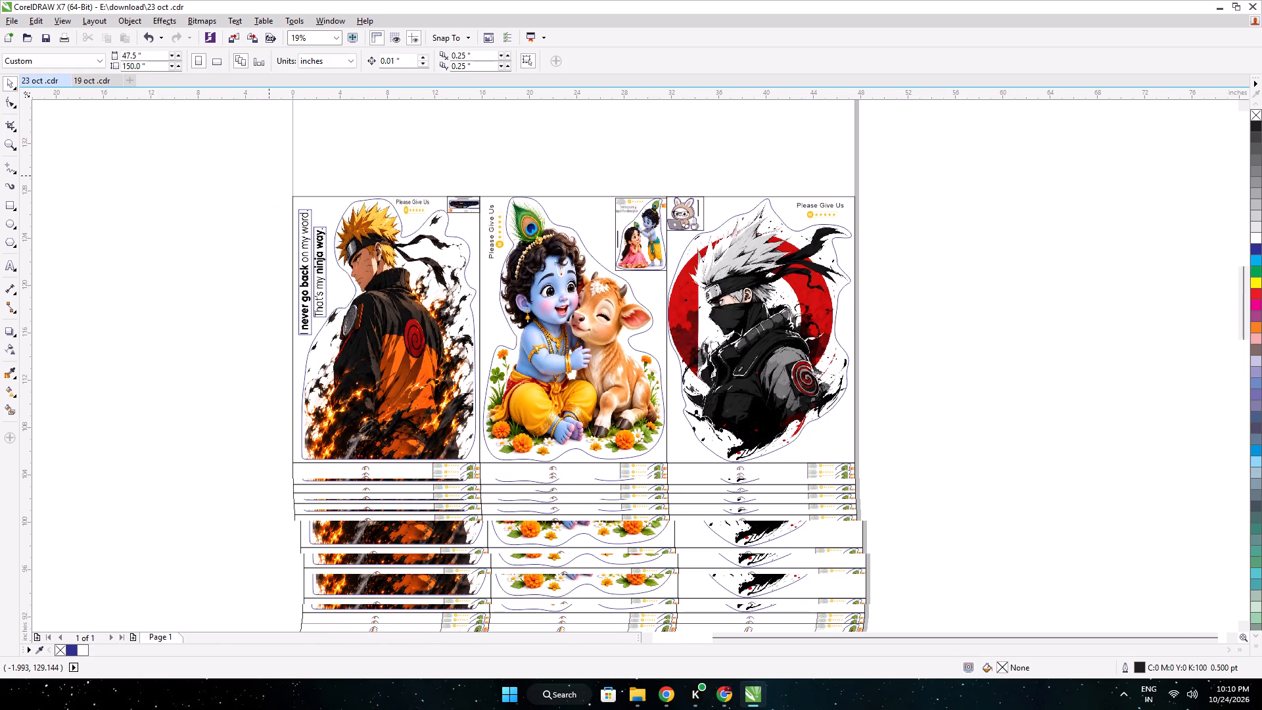
{"action": "left_click_drag", "start_coordinate": [275, 189], "coordinate": [487, 467]}
{"action": "key", "text": "Delete"}
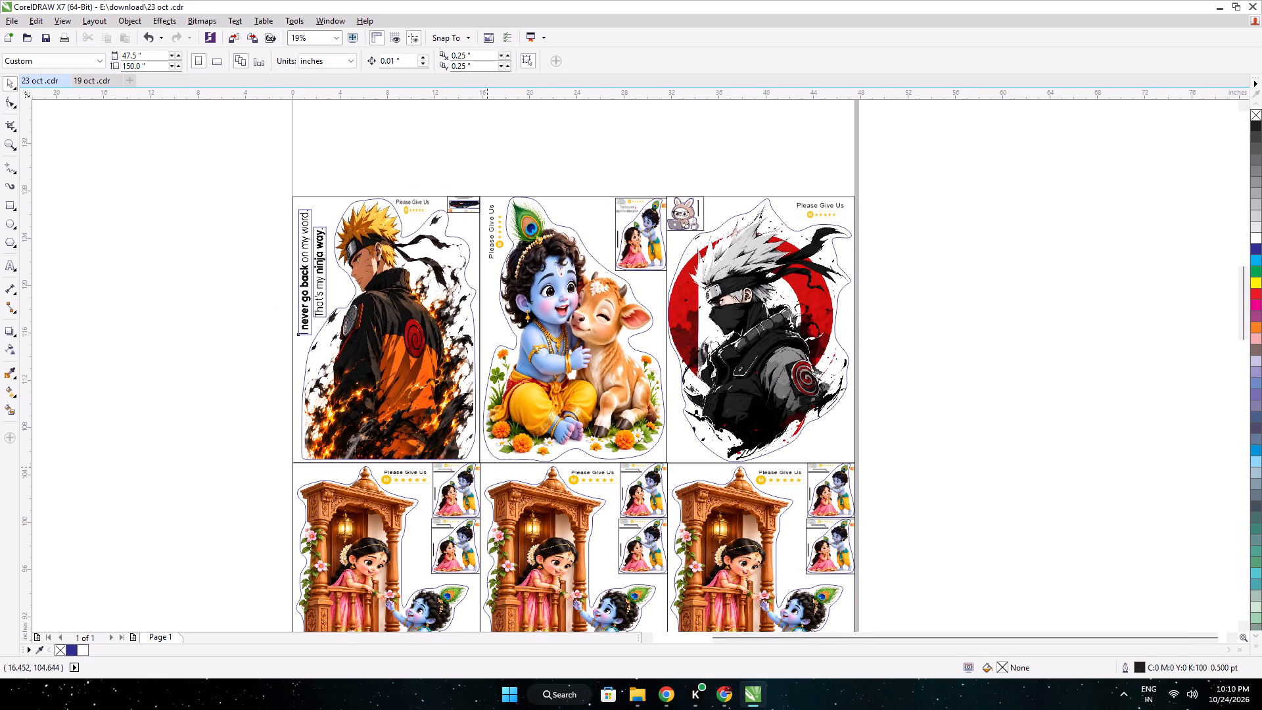
{"action": "left_click_drag", "start_coordinate": [883, 477], "coordinate": [661, 176]}
{"action": "key", "text": "Delete"}
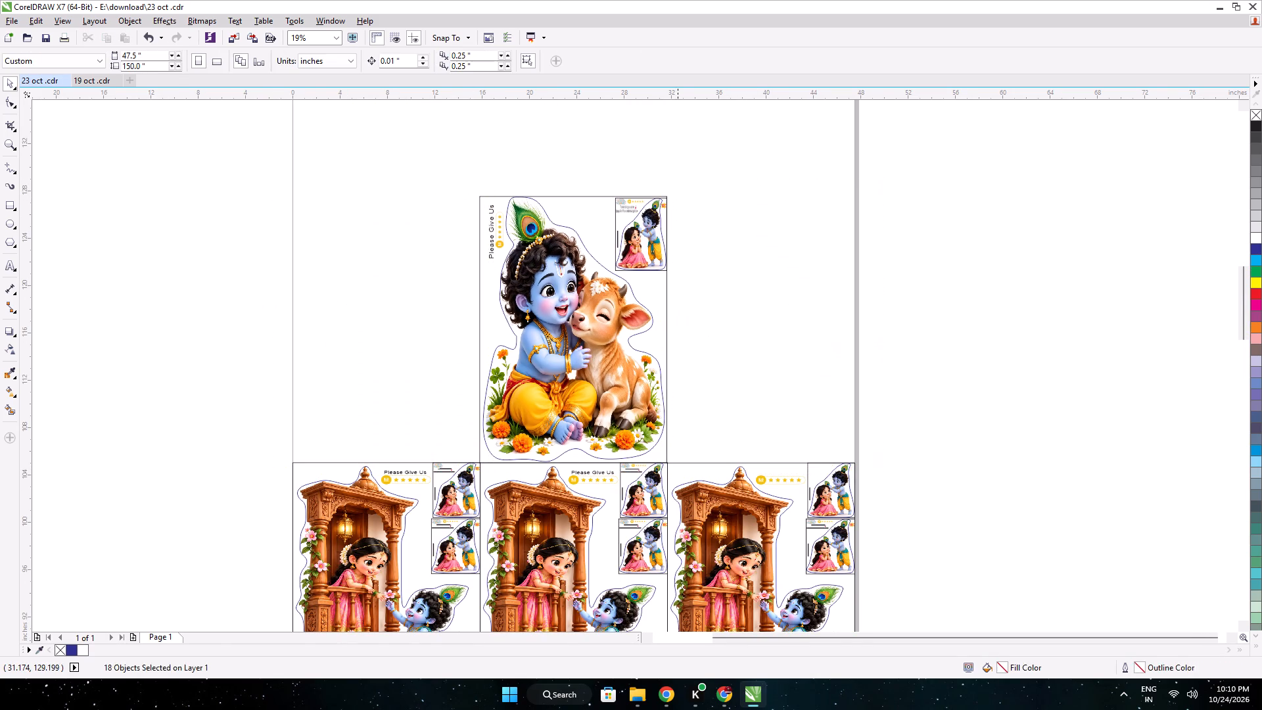
Delete the row of three Radha and Krishna balcony stickers below the Krishna and calf sticker.
{"action": "scroll", "coordinate": [696, 277], "scroll_direction": "down", "scroll_amount": 2}
{"action": "middle_click_drag", "start_coordinate": [696, 278], "coordinate": [688, 231]}
{"action": "left_click_drag", "start_coordinate": [791, 448], "coordinate": [474, 276]}
{"action": "key", "text": "Delete"}
Move the whole remaining Krishna and calf sticker, with its frame and small filler, flush into the page's top-left corner.
{"action": "scroll", "coordinate": [674, 234], "scroll_direction": "up", "scroll_amount": 2}
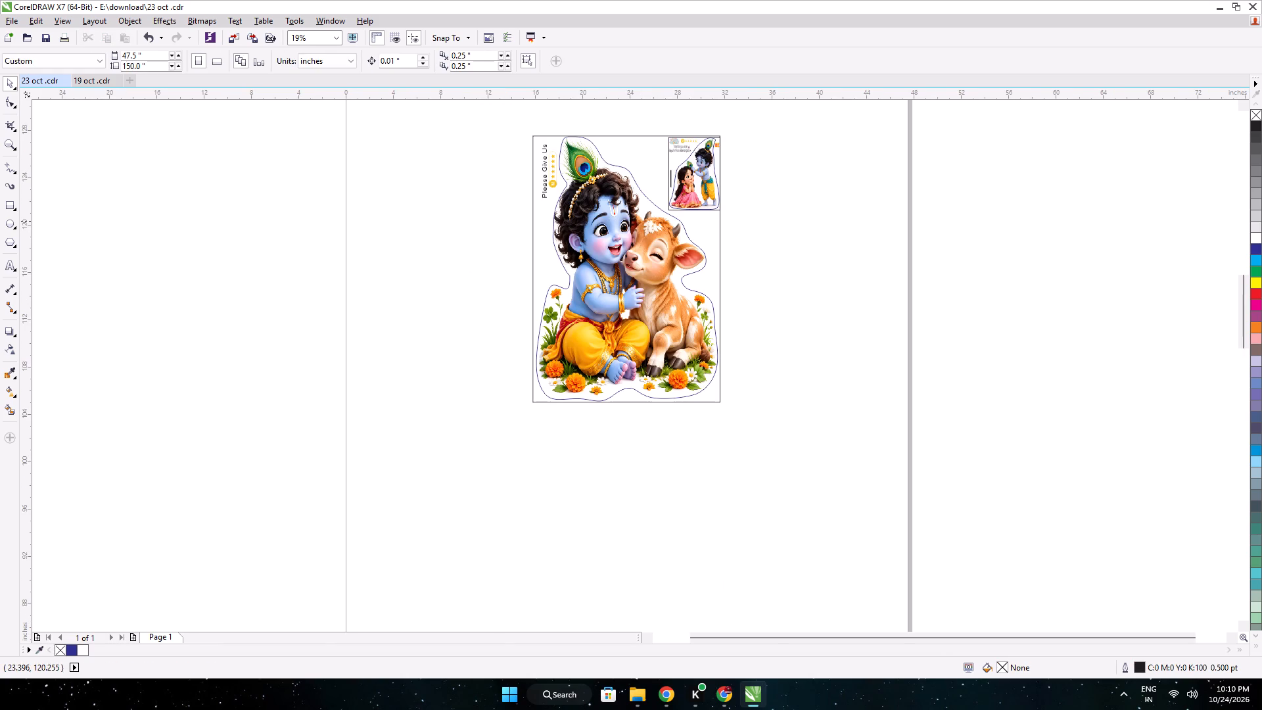
{"action": "scroll", "coordinate": [655, 207], "scroll_direction": "up", "scroll_amount": 2}
{"action": "scroll", "coordinate": [656, 207], "scroll_direction": "down", "scroll_amount": 3}
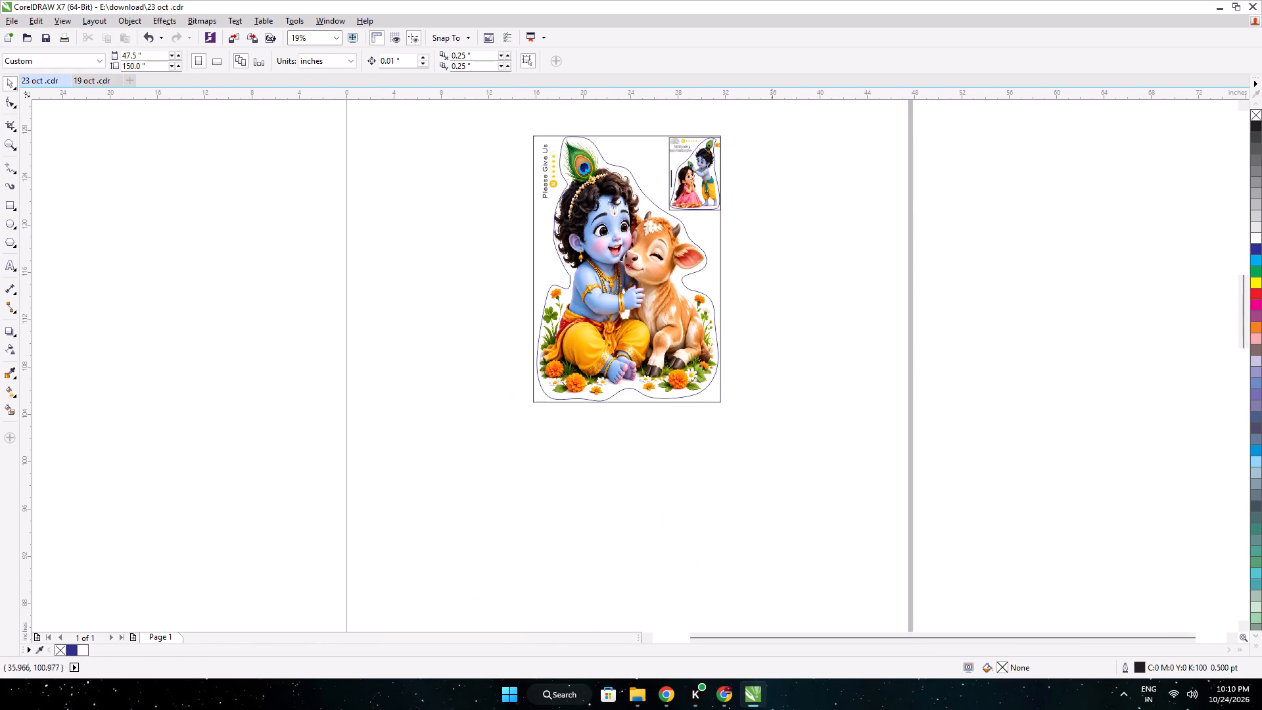
{"action": "left_click_drag", "start_coordinate": [760, 455], "coordinate": [484, 147]}
{"action": "middle_click_drag", "start_coordinate": [488, 150], "coordinate": [688, 285]}
{"action": "scroll", "coordinate": [688, 285], "scroll_direction": "up", "scroll_amount": 1}
{"action": "left_click_drag", "start_coordinate": [839, 406], "coordinate": [677, 207]}
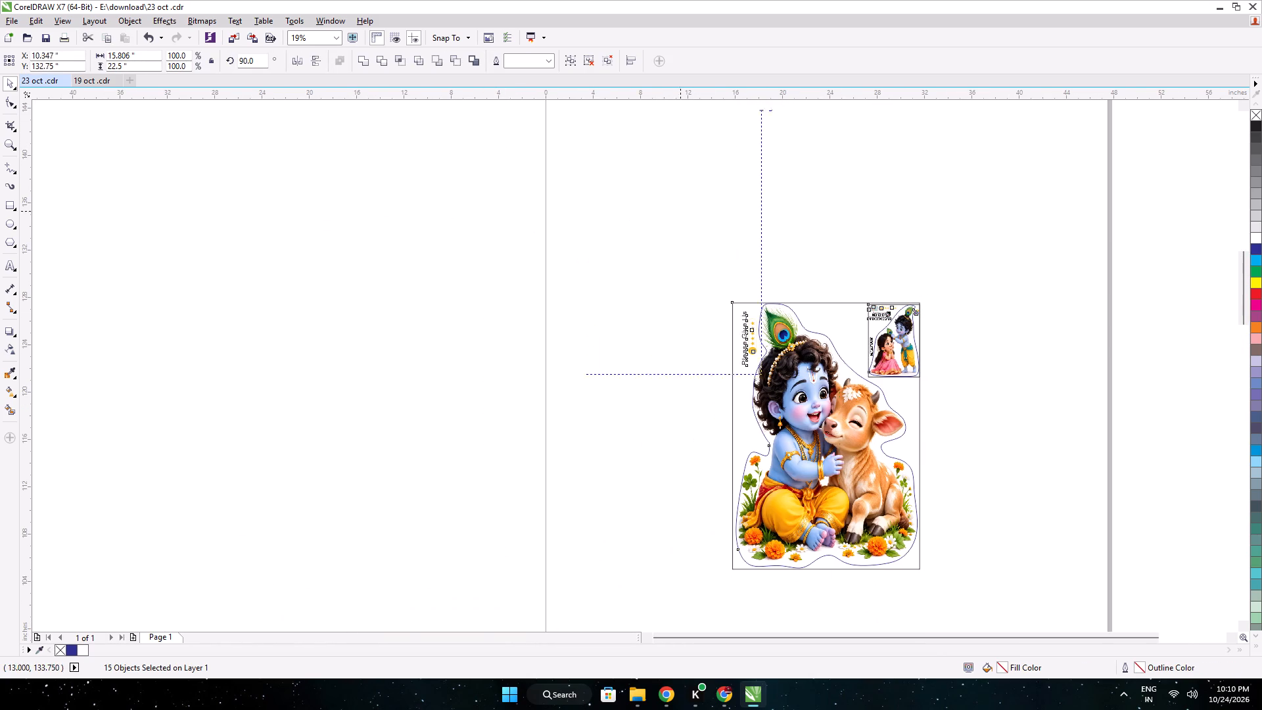
{"action": "left_click_drag", "start_coordinate": [677, 207], "coordinate": [672, 204]}
{"action": "middle_click_drag", "start_coordinate": [657, 209], "coordinate": [753, 444]}
{"action": "scroll", "coordinate": [751, 432], "scroll_direction": "up", "scroll_amount": 1}
{"action": "left_click_drag", "start_coordinate": [768, 403], "coordinate": [751, 340]}
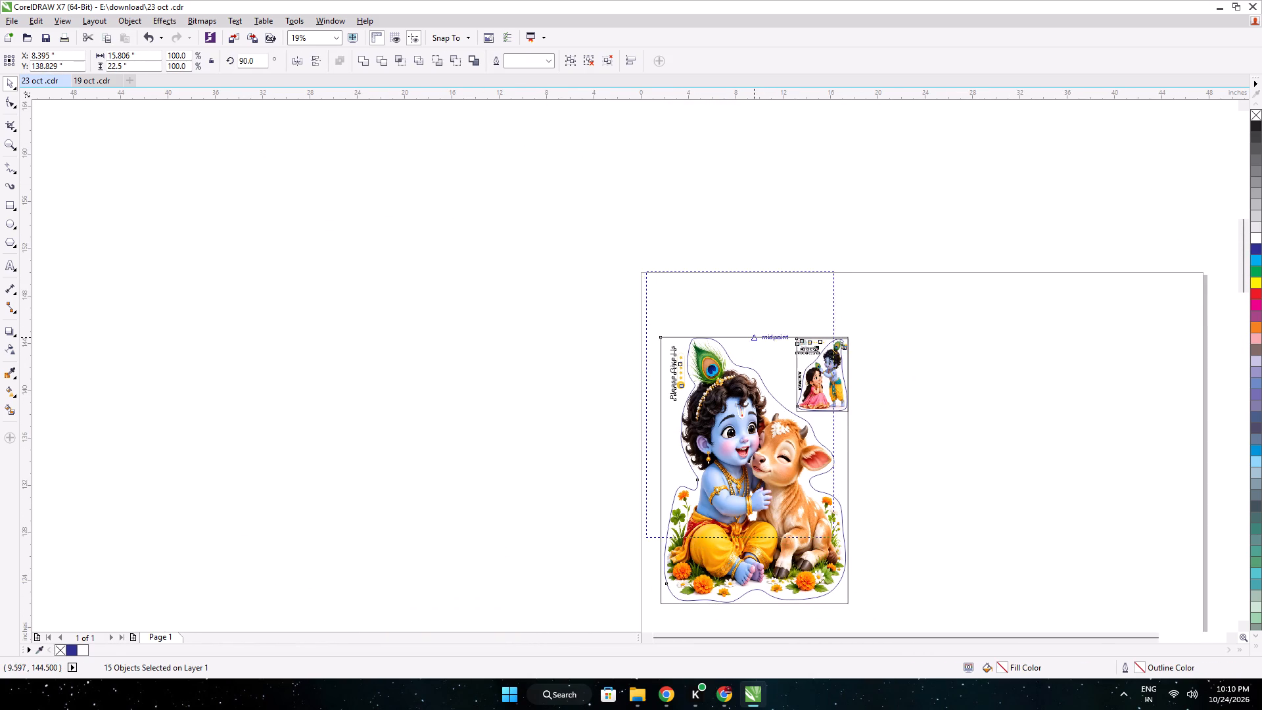
{"action": "left_click_drag", "start_coordinate": [751, 340], "coordinate": [749, 338]}
{"action": "scroll", "coordinate": [666, 277], "scroll_direction": "up", "scroll_amount": 3}
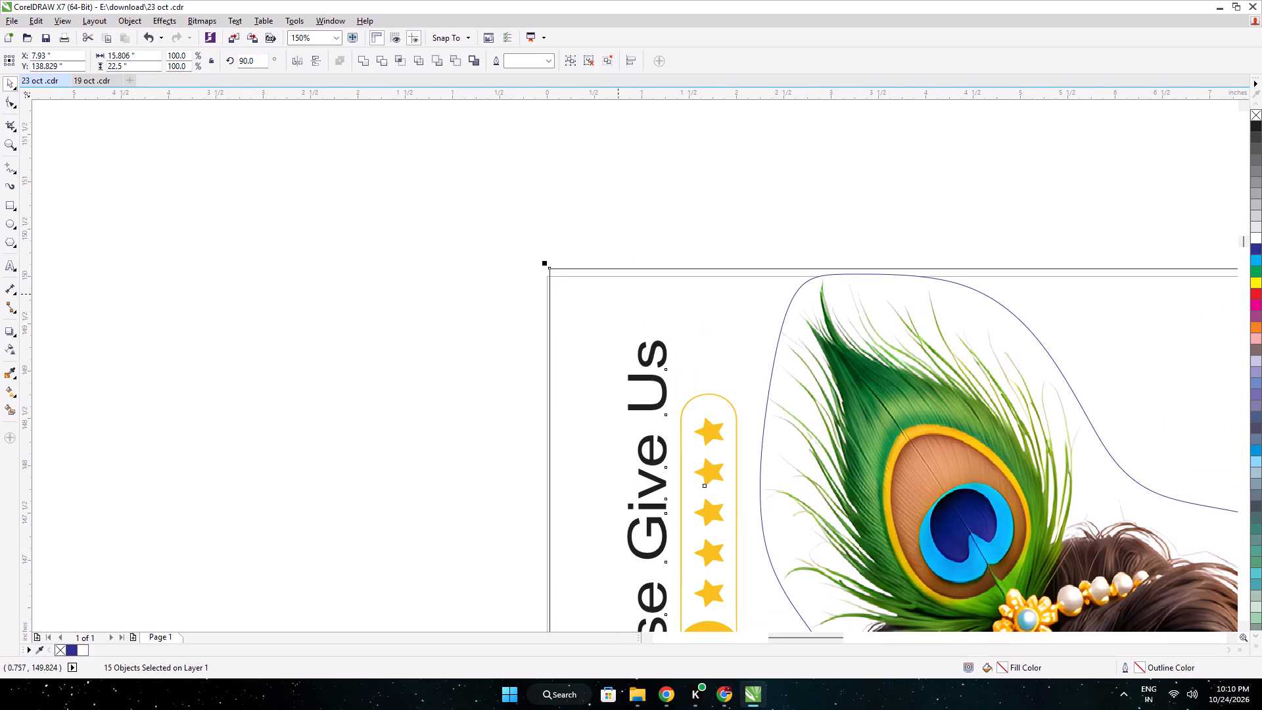
{"action": "left_click_drag", "start_coordinate": [616, 304], "coordinate": [612, 312]}
{"action": "scroll", "coordinate": [567, 260], "scroll_direction": "up", "scroll_amount": 1}
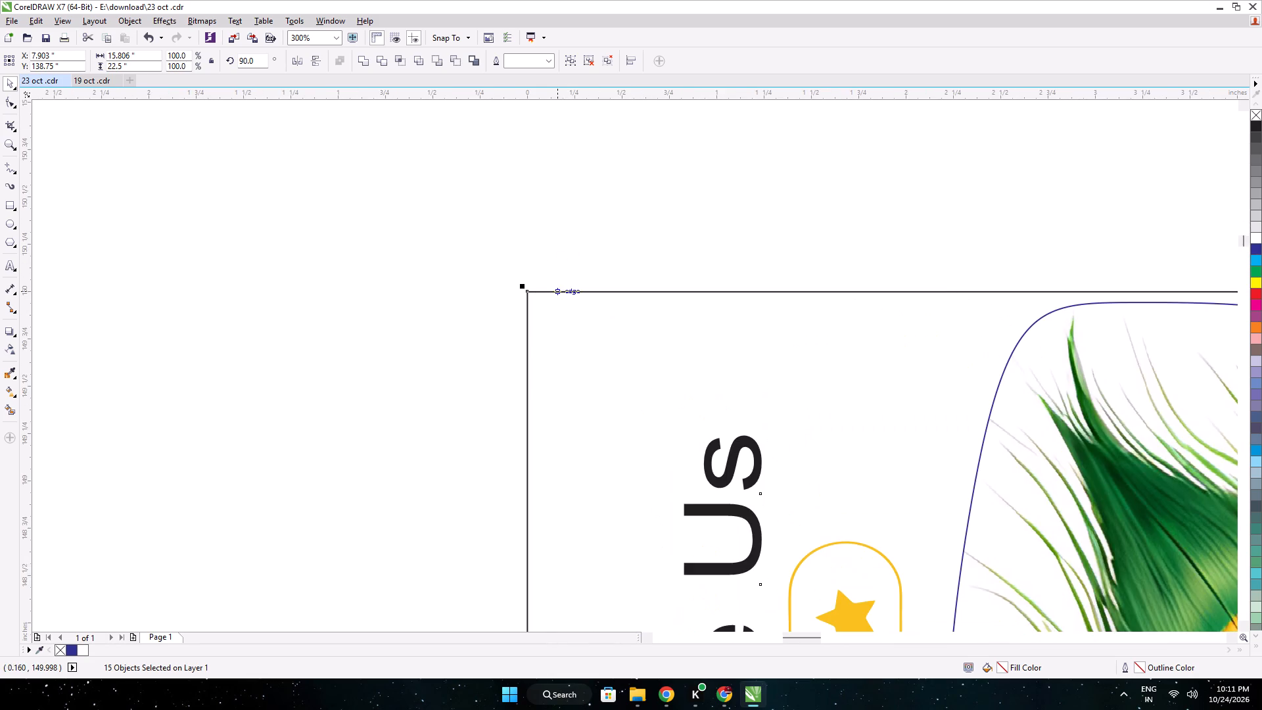
Duplicate the Krishna and calf sticker and place the copy immediately to its right, nudged so the frame edges meet.
{"action": "scroll", "coordinate": [557, 292], "scroll_direction": "down", "scroll_amount": 4}
{"action": "middle_click_drag", "start_coordinate": [759, 301], "coordinate": [562, 283]}
{"action": "key", "text": "ctrl+d"}
{"action": "left_click_drag", "start_coordinate": [535, 351], "coordinate": [902, 356]}
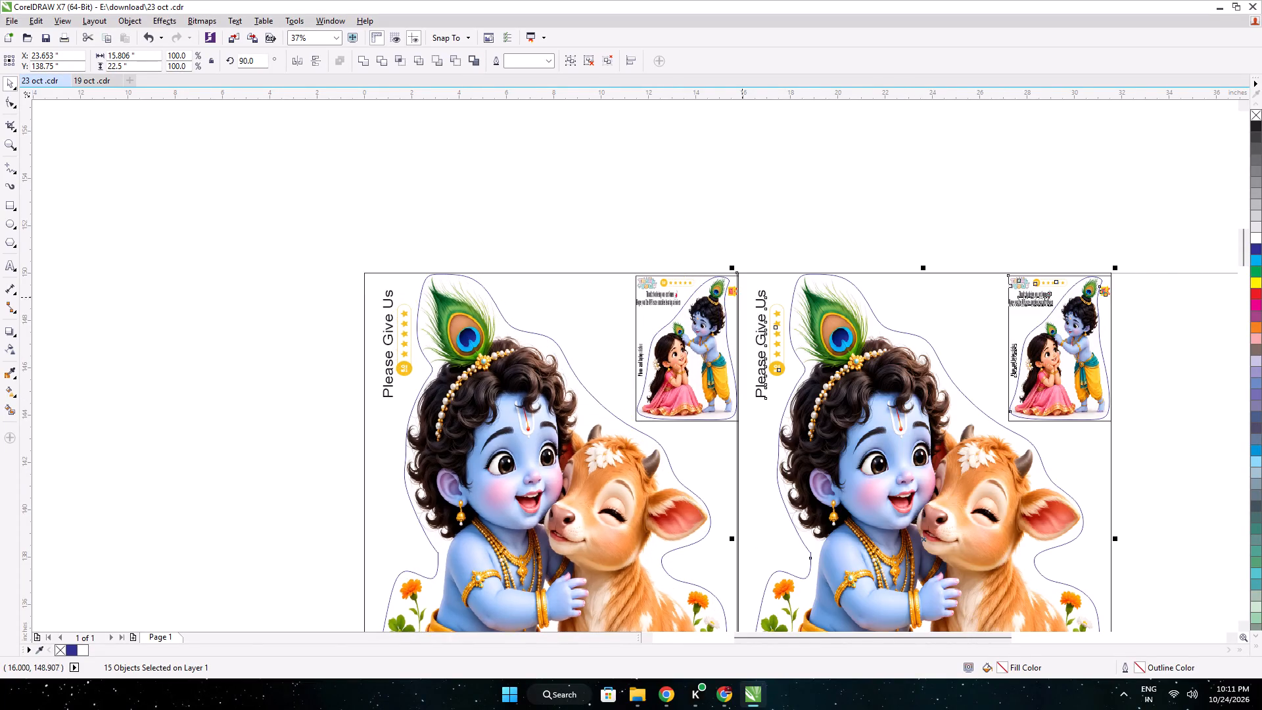
{"action": "scroll", "coordinate": [744, 278], "scroll_direction": "up", "scroll_amount": 3}
{"action": "key", "text": "Right"}
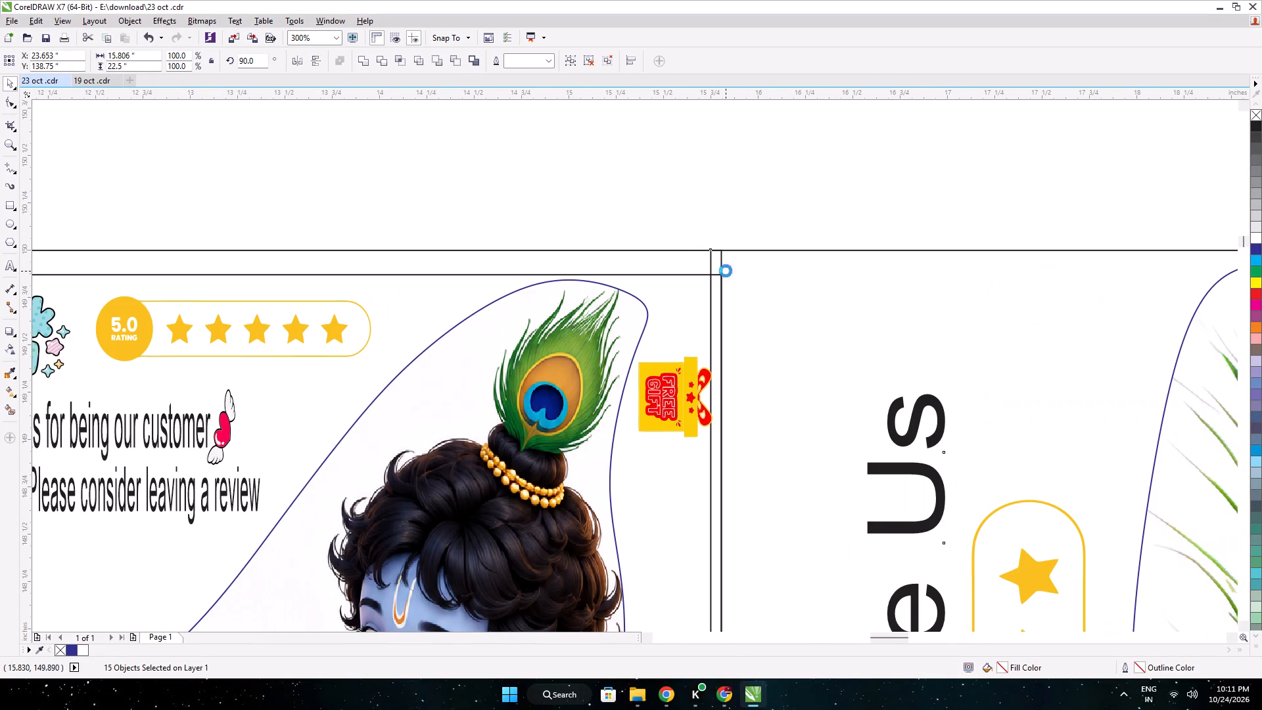
{"action": "key", "text": "Right"}
{"action": "key", "text": "Right"}
{"action": "key", "text": "Right"}
{"action": "key", "text": "Right"}
{"action": "key", "text": "Right"}
{"action": "key", "text": "Right"}
{"action": "scroll", "coordinate": [726, 271], "scroll_direction": "up", "scroll_amount": 1}
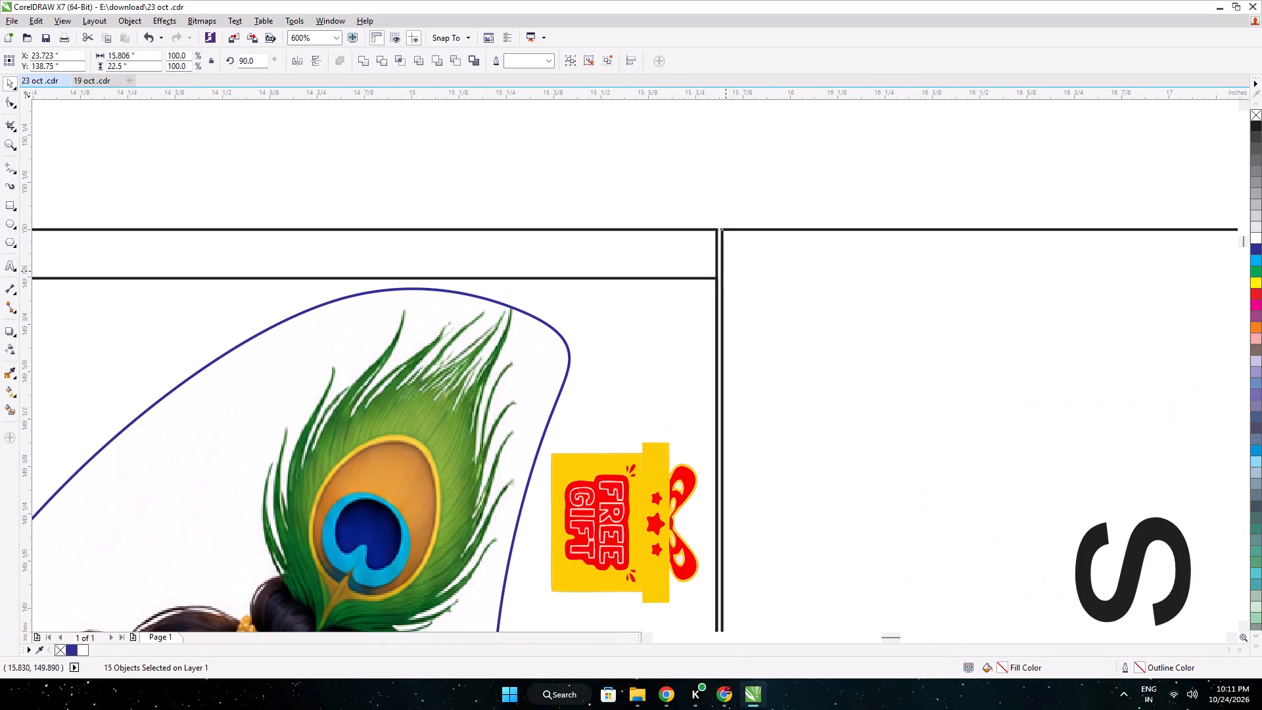
{"action": "key", "text": "Left"}
{"action": "key", "text": "Left"}
{"action": "key", "text": "Right"}
Repeat the duplication to add a third Krishna and calf sticker at the end of the top row.
{"action": "scroll", "coordinate": [726, 271], "scroll_direction": "down", "scroll_amount": 10}
{"action": "middle_click_drag", "start_coordinate": [1006, 293], "coordinate": [759, 306]}
{"action": "key", "text": "ctrl+d"}
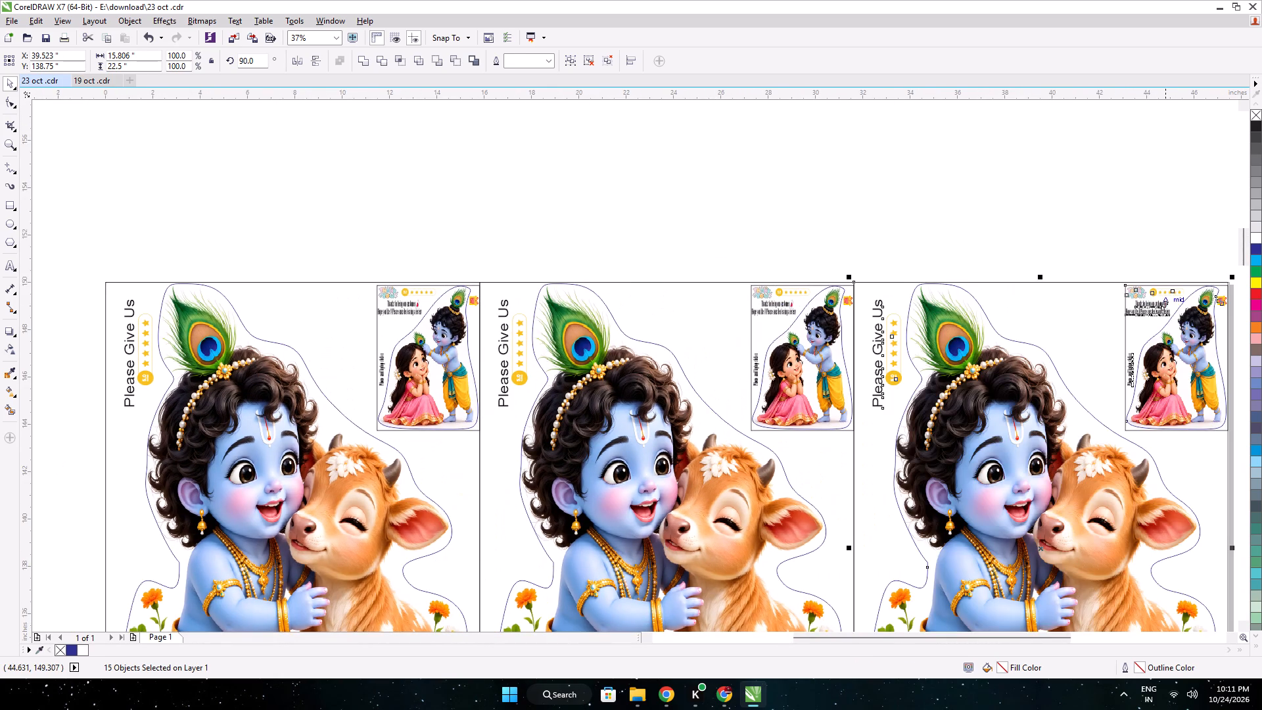
{"action": "middle_click_drag", "start_coordinate": [1166, 296], "coordinate": [905, 293]}
{"action": "scroll", "coordinate": [921, 289], "scroll_direction": "up", "scroll_amount": 1}
{"action": "scroll", "coordinate": [1012, 276], "scroll_direction": "up", "scroll_amount": 1}
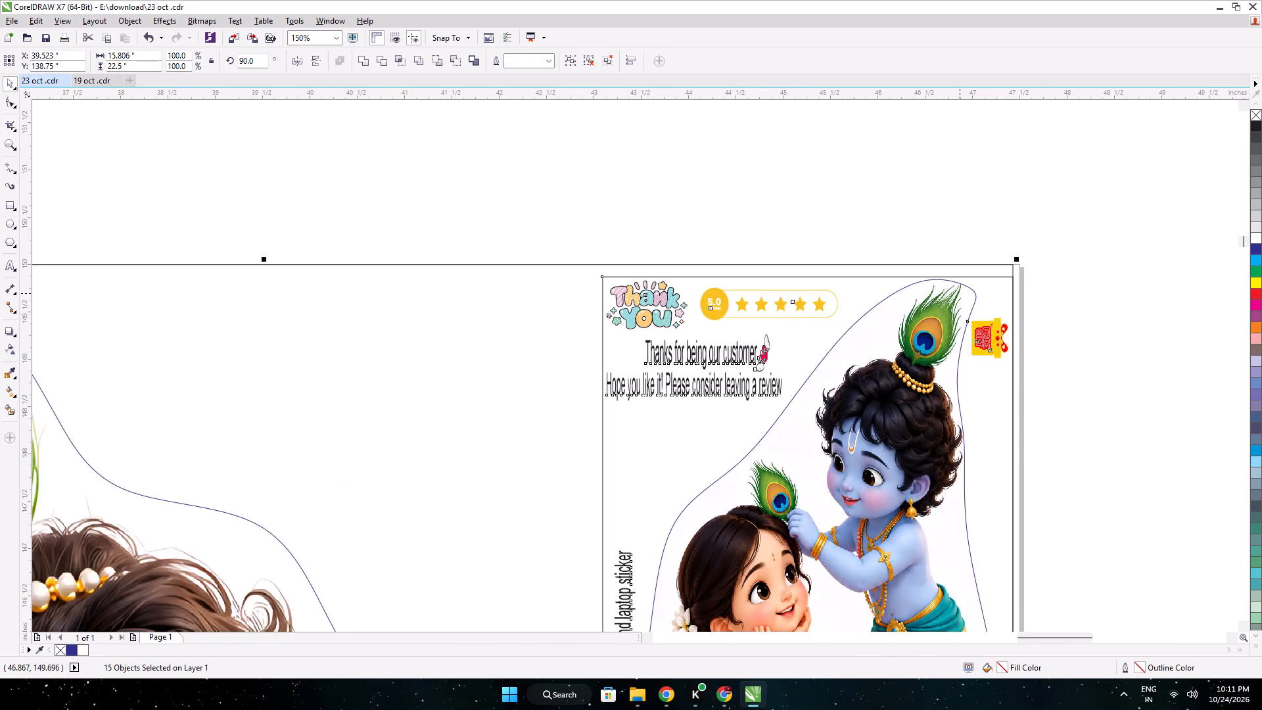
Select all three Krishna and calf stickers and stretch the row horizontally to the page's 47.5-inch width.
{"action": "scroll", "coordinate": [960, 293], "scroll_direction": "down", "scroll_amount": 4}
{"action": "left_click", "coordinate": [983, 571]}
{"action": "left_click_drag", "start_coordinate": [979, 594], "coordinate": [778, 281]}
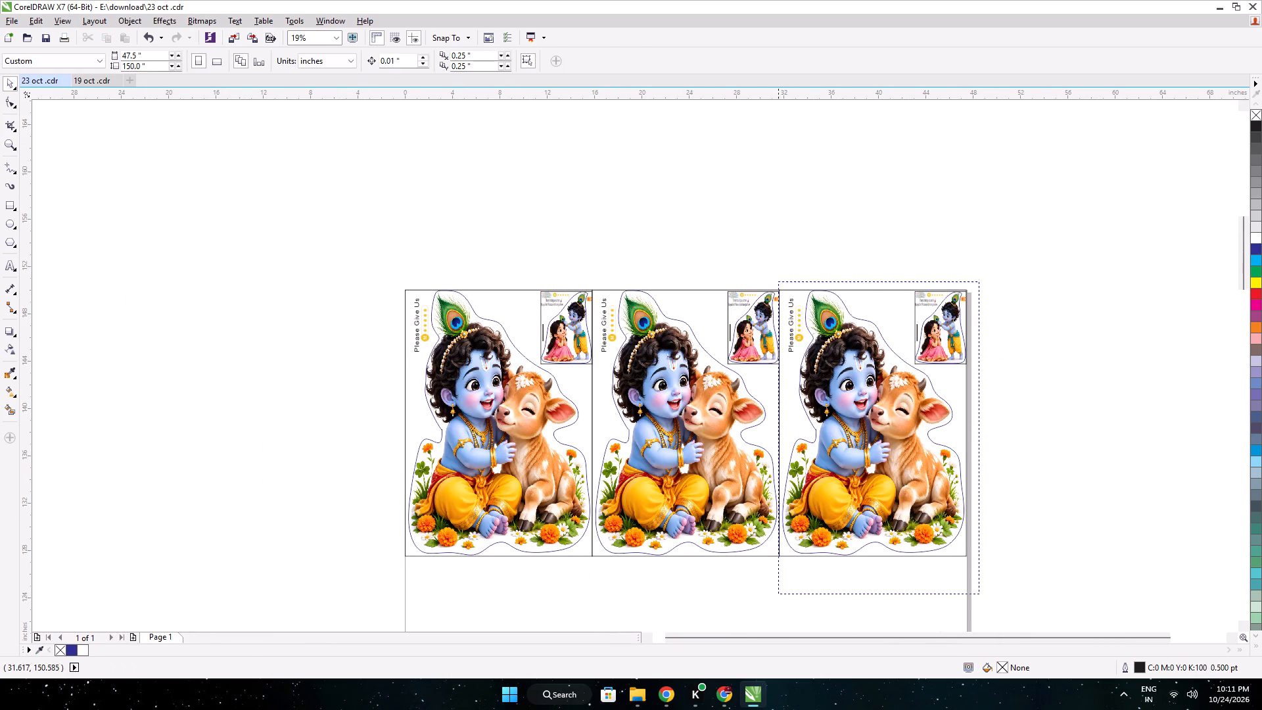
{"action": "left_click_drag", "start_coordinate": [778, 281], "coordinate": [776, 270]}
{"action": "left_click", "coordinate": [440, 258]}
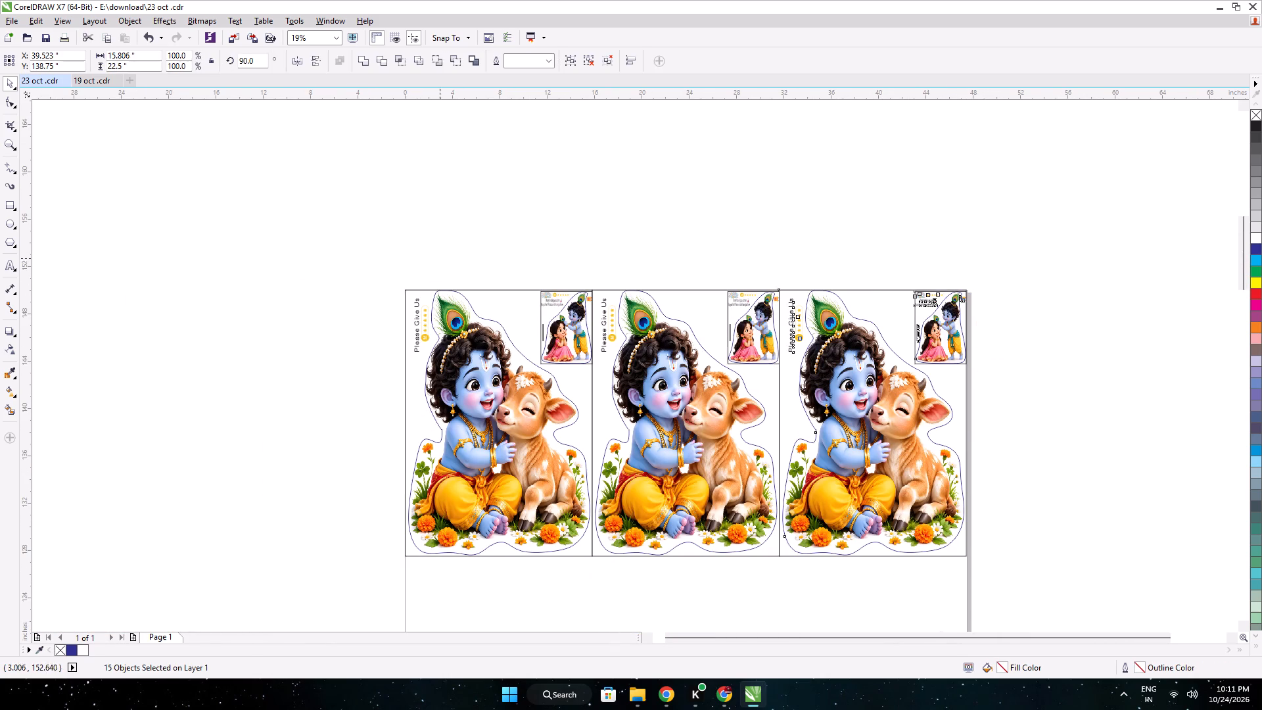
{"action": "left_click_drag", "start_coordinate": [356, 265], "coordinate": [594, 605]}
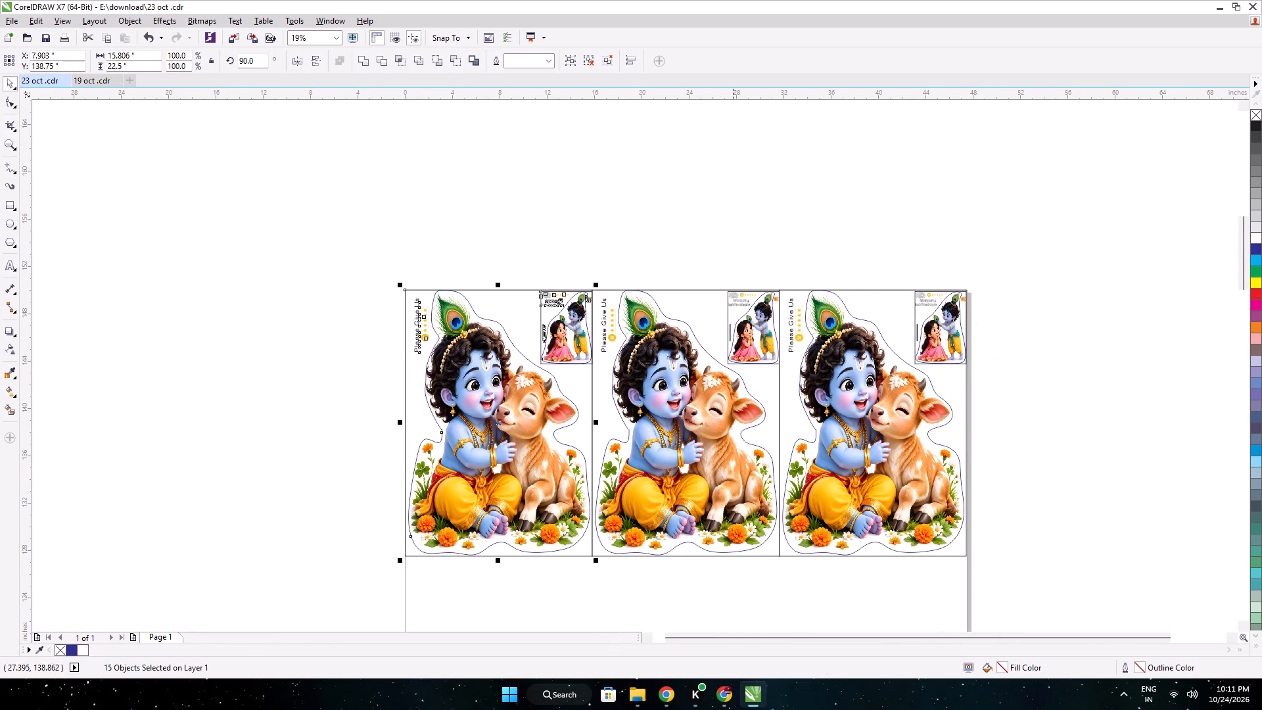
{"action": "left_click", "coordinate": [696, 270]}
{"action": "left_click_drag", "start_coordinate": [1014, 575], "coordinate": [273, 264]}
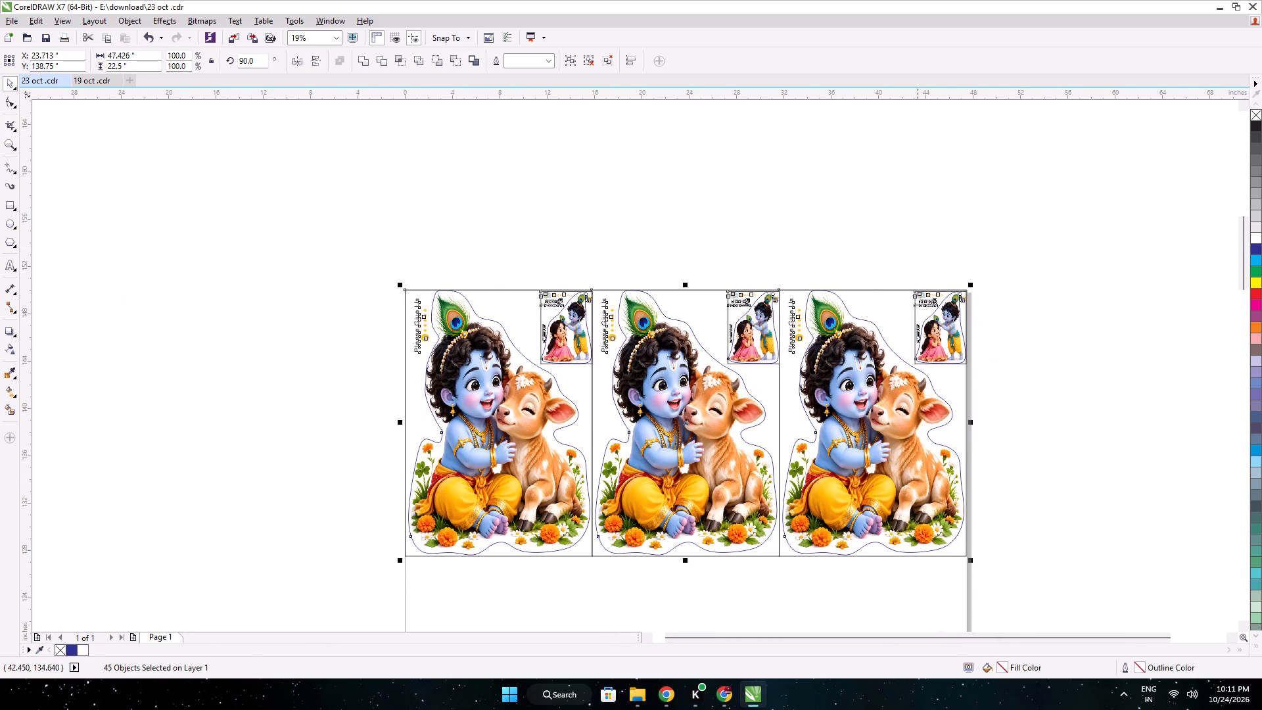
{"action": "scroll", "coordinate": [975, 447], "scroll_direction": "up", "scroll_amount": 3}
{"action": "left_click_drag", "start_coordinate": [926, 312], "coordinate": [933, 315]}
{"action": "left_click", "coordinate": [1012, 352]}
Select the third Krishna and calf sticker and check its size and fit against the page edge.
{"action": "scroll", "coordinate": [821, 414], "scroll_direction": "down", "scroll_amount": 3}
{"action": "middle_click_drag", "start_coordinate": [864, 488], "coordinate": [841, 387]}
{"action": "left_click_drag", "start_coordinate": [853, 582], "coordinate": [425, 30]}
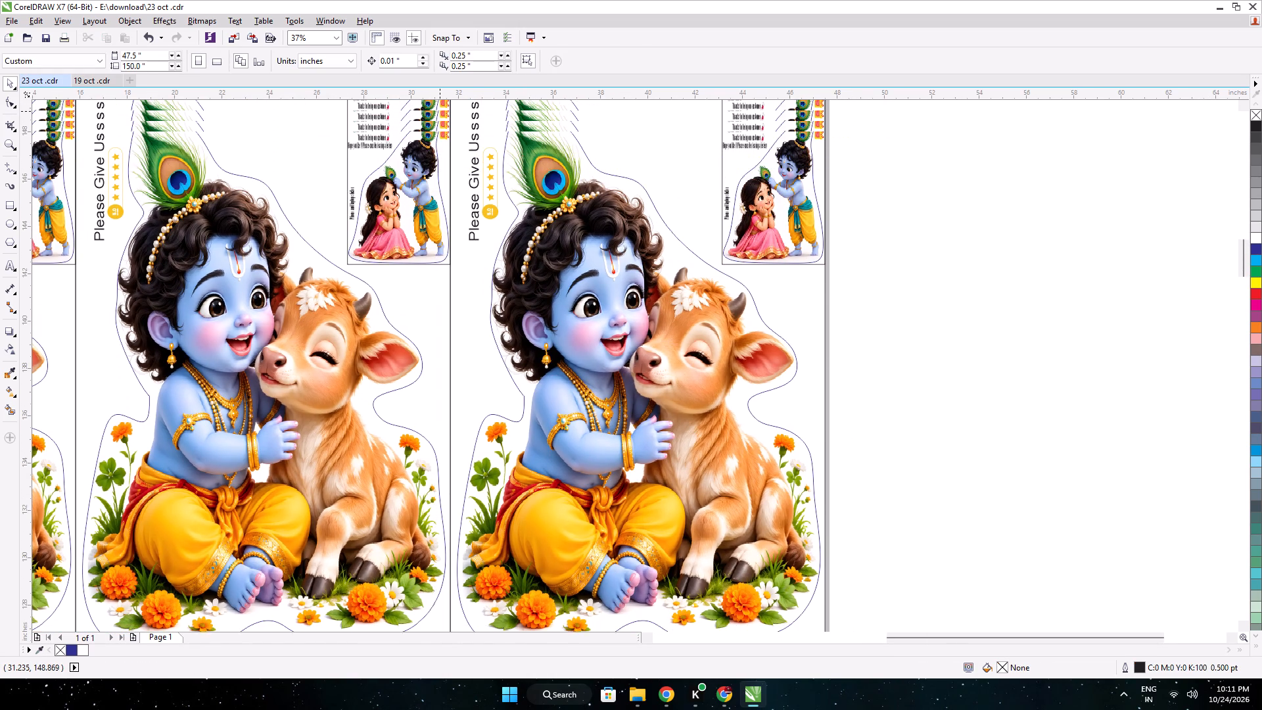
{"action": "left_click_drag", "start_coordinate": [425, 30], "coordinate": [444, 179]}
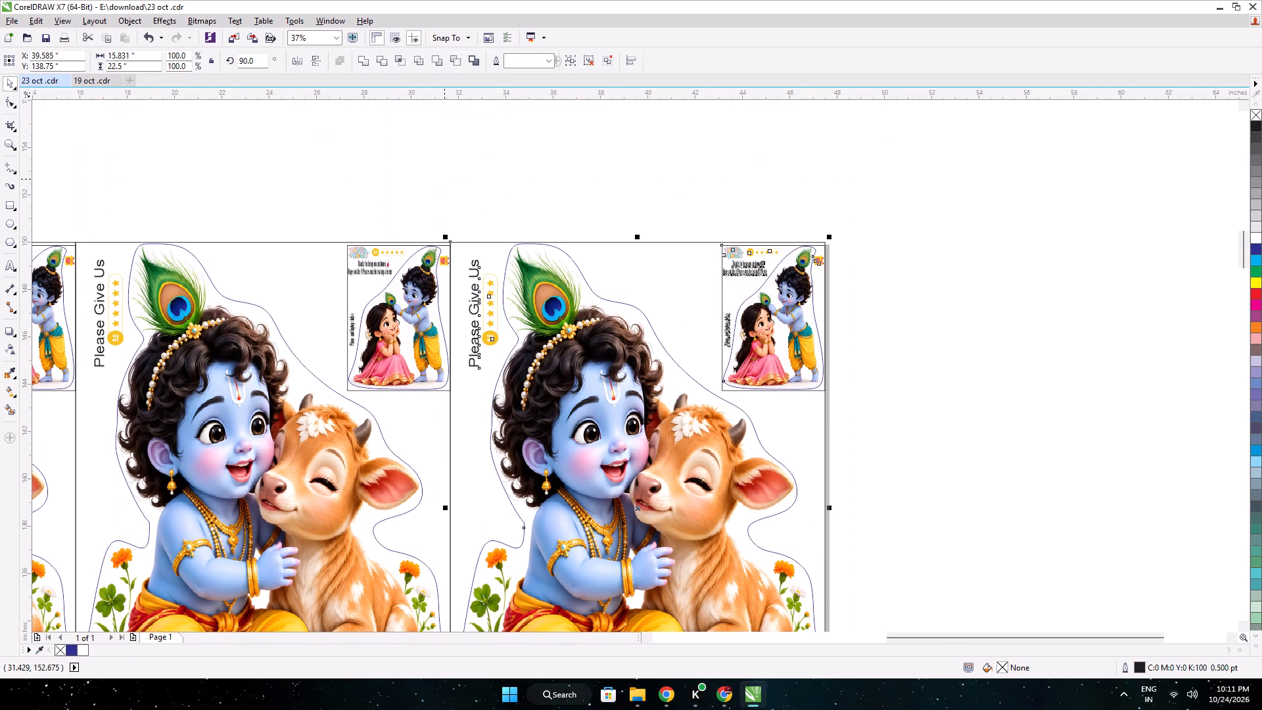
{"action": "scroll", "coordinate": [444, 179], "scroll_direction": "down", "scroll_amount": 1}
{"action": "middle_click_drag", "start_coordinate": [442, 177], "coordinate": [655, 187]}
{"action": "left_click", "coordinate": [463, 171]}
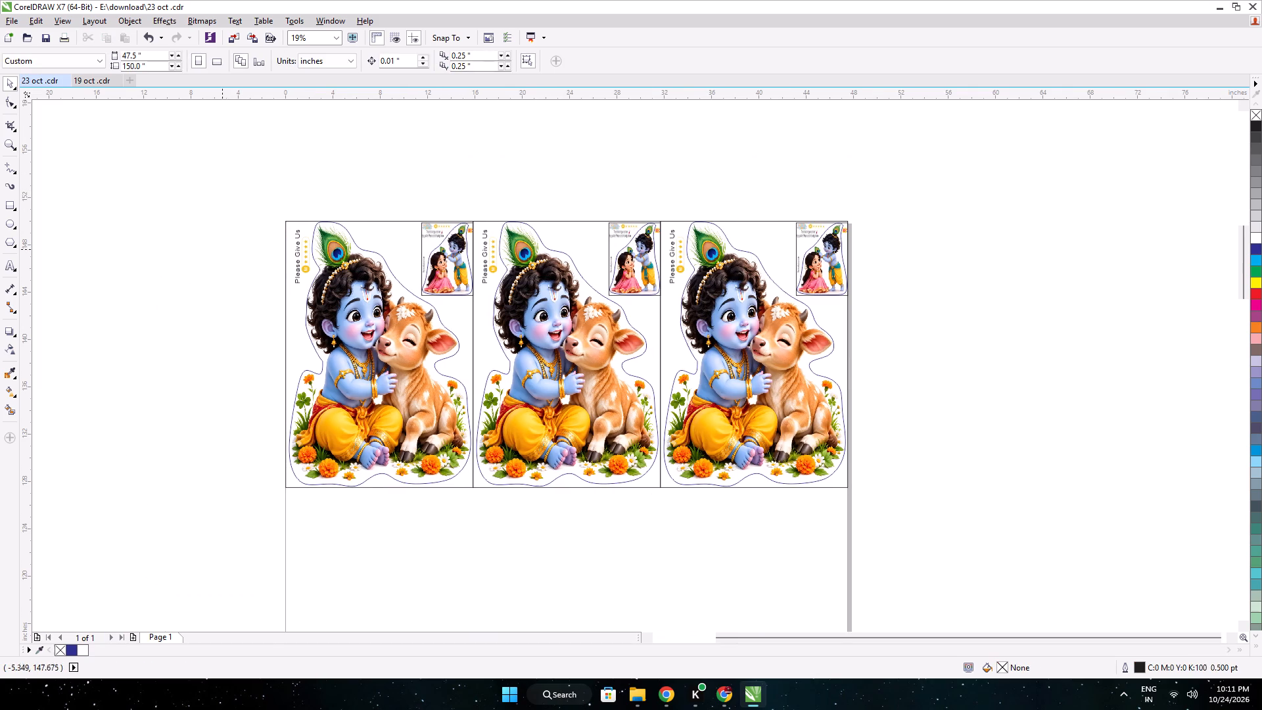
{"action": "middle_click_drag", "start_coordinate": [233, 298], "coordinate": [293, 241]}
Switch to Chrome and close the product picture on the Meesho page to read the ready-to-ship orders.
{"action": "left_click", "coordinate": [669, 694]}
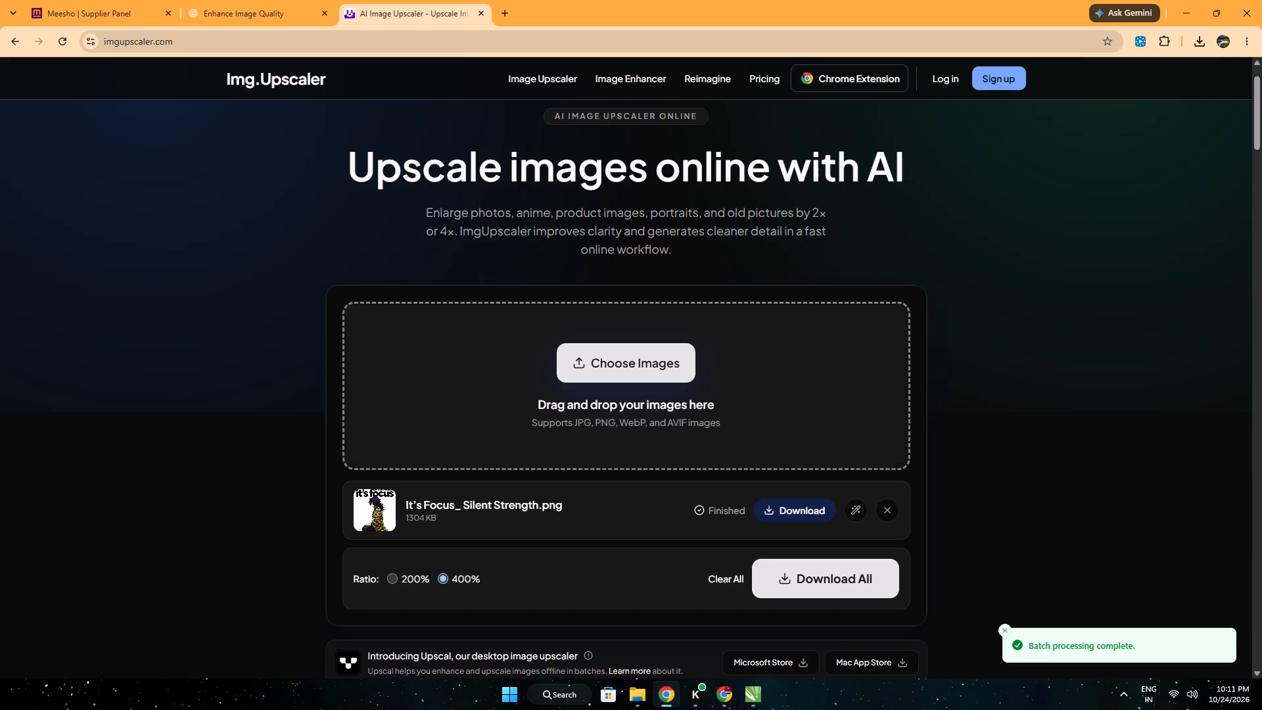
{"action": "left_click", "coordinate": [96, 0]}
{"action": "left_click", "coordinate": [795, 223]}
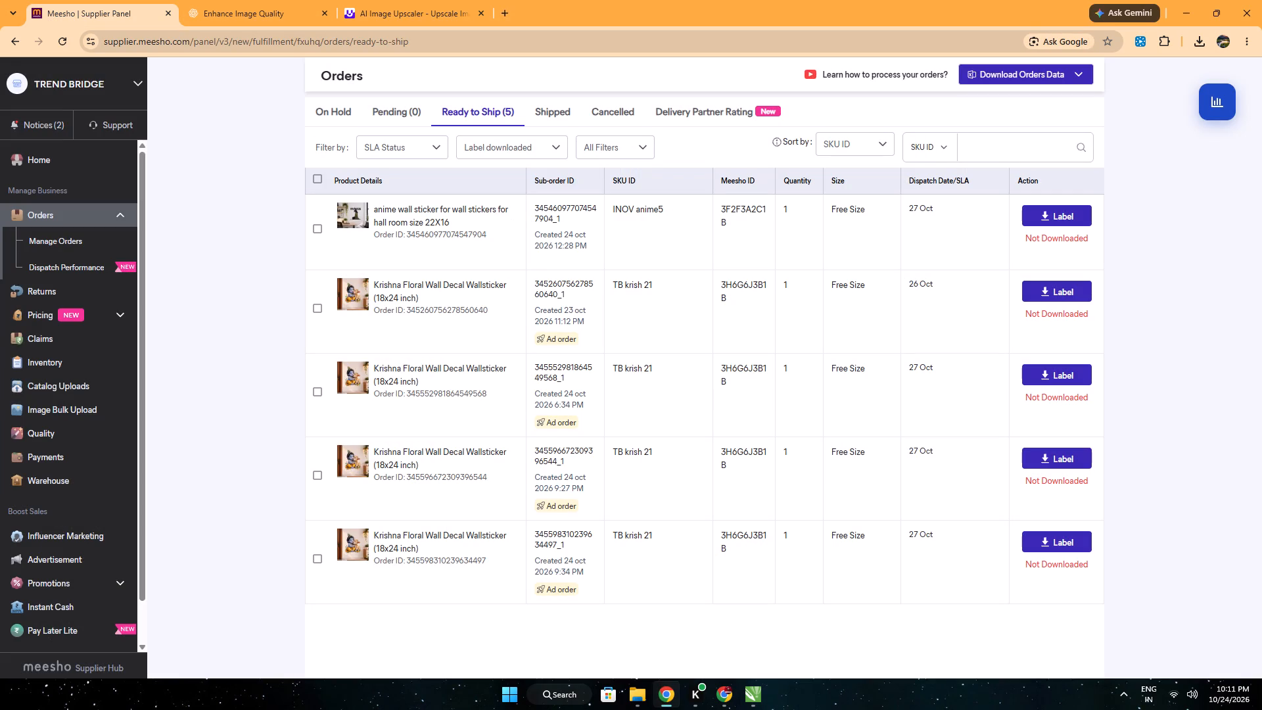
Switch to CorelDRAW, duplicate the first Krishna and calf sticker and place the copy directly below it, starting a second row.
{"action": "left_click", "coordinate": [744, 698]}
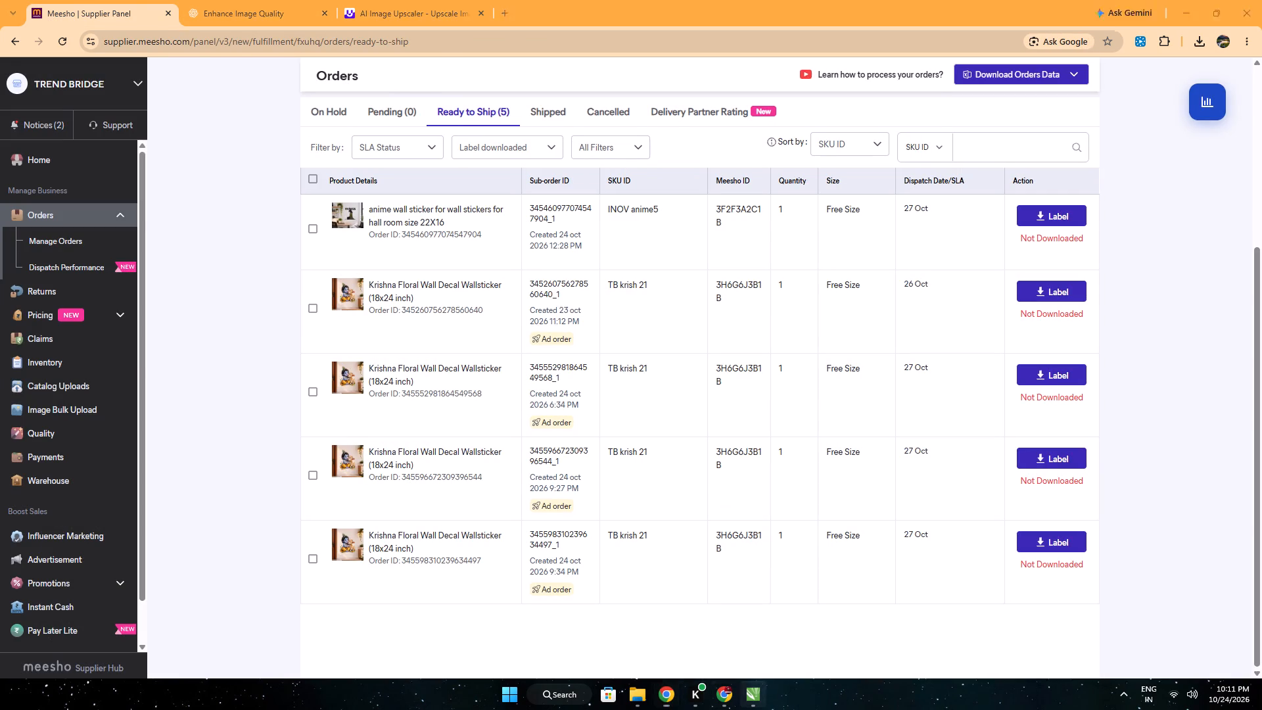
{"action": "left_click_drag", "start_coordinate": [317, 153], "coordinate": [539, 486]}
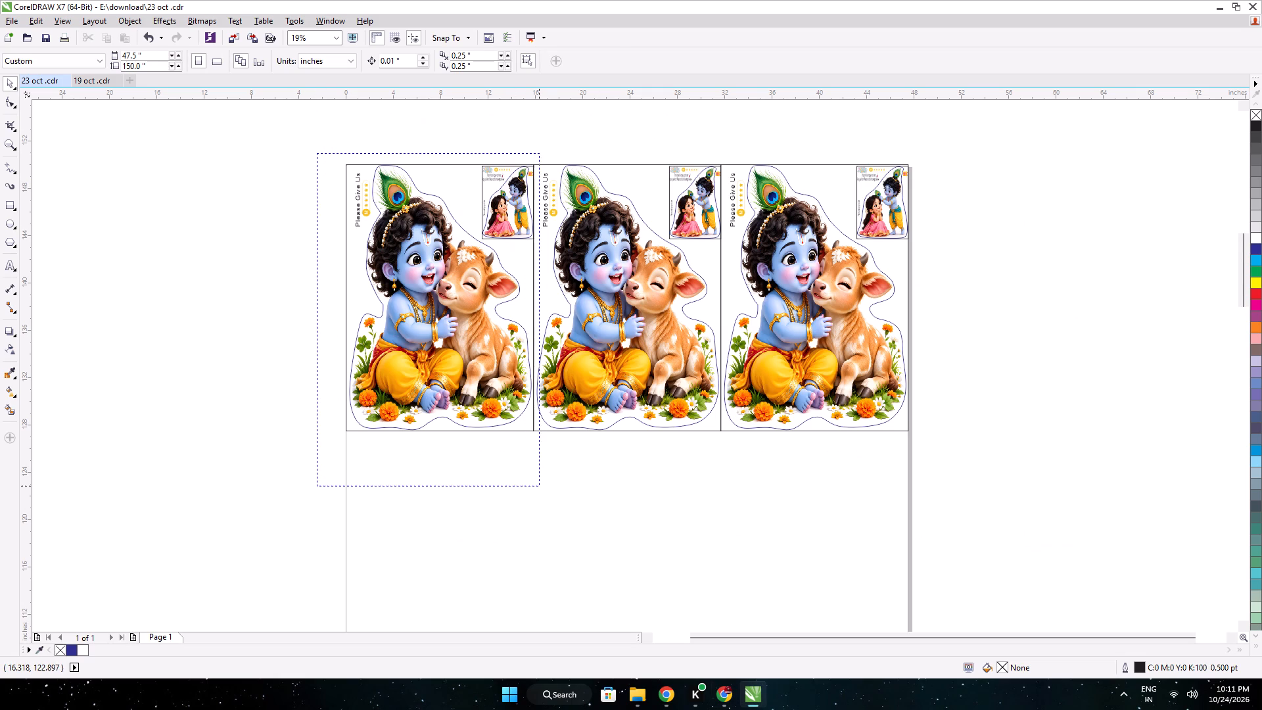
{"action": "left_click_drag", "start_coordinate": [539, 486], "coordinate": [538, 486]}
{"action": "key", "text": "ctrl+d"}
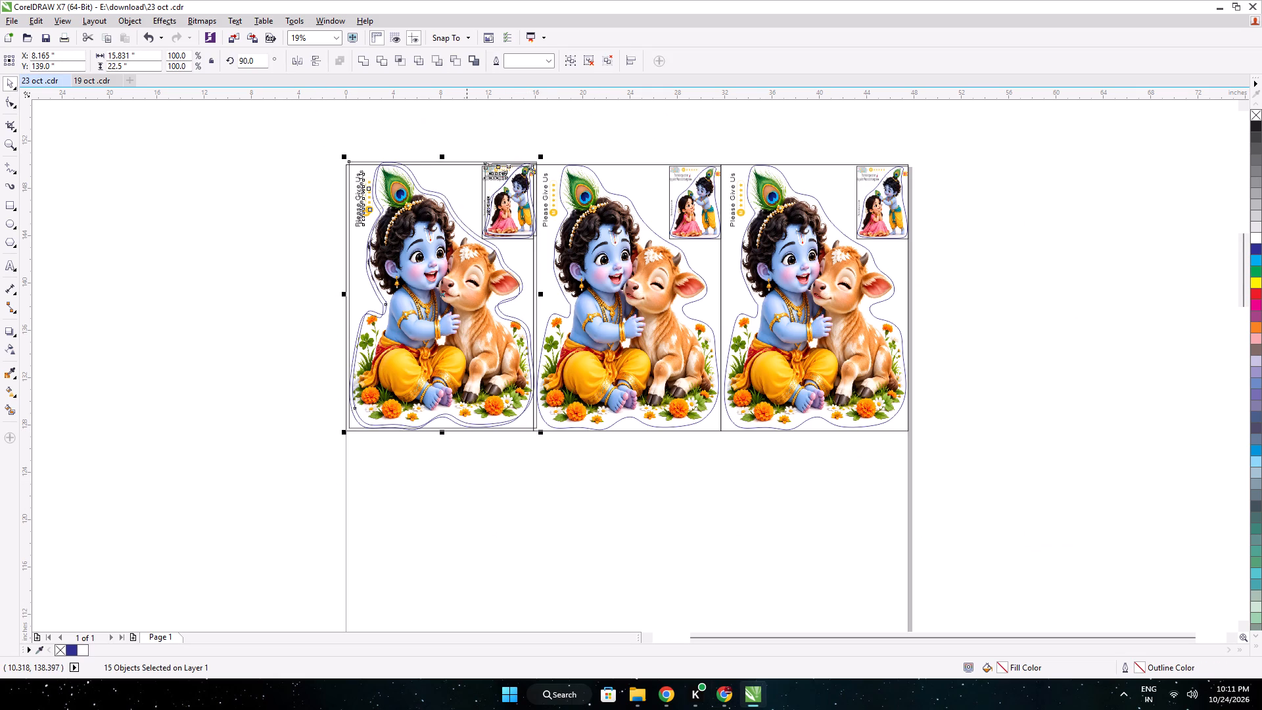
{"action": "left_click_drag", "start_coordinate": [461, 280], "coordinate": [455, 433]}
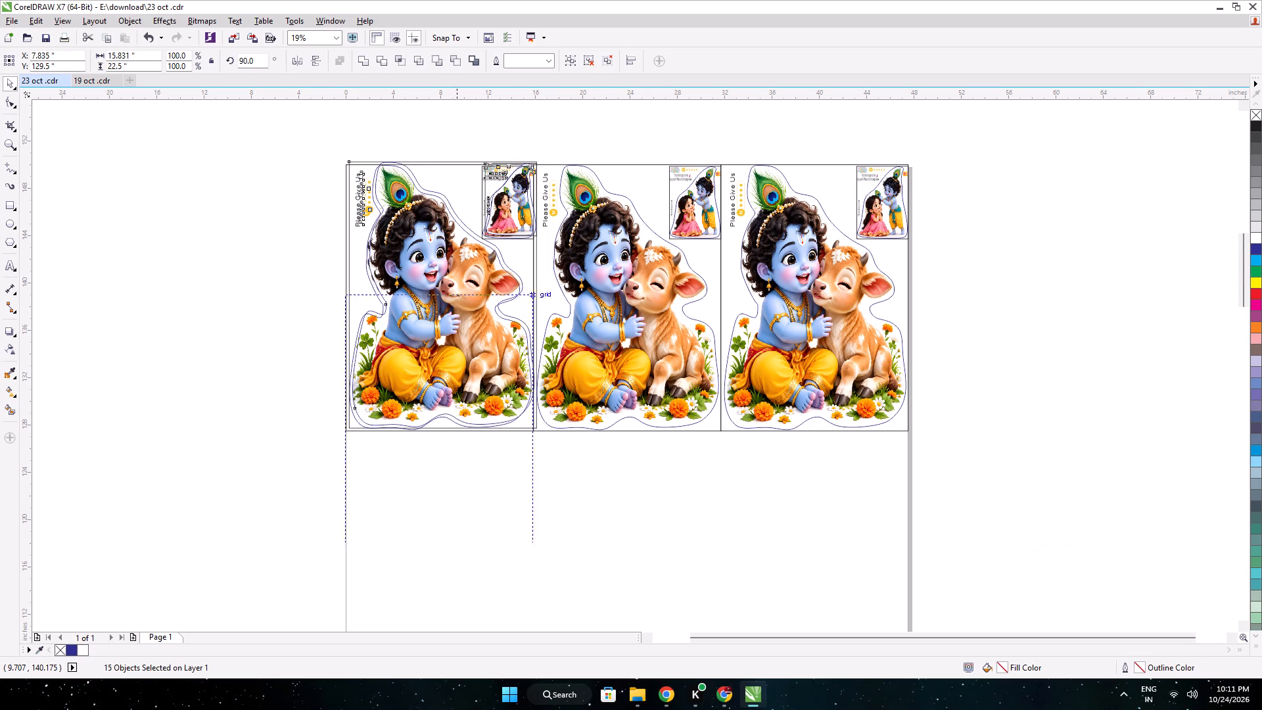
{"action": "left_click_drag", "start_coordinate": [455, 433], "coordinate": [457, 550]}
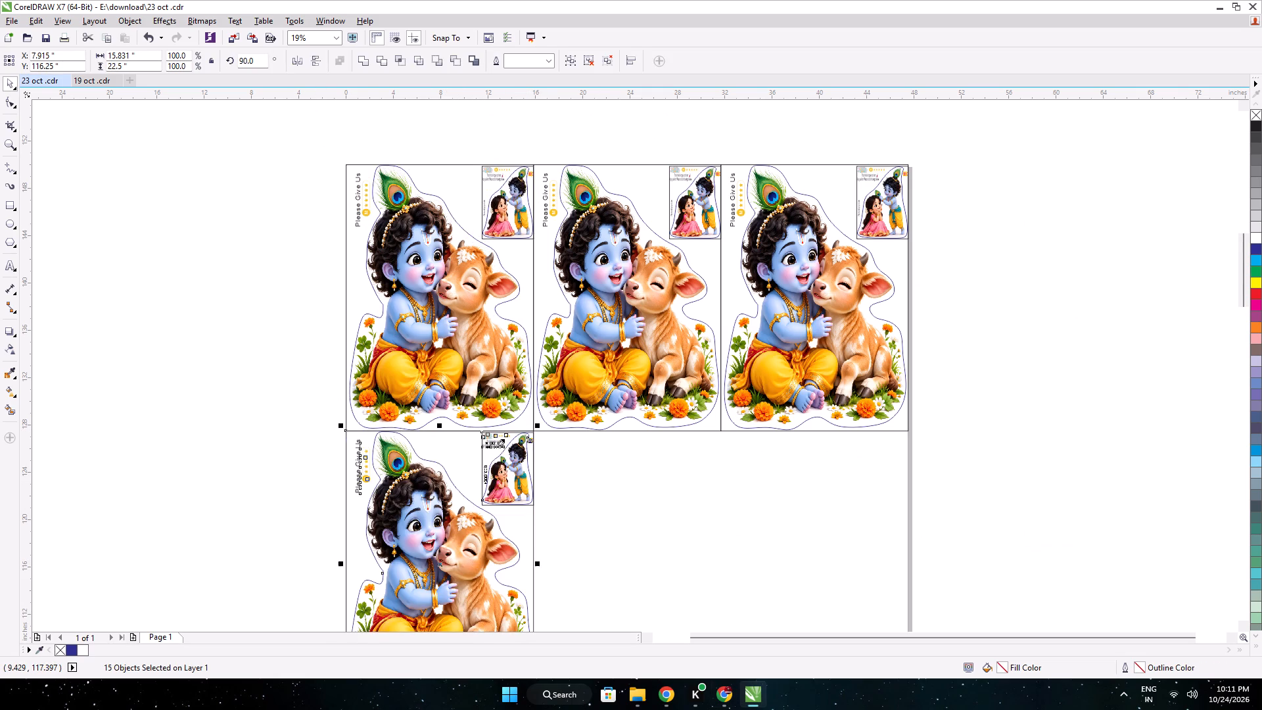
{"action": "scroll", "coordinate": [356, 440], "scroll_direction": "up", "scroll_amount": 3}
{"action": "scroll", "coordinate": [309, 394], "scroll_direction": "down", "scroll_amount": 2}
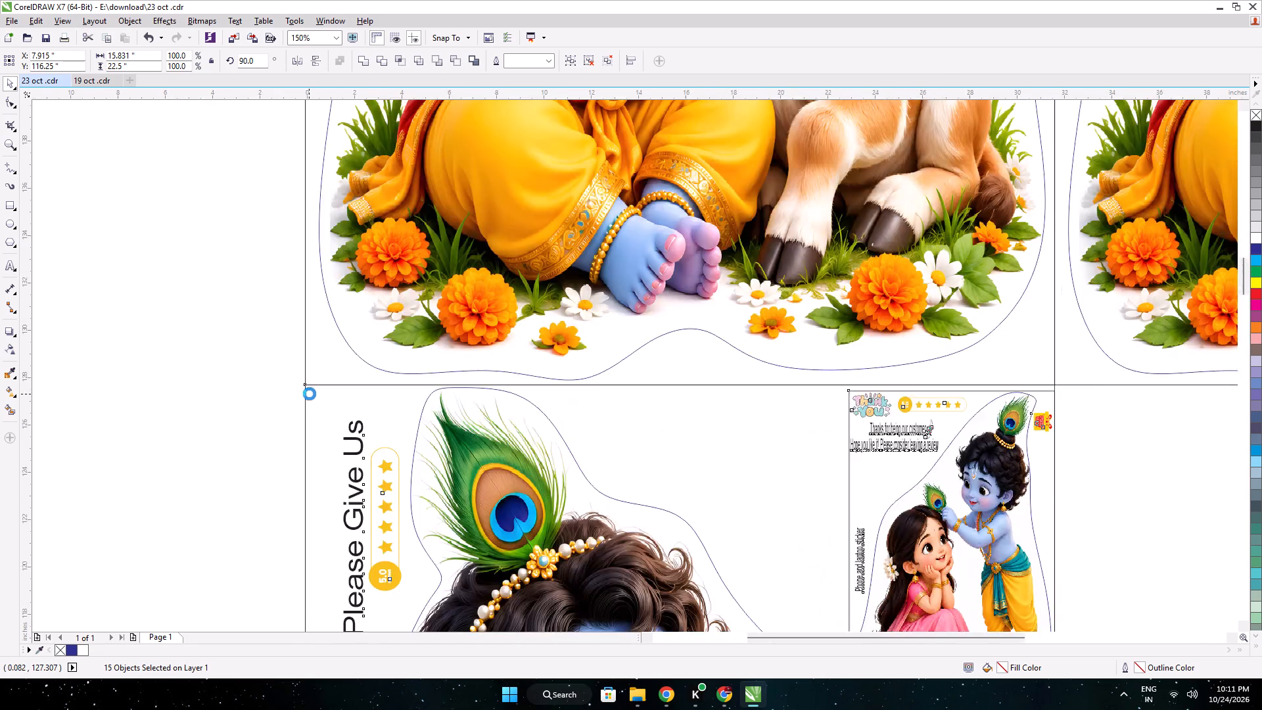
{"action": "scroll", "coordinate": [310, 394], "scroll_direction": "down", "scroll_amount": 1}
{"action": "left_click", "coordinate": [266, 400]}
{"action": "scroll", "coordinate": [284, 431], "scroll_direction": "down", "scroll_amount": 2}
{"action": "middle_click_drag", "start_coordinate": [302, 435], "coordinate": [371, 410]}
{"action": "scroll", "coordinate": [405, 380], "scroll_direction": "up", "scroll_amount": 1}
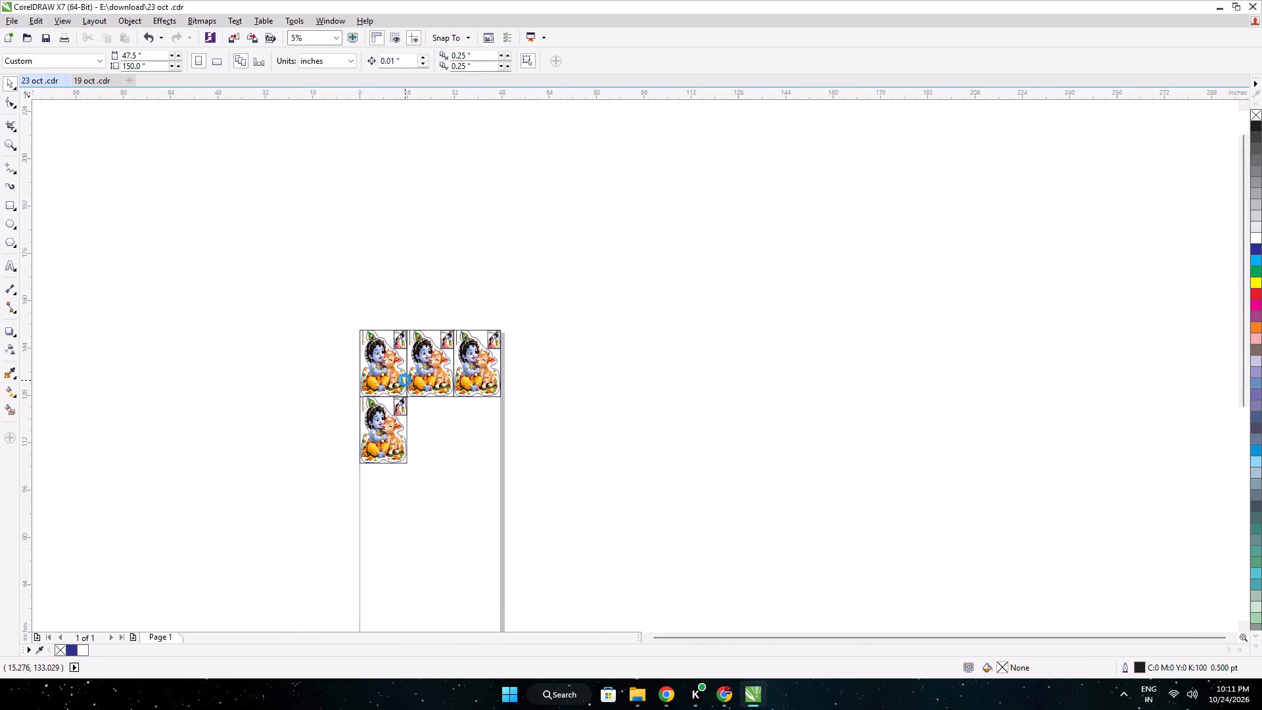
Switch to Chrome and view the product picture of the 22X16 anime wall sticker order on Meesho.
{"action": "left_click", "coordinate": [668, 690]}
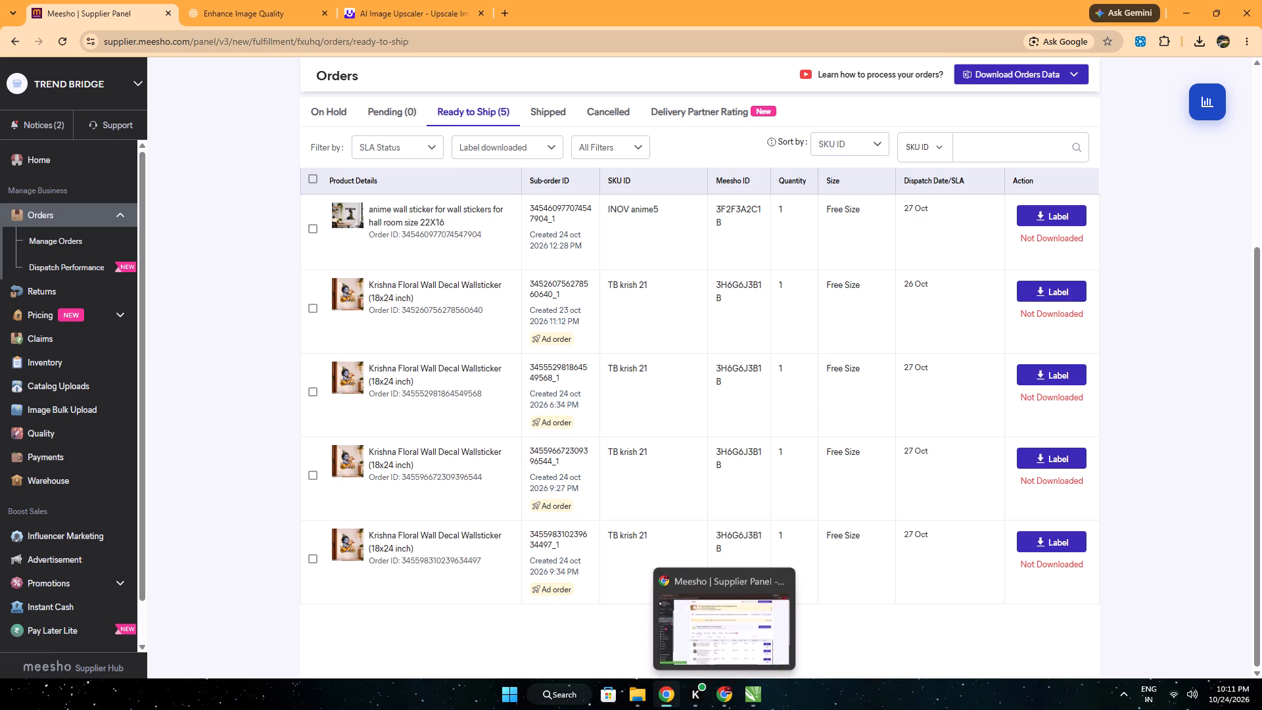
{"action": "left_click", "coordinate": [348, 218]}
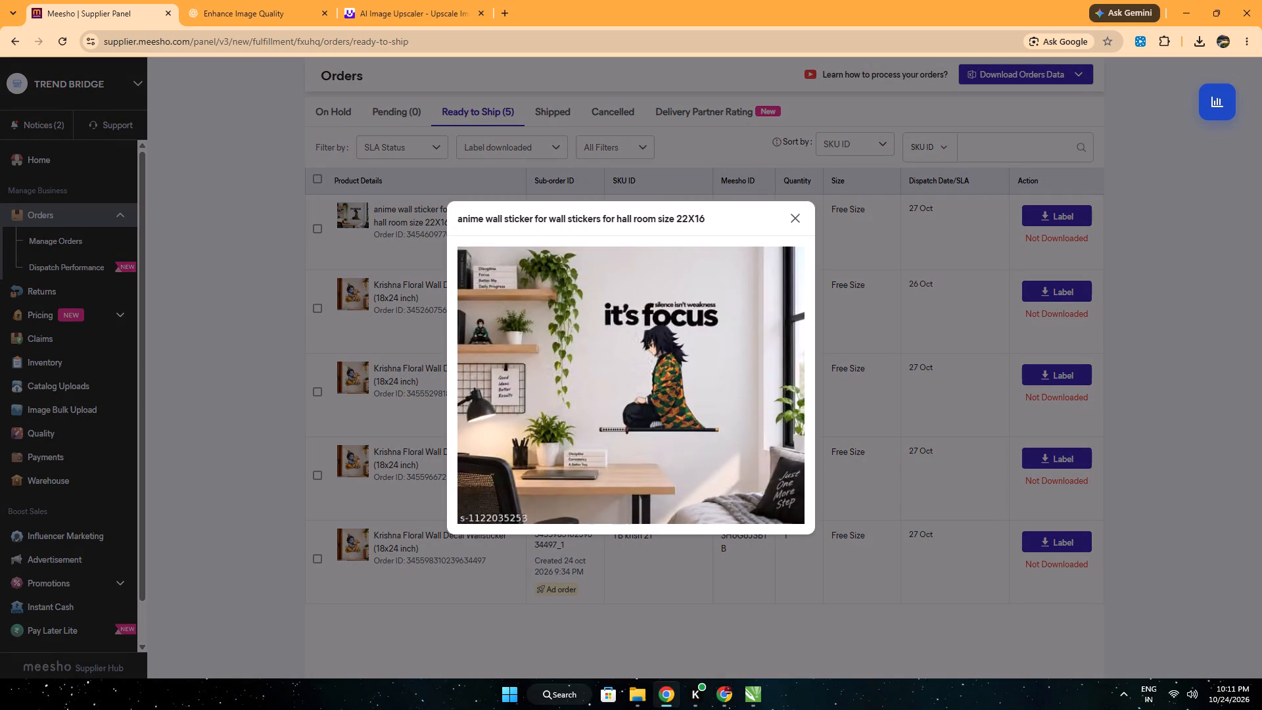
{"action": "left_click", "coordinate": [799, 218]}
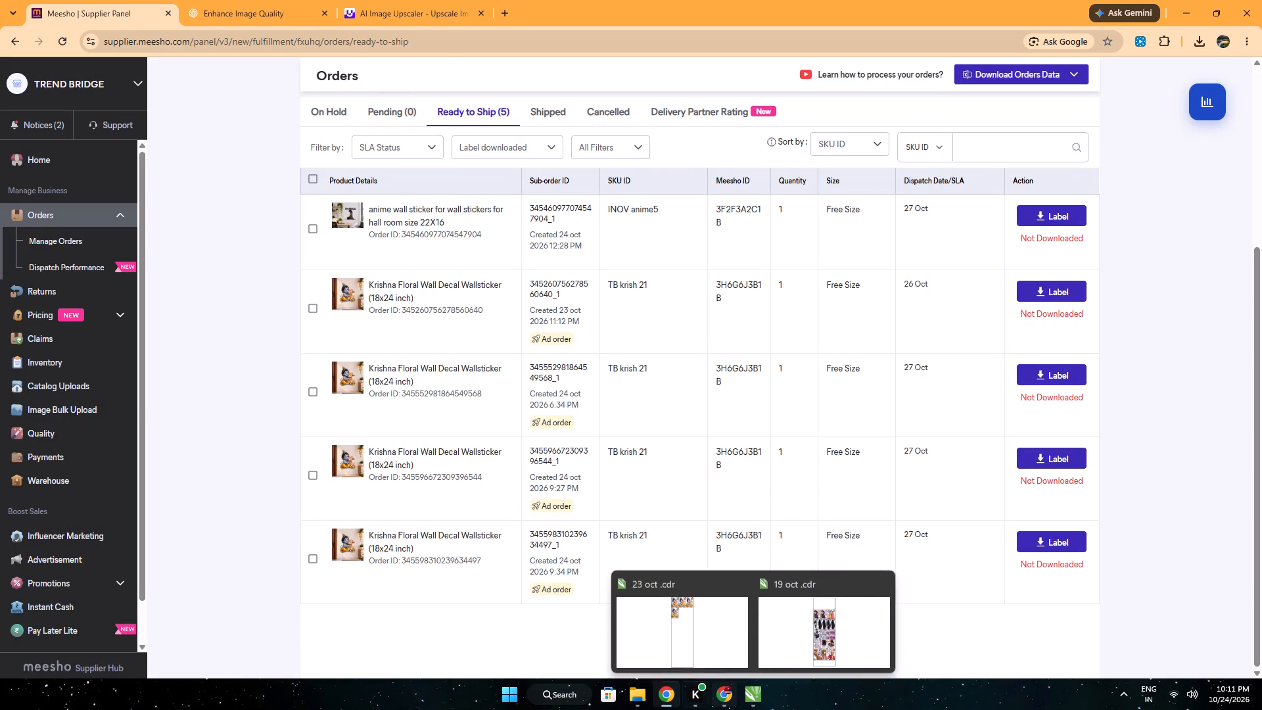
{"action": "left_click", "coordinate": [747, 692]}
Download the 400% upscaled It's Focus_ Silent Strength.png from Img.Upscaler in Chrome.
{"action": "left_click", "coordinate": [679, 694]}
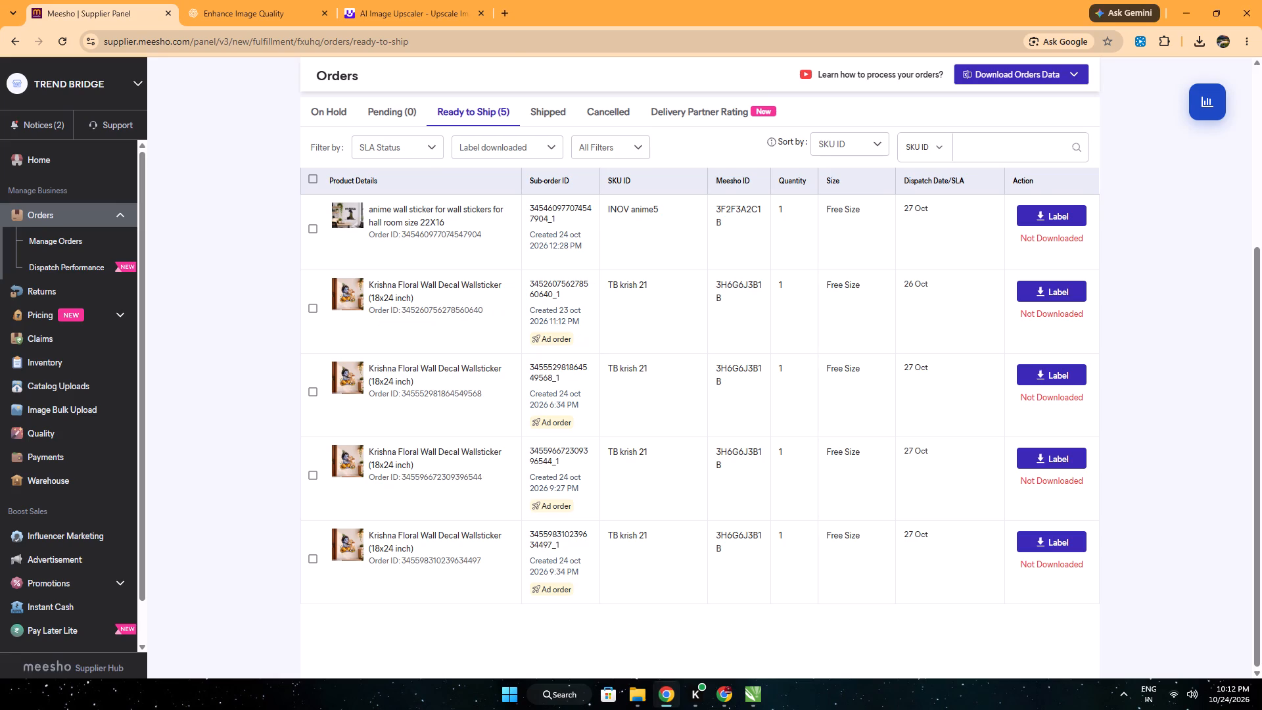
{"action": "left_click", "coordinate": [383, 0]}
{"action": "left_click", "coordinate": [774, 511]}
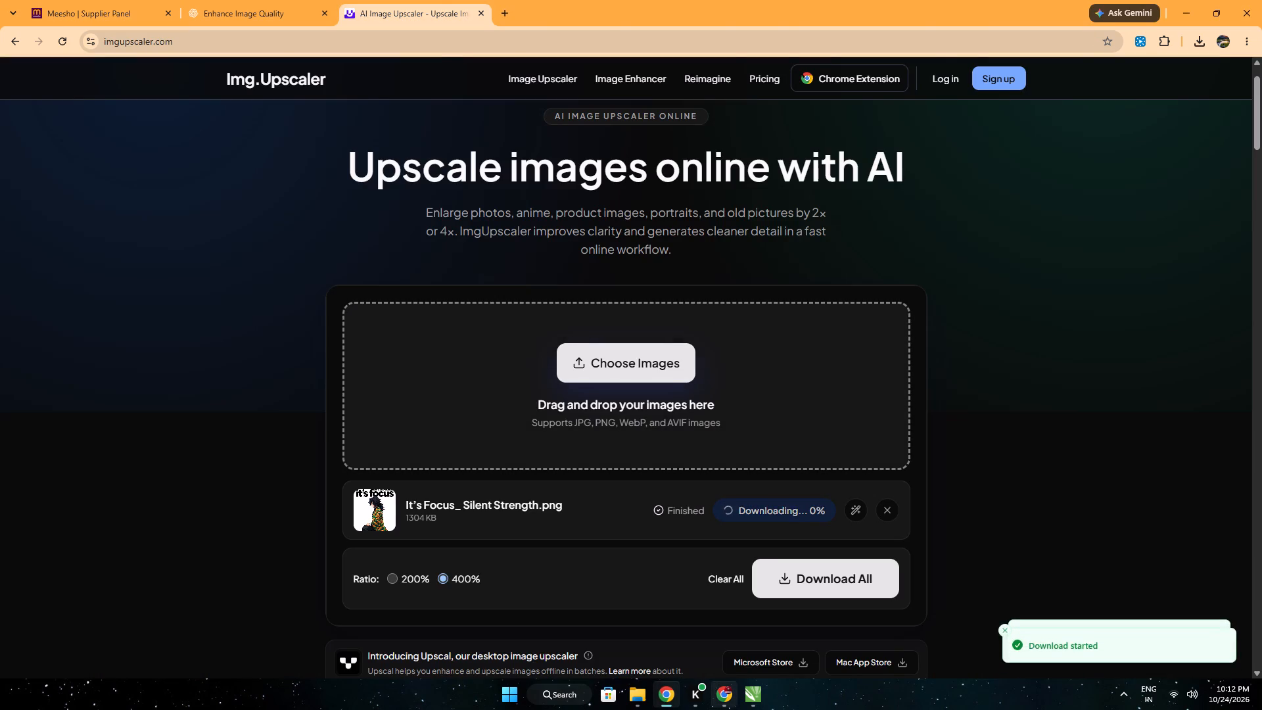
Switch to the other Chrome window and look through the pending Meesho orders of Valuable Products and Decals.
{"action": "left_click", "coordinate": [722, 697]}
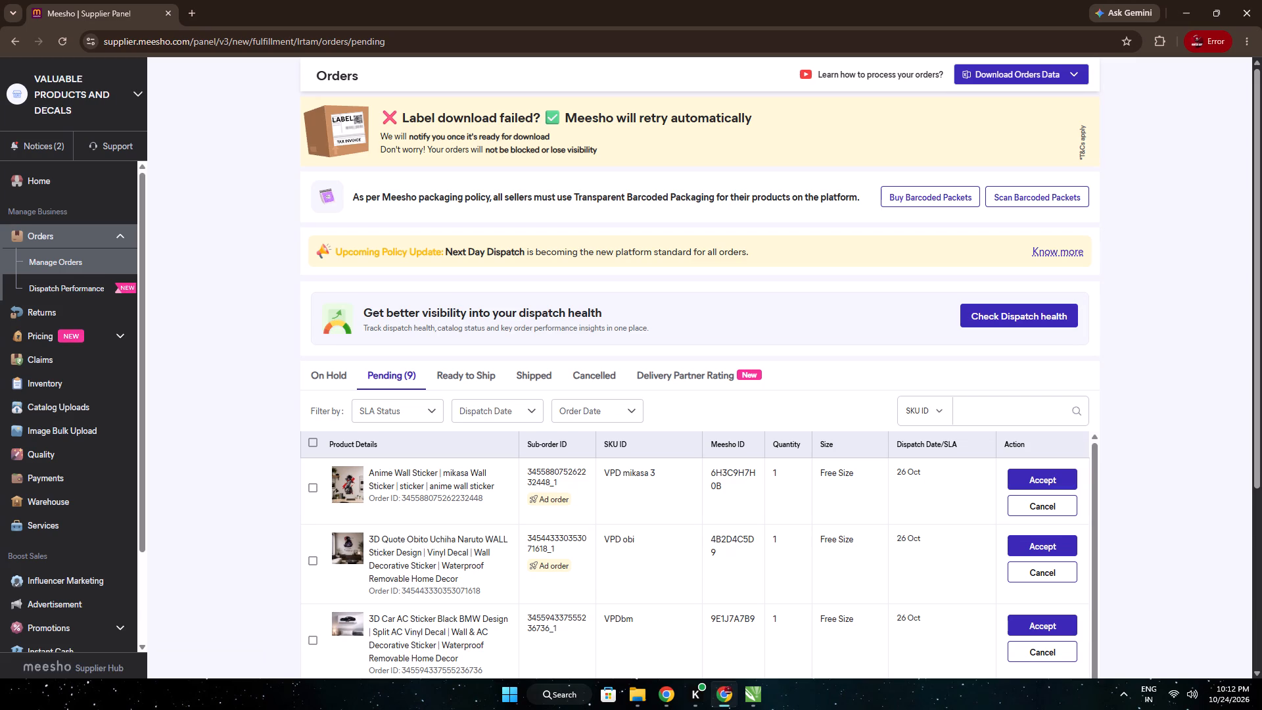
{"action": "scroll", "coordinate": [515, 557], "scroll_direction": "down", "scroll_amount": 4}
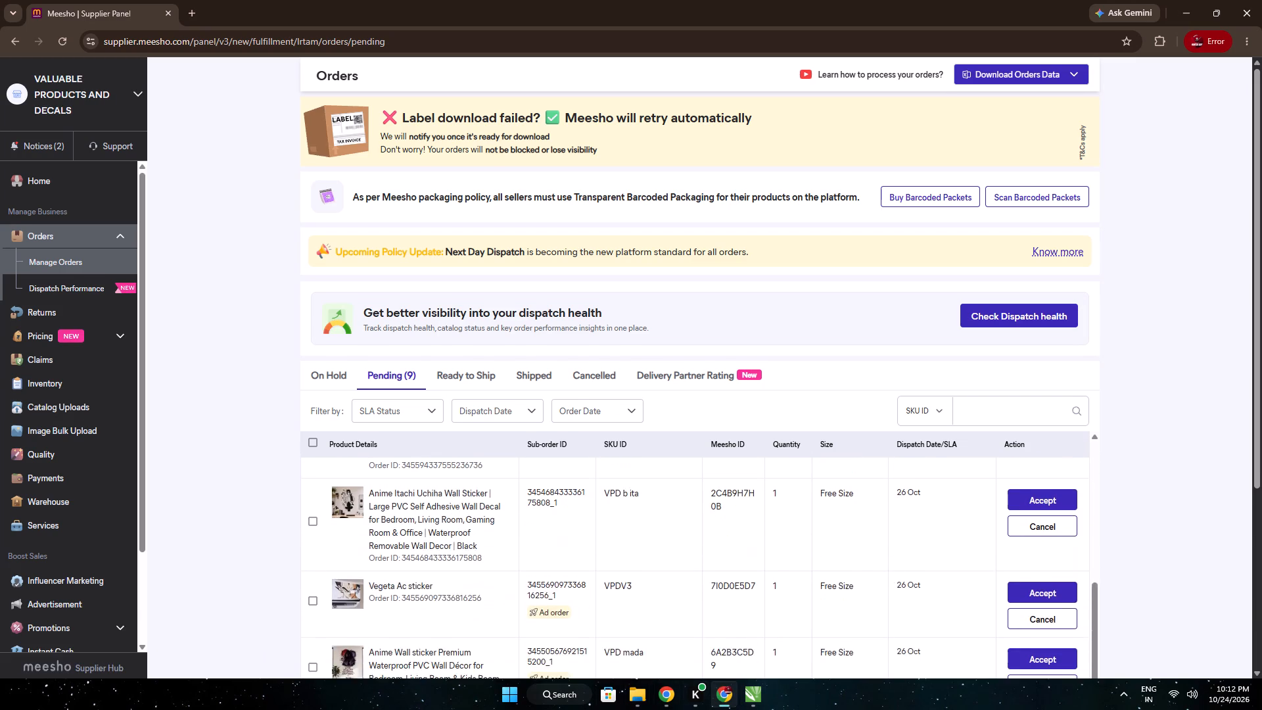
{"action": "scroll", "coordinate": [490, 554], "scroll_direction": "down", "scroll_amount": 9}
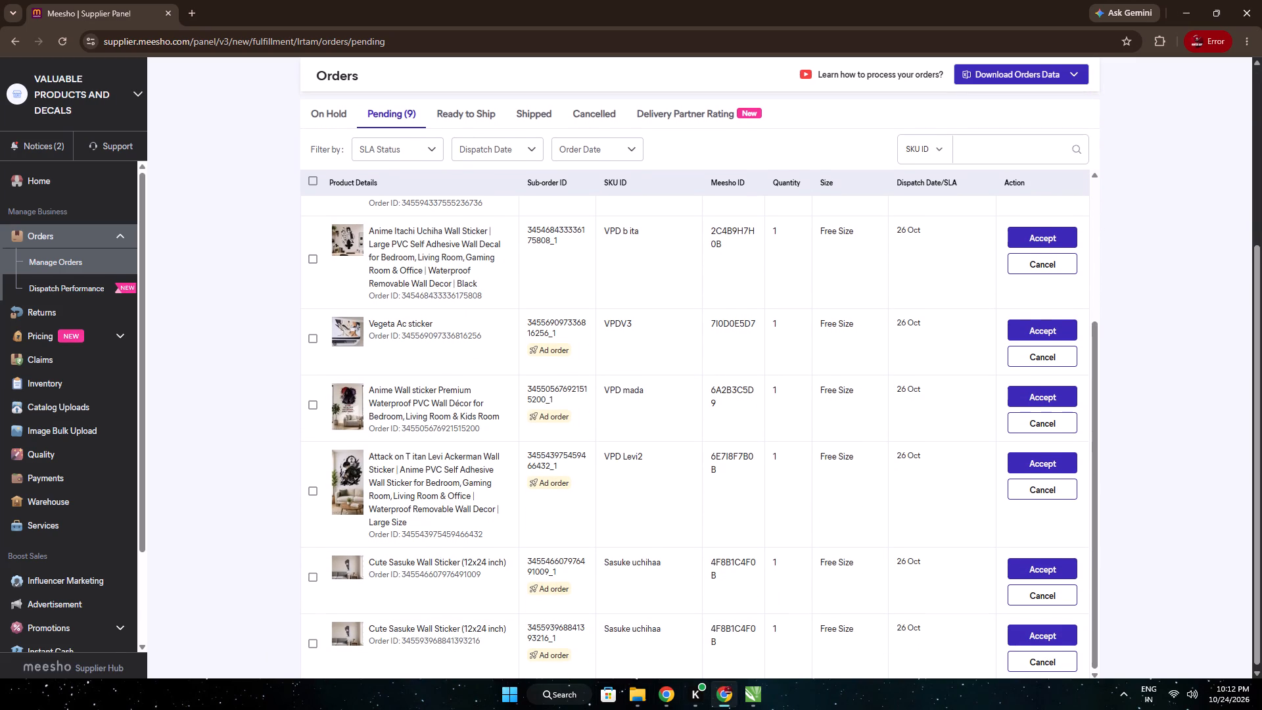
View the product picture of the 3D Quote Obito Uchiha wall sticker order, SKU VPD obi, among the pending Meesho orders.
{"action": "scroll", "coordinate": [445, 493], "scroll_direction": "up", "scroll_amount": 6}
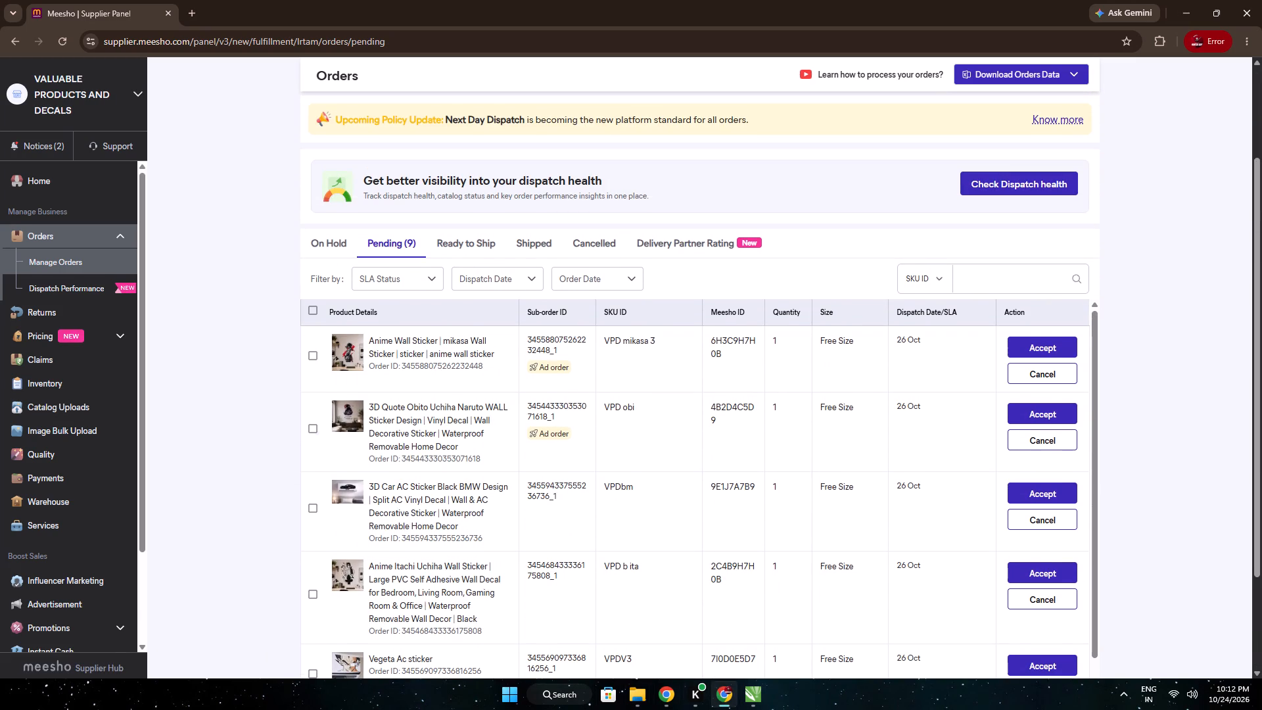
{"action": "left_click", "coordinate": [337, 415]}
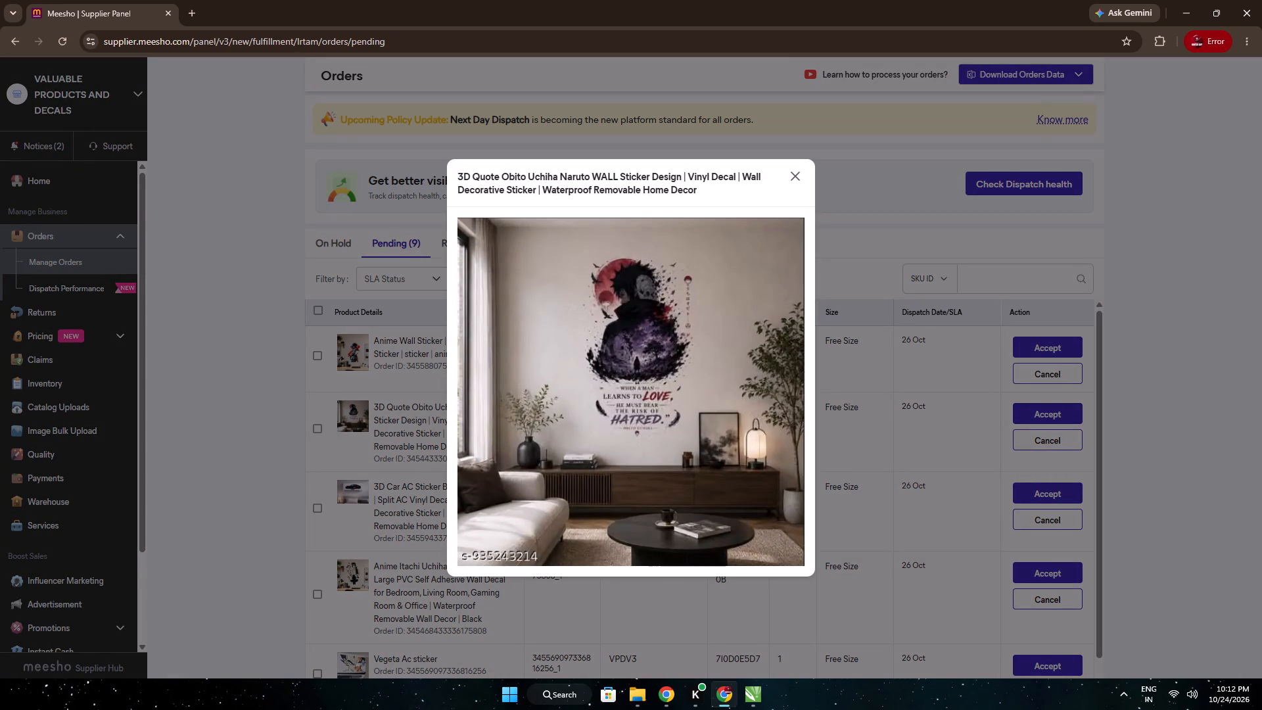
{"action": "left_click", "coordinate": [792, 183]}
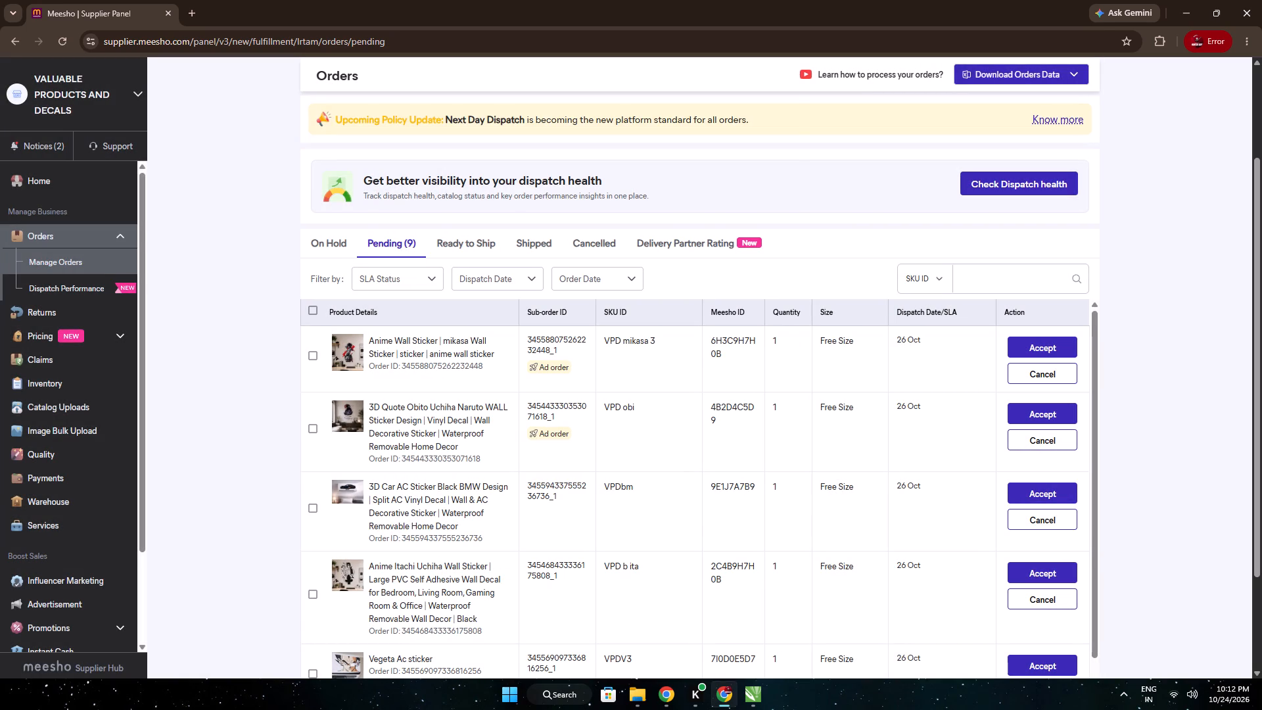
{"action": "left_click", "coordinate": [363, 415]}
{"action": "left_click", "coordinate": [354, 413]}
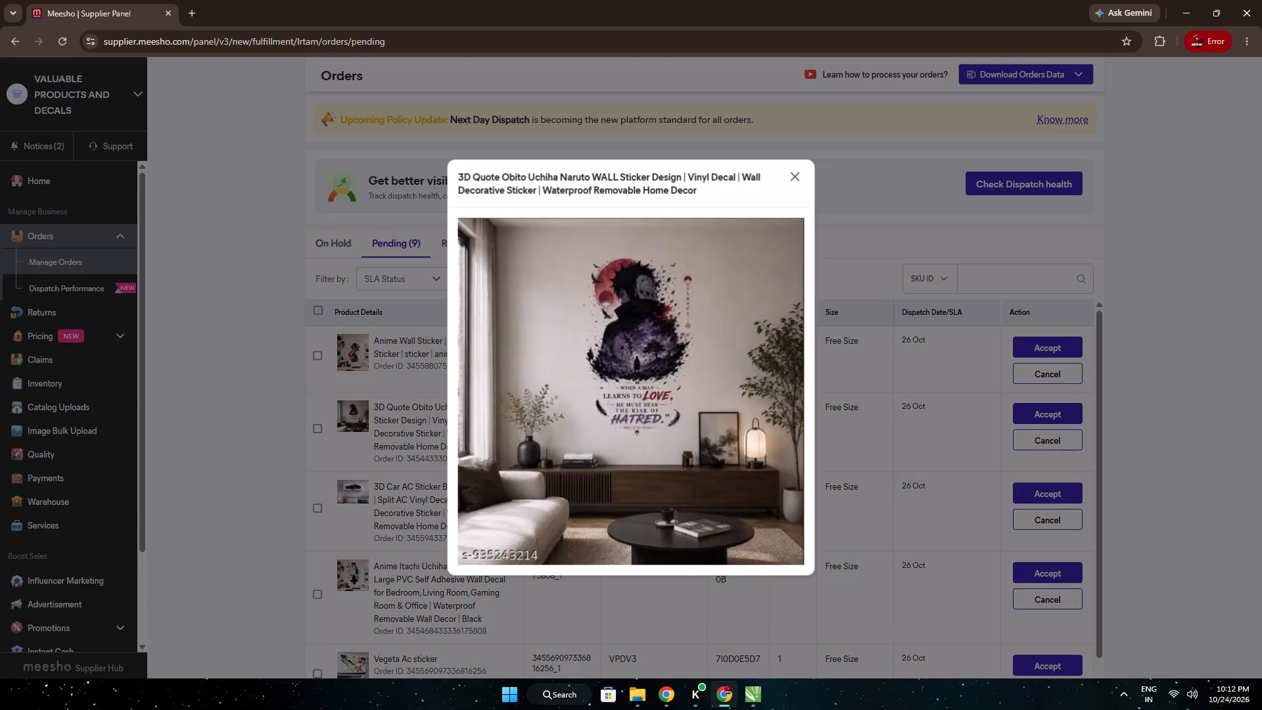
{"action": "left_click", "coordinate": [792, 172]}
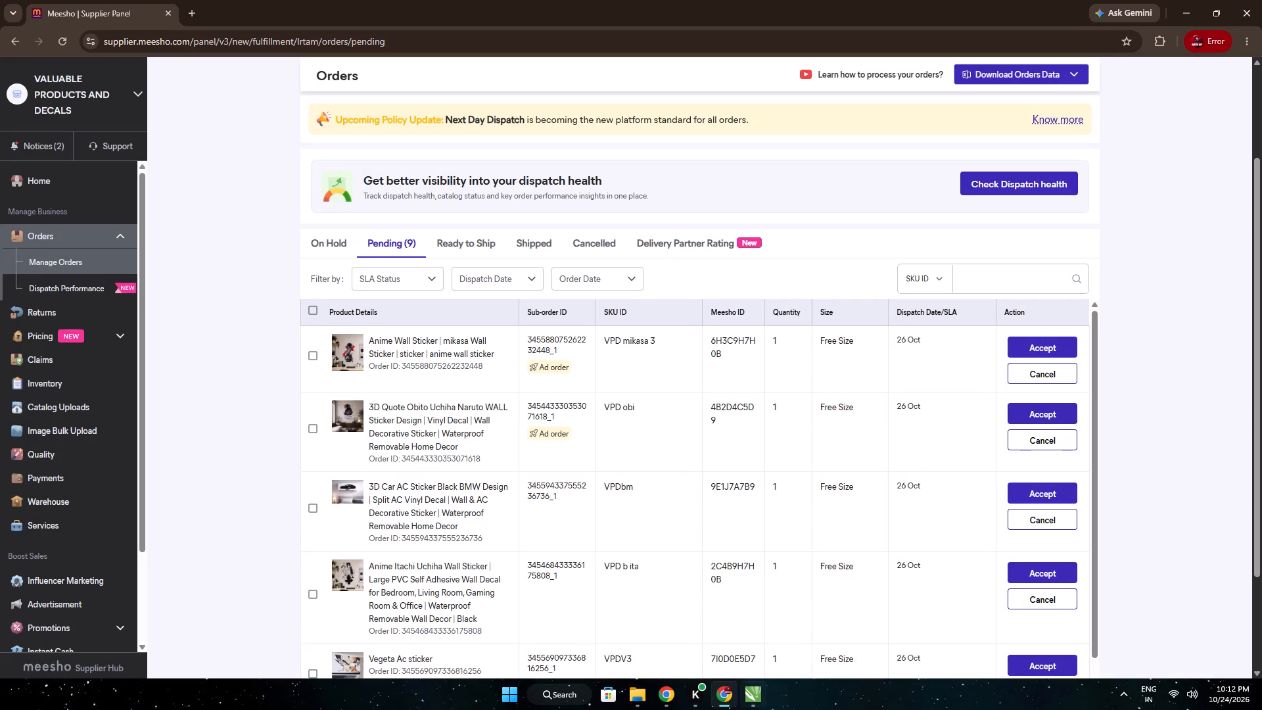
Switch to File Explorer and open 8 oct .cdr from the Downloads folder in CorelDRAW.
{"action": "left_click", "coordinate": [640, 700]}
{"action": "scroll", "coordinate": [783, 461], "scroll_direction": "down", "scroll_amount": 3}
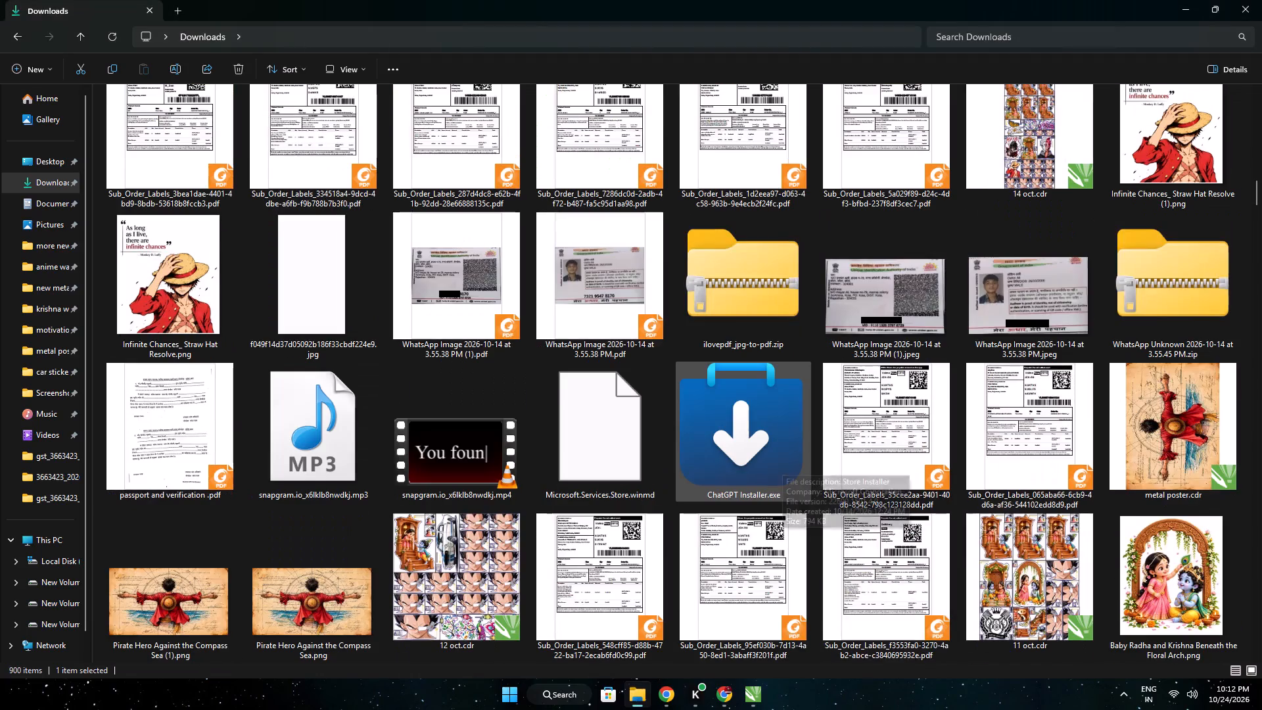
{"action": "scroll", "coordinate": [782, 461], "scroll_direction": "down", "scroll_amount": 4}
{"action": "double_click", "coordinate": [1014, 258]}
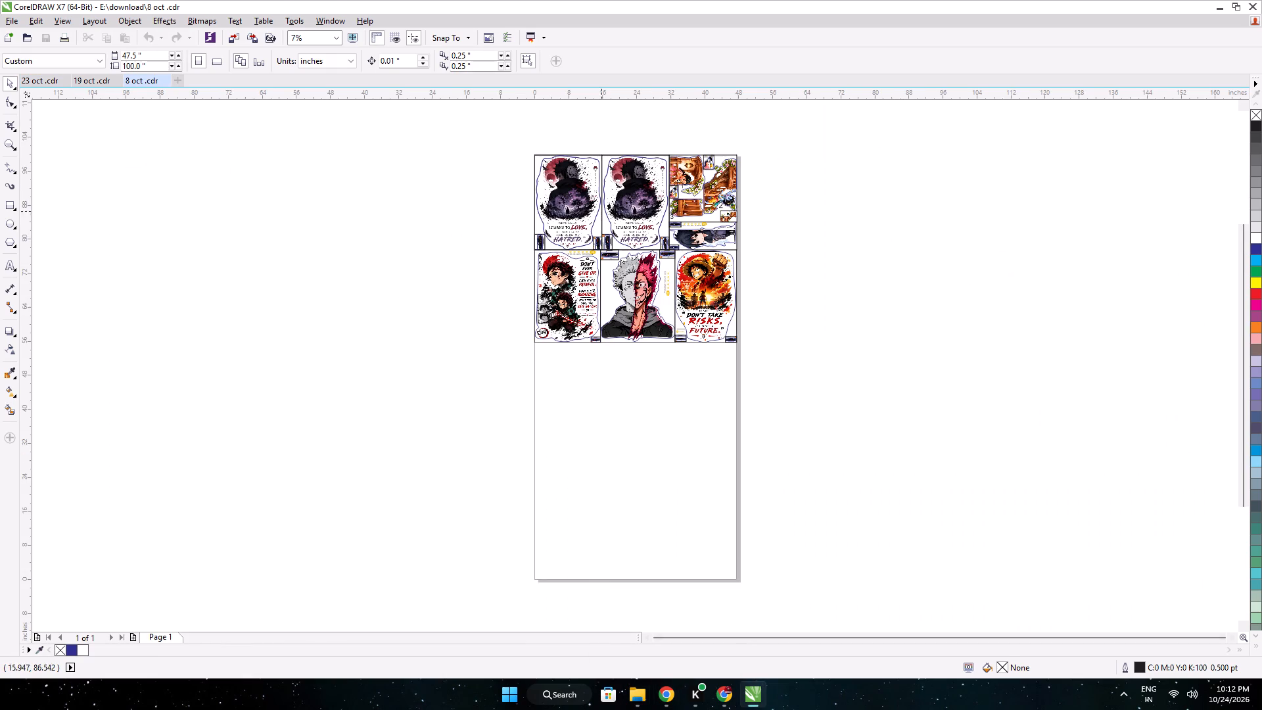
Copy the first Obito Uchiha quote sticker with its frame and mini stickers from 8 oct .cdr and paste it into 23 oct .cdr.
{"action": "scroll", "coordinate": [552, 133], "scroll_direction": "up", "scroll_amount": 2}
{"action": "middle_click_drag", "start_coordinate": [709, 273], "coordinate": [663, 255]}
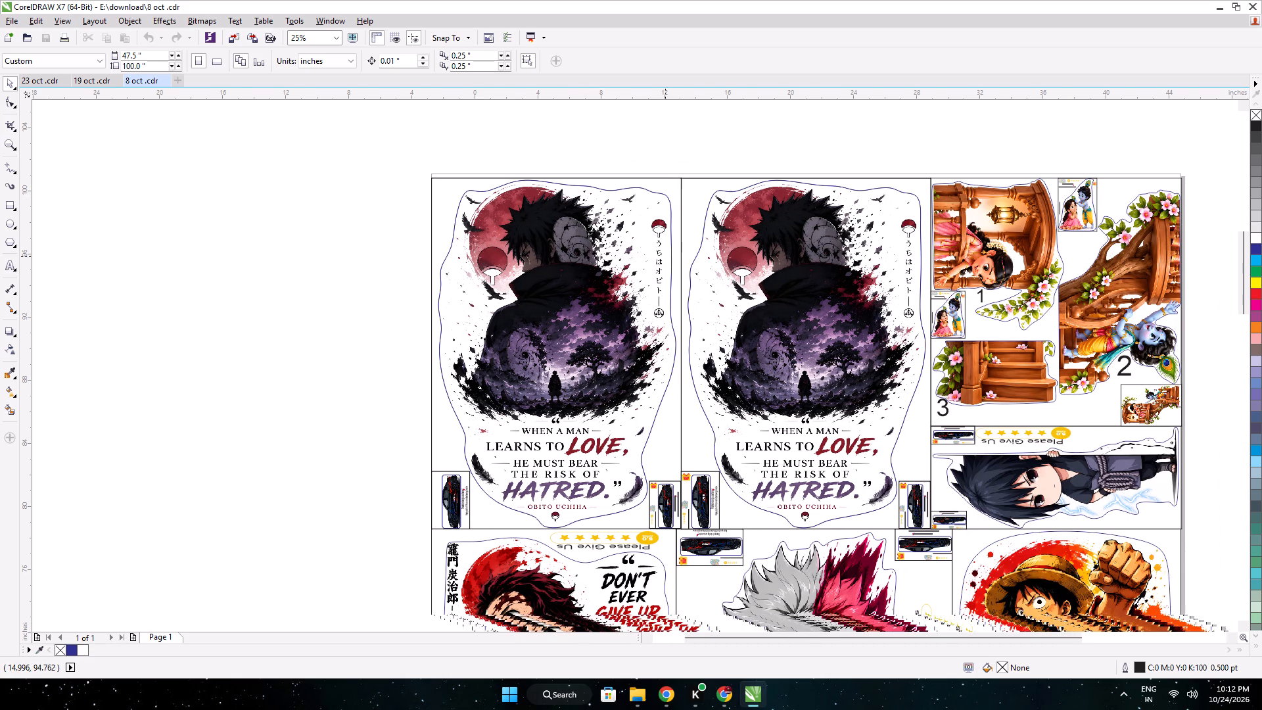
{"action": "middle_click_drag", "start_coordinate": [663, 255], "coordinate": [662, 254]}
{"action": "left_click_drag", "start_coordinate": [401, 139], "coordinate": [678, 534]}
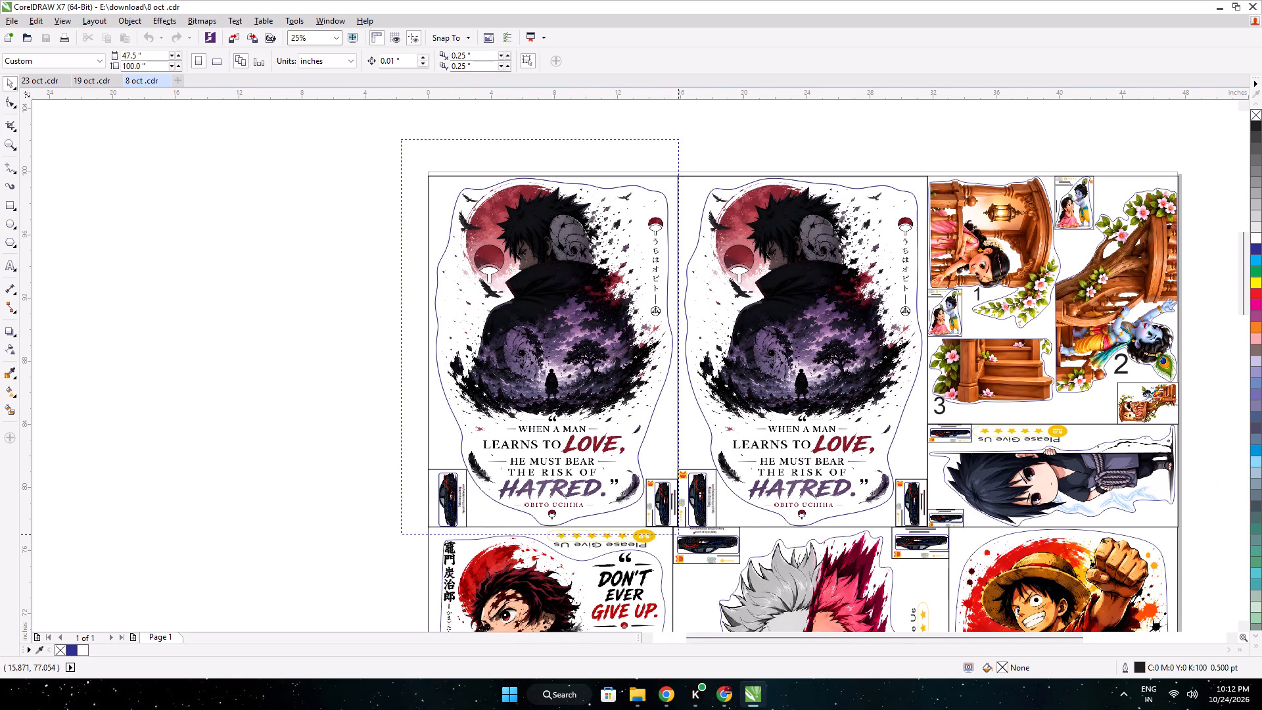
{"action": "left_click_drag", "start_coordinate": [678, 534], "coordinate": [680, 534]}
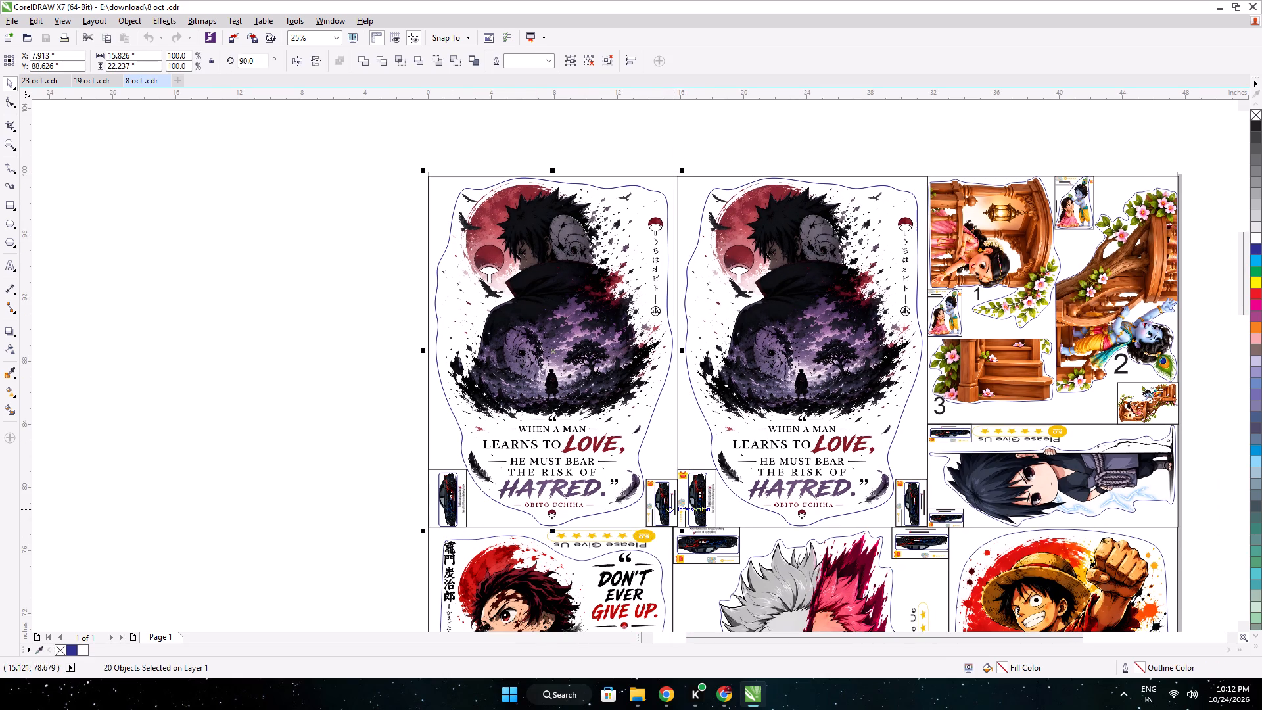
{"action": "key", "text": "ctrl+c"}
{"action": "left_click", "coordinate": [39, 77]}
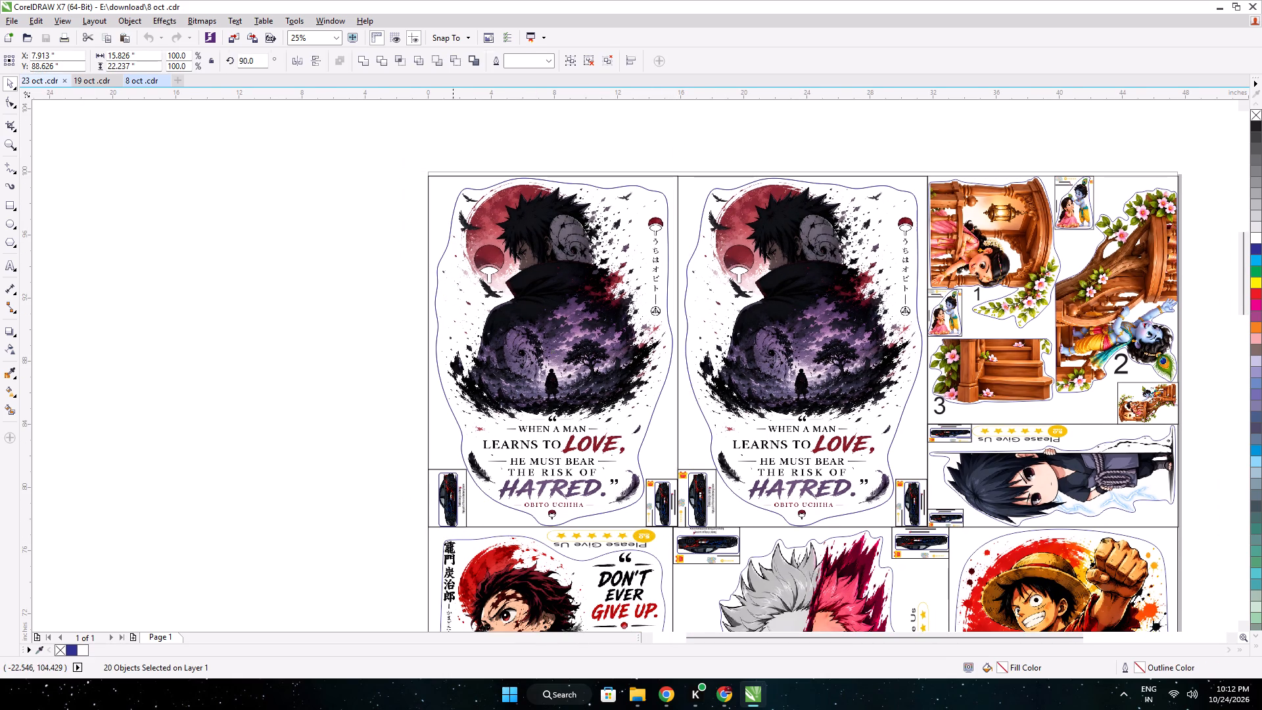
{"action": "left_click_drag", "start_coordinate": [427, 563], "coordinate": [264, 407]}
{"action": "left_click", "coordinate": [220, 408]}
{"action": "middle_click_drag", "start_coordinate": [220, 408], "coordinate": [267, 366]}
{"action": "key", "text": "ctrl+v"}
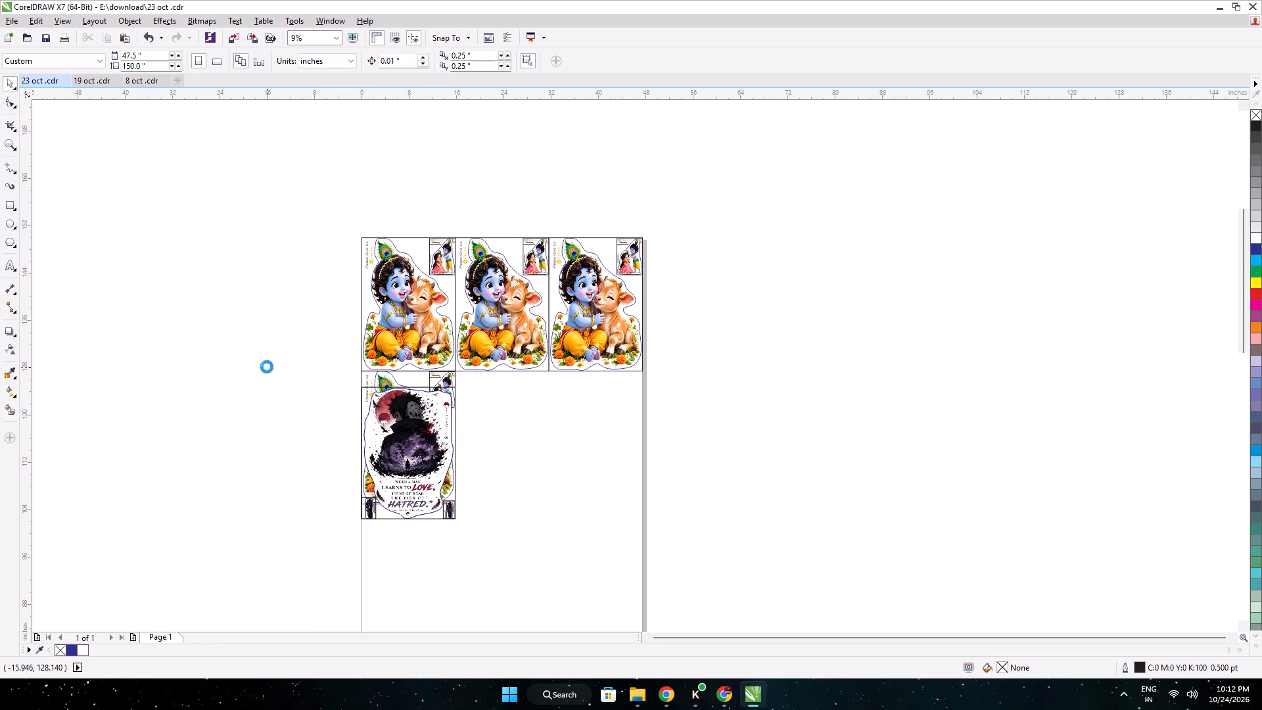
Move the pasted Obito sticker beside the second-row Krishna sticker and set its height to 22.5 inches.
{"action": "left_click_drag", "start_coordinate": [404, 456], "coordinate": [507, 437]}
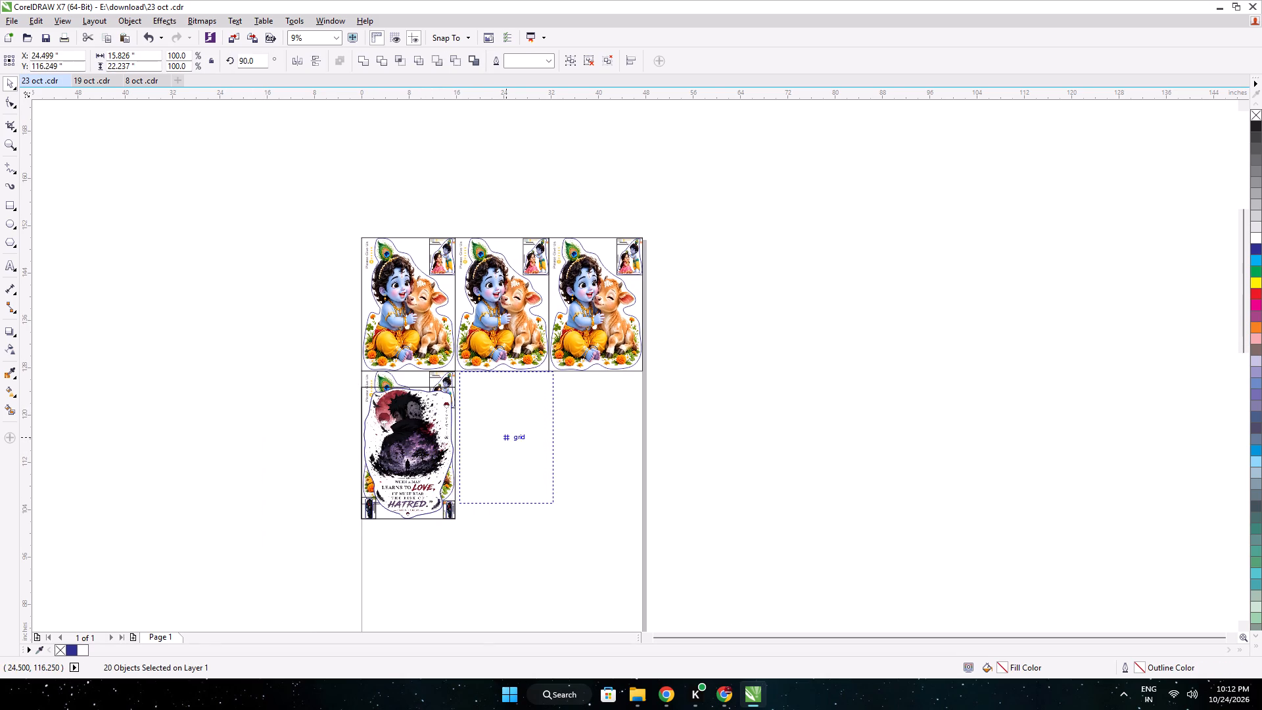
{"action": "left_click_drag", "start_coordinate": [507, 437], "coordinate": [512, 442]}
{"action": "double_click", "coordinate": [112, 65]}
{"action": "type", "text": "223.5"}
{"action": "key", "text": "BackSpace"}
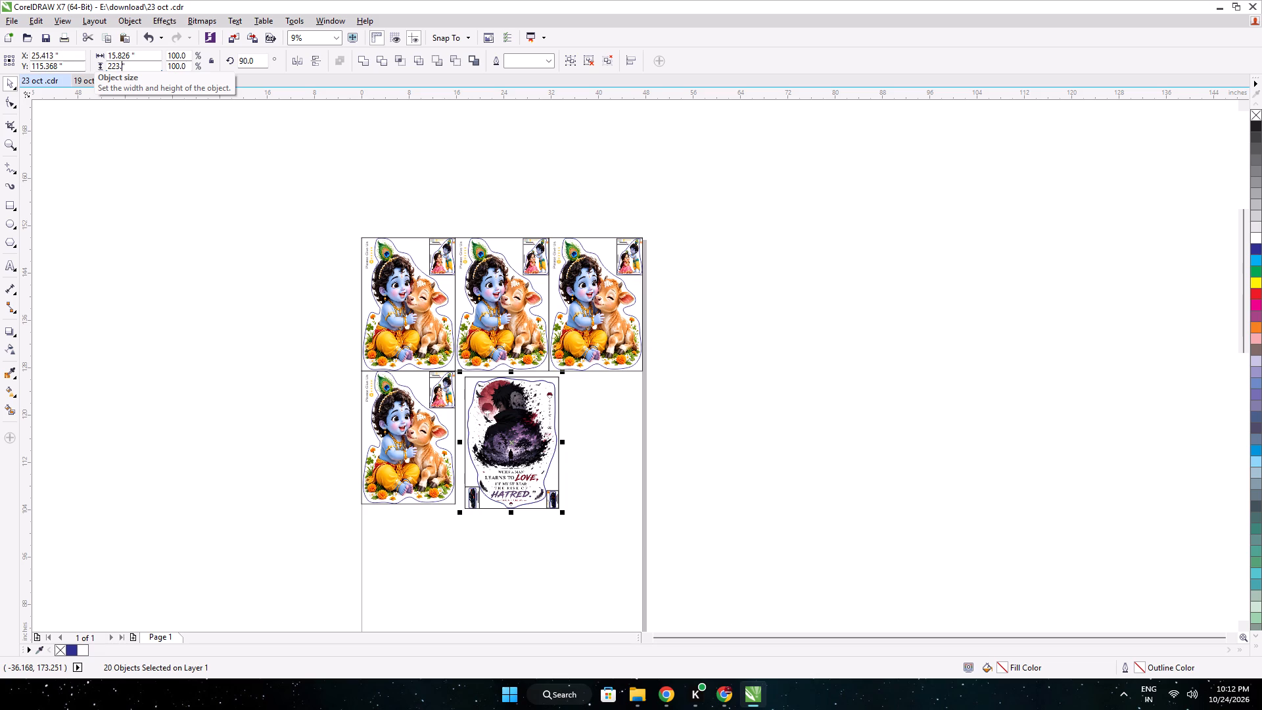
{"action": "key", "text": "BackSpace"}
{"action": "key", "text": "BackSpace"}
{"action": "type", "text": ".5"}
{"action": "key", "text": "Return"}
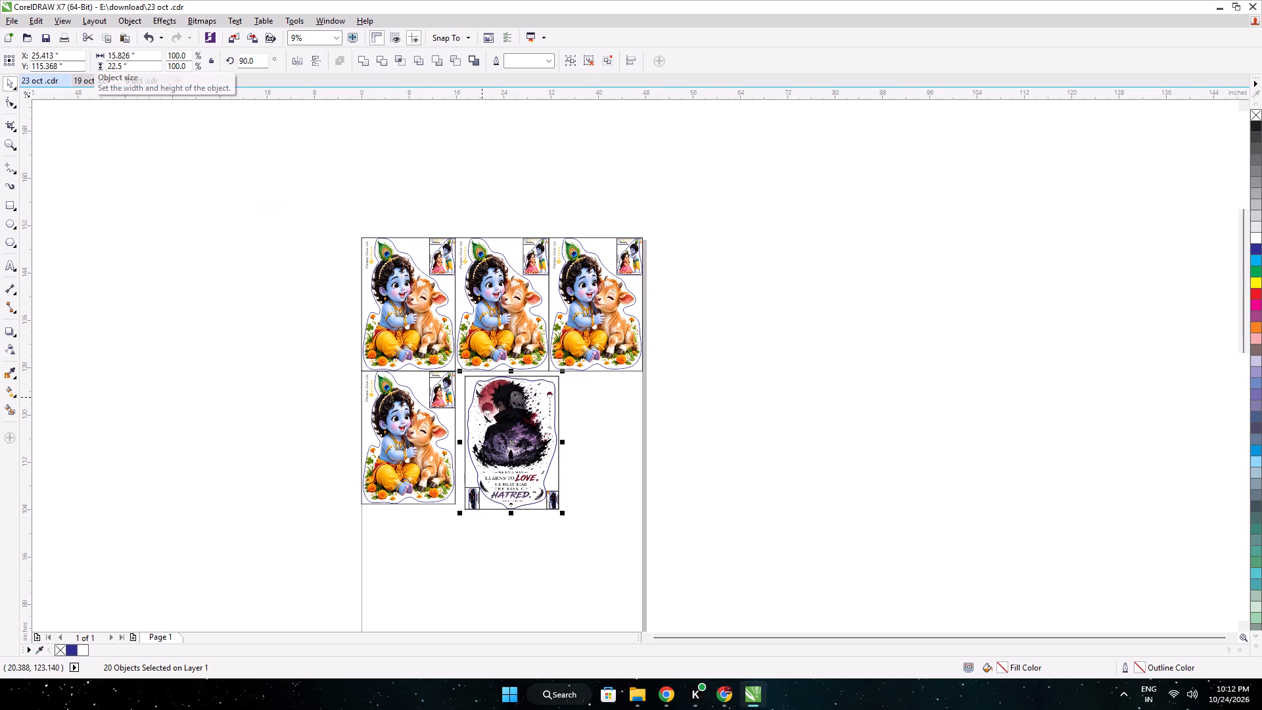
Align the Obito sticker flush against the second-row Krishna sticker and the lower edge of the first row.
{"action": "scroll", "coordinate": [482, 397], "scroll_direction": "up", "scroll_amount": 2}
{"action": "scroll", "coordinate": [404, 300], "scroll_direction": "up", "scroll_amount": 1}
{"action": "left_click_drag", "start_coordinate": [494, 379], "coordinate": [415, 338]}
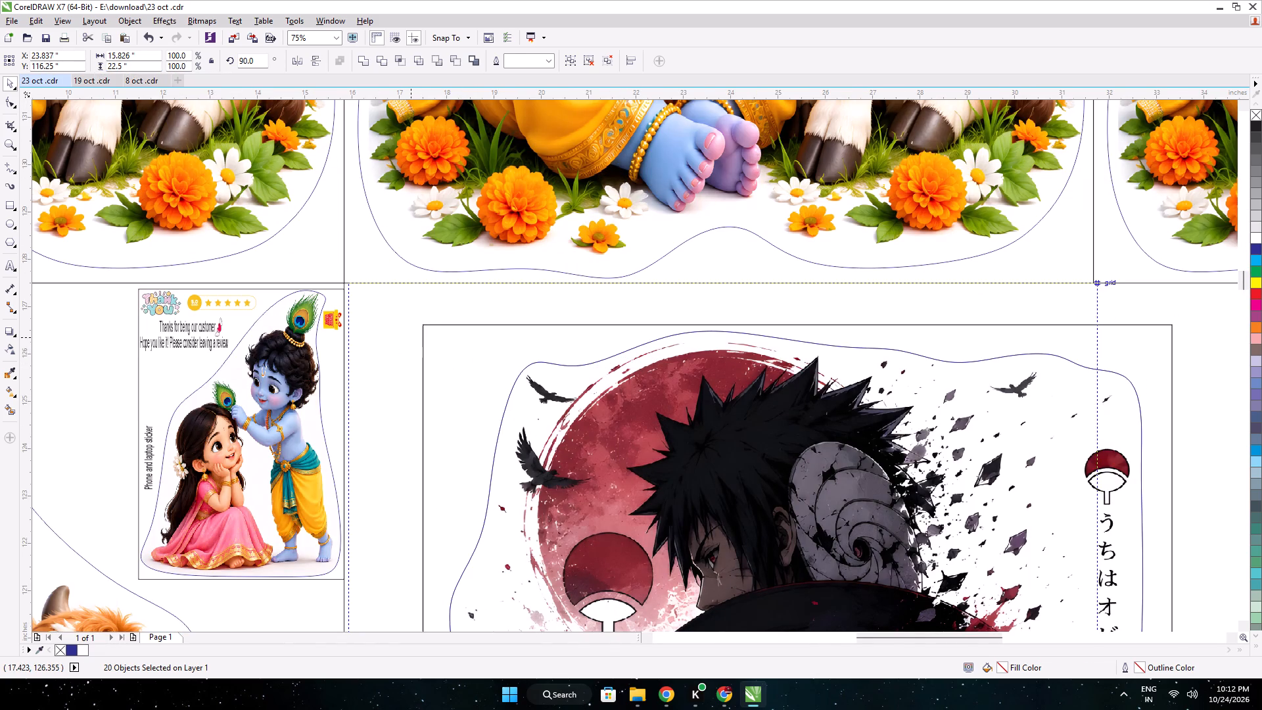
{"action": "left_click_drag", "start_coordinate": [415, 338], "coordinate": [415, 338]}
{"action": "scroll", "coordinate": [350, 293], "scroll_direction": "up", "scroll_amount": 2}
{"action": "left_click_drag", "start_coordinate": [365, 302], "coordinate": [350, 302]}
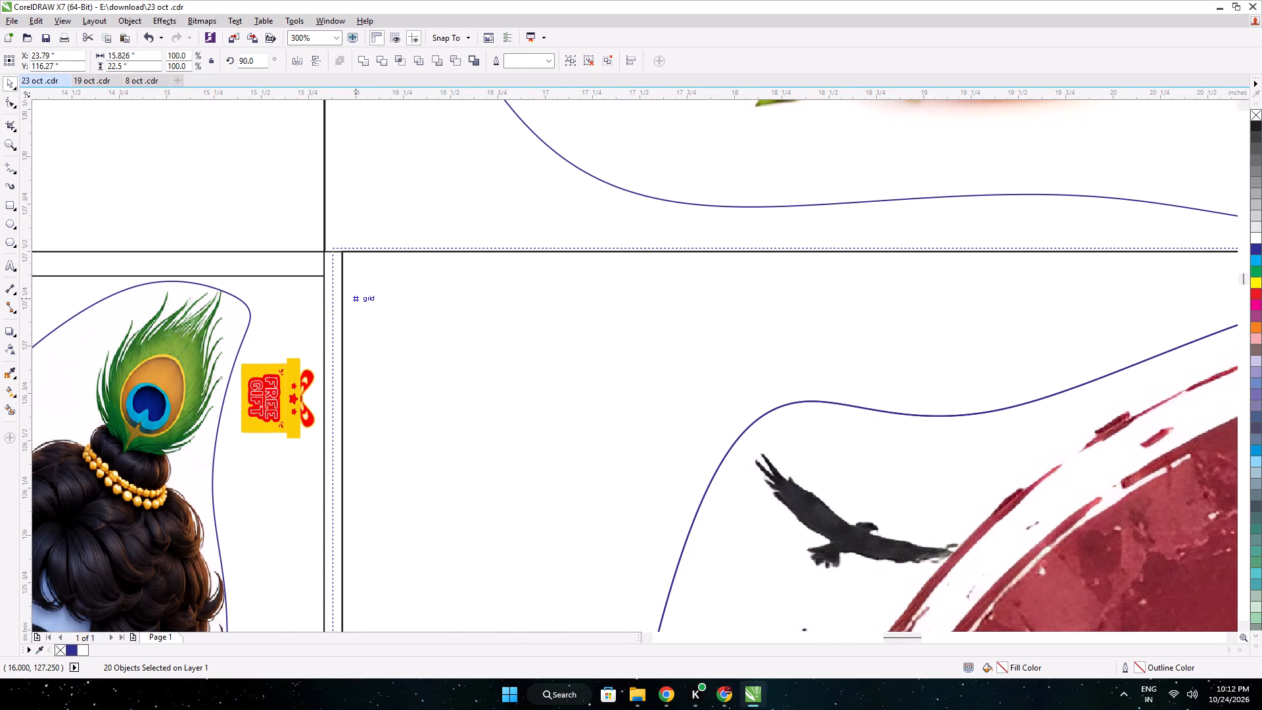
{"action": "left_click_drag", "start_coordinate": [350, 302], "coordinate": [347, 303]}
{"action": "scroll", "coordinate": [350, 304], "scroll_direction": "down", "scroll_amount": 6}
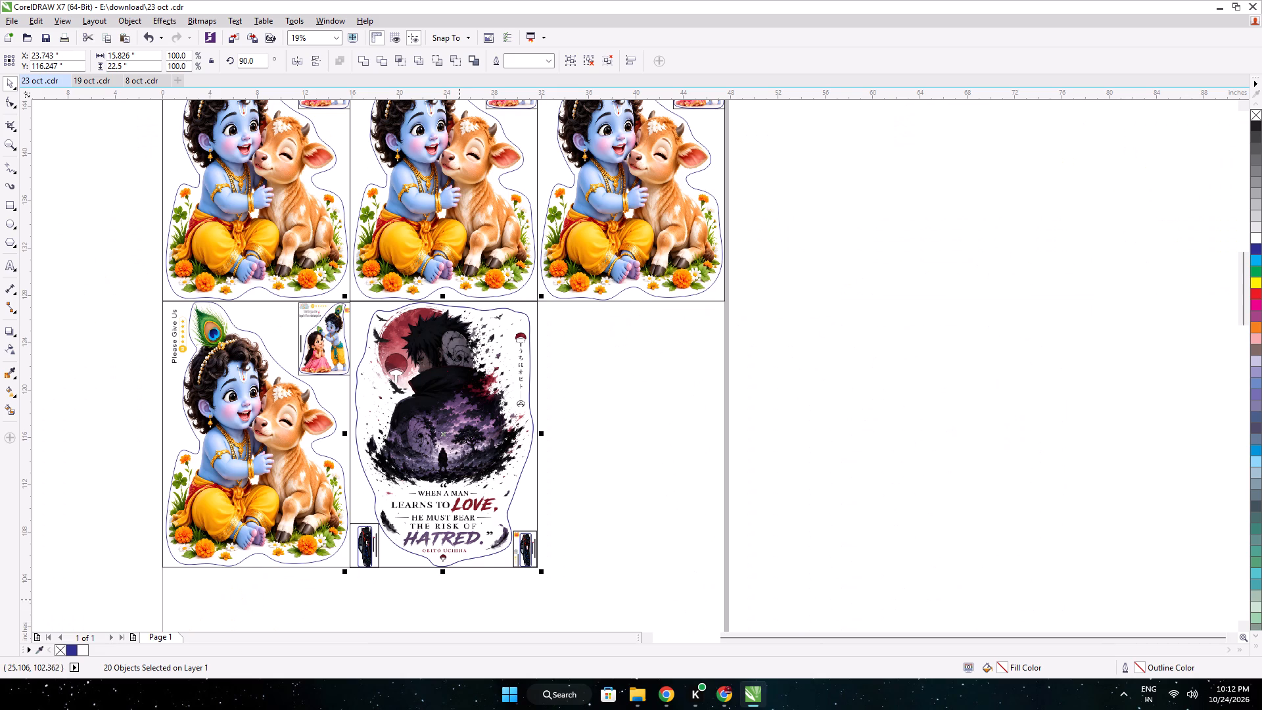
Switch to Chrome, accept the VPD obi wall sticker order on Meesho and reload the orders page.
{"action": "left_click", "coordinate": [716, 690]}
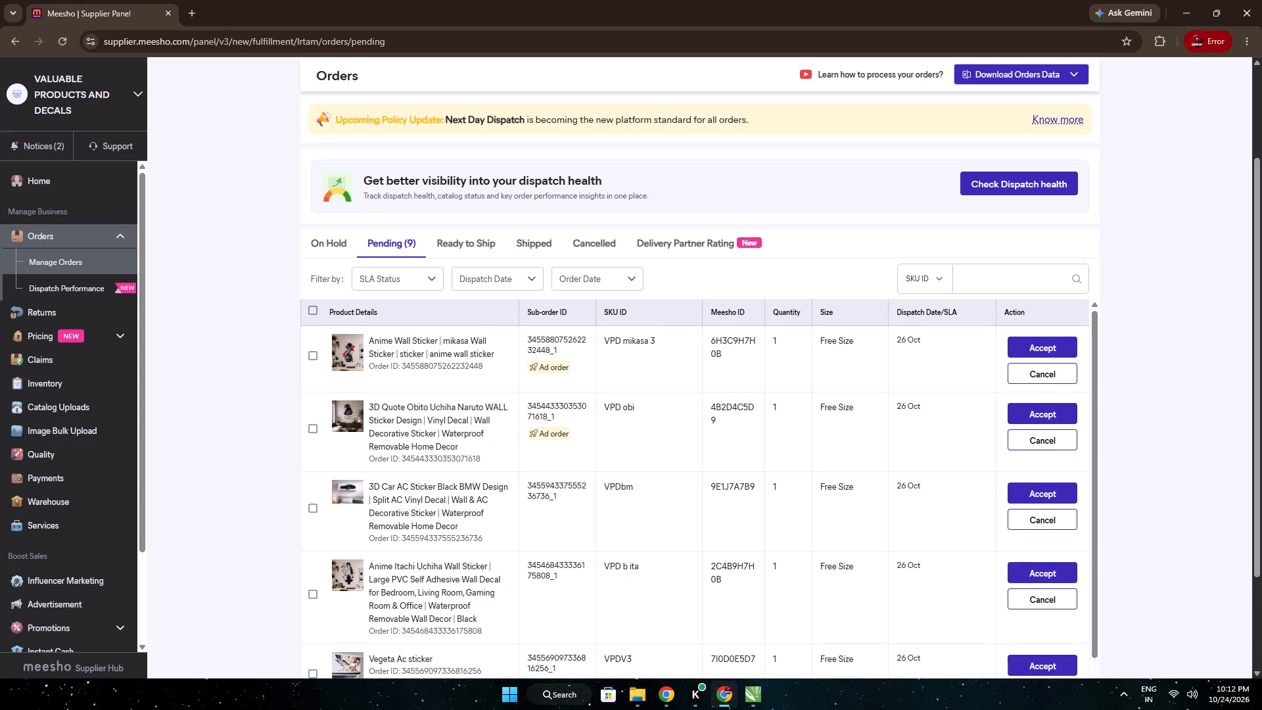
{"action": "left_click", "coordinate": [1010, 410]}
{"action": "left_click", "coordinate": [549, 390]}
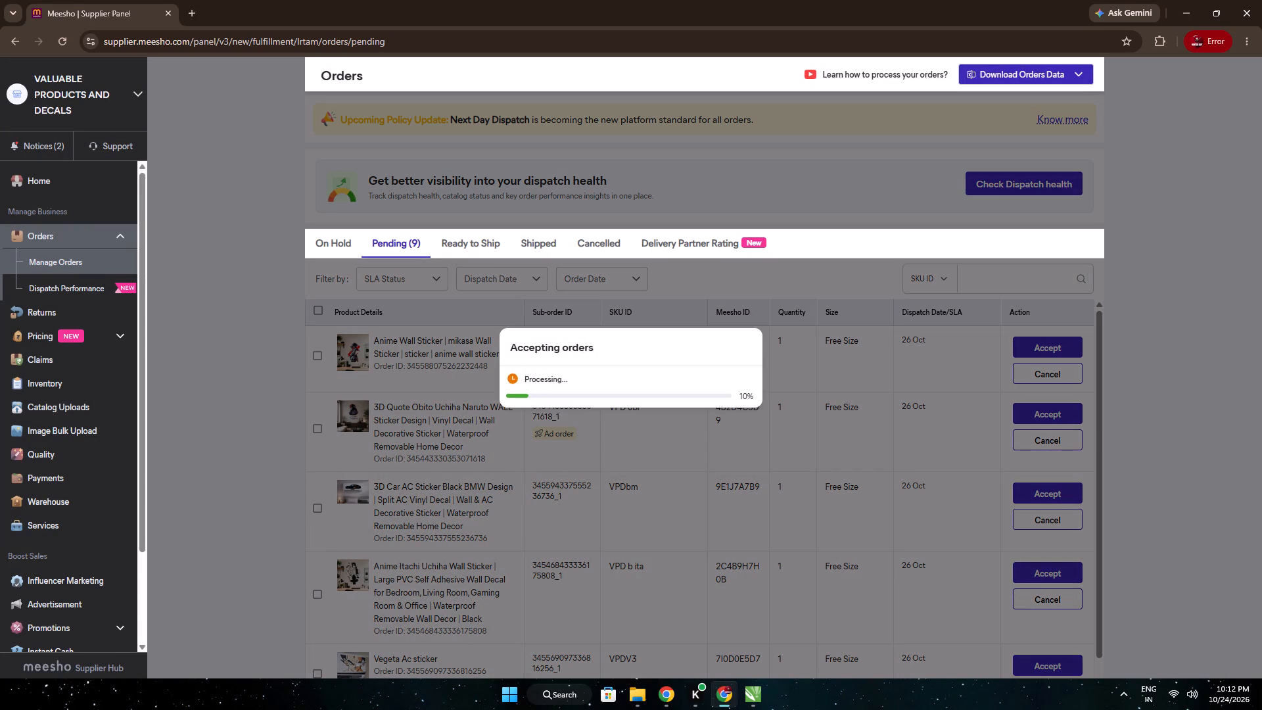
{"action": "left_click", "coordinate": [61, 39]}
Switch to File Explorer, find the older layout containing the Mikasa sticker in Downloads, and open 13 sep (1).cdr in CorelDRAW.
{"action": "left_click", "coordinate": [640, 682]}
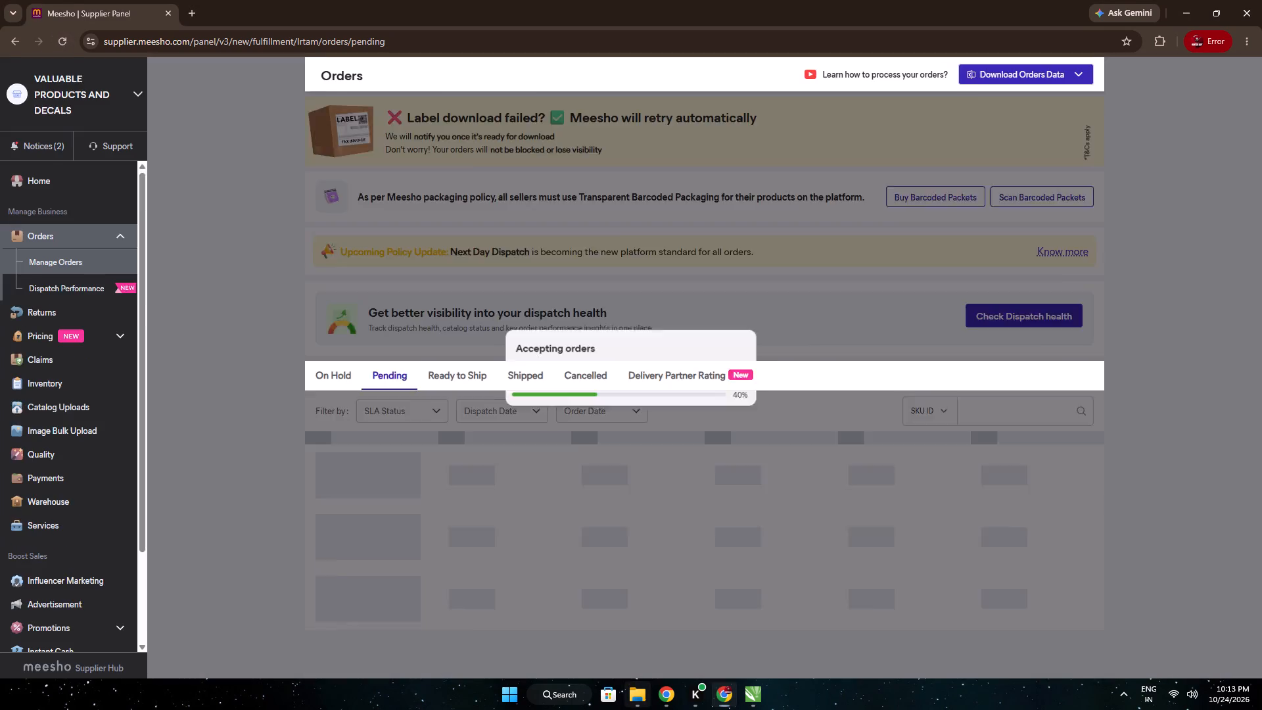
{"action": "scroll", "coordinate": [555, 500], "scroll_direction": "down", "scroll_amount": 4}
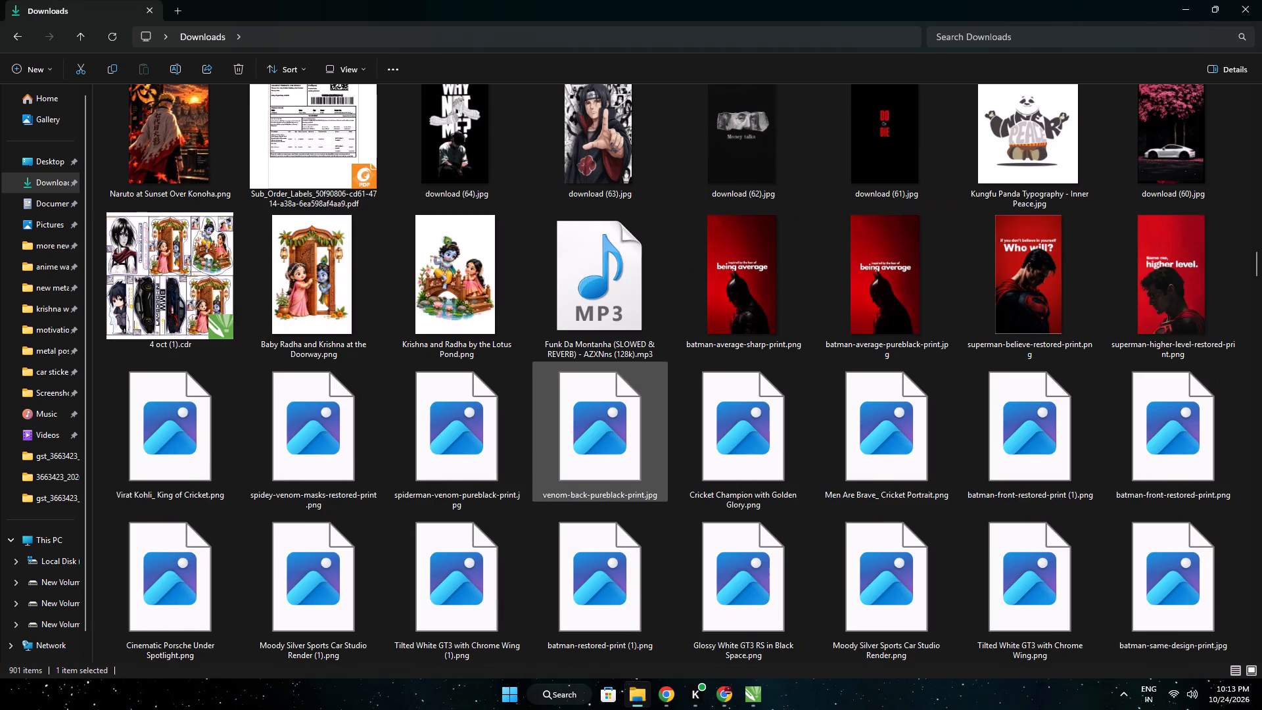
{"action": "scroll", "coordinate": [605, 376], "scroll_direction": "down", "scroll_amount": 2}
{"action": "scroll", "coordinate": [605, 376], "scroll_direction": "up", "scroll_amount": 2}
{"action": "scroll", "coordinate": [603, 377], "scroll_direction": "down", "scroll_amount": 1}
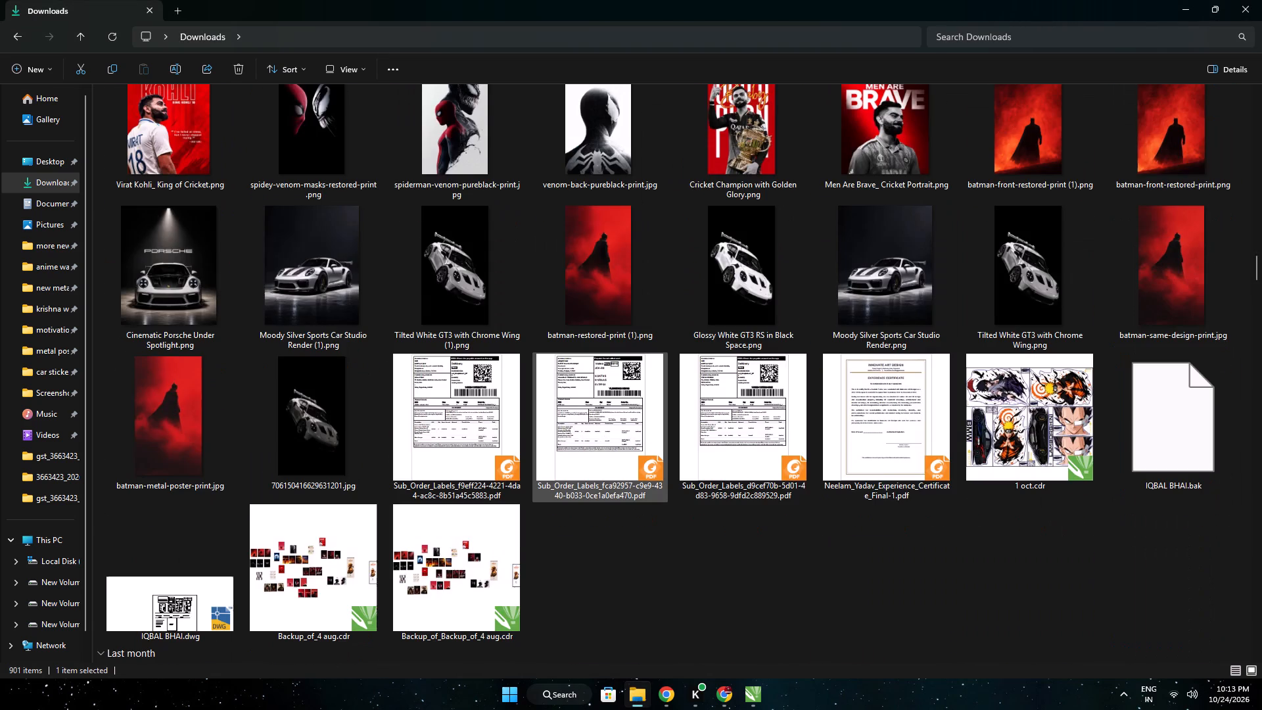
{"action": "scroll", "coordinate": [603, 377], "scroll_direction": "down", "scroll_amount": 2}
{"action": "scroll", "coordinate": [802, 401], "scroll_direction": "down", "scroll_amount": 4}
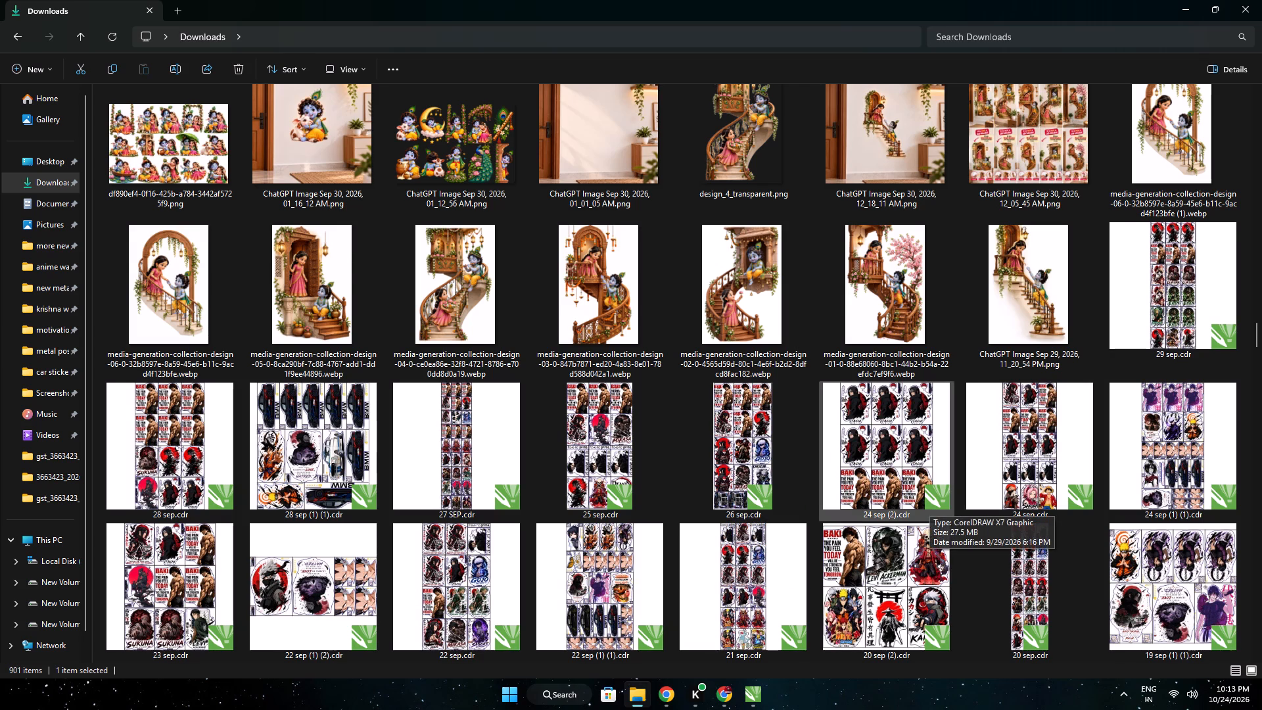
{"action": "scroll", "coordinate": [930, 502], "scroll_direction": "down", "scroll_amount": 1}
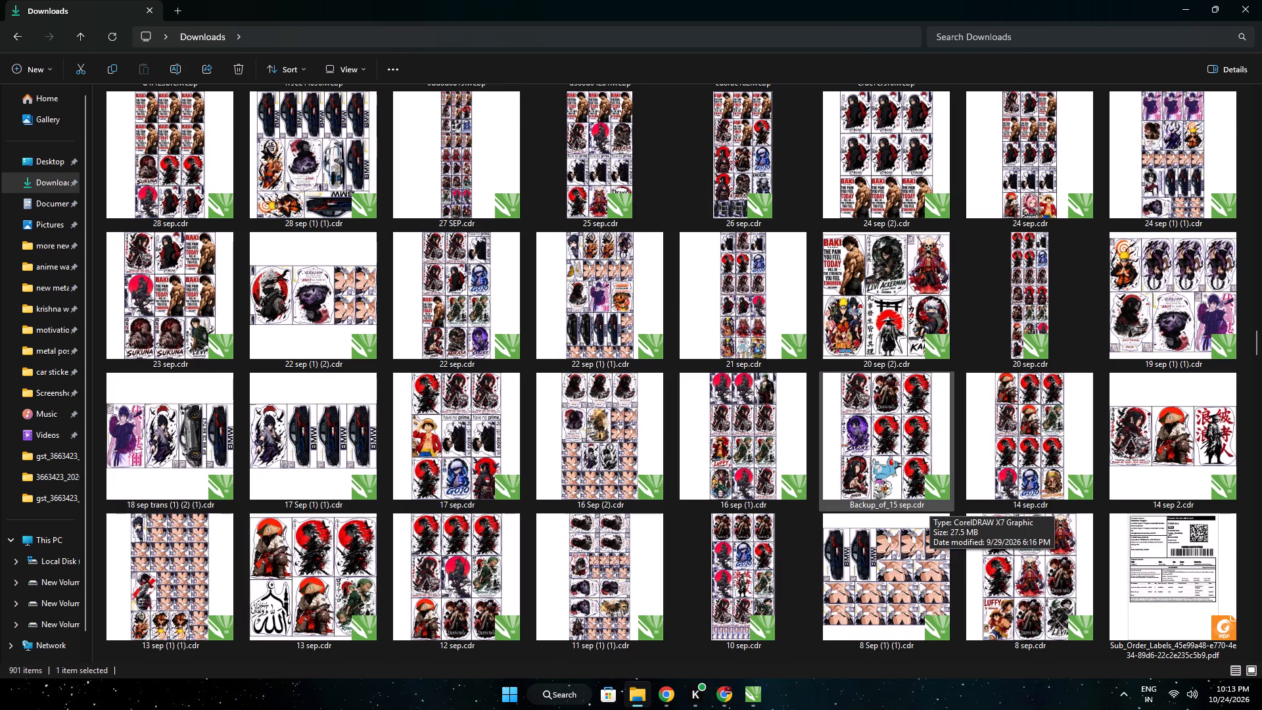
{"action": "scroll", "coordinate": [930, 502], "scroll_direction": "down", "scroll_amount": 3}
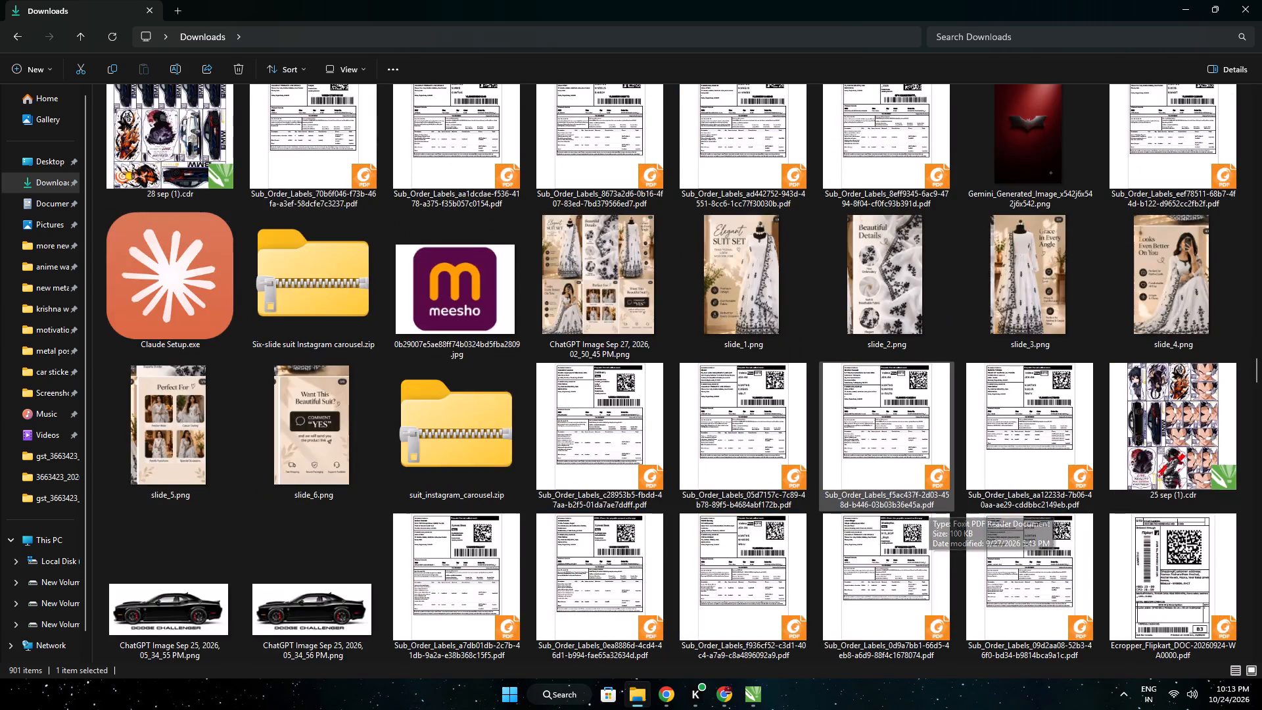
{"action": "scroll", "coordinate": [929, 503], "scroll_direction": "down", "scroll_amount": 4}
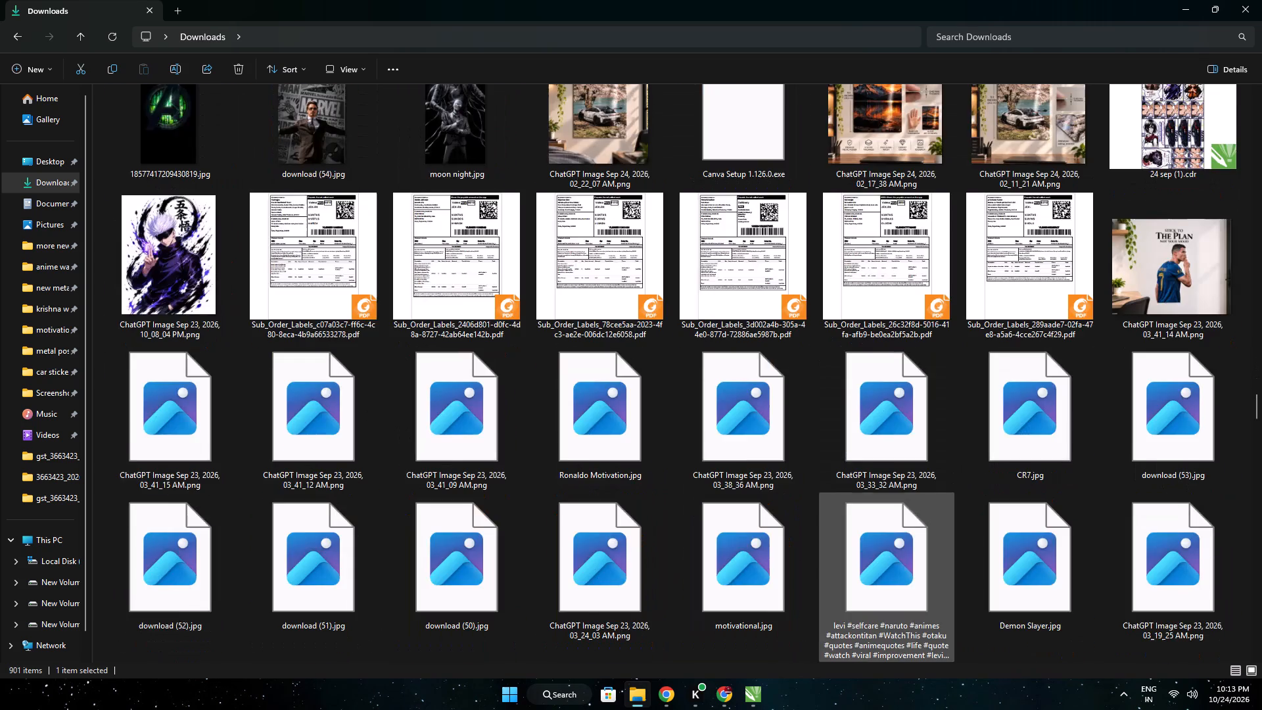
{"action": "scroll", "coordinate": [929, 503], "scroll_direction": "down", "scroll_amount": 4}
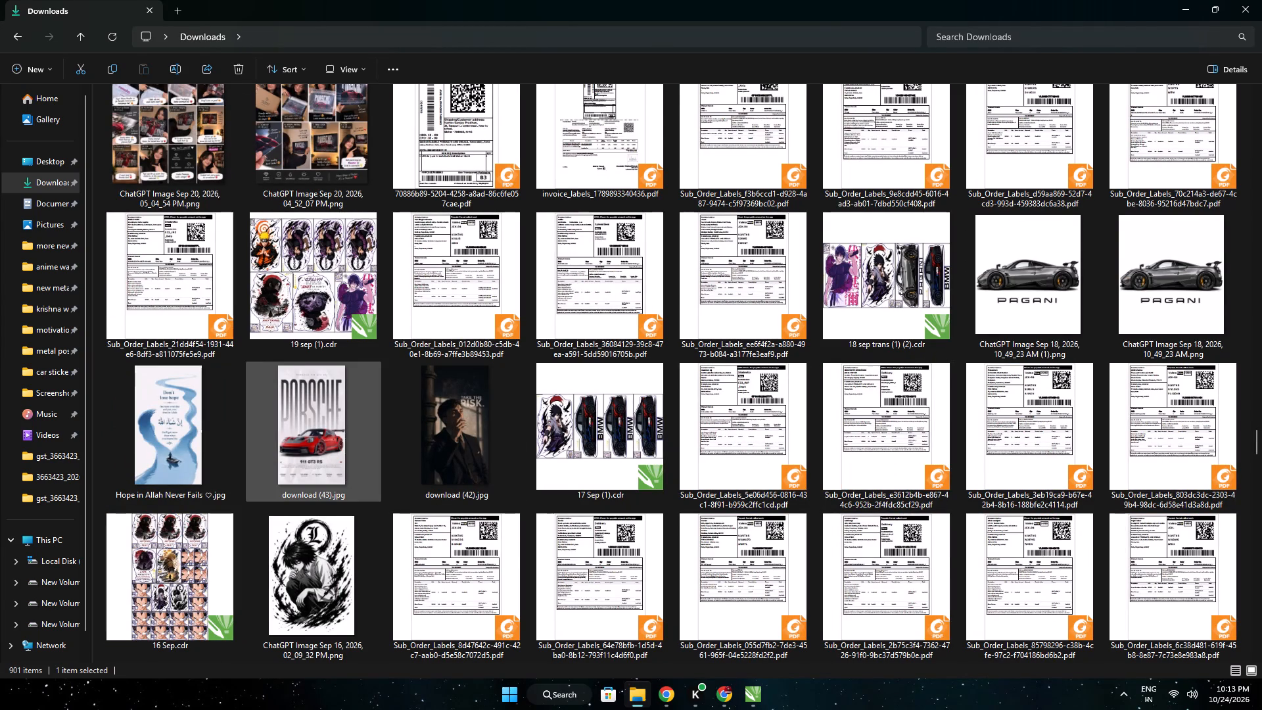
{"action": "scroll", "coordinate": [314, 446], "scroll_direction": "down", "scroll_amount": 2}
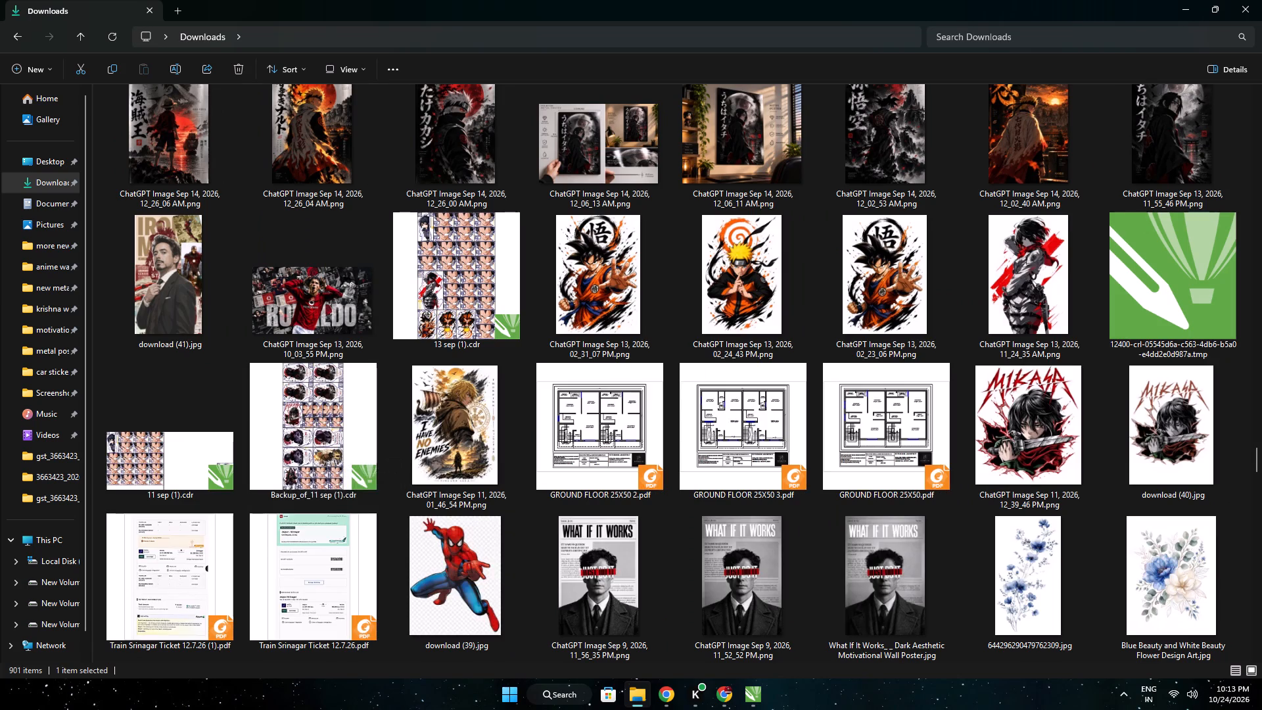
{"action": "double_click", "coordinate": [453, 298]}
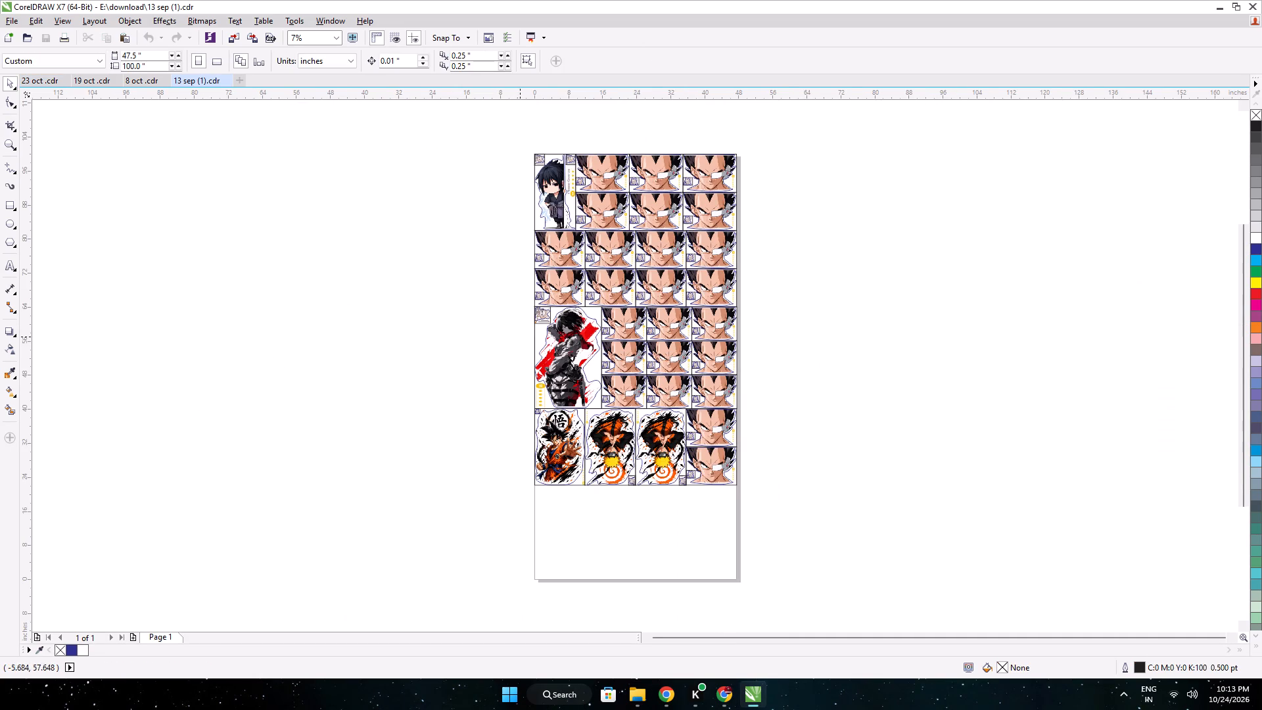
Copy the red and black Mikasa sticker with its frame and rating label from 13 sep (1).cdr and paste it into 23 oct .cdr.
{"action": "scroll", "coordinate": [536, 312], "scroll_direction": "up", "scroll_amount": 2}
{"action": "middle_click_drag", "start_coordinate": [561, 304], "coordinate": [464, 250]}
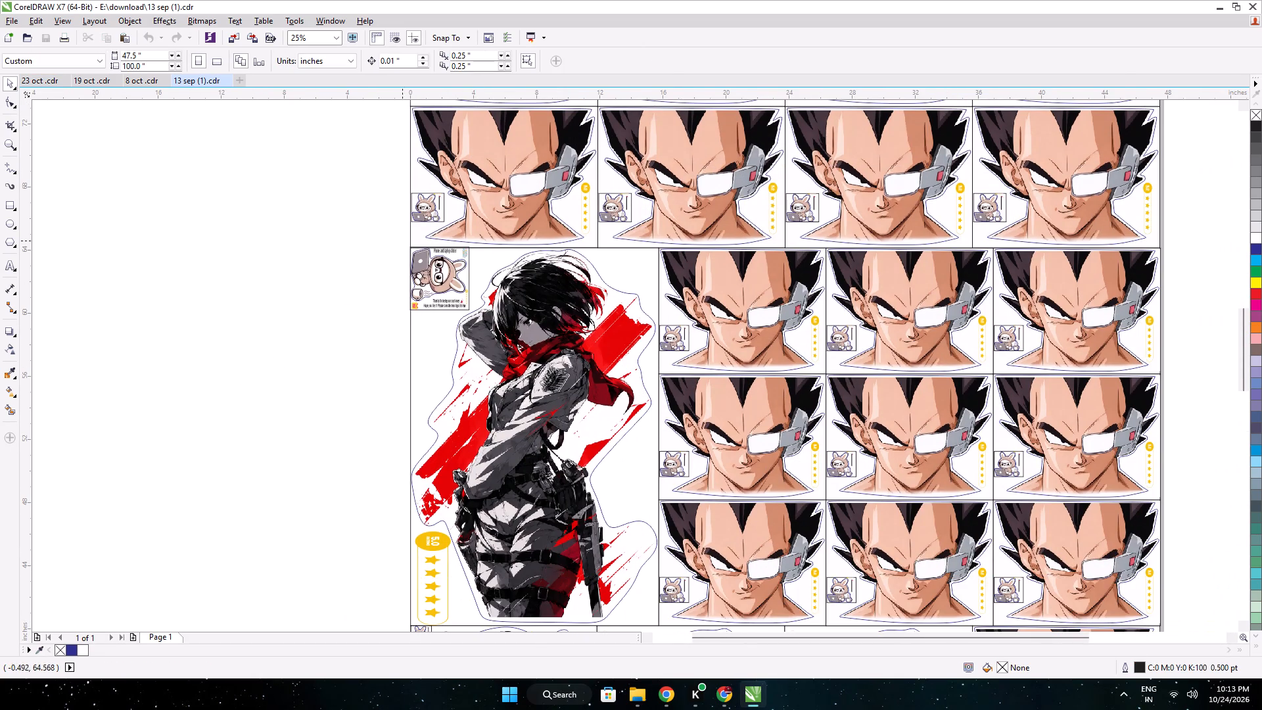
{"action": "left_click_drag", "start_coordinate": [402, 240], "coordinate": [661, 556]}
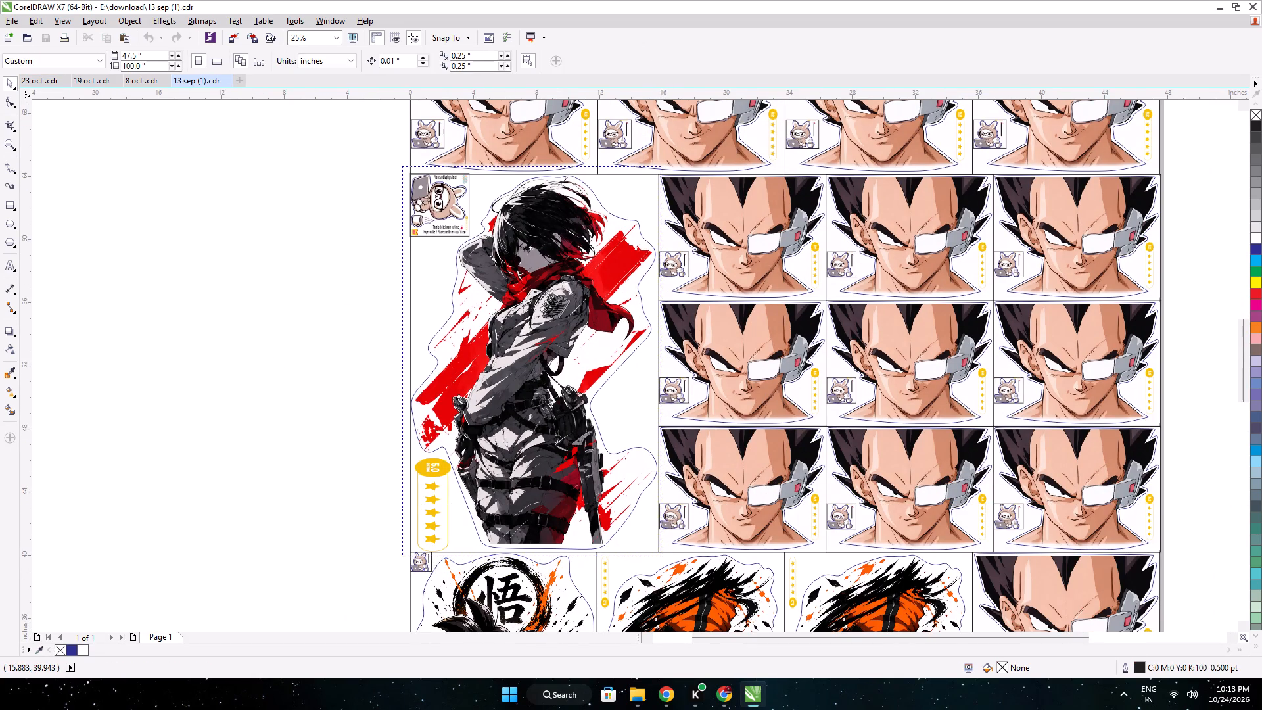
{"action": "left_click_drag", "start_coordinate": [661, 556], "coordinate": [666, 554]}
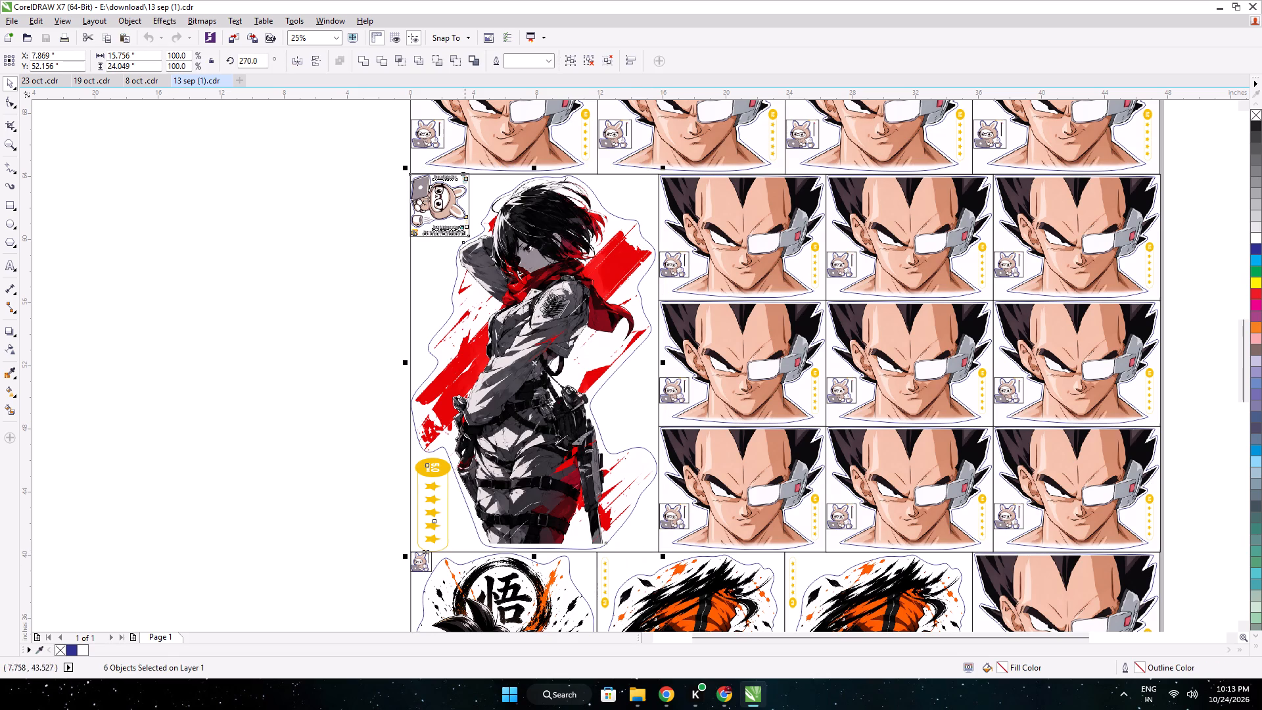
{"action": "key", "text": "ctrl+c"}
{"action": "left_click", "coordinate": [45, 85]}
{"action": "key", "text": "ctrl+v"}
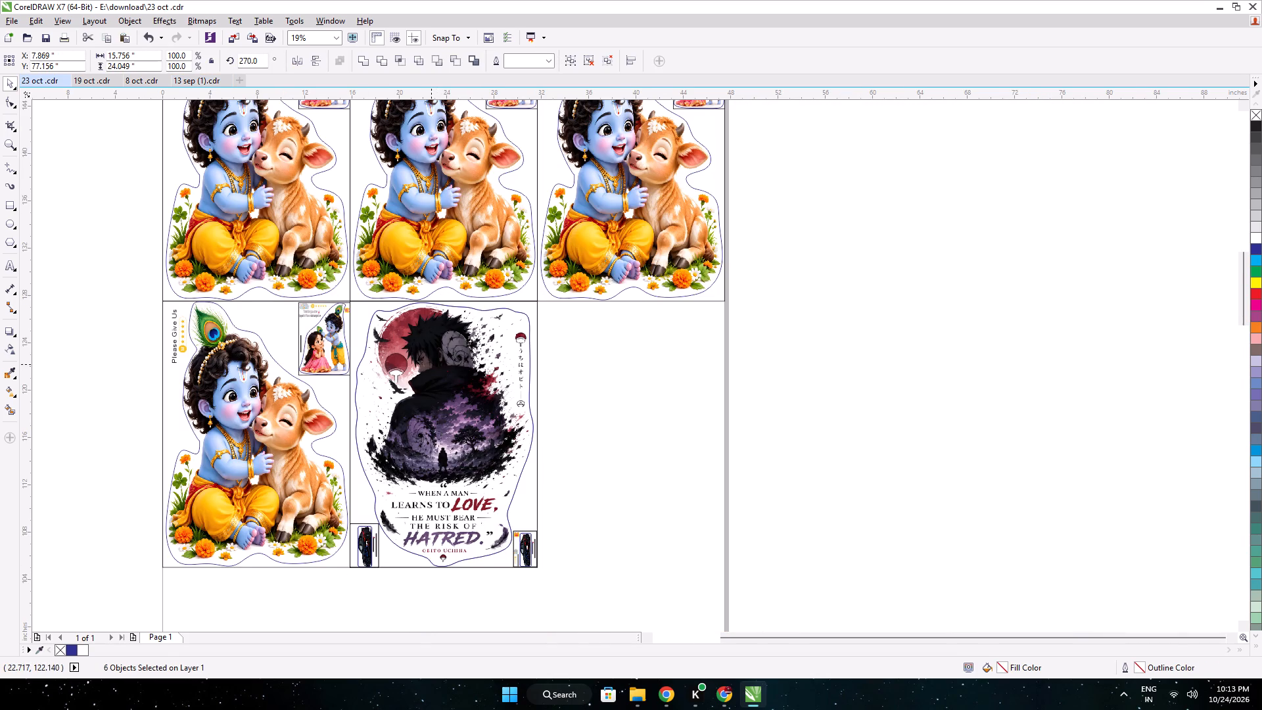
Move the pasted Mikasa sticker beside the Obito sticker and set its size to 15.8 by 22.5 inches.
{"action": "scroll", "coordinate": [498, 436], "scroll_direction": "down", "scroll_amount": 1}
{"action": "left_click_drag", "start_coordinate": [375, 620], "coordinate": [559, 425]}
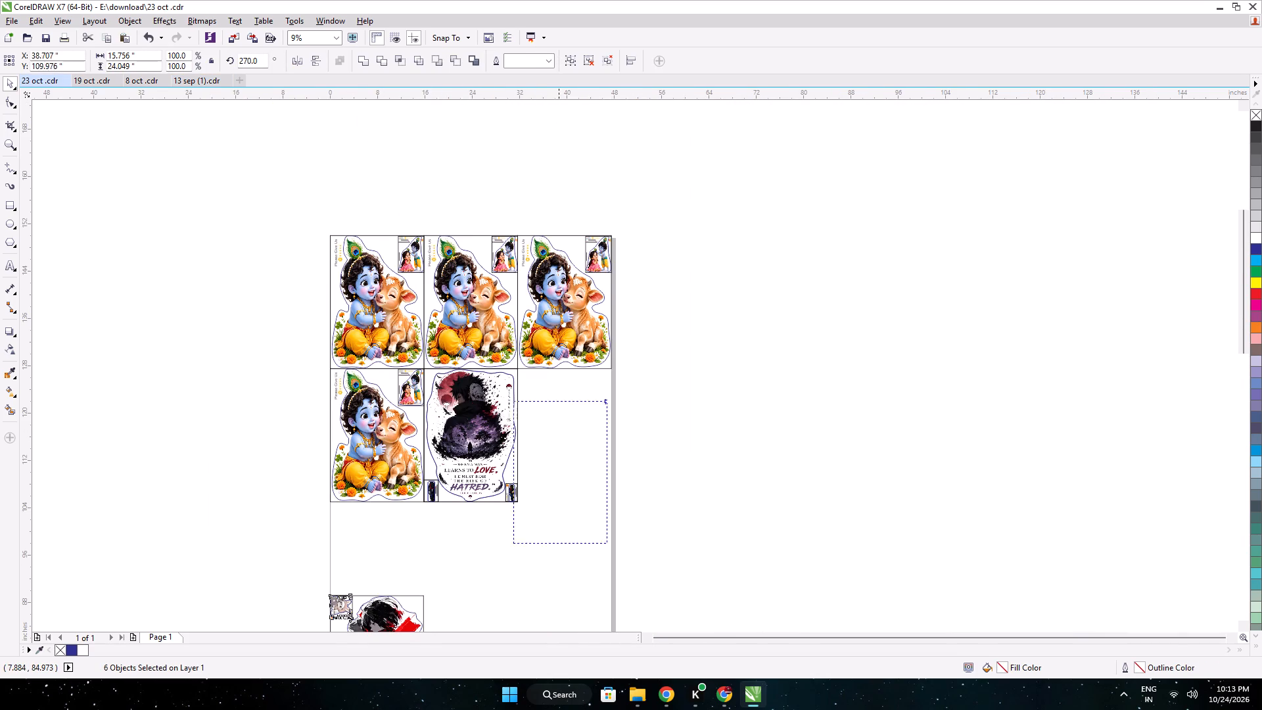
{"action": "left_click_drag", "start_coordinate": [559, 425], "coordinate": [581, 419]}
{"action": "double_click", "coordinate": [118, 66]}
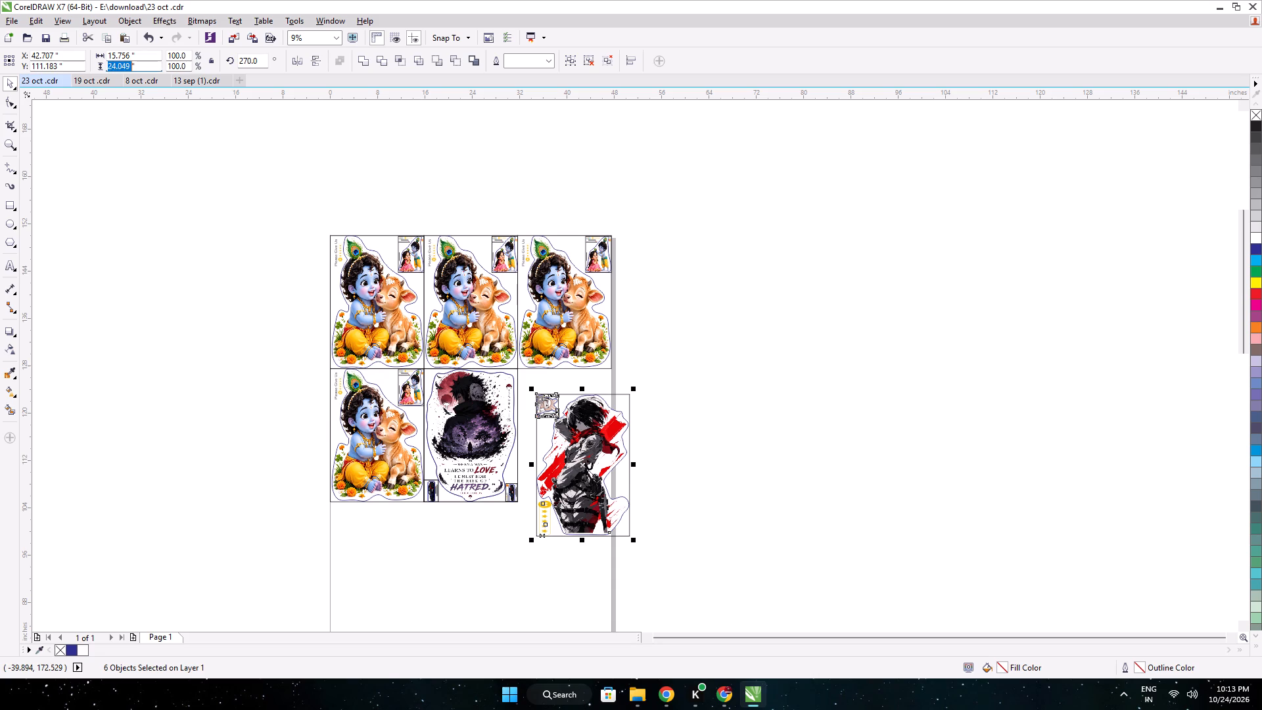
{"action": "type", "text": "22.5"}
{"action": "key", "text": "Return"}
{"action": "double_click", "coordinate": [119, 55]}
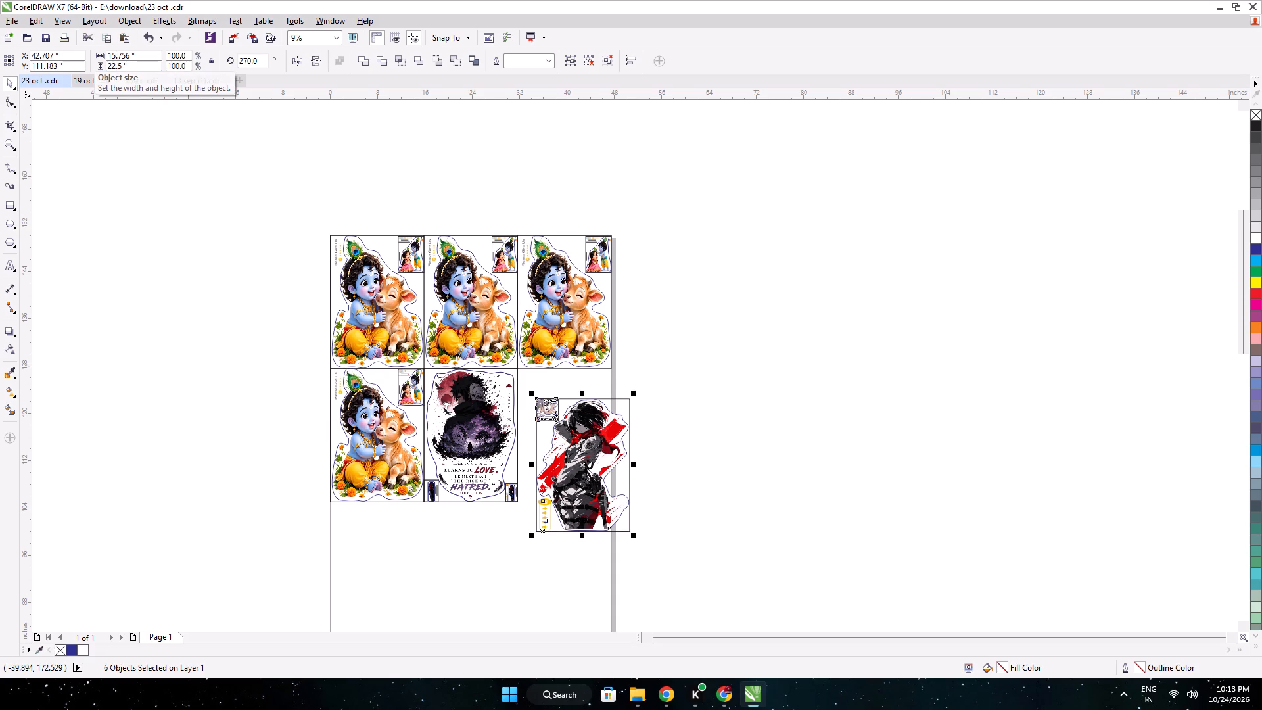
{"action": "type", "text": "15.8"}
{"action": "key", "text": "Return"}
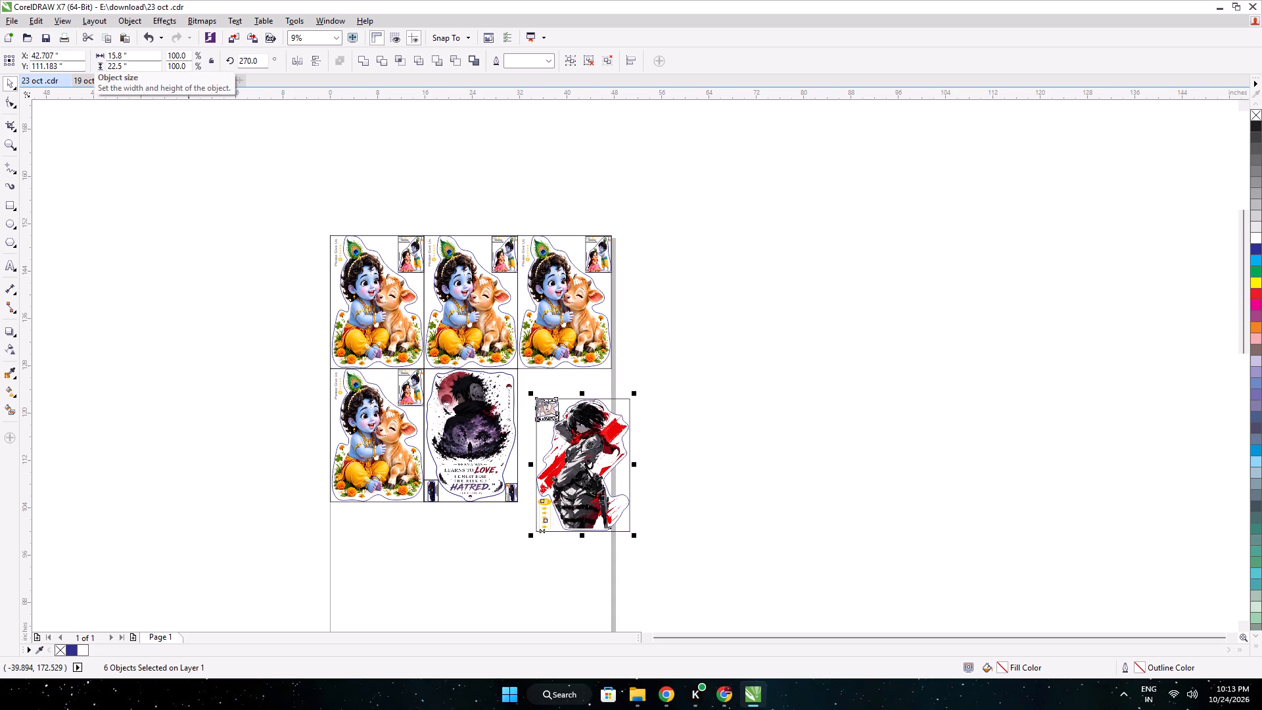
Align the Mikasa sticker flush against the Obito sticker and the lower edge of the first row, filling the second row's third slot.
{"action": "scroll", "coordinate": [599, 397], "scroll_direction": "up", "scroll_amount": 1}
{"action": "left_click_drag", "start_coordinate": [619, 410], "coordinate": [582, 362]}
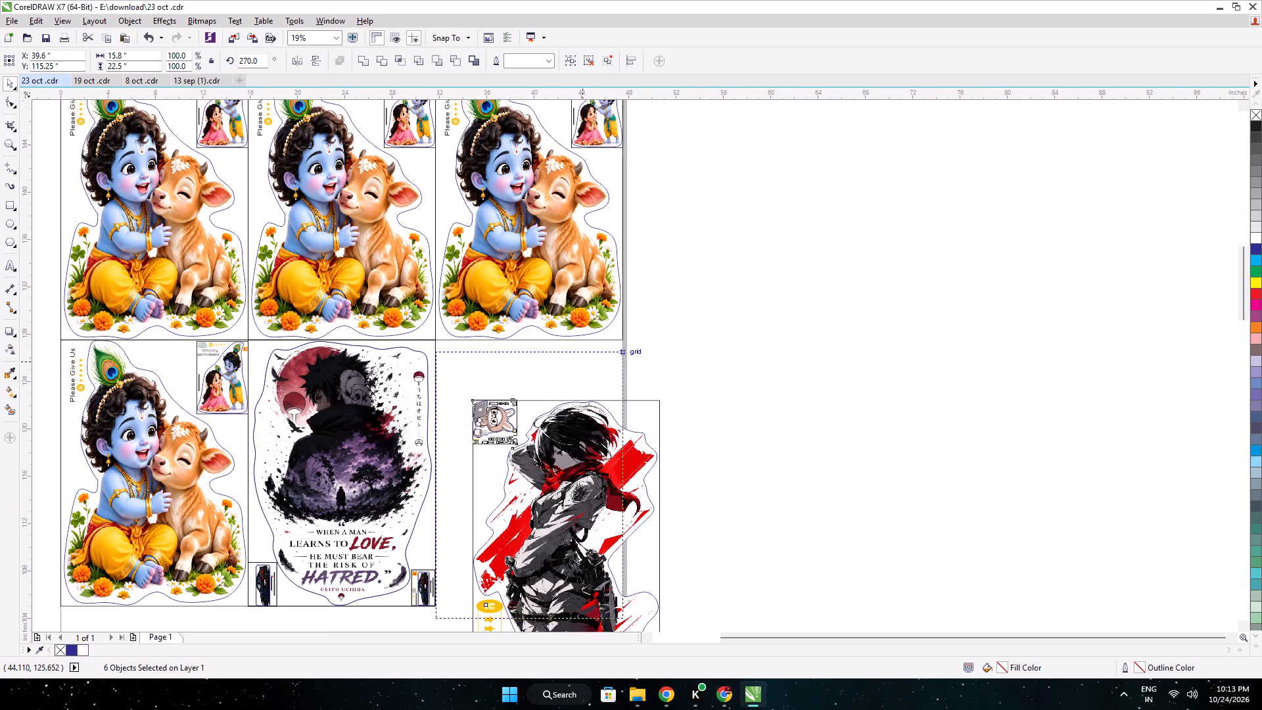
{"action": "left_click_drag", "start_coordinate": [582, 362], "coordinate": [582, 350]}
{"action": "scroll", "coordinate": [477, 340], "scroll_direction": "up", "scroll_amount": 1}
{"action": "scroll", "coordinate": [421, 343], "scroll_direction": "up", "scroll_amount": 1}
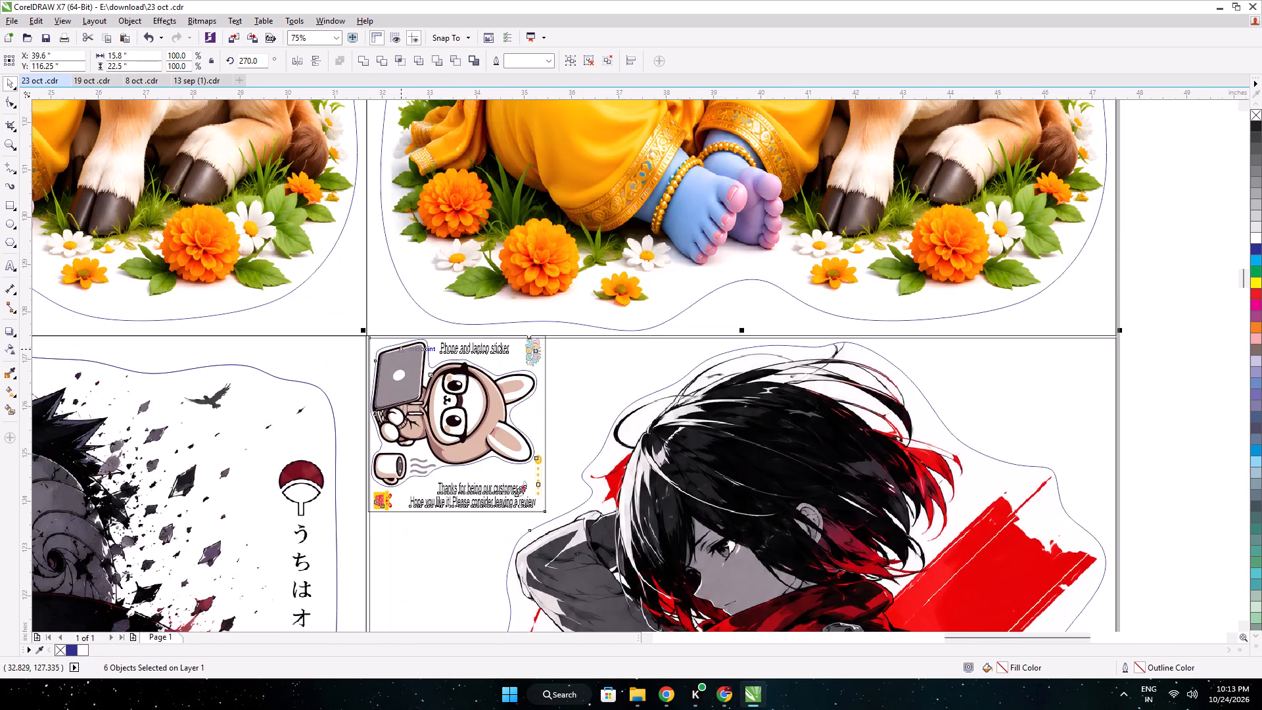
{"action": "scroll", "coordinate": [401, 349], "scroll_direction": "up", "scroll_amount": 1}
{"action": "key", "text": "Up"}
{"action": "key", "text": "Up"}
{"action": "key", "text": "Up"}
{"action": "key", "text": "Left"}
{"action": "key", "text": "Left"}
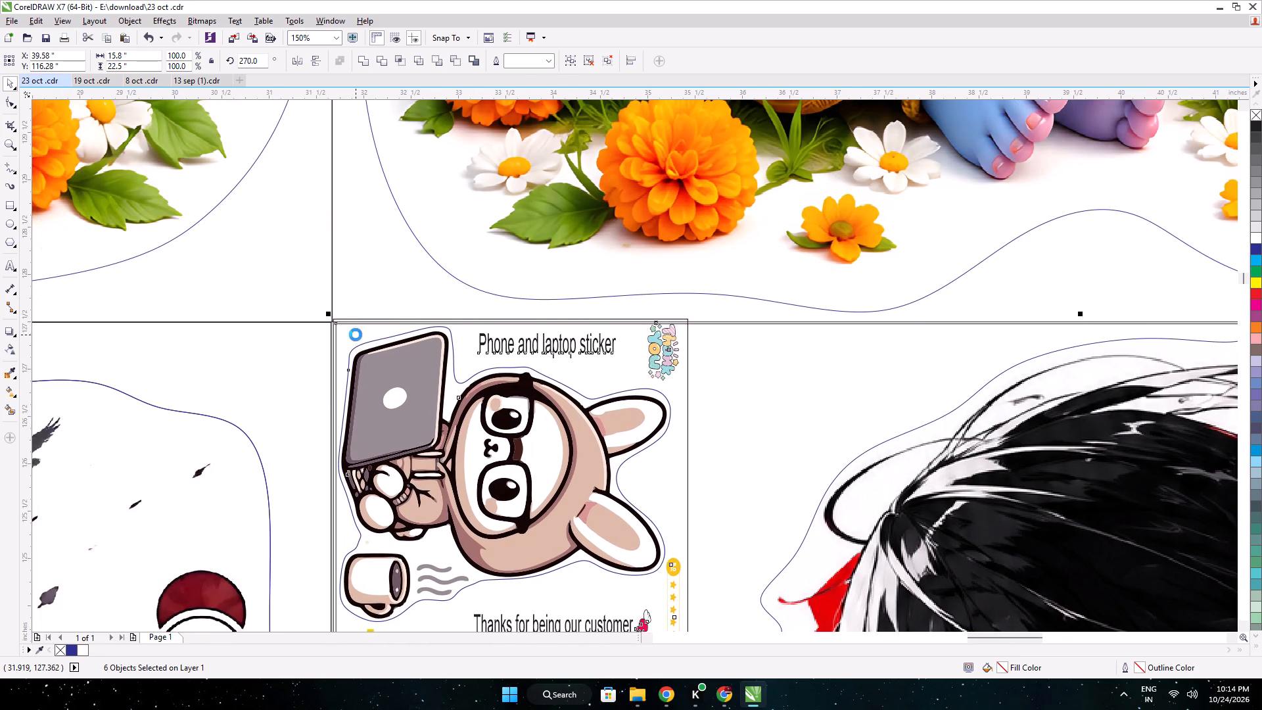
{"action": "key", "text": "Down"}
{"action": "key", "text": "Down"}
{"action": "key", "text": "Down"}
{"action": "key", "text": "Left"}
{"action": "key", "text": "Left"}
{"action": "scroll", "coordinate": [356, 335], "scroll_direction": "down", "scroll_amount": 8}
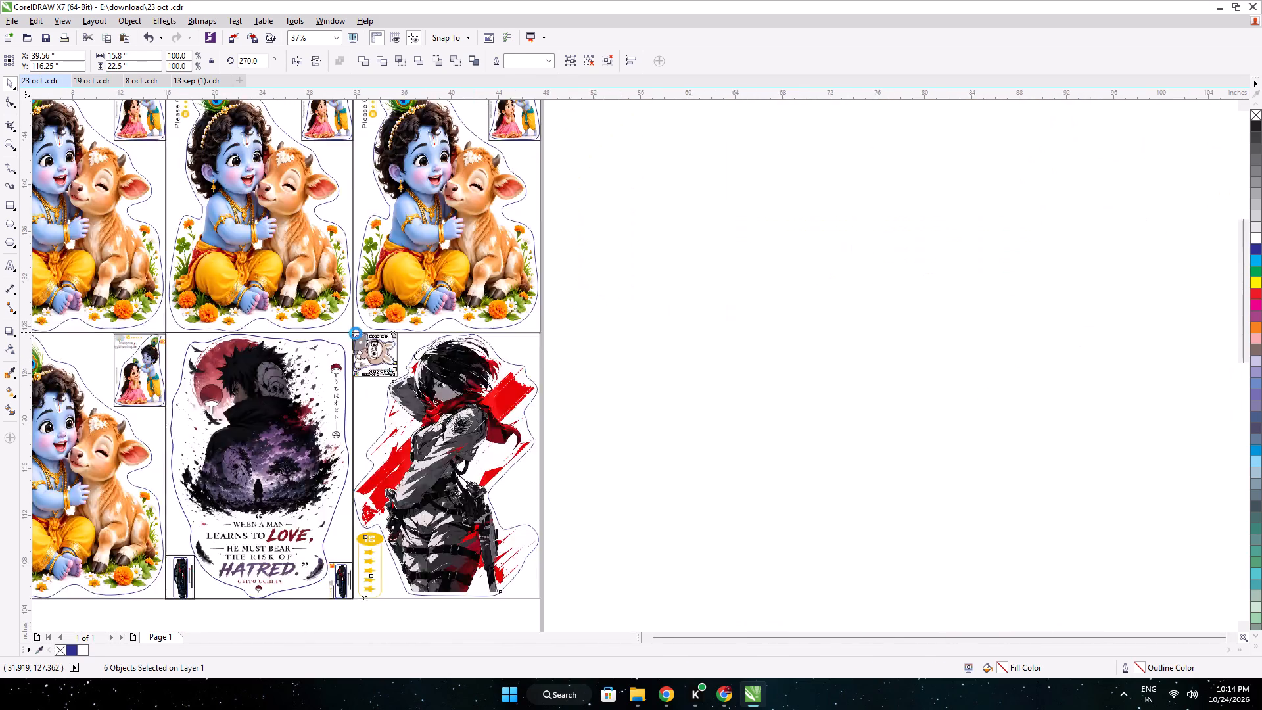
Select all objects of the Obito sticker to check its overall size.
{"action": "middle_click_drag", "start_coordinate": [360, 331], "coordinate": [539, 214]}
{"action": "left_click", "coordinate": [523, 380]}
{"action": "left_click_drag", "start_coordinate": [545, 367], "coordinate": [422, 231]}
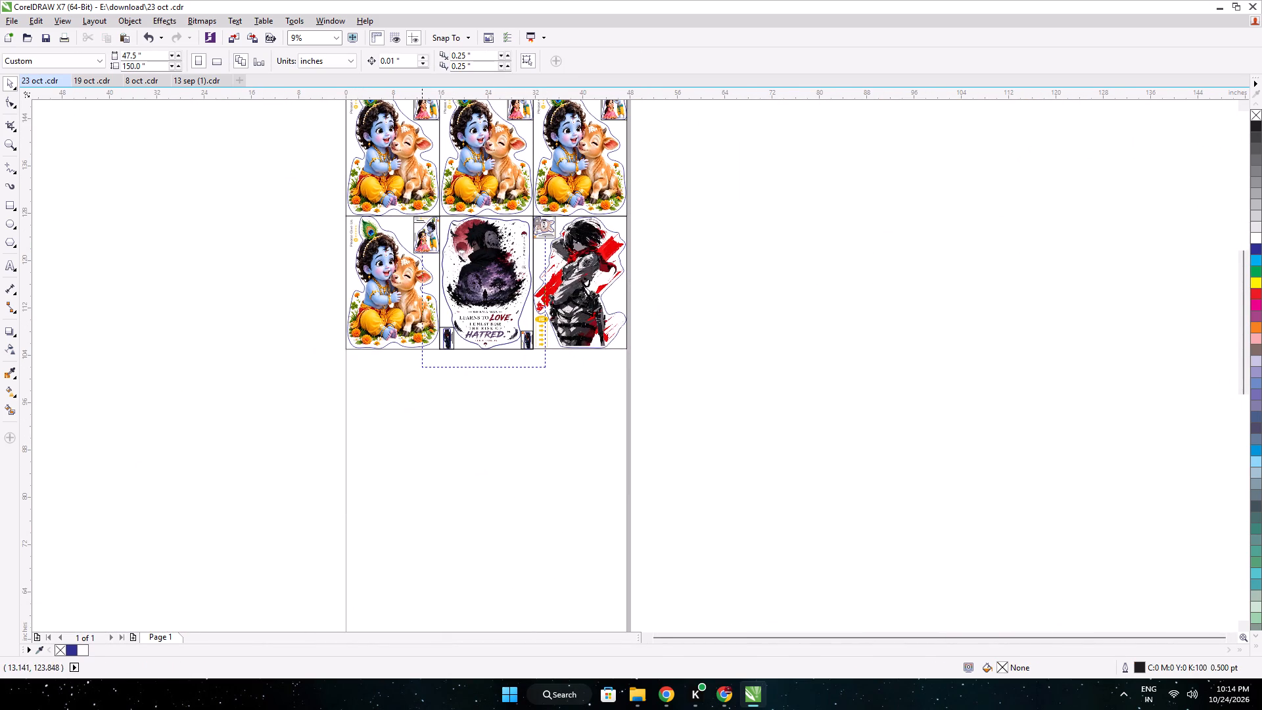
{"action": "left_click_drag", "start_coordinate": [422, 231], "coordinate": [438, 202]}
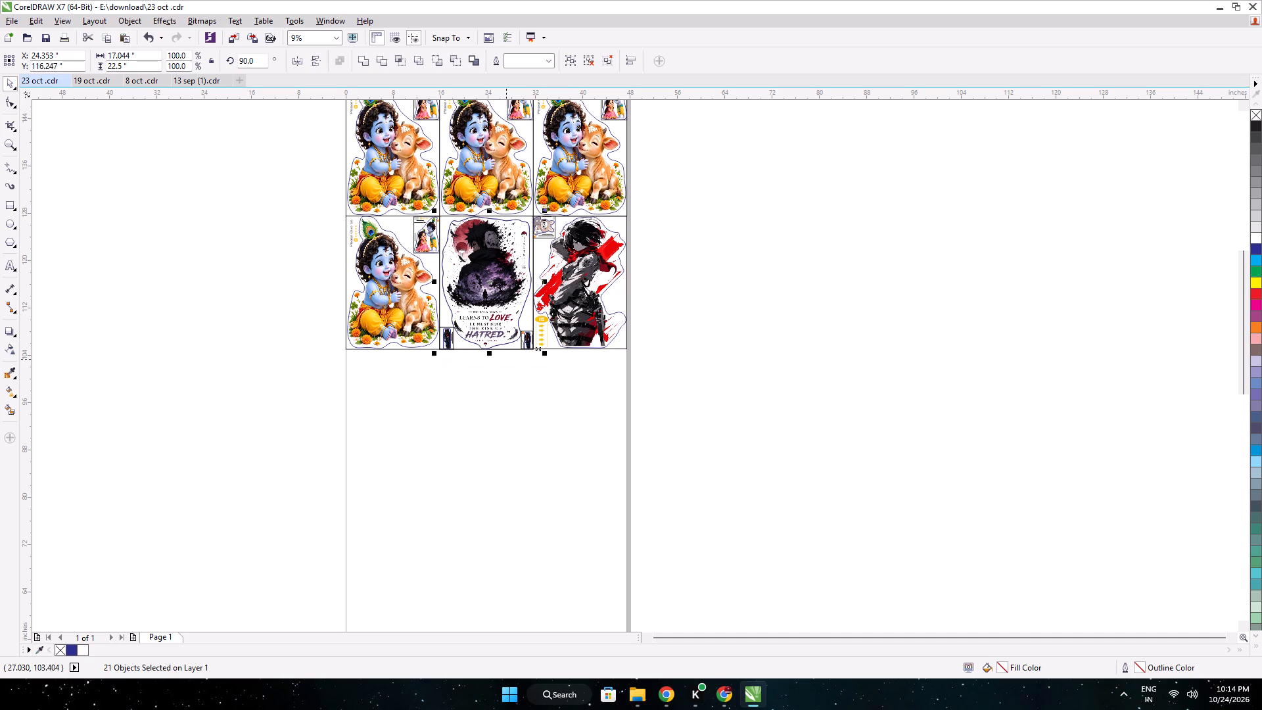
{"action": "left_click", "coordinate": [509, 371]}
{"action": "scroll", "coordinate": [534, 356], "scroll_direction": "up", "scroll_amount": 1}
{"action": "left_click_drag", "start_coordinate": [534, 355], "coordinate": [366, 202]}
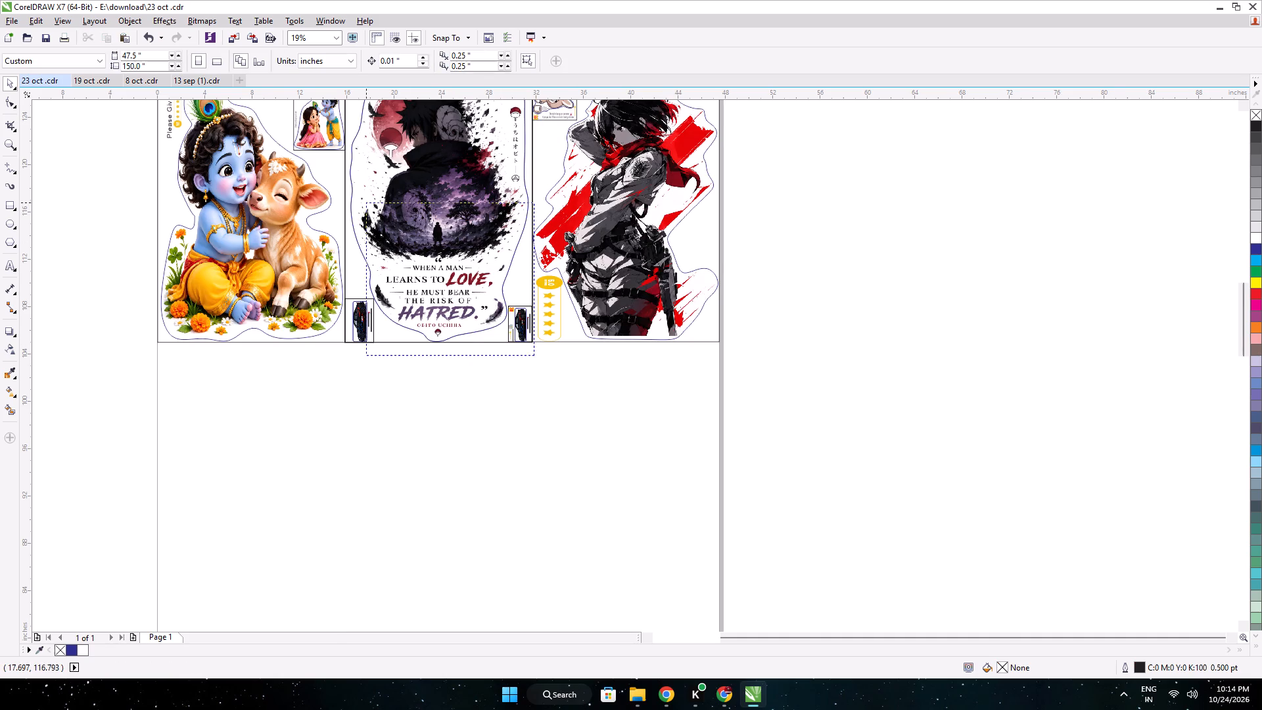
{"action": "left_click_drag", "start_coordinate": [366, 202], "coordinate": [342, 130]}
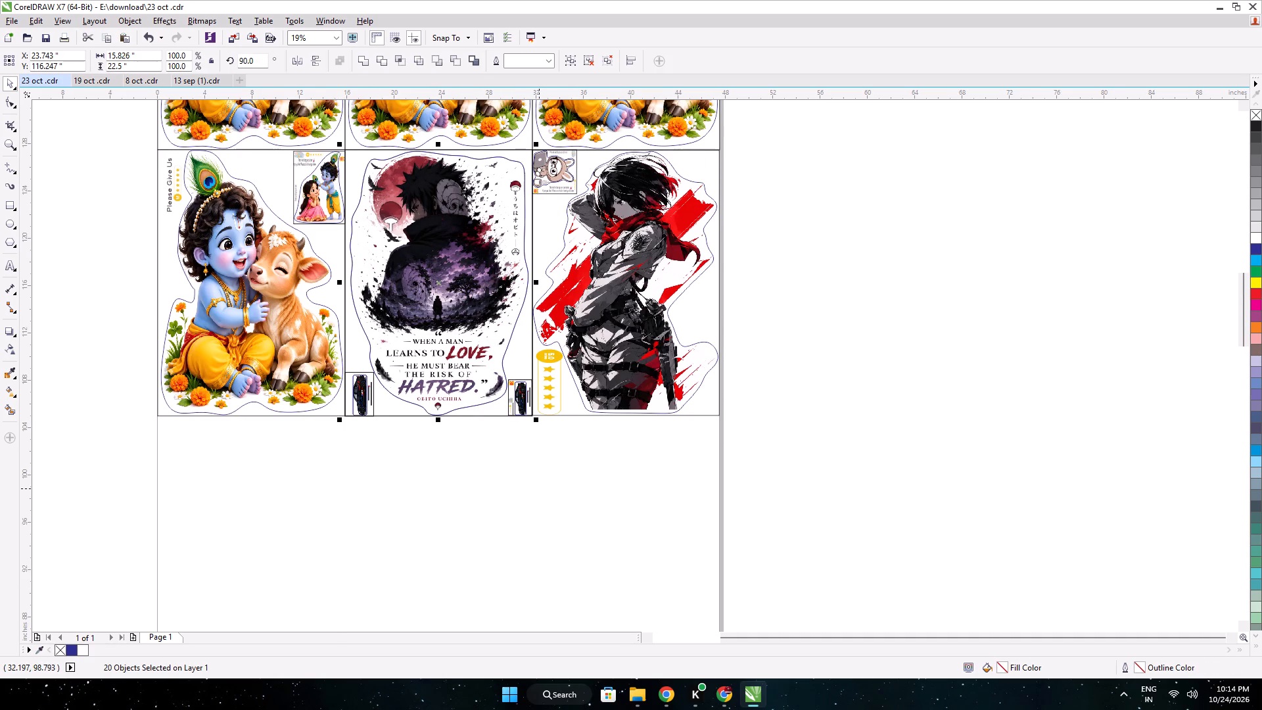
{"action": "left_click", "coordinate": [539, 488]}
{"action": "middle_click_drag", "start_coordinate": [370, 450], "coordinate": [586, 512]}
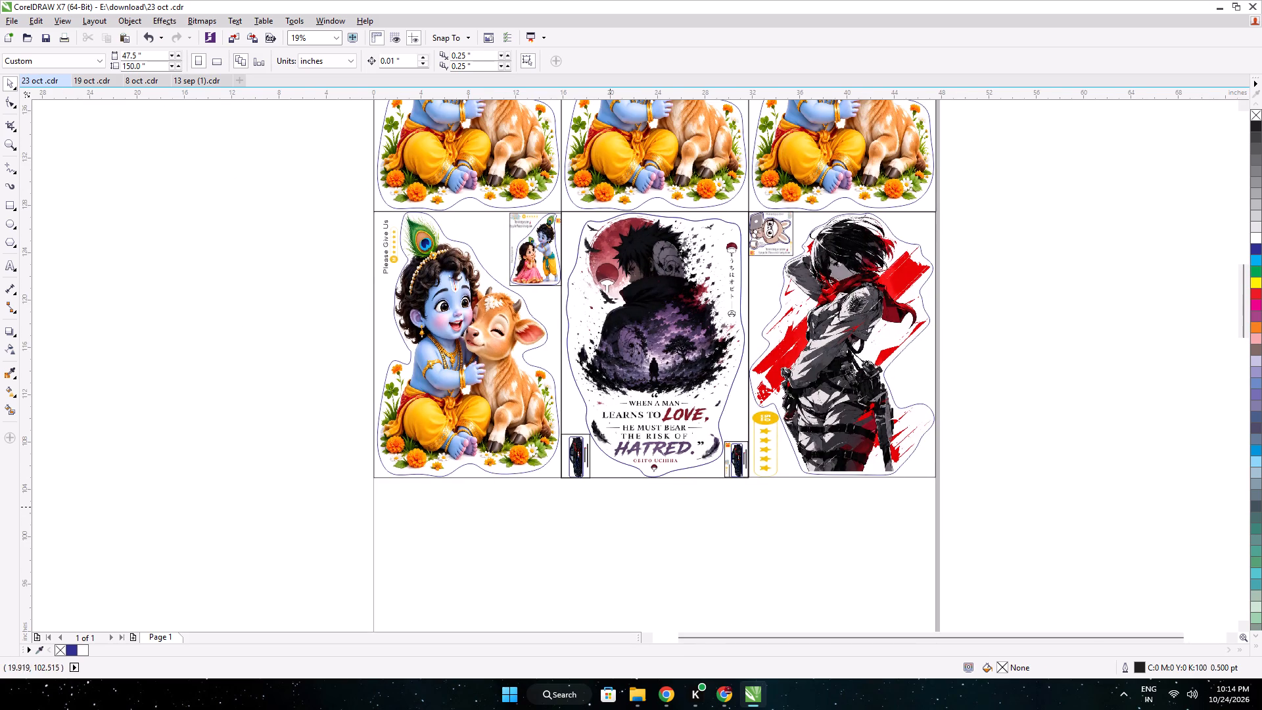
{"action": "scroll", "coordinate": [759, 392], "scroll_direction": "down", "scroll_amount": 1}
Switch to Chrome, dismiss the previous acceptance notice and accept the VPD mikasa 3 wall sticker order on Meesho.
{"action": "left_click", "coordinate": [729, 688]}
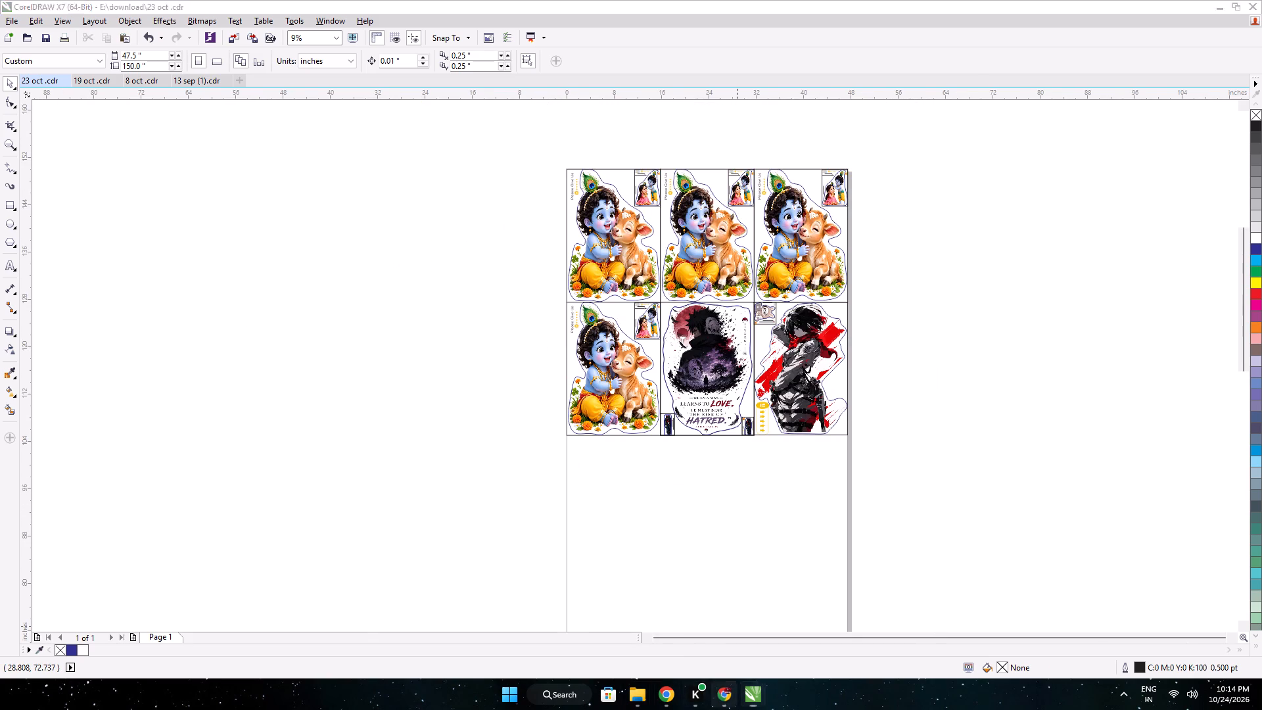
{"action": "left_click", "coordinate": [55, 35]}
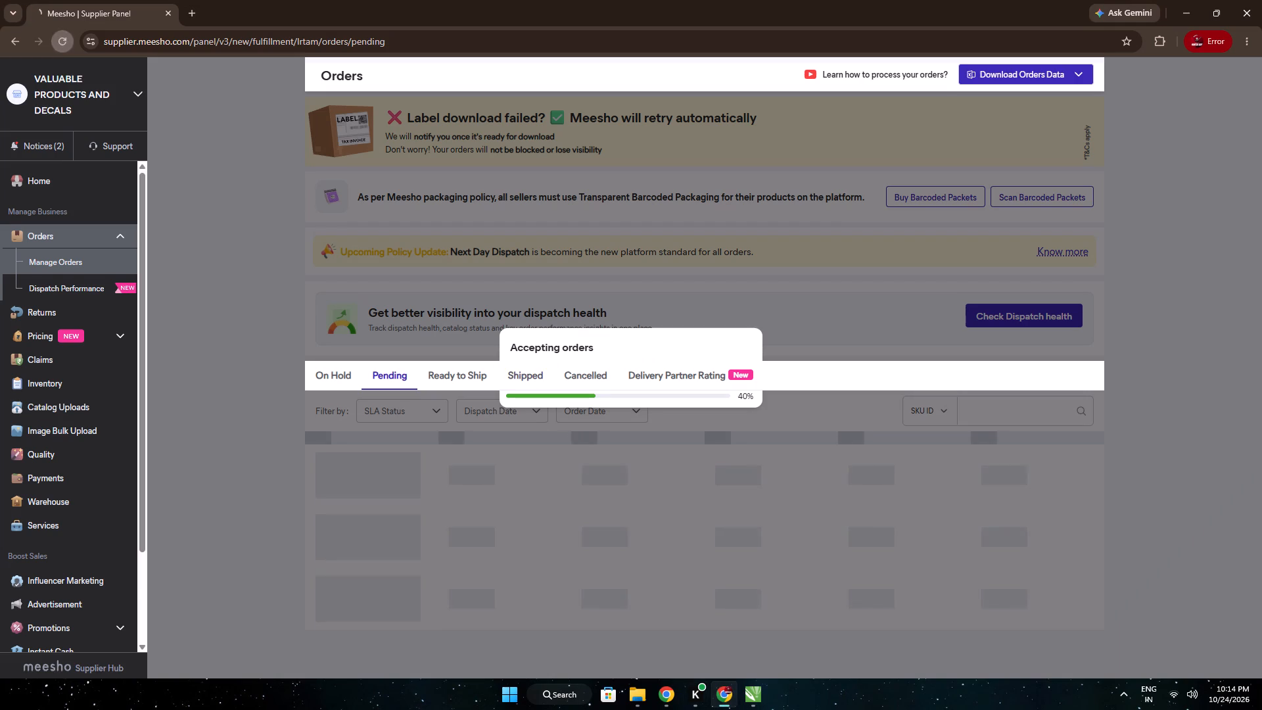
{"action": "left_click", "coordinate": [550, 408]}
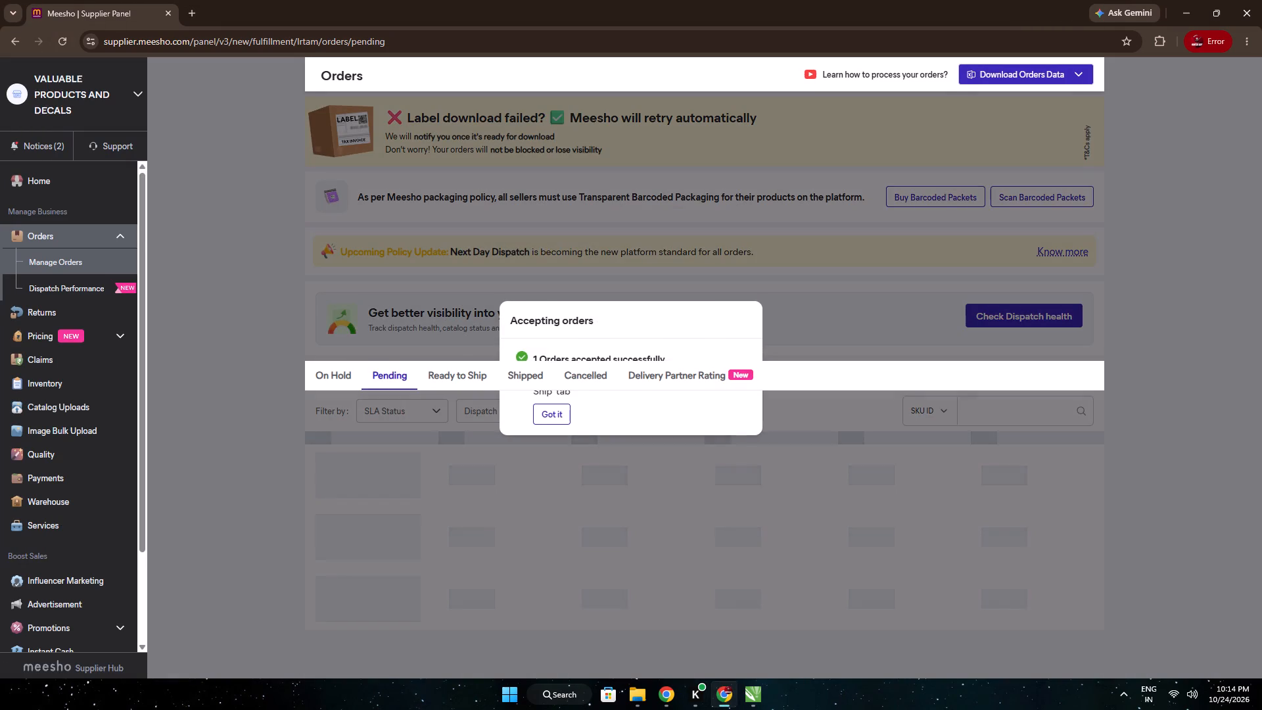
{"action": "scroll", "coordinate": [388, 468], "scroll_direction": "down", "scroll_amount": 1}
{"action": "scroll", "coordinate": [545, 504], "scroll_direction": "up", "scroll_amount": 2}
{"action": "left_click", "coordinate": [1019, 474]}
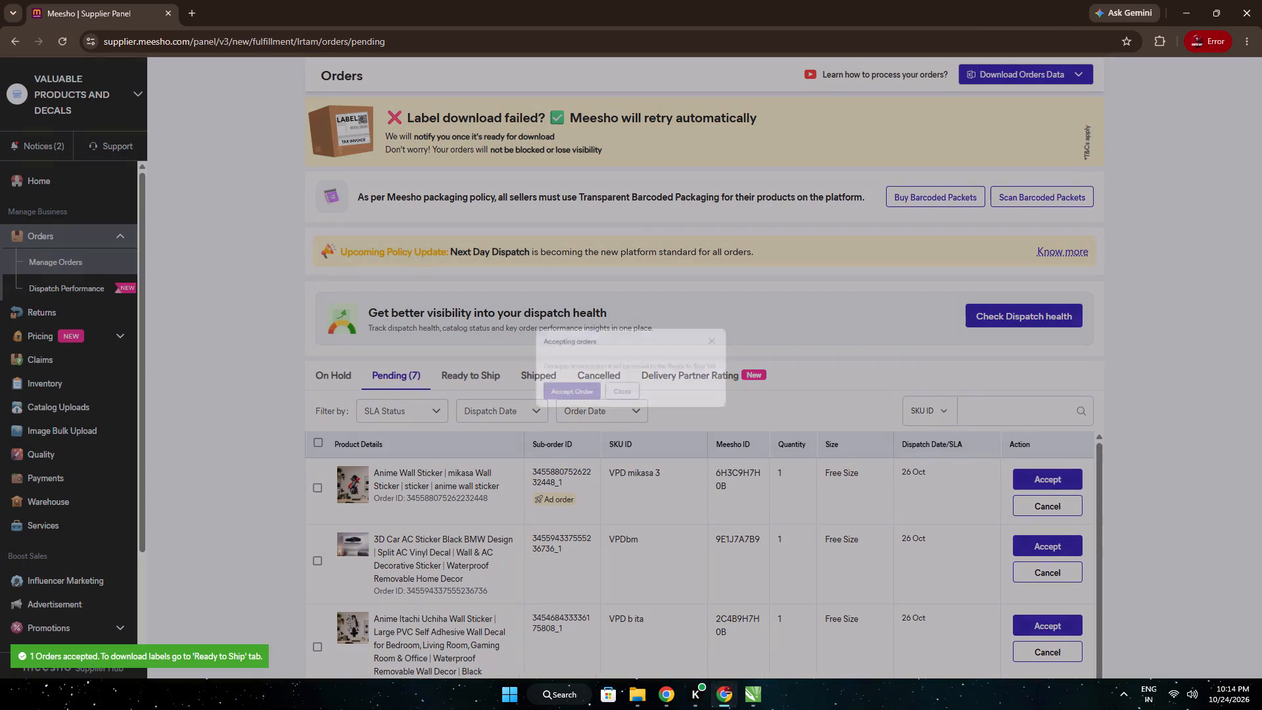
{"action": "left_click", "coordinate": [548, 412]}
{"action": "left_click", "coordinate": [549, 407]}
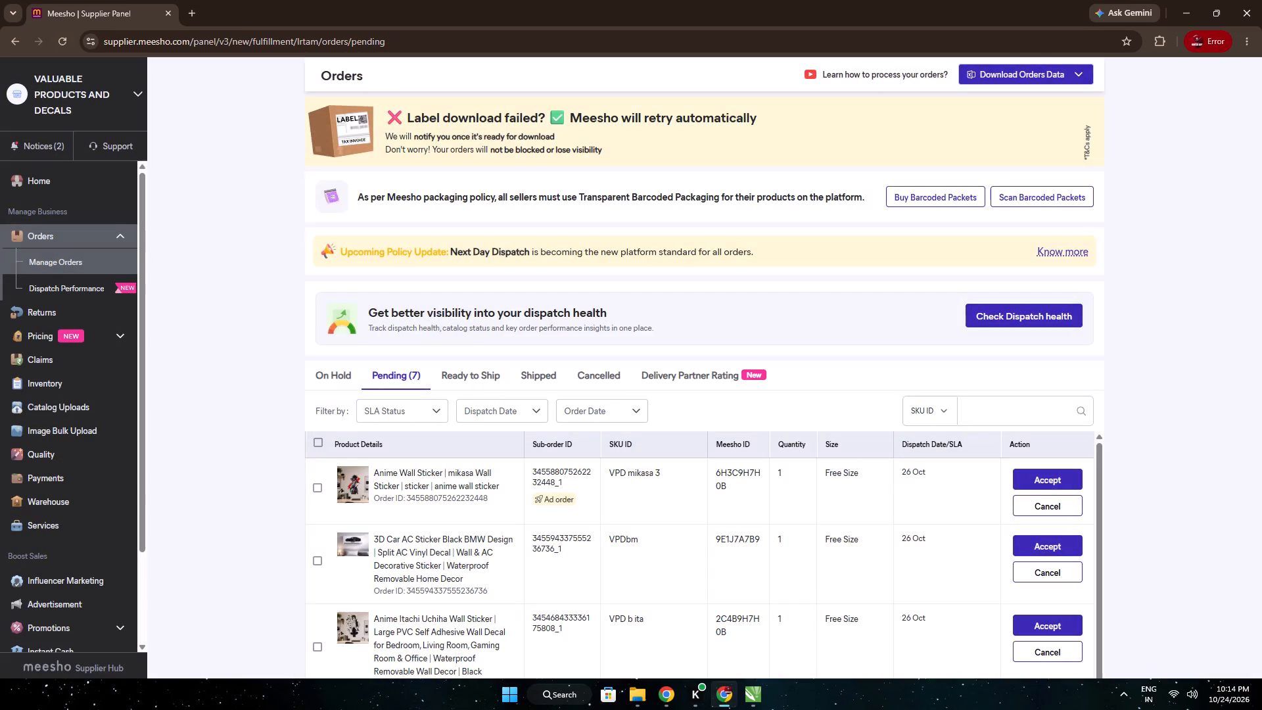
Switch to File Explorer, find the older layout containing the monochrome Itachi sticker in Downloads, and open 17 oct.cdr in CorelDRAW.
{"action": "left_click", "coordinate": [635, 698]}
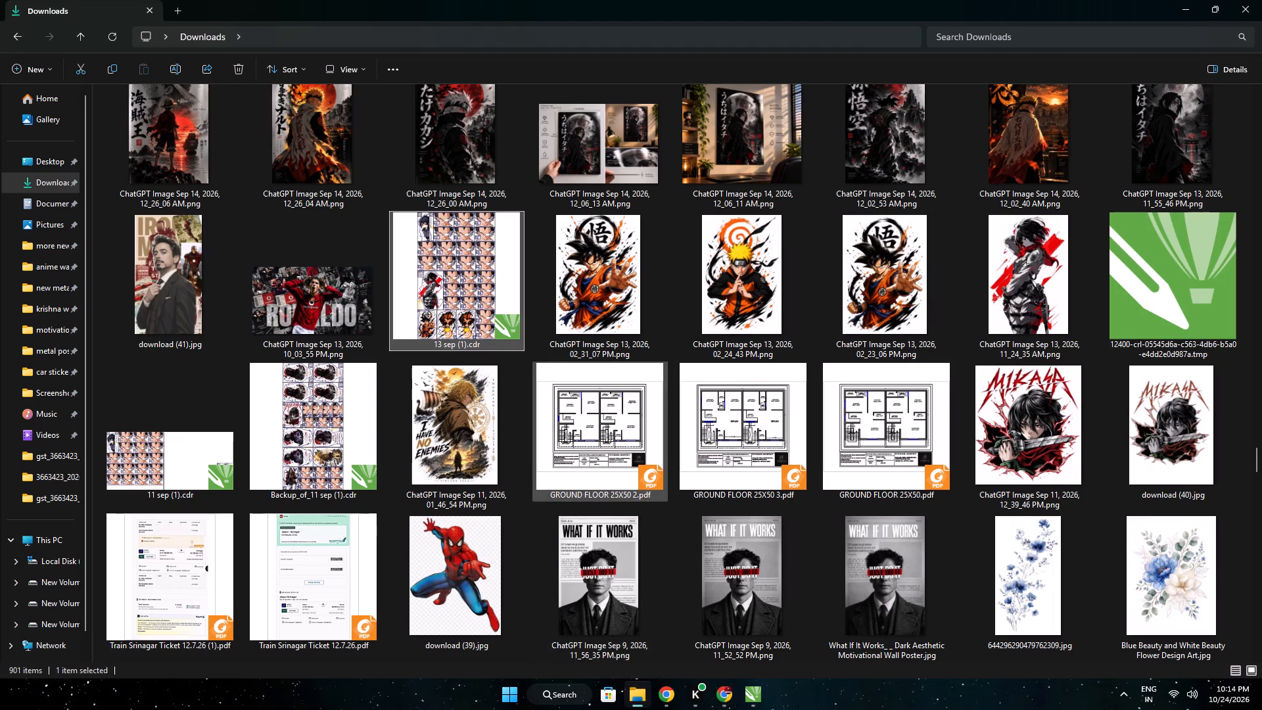
{"action": "scroll", "coordinate": [654, 429], "scroll_direction": "up", "scroll_amount": 4}
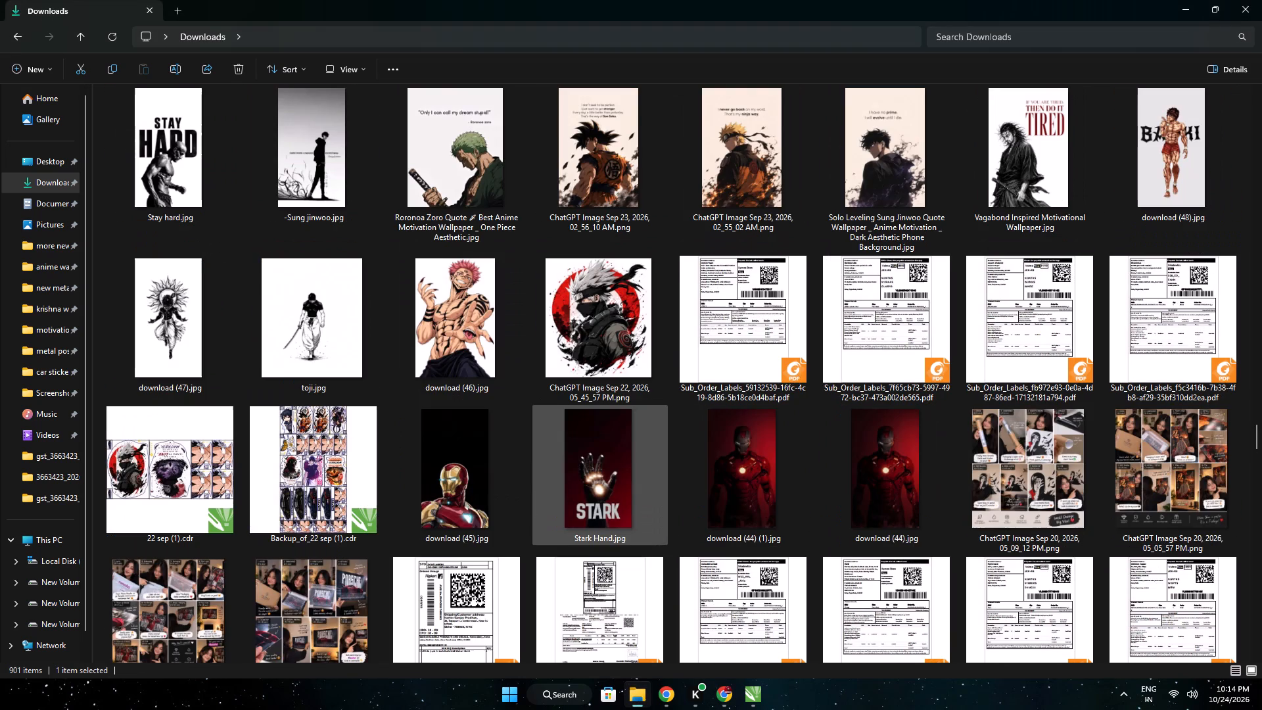
{"action": "scroll", "coordinate": [662, 423], "scroll_direction": "up", "scroll_amount": 1}
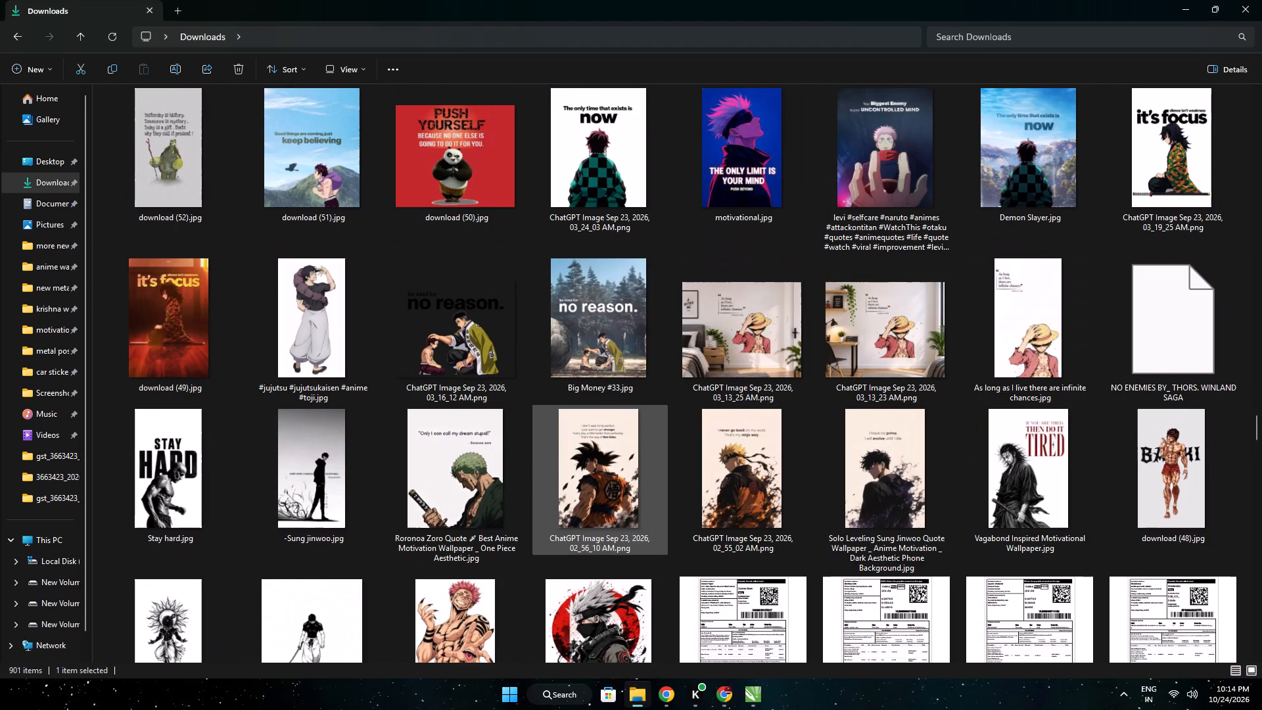
{"action": "scroll", "coordinate": [662, 423], "scroll_direction": "up", "scroll_amount": 3}
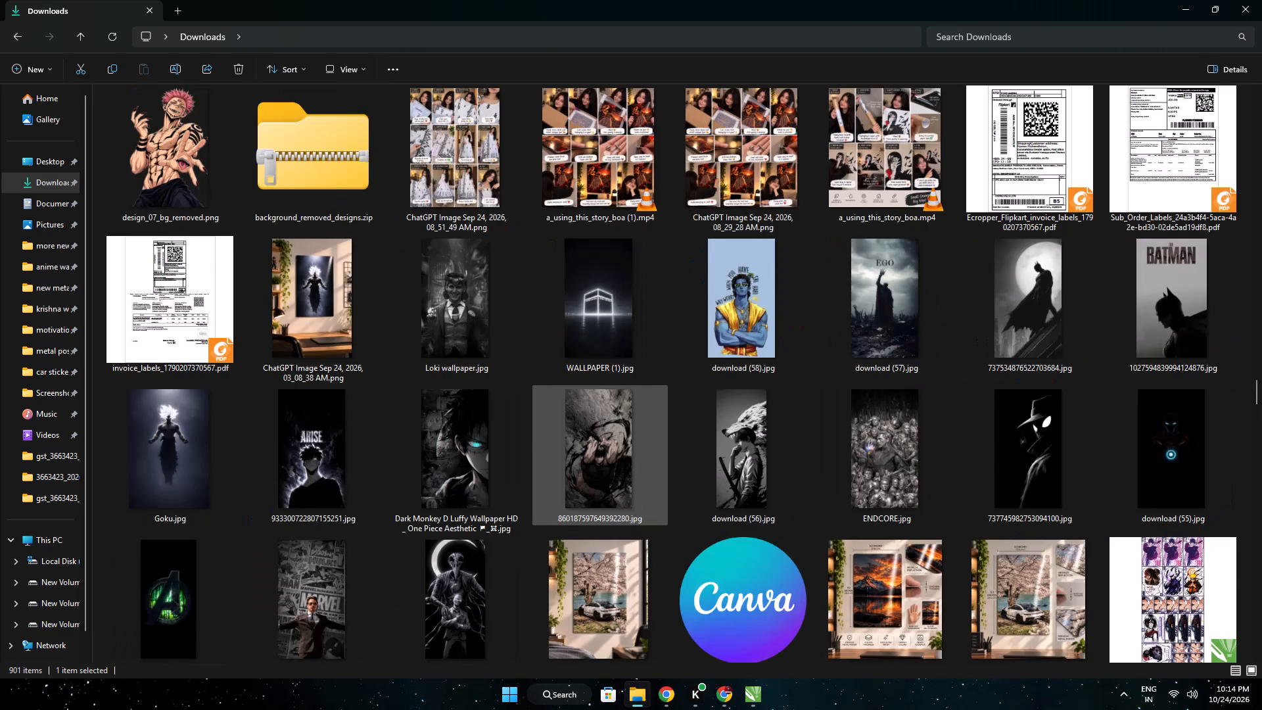
{"action": "scroll", "coordinate": [662, 423], "scroll_direction": "up", "scroll_amount": 3}
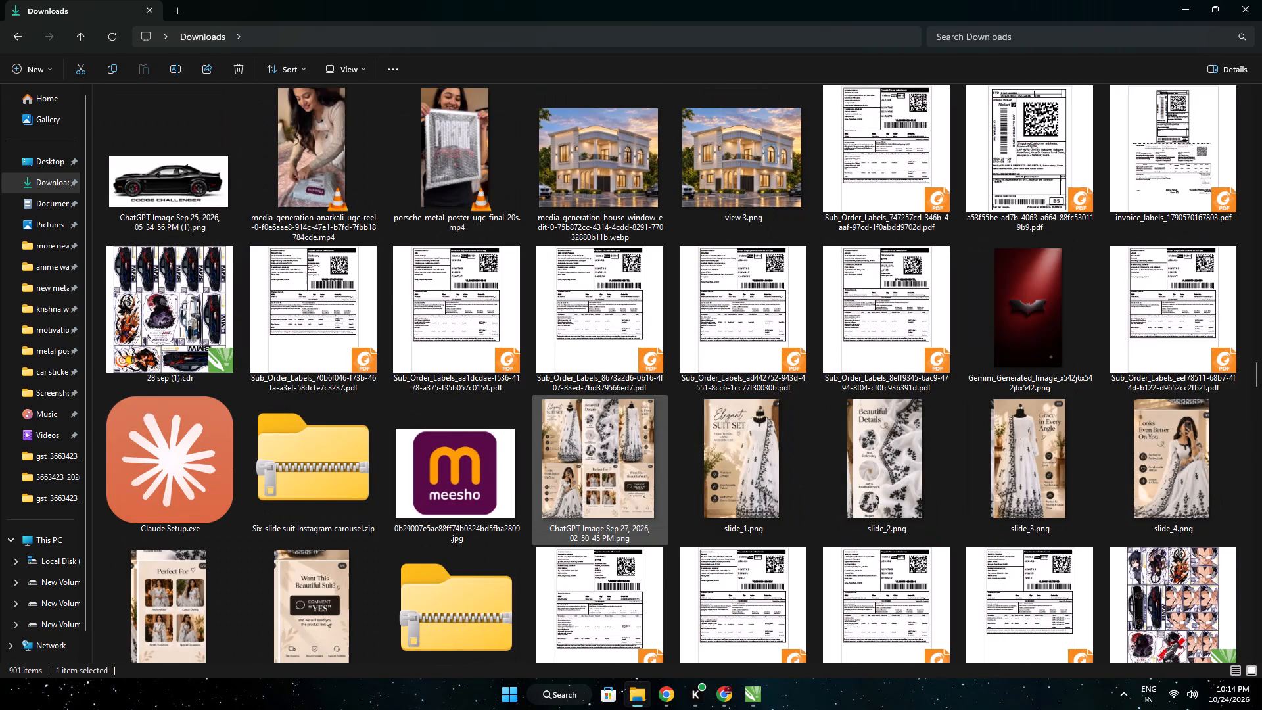
{"action": "scroll", "coordinate": [662, 423], "scroll_direction": "up", "scroll_amount": 11}
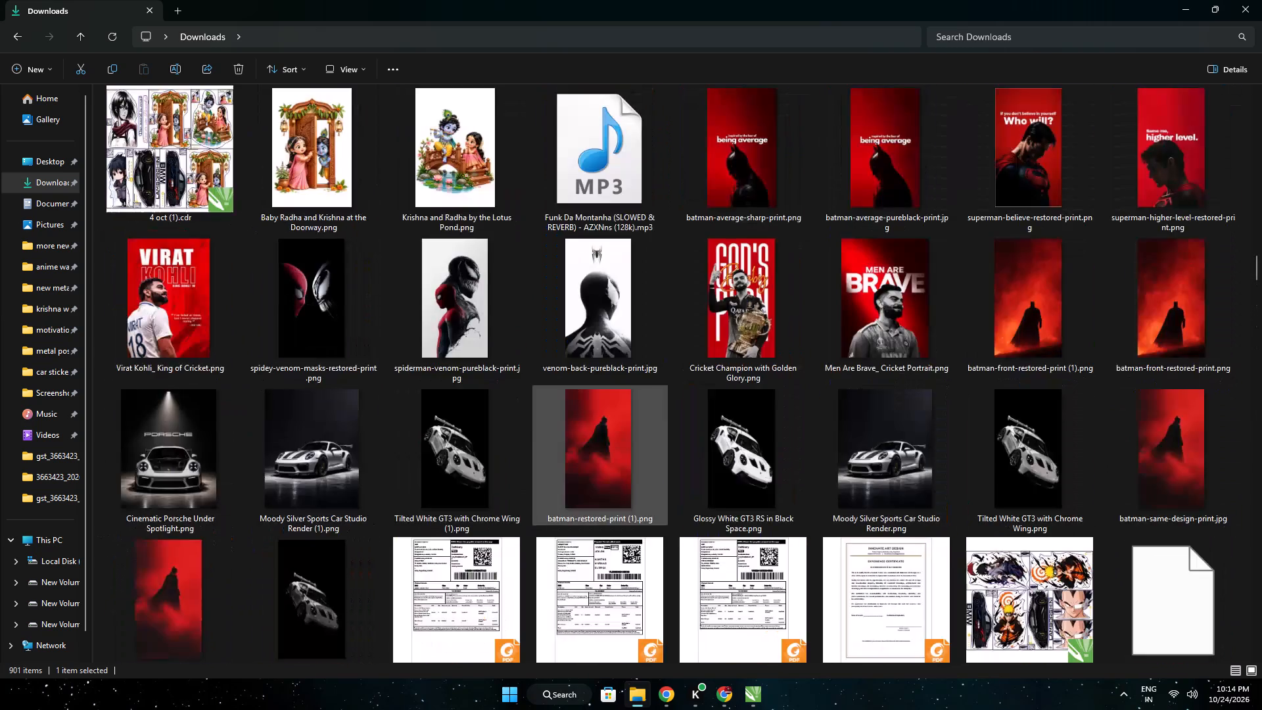
{"action": "scroll", "coordinate": [662, 422], "scroll_direction": "up", "scroll_amount": 3}
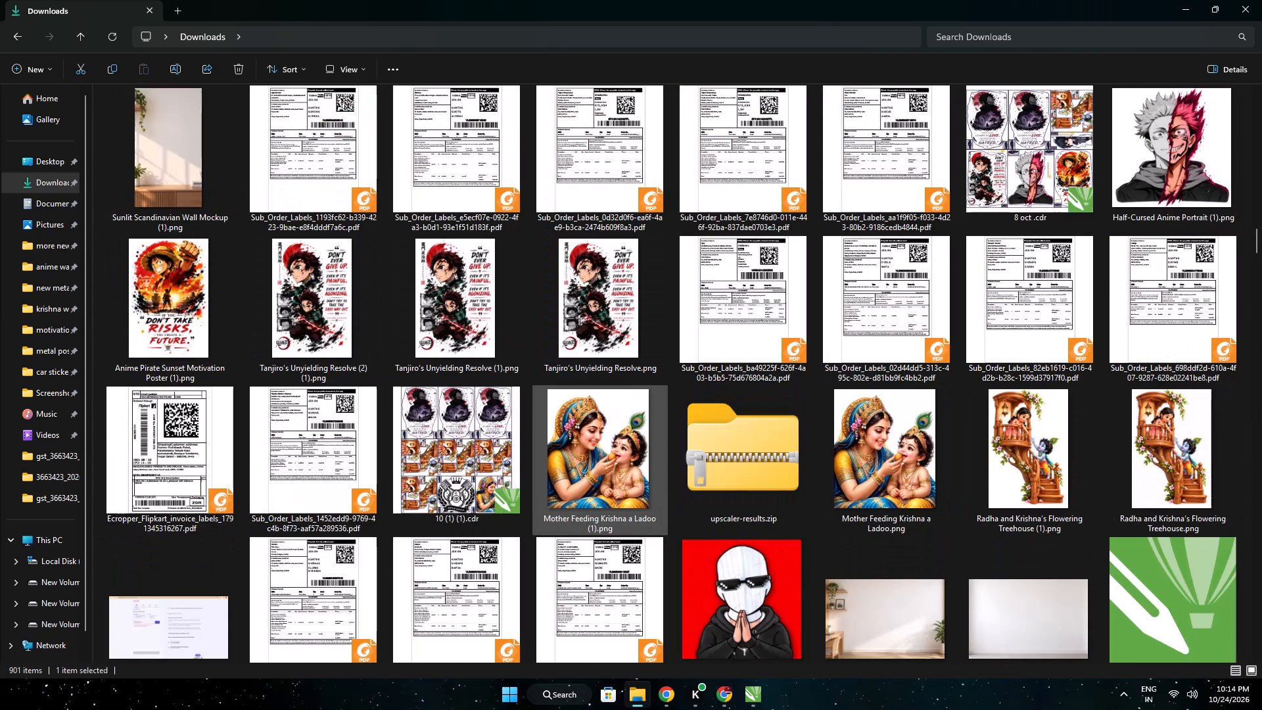
{"action": "scroll", "coordinate": [662, 422], "scroll_direction": "up", "scroll_amount": 4}
{"action": "scroll", "coordinate": [662, 422], "scroll_direction": "down", "scroll_amount": 2}
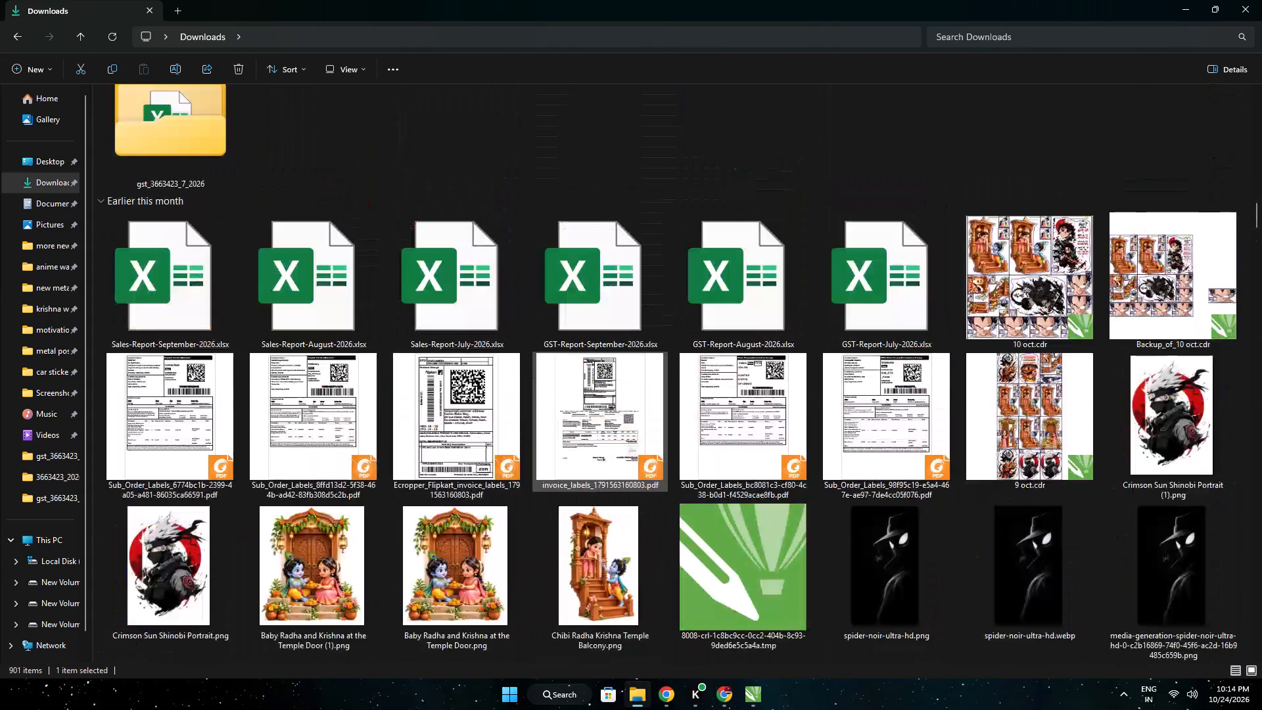
{"action": "scroll", "coordinate": [662, 422], "scroll_direction": "up", "scroll_amount": 3}
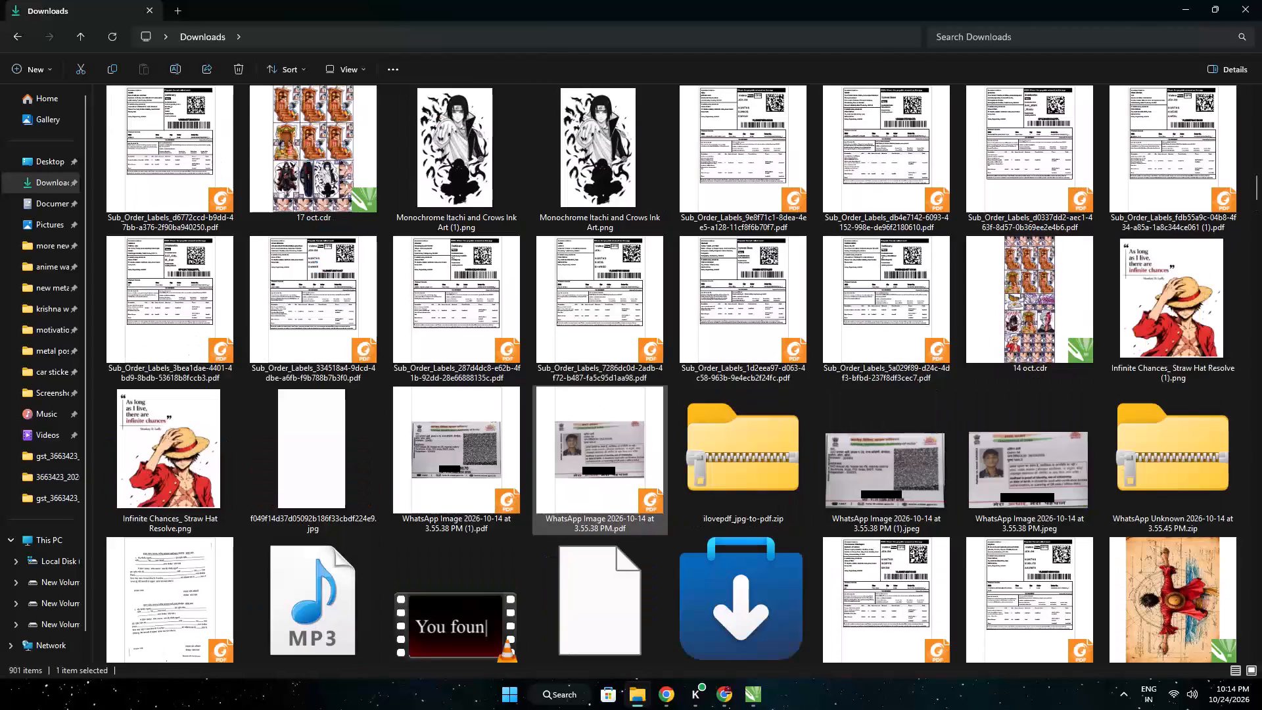
{"action": "double_click", "coordinate": [347, 137]}
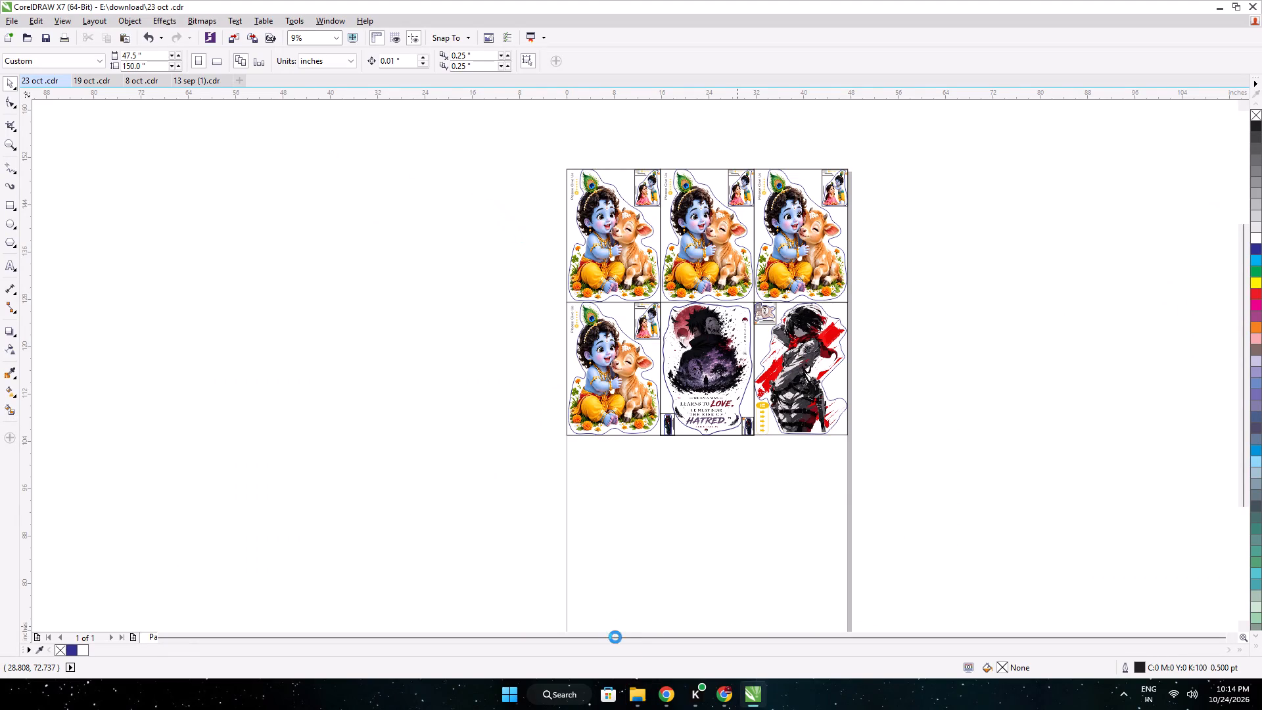
Switch to Chrome, dismiss the previous acceptance notice and accept the VPD b ita wall sticker order on Meesho.
{"action": "left_click", "coordinate": [722, 692]}
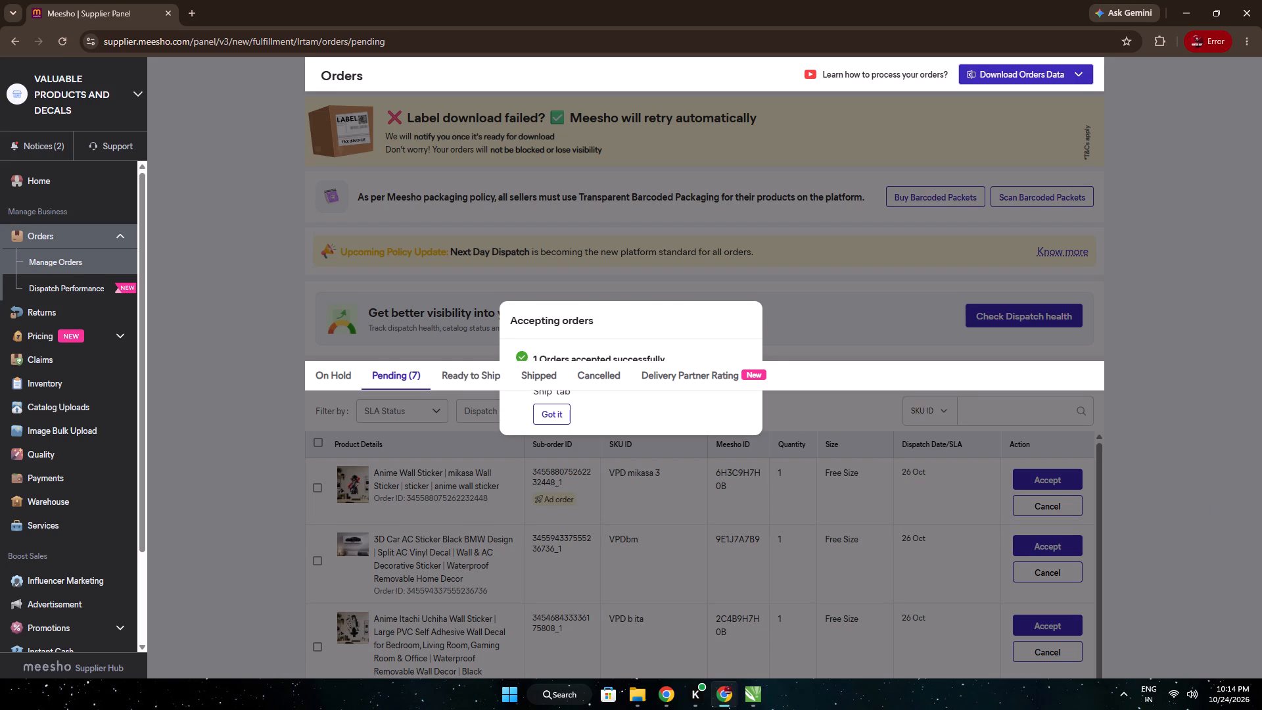
{"action": "left_click", "coordinate": [559, 419]}
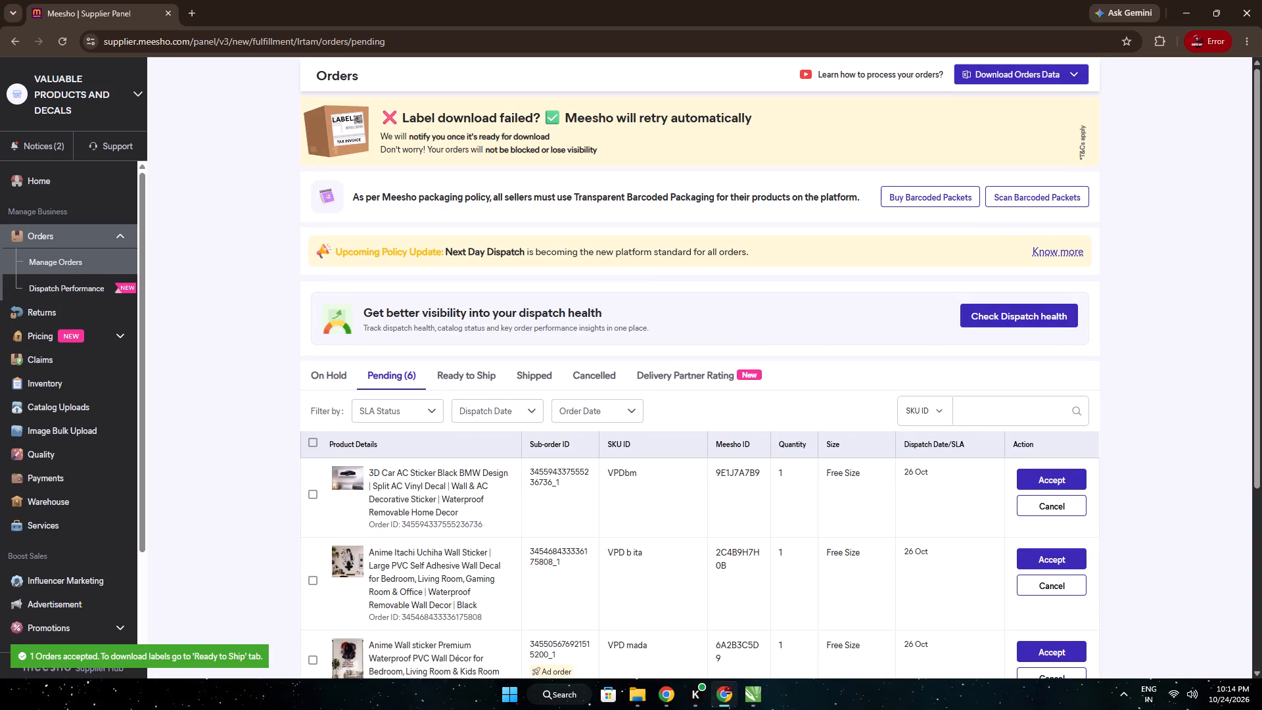
{"action": "left_click", "coordinate": [1034, 553]}
{"action": "left_click", "coordinate": [544, 406]}
Switch to CorelDRAW, copy the black and white Itachi sticker with its frame and labels from 17 oct.cdr, and paste it into 23 oct .cdr.
{"action": "left_click", "coordinate": [751, 694]}
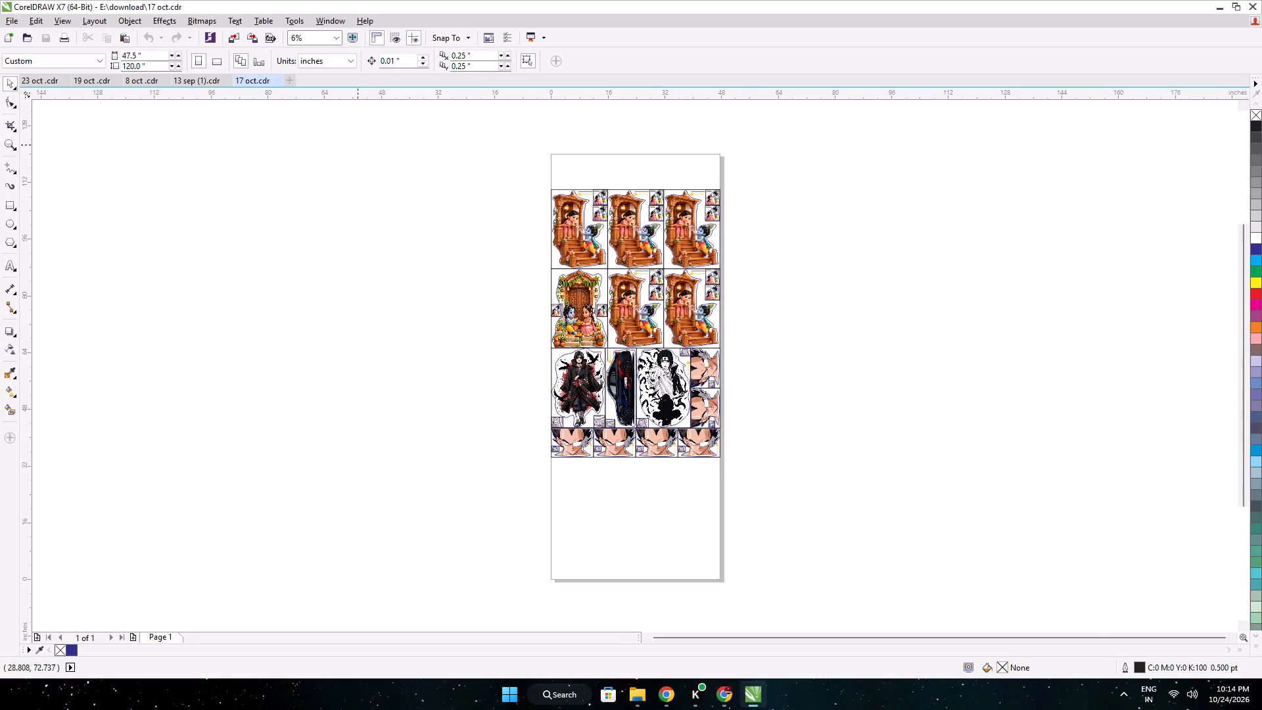
{"action": "scroll", "coordinate": [654, 402], "scroll_direction": "up", "scroll_amount": 1}
{"action": "left_click_drag", "start_coordinate": [833, 471], "coordinate": [706, 368]}
{"action": "right_click_drag", "start_coordinate": [720, 385], "coordinate": [706, 368]}
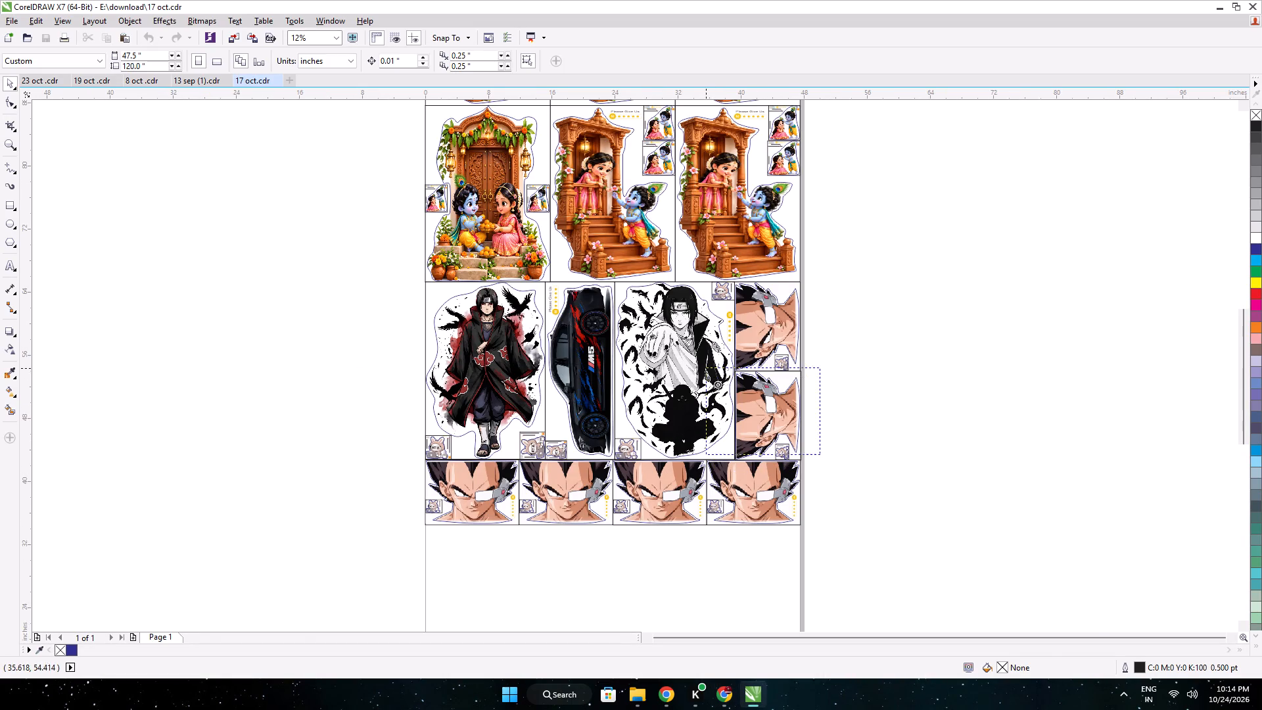
{"action": "right_click_drag", "start_coordinate": [706, 368], "coordinate": [628, 381]}
{"action": "left_click_drag", "start_coordinate": [706, 368], "coordinate": [614, 274]}
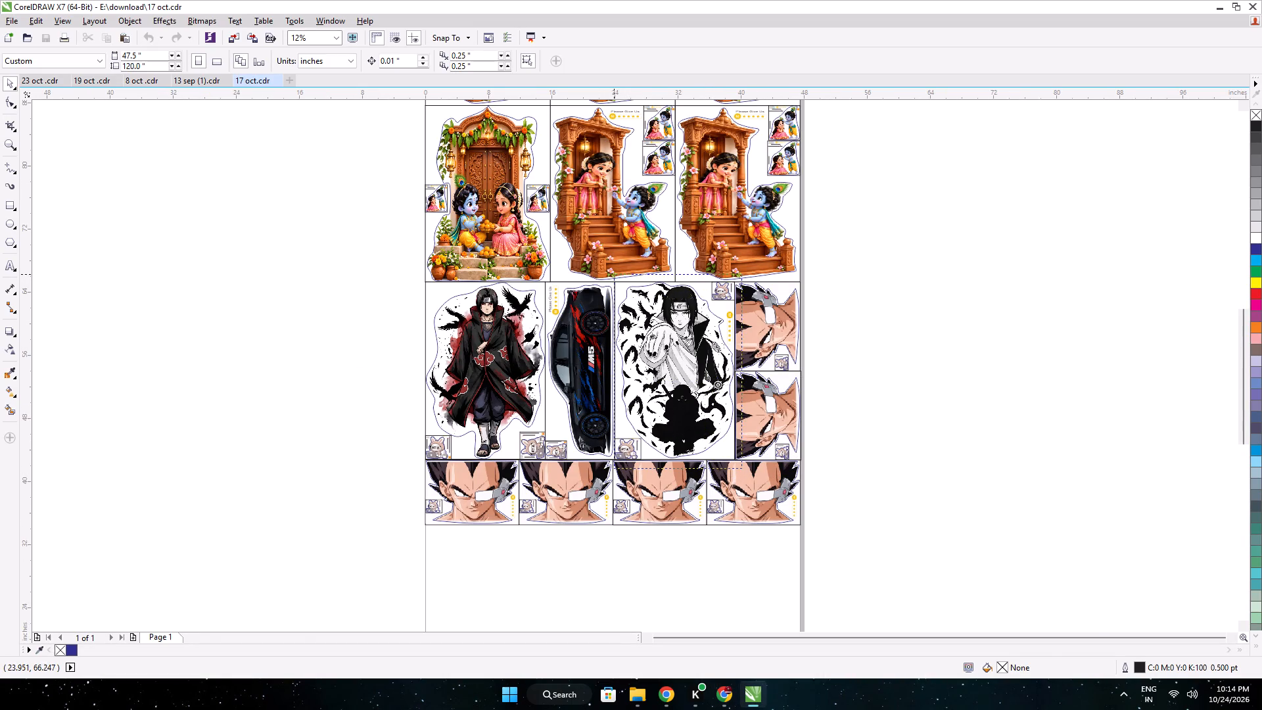
{"action": "left_click_drag", "start_coordinate": [614, 274], "coordinate": [611, 271]}
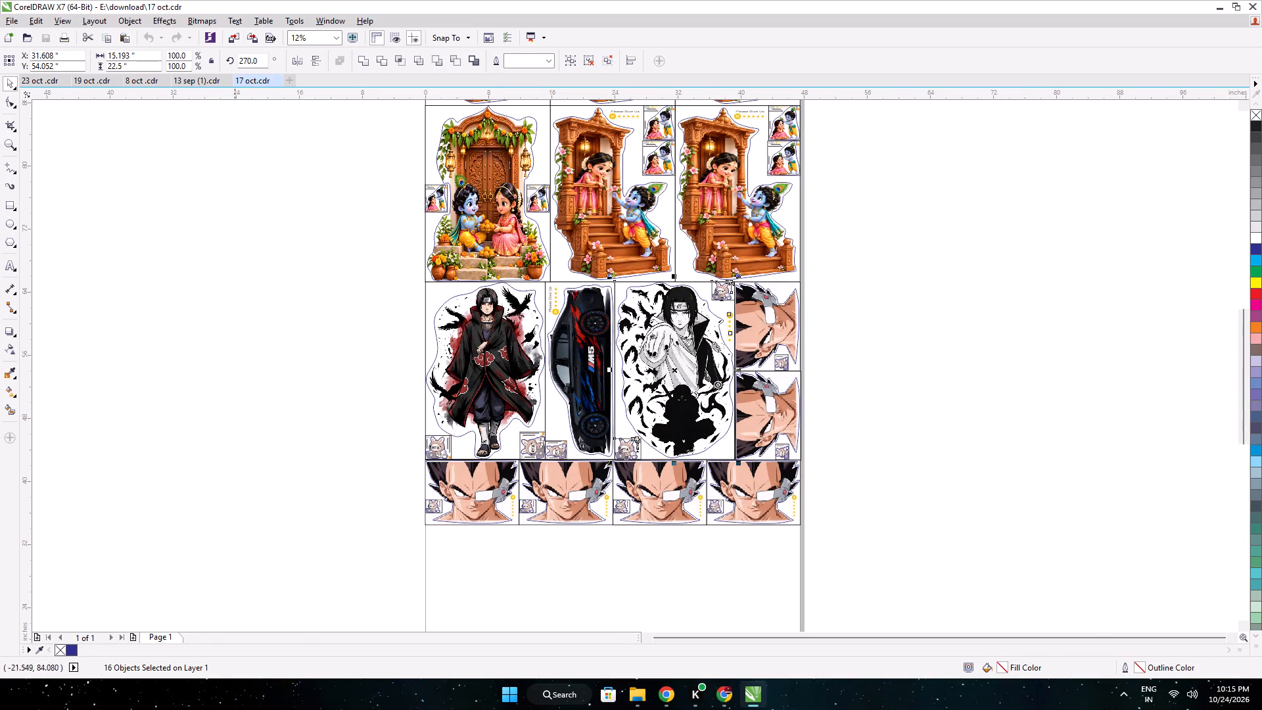
{"action": "key", "text": "ctrl+c"}
{"action": "left_click", "coordinate": [40, 83]}
{"action": "key", "text": "ctrl+v"}
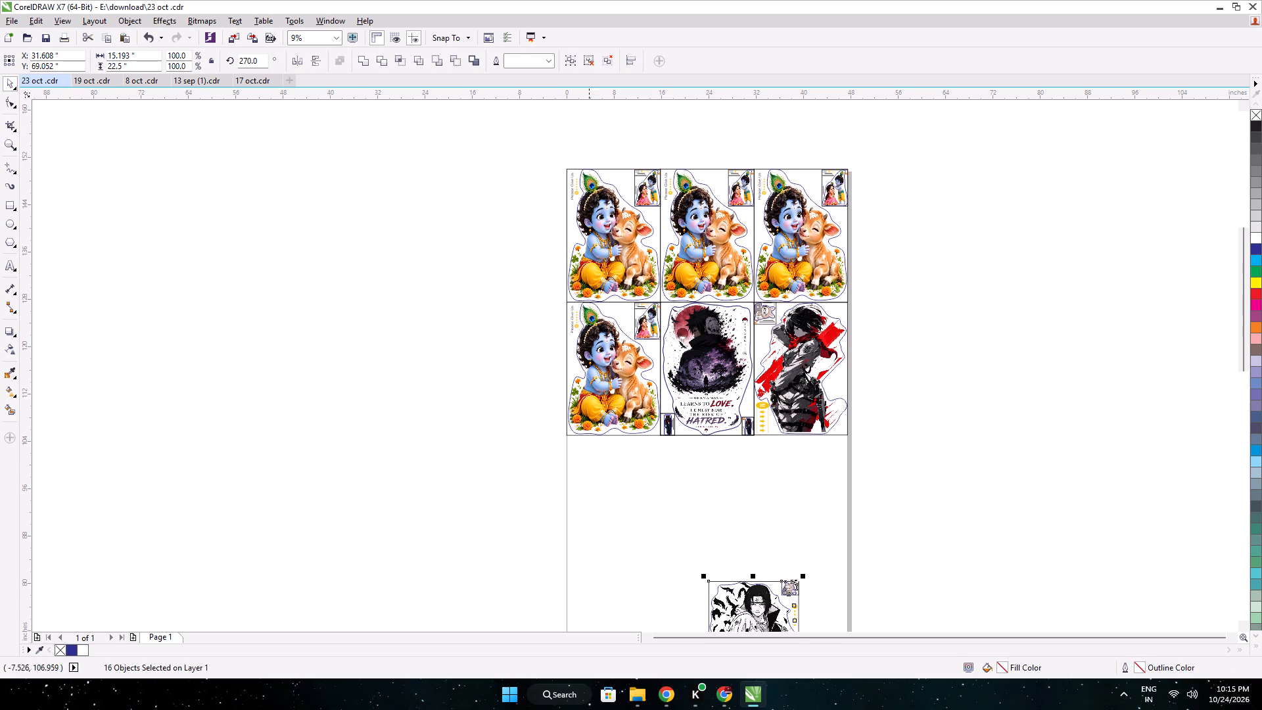
Set the width of the pasted black and white Itachi sticker to 15.8 inches.
{"action": "middle_click_drag", "start_coordinate": [599, 450], "coordinate": [586, 375]}
{"action": "scroll", "coordinate": [586, 375], "scroll_direction": "up", "scroll_amount": 1}
{"action": "scroll", "coordinate": [730, 506], "scroll_direction": "down", "scroll_amount": 1}
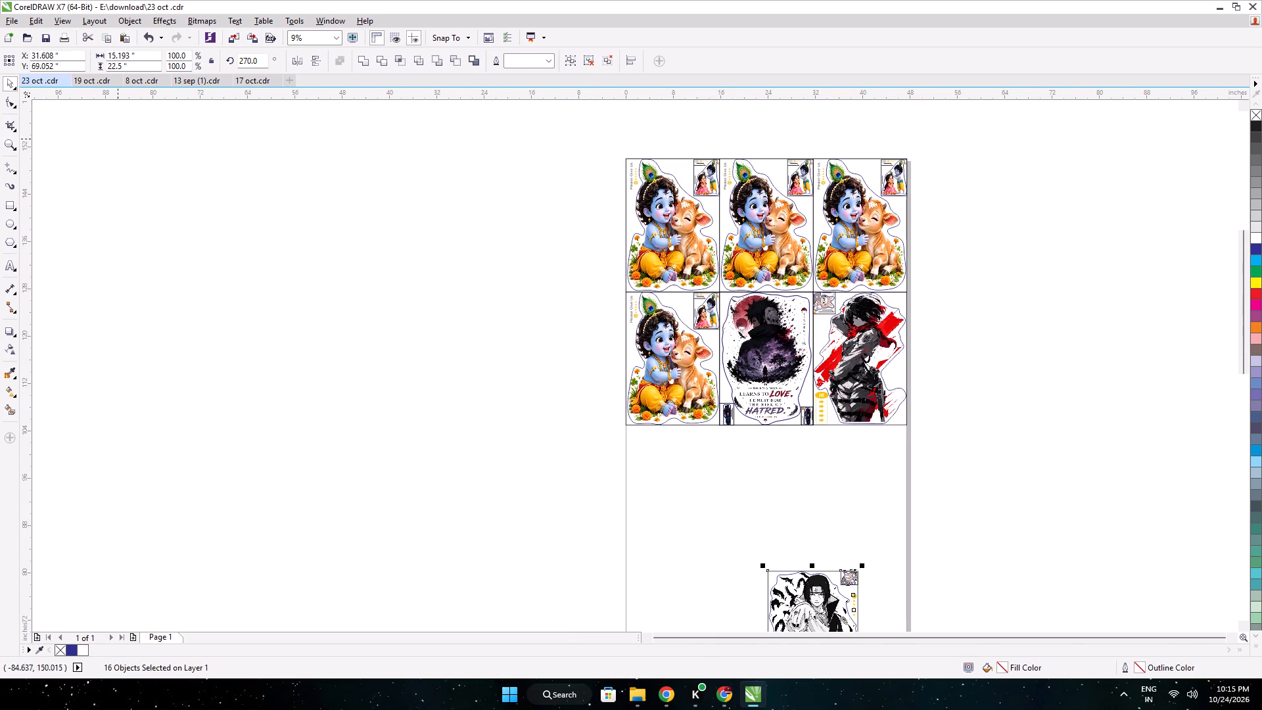
{"action": "double_click", "coordinate": [121, 59]}
{"action": "key", "text": "1"}
{"action": "key", "text": "5"}
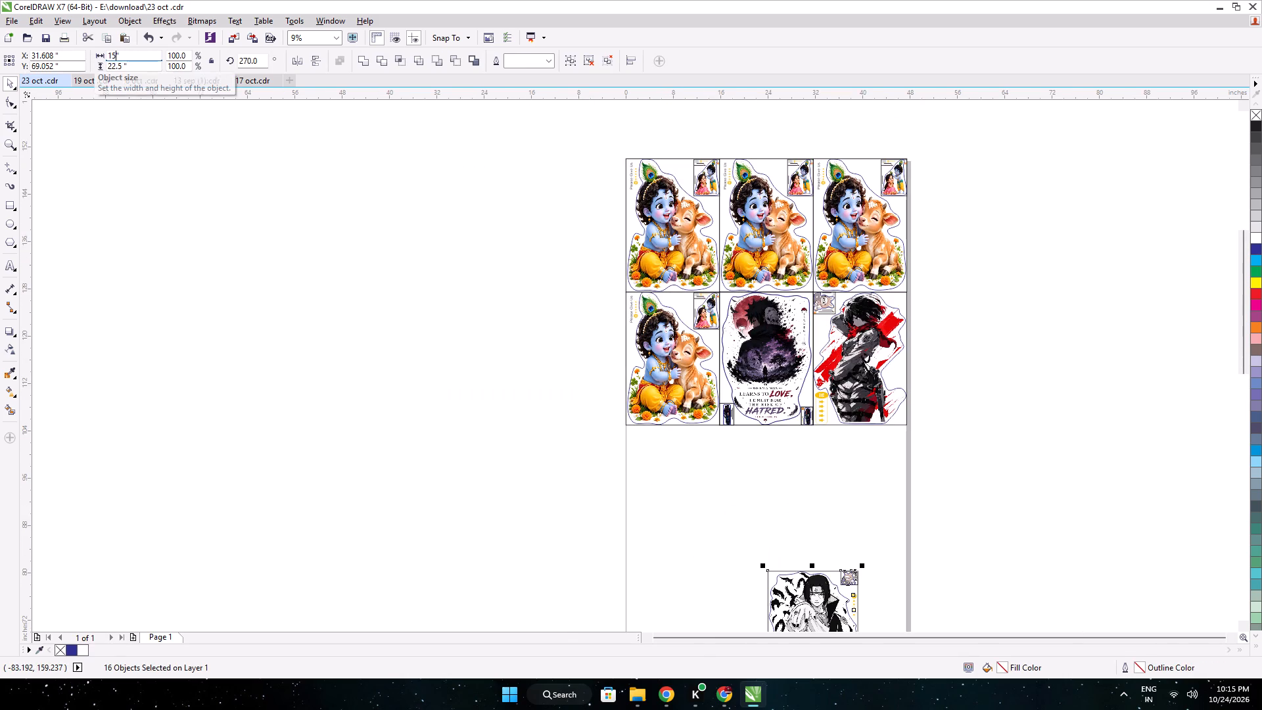
{"action": "type", "text": ".8"}
{"action": "key", "text": "Return"}
Place the Itachi sticker in the third row's first slot, flush with the page's left edge and directly below the lower Krishna sticker.
{"action": "middle_click_drag", "start_coordinate": [741, 584], "coordinate": [722, 440]}
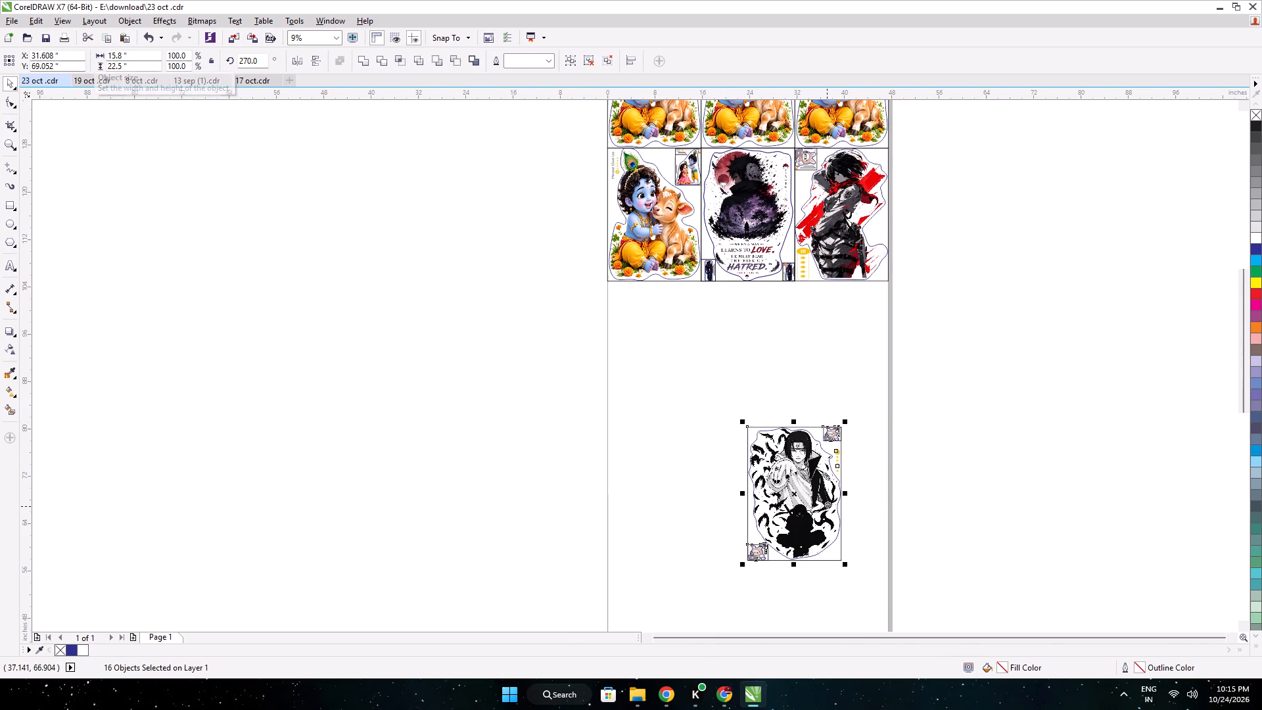
{"action": "left_click_drag", "start_coordinate": [810, 494], "coordinate": [670, 350]}
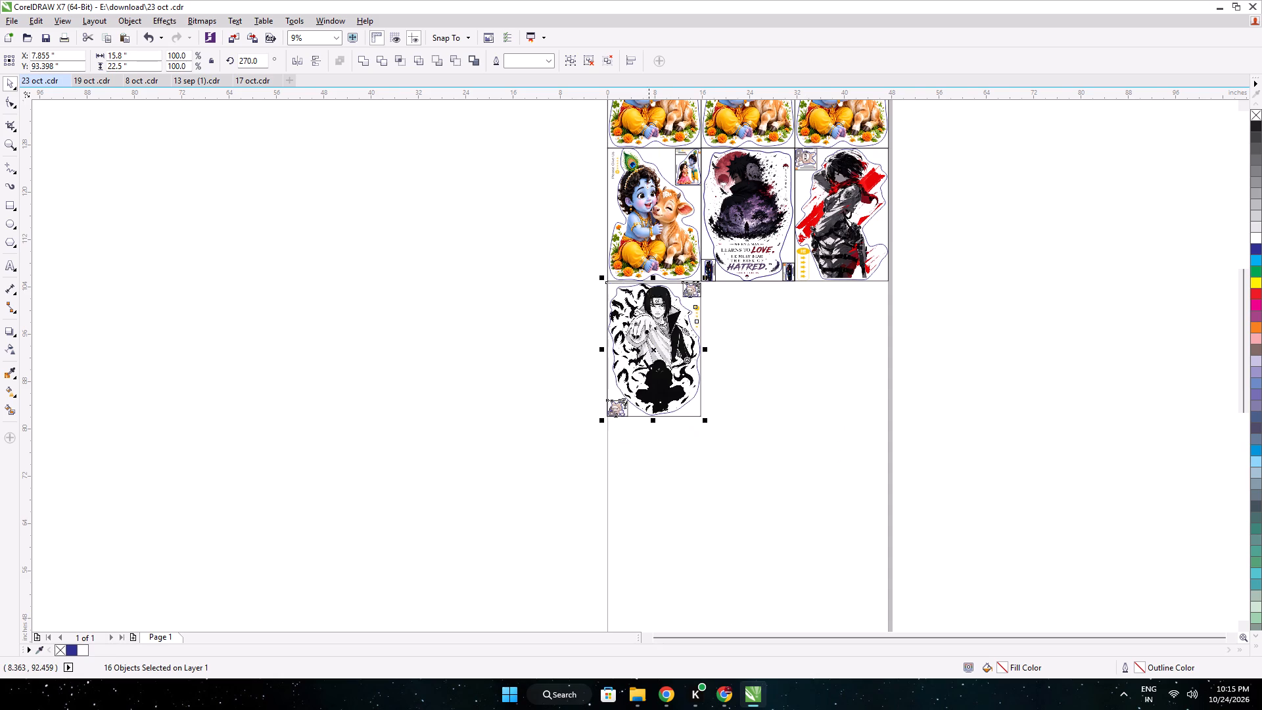
{"action": "scroll", "coordinate": [629, 285], "scroll_direction": "up", "scroll_amount": 3}
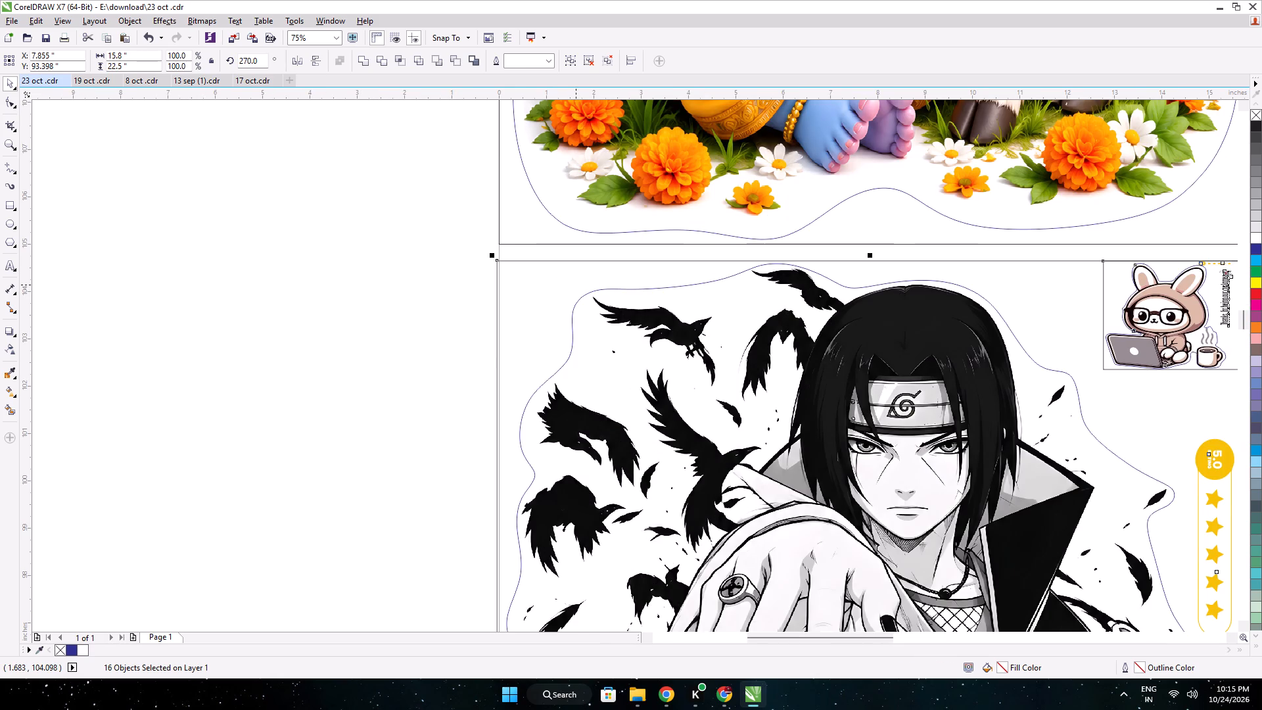
{"action": "left_click_drag", "start_coordinate": [575, 283], "coordinate": [576, 271]}
{"action": "scroll", "coordinate": [576, 278], "scroll_direction": "down", "scroll_amount": 3}
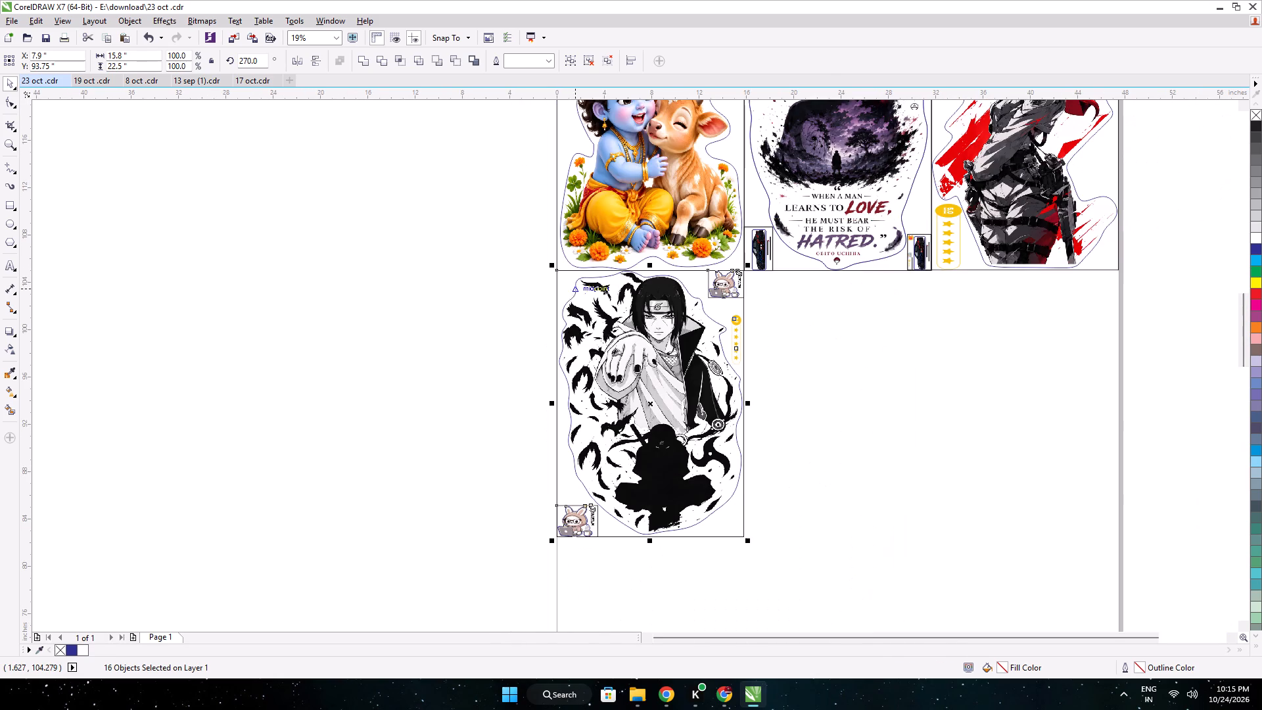
Switch to the Meesho orders page in Chrome and dismiss the previous acceptance notice.
{"action": "left_click", "coordinate": [666, 692]}
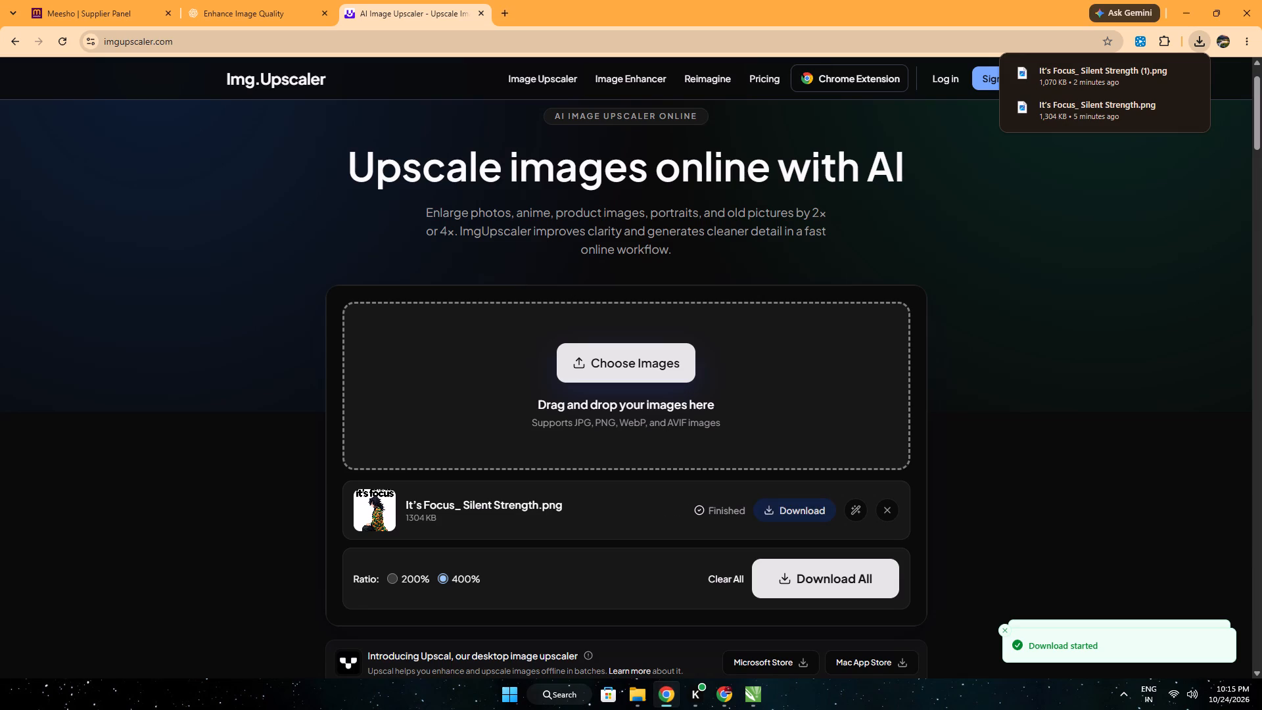
{"action": "left_click", "coordinate": [723, 697]}
{"action": "left_click", "coordinate": [539, 410]}
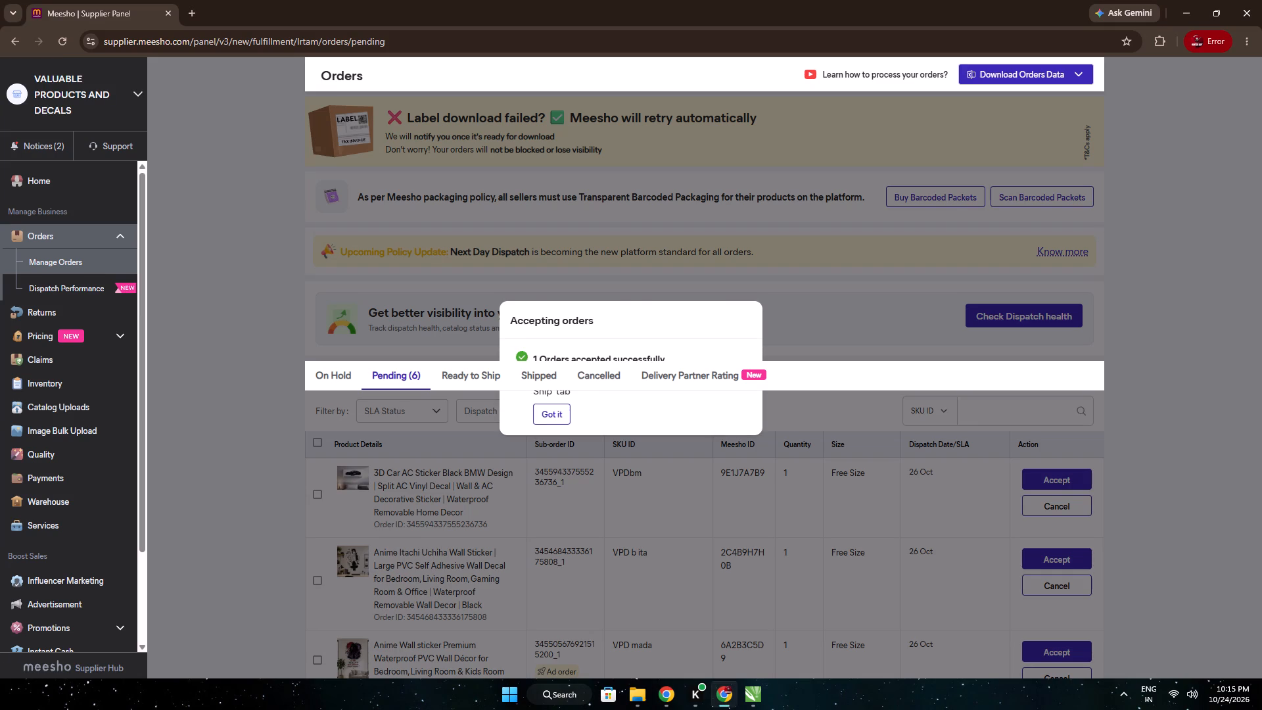
{"action": "scroll", "coordinate": [272, 501], "scroll_direction": "down", "scroll_amount": 2}
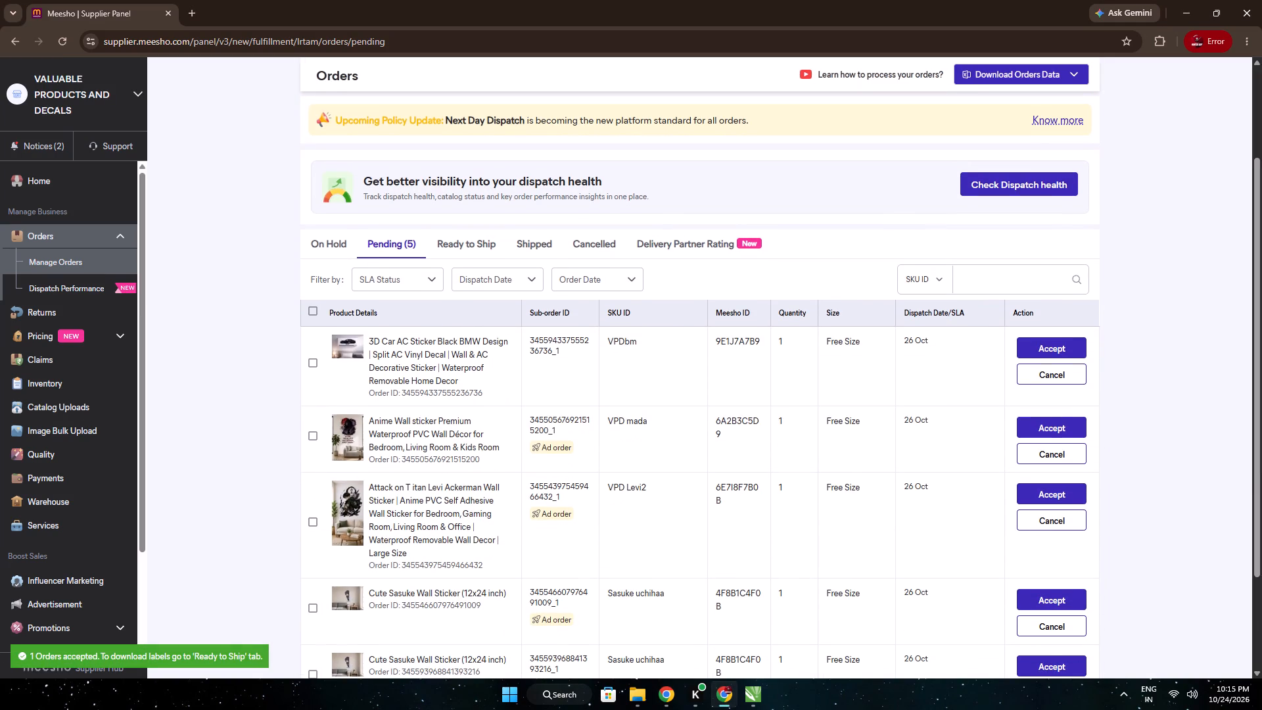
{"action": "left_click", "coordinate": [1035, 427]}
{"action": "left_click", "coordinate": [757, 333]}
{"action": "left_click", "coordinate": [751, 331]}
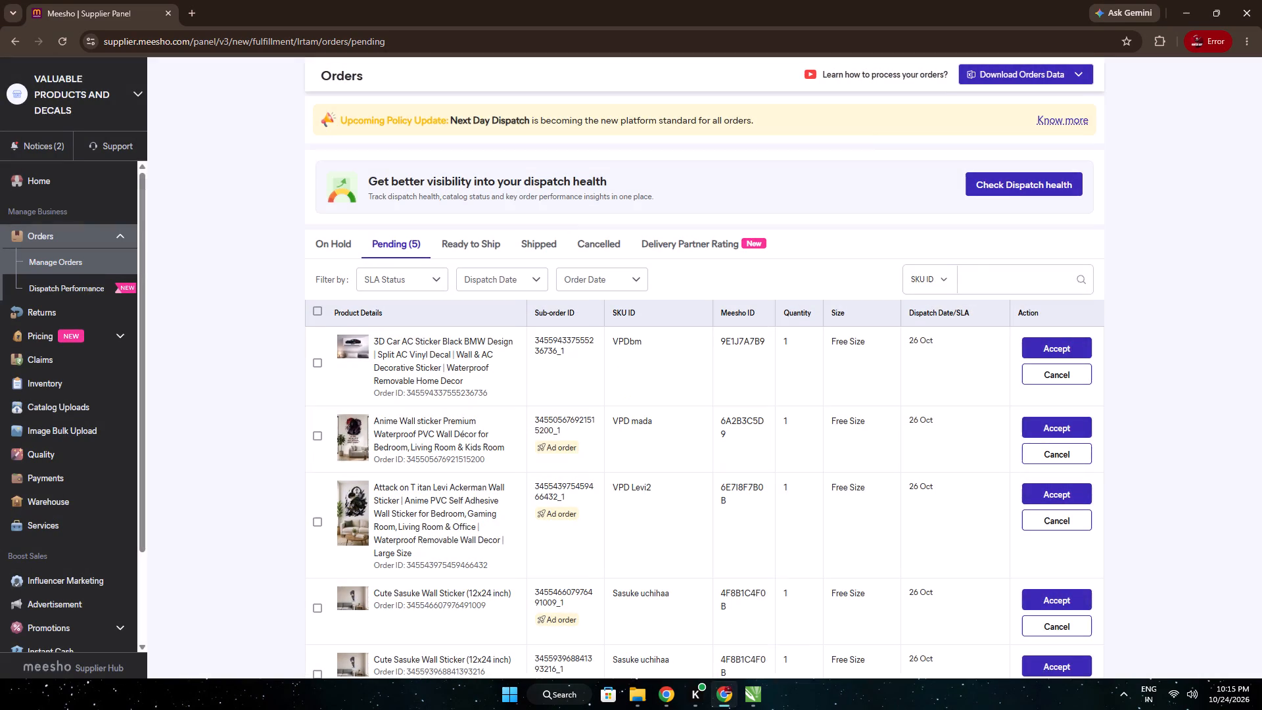
Select the VPD mada and VPD Levi2 wall sticker orders and accept them together.
{"action": "left_click", "coordinate": [310, 430]}
{"action": "left_click", "coordinate": [308, 526]}
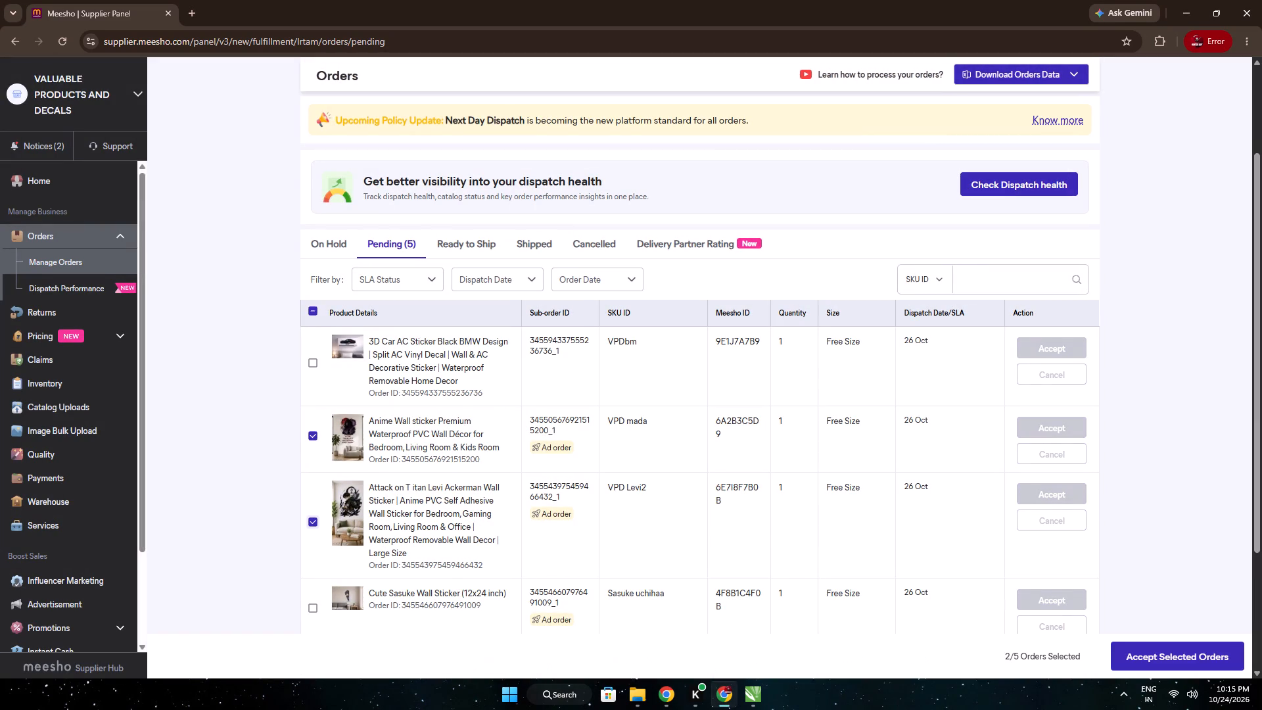
{"action": "left_click", "coordinate": [1134, 655]}
{"action": "left_click", "coordinate": [540, 404]}
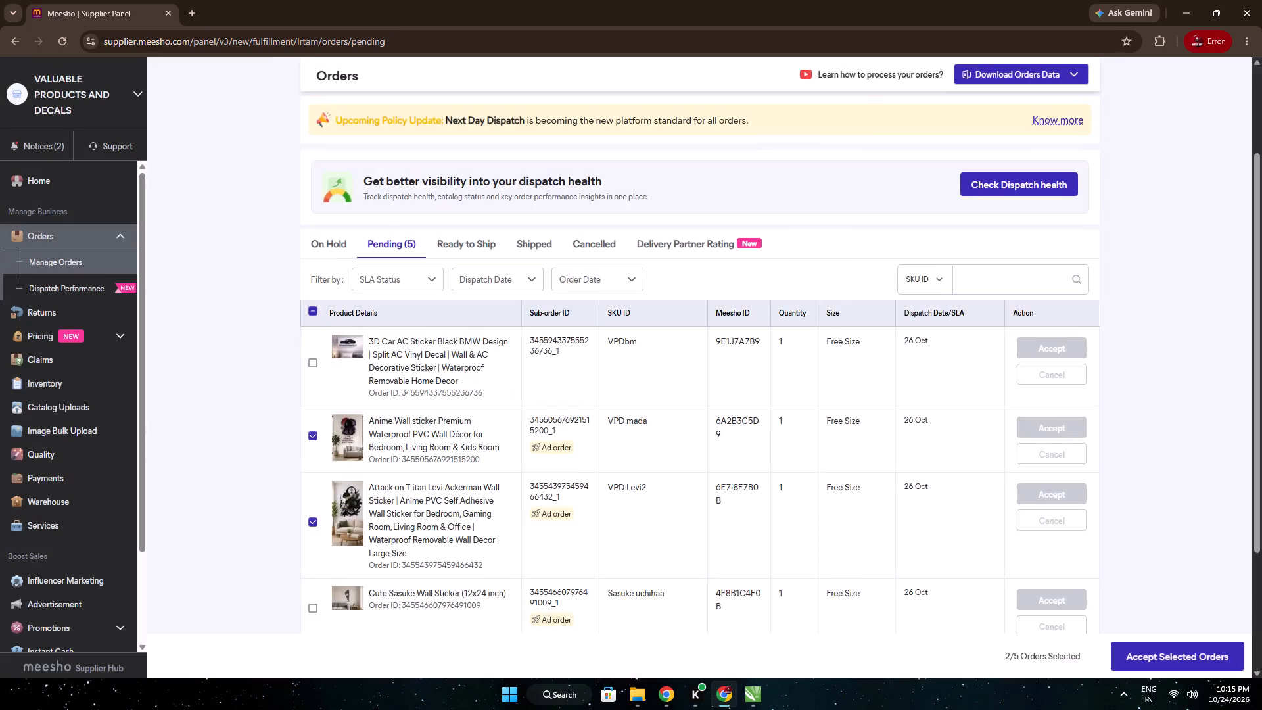
Switch to CorelDRAW, copy the Madara Uchiha quote sticker with its frame and labels from 19 oct .cdr, and paste it into 23 oct .cdr.
{"action": "left_click", "coordinate": [752, 694]}
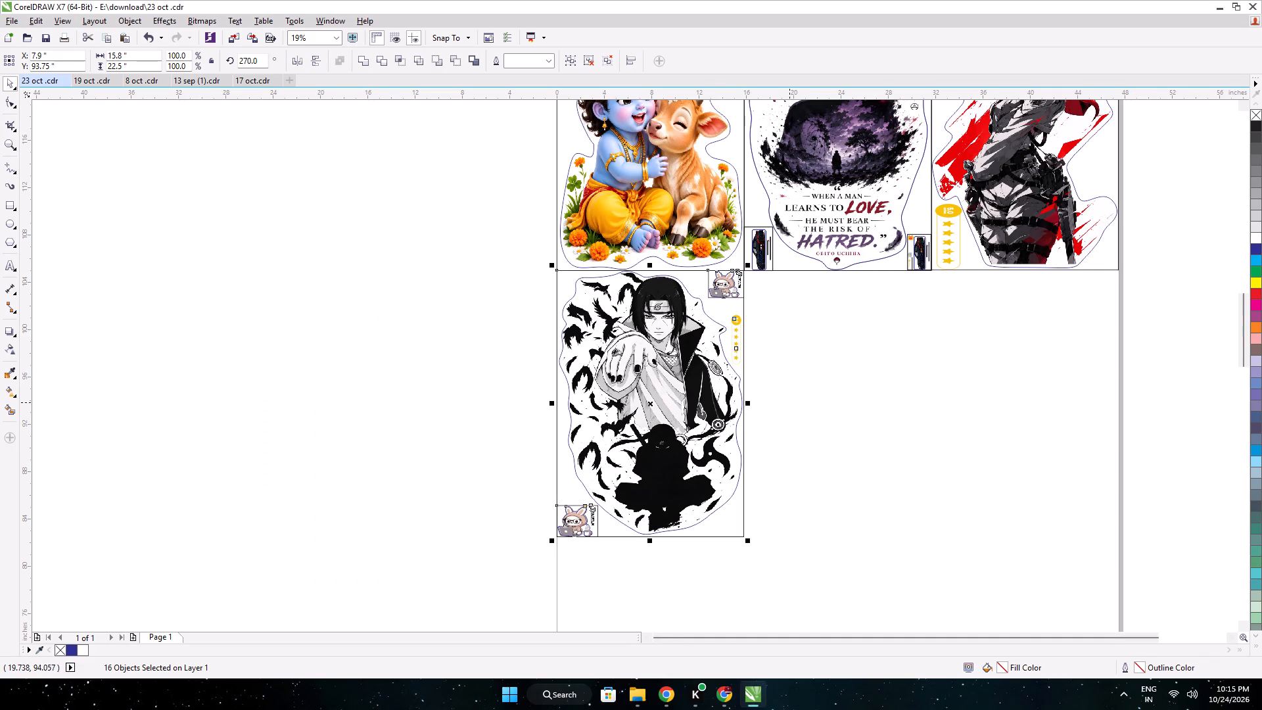
{"action": "left_click", "coordinate": [628, 694]}
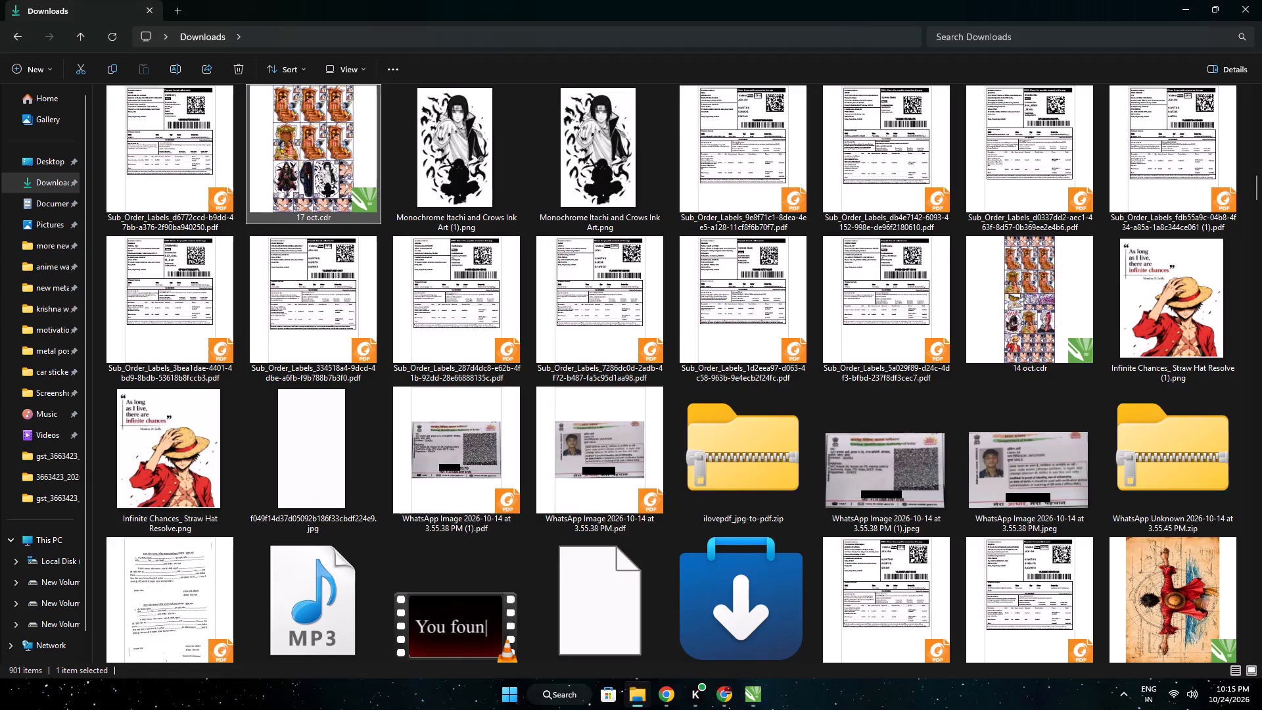
{"action": "left_click", "coordinate": [749, 694]}
{"action": "left_click", "coordinate": [97, 76]}
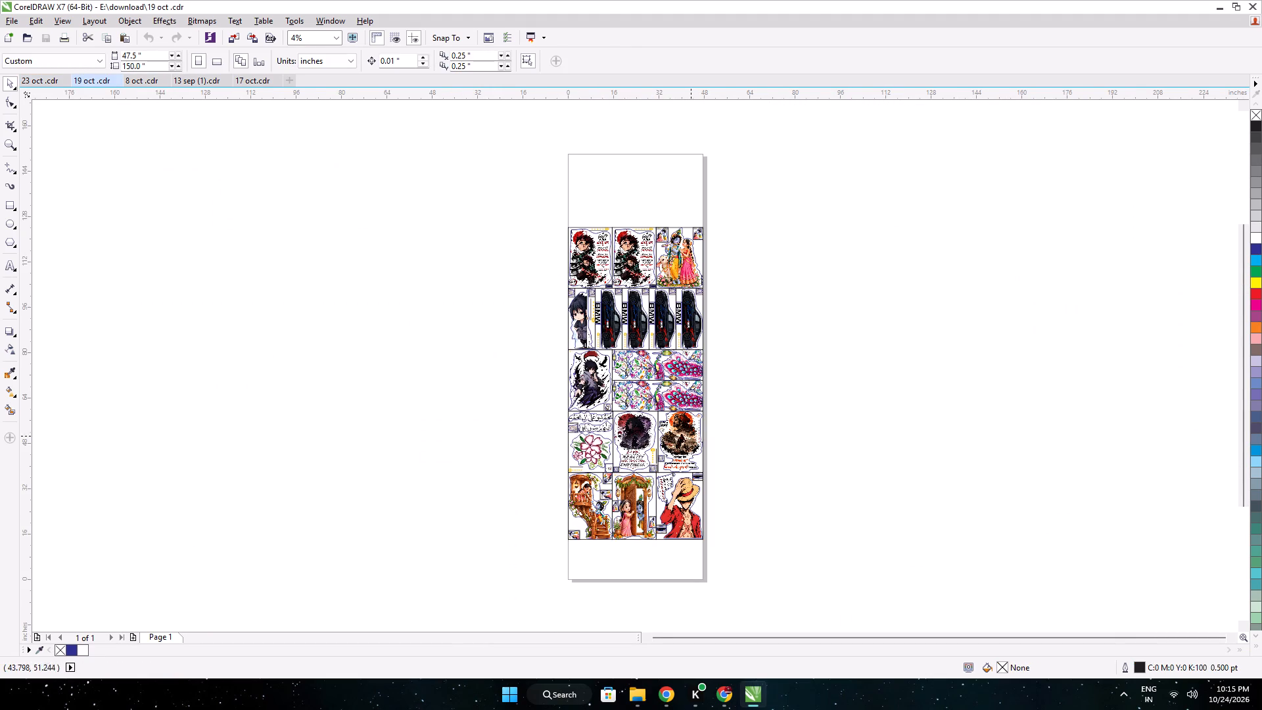
{"action": "scroll", "coordinate": [688, 438], "scroll_direction": "up", "scroll_amount": 1}
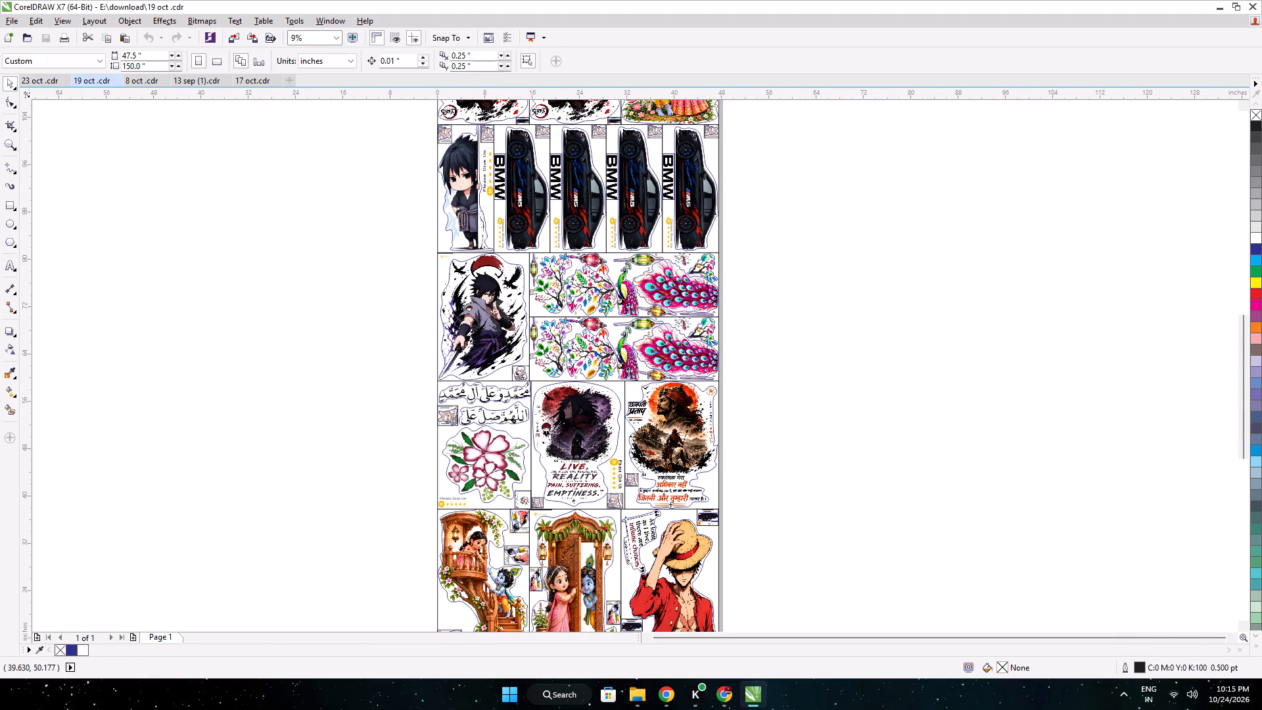
{"action": "left_click_drag", "start_coordinate": [738, 508], "coordinate": [561, 458]}
{"action": "right_click_drag", "start_coordinate": [627, 458], "coordinate": [561, 458]}
{"action": "right_click_drag", "start_coordinate": [561, 458], "coordinate": [518, 465]}
{"action": "left_click_drag", "start_coordinate": [561, 458], "coordinate": [521, 454]}
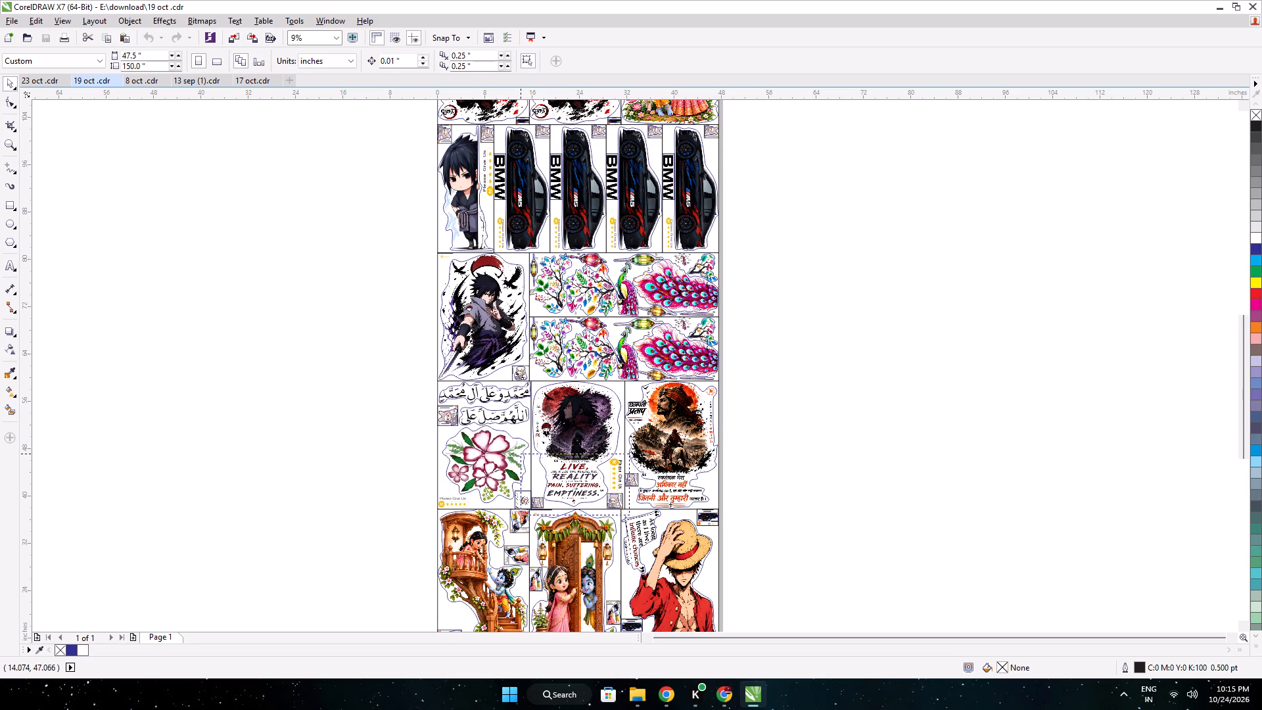
{"action": "left_click_drag", "start_coordinate": [521, 454], "coordinate": [531, 382]}
{"action": "left_click_drag", "start_coordinate": [531, 382], "coordinate": [529, 378]}
{"action": "key", "text": "ctrl+c"}
{"action": "scroll", "coordinate": [183, 137], "scroll_direction": "up", "scroll_amount": 1, "text": "ctrl"}
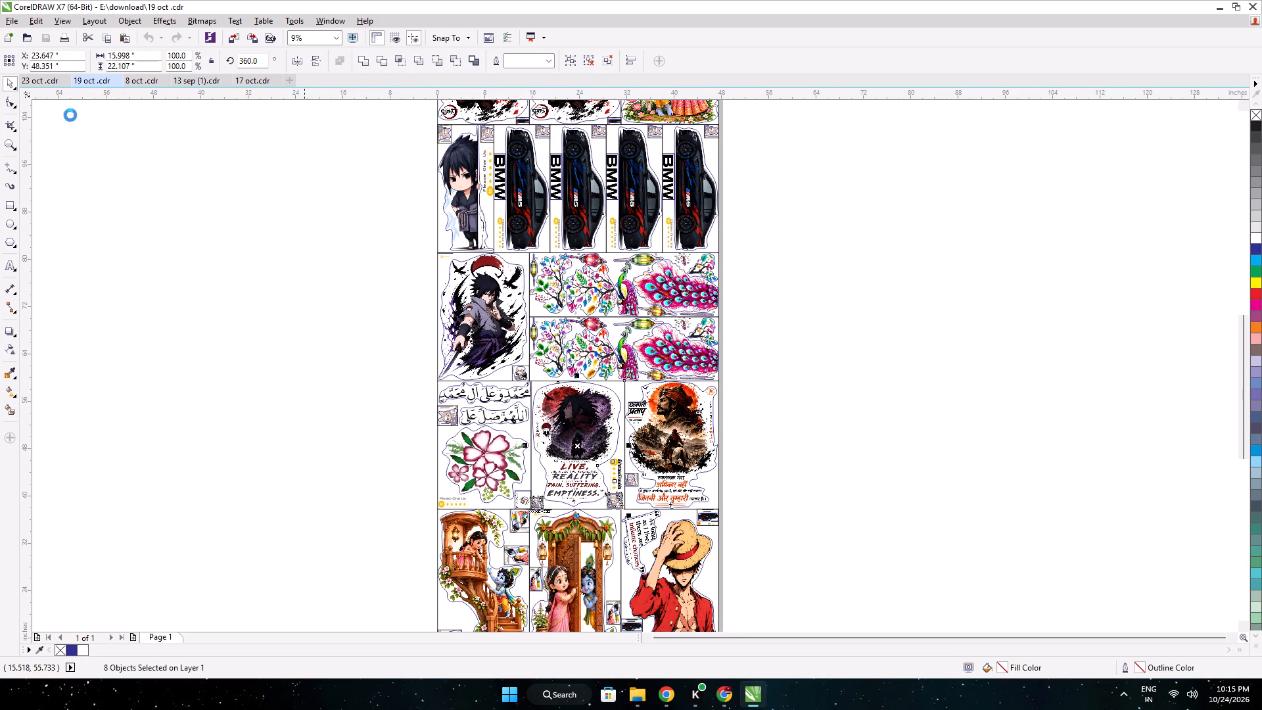
{"action": "left_click", "coordinate": [44, 78]}
{"action": "left_click", "coordinate": [45, 80]}
{"action": "key", "text": "ctrl+v"}
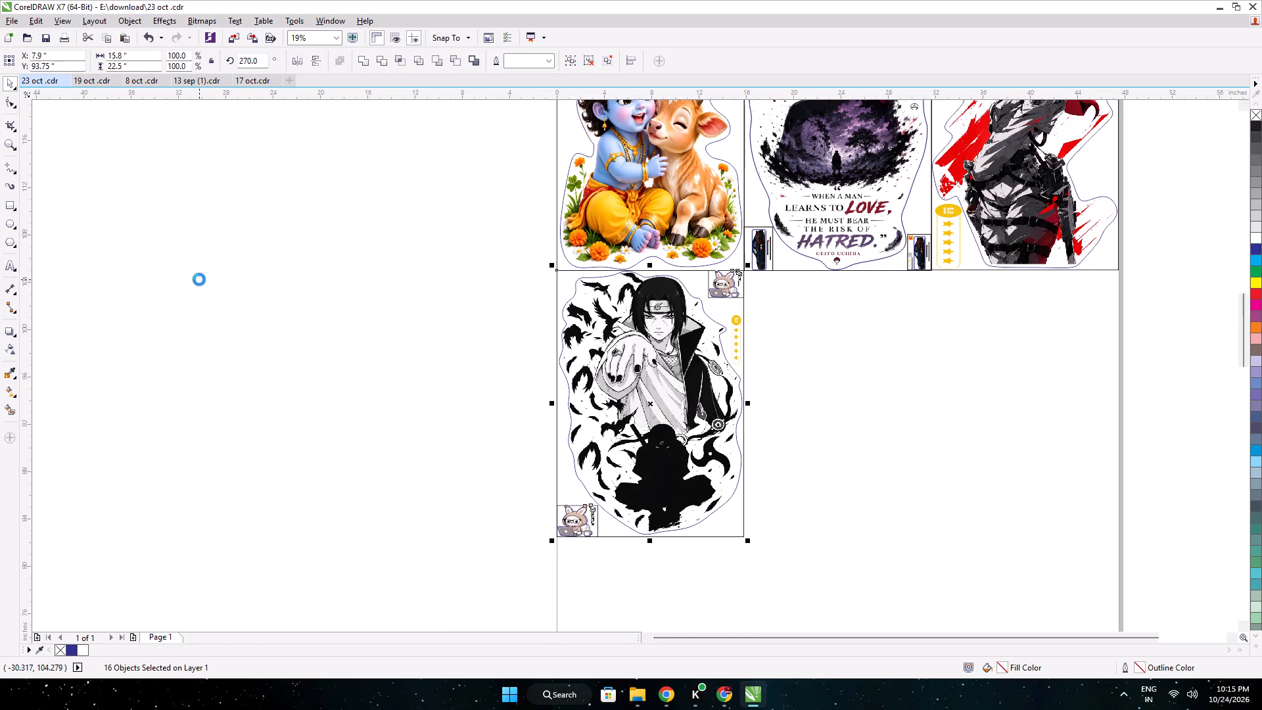
Move the pasted Madara sticker beside the Itachi sticker and resize it to 15.8 by 22.5 inches.
{"action": "scroll", "coordinate": [486, 342], "scroll_direction": "down", "scroll_amount": 1}
{"action": "left_click_drag", "start_coordinate": [659, 623], "coordinate": [674, 382]}
{"action": "scroll", "coordinate": [653, 346], "scroll_direction": "up", "scroll_amount": 2}
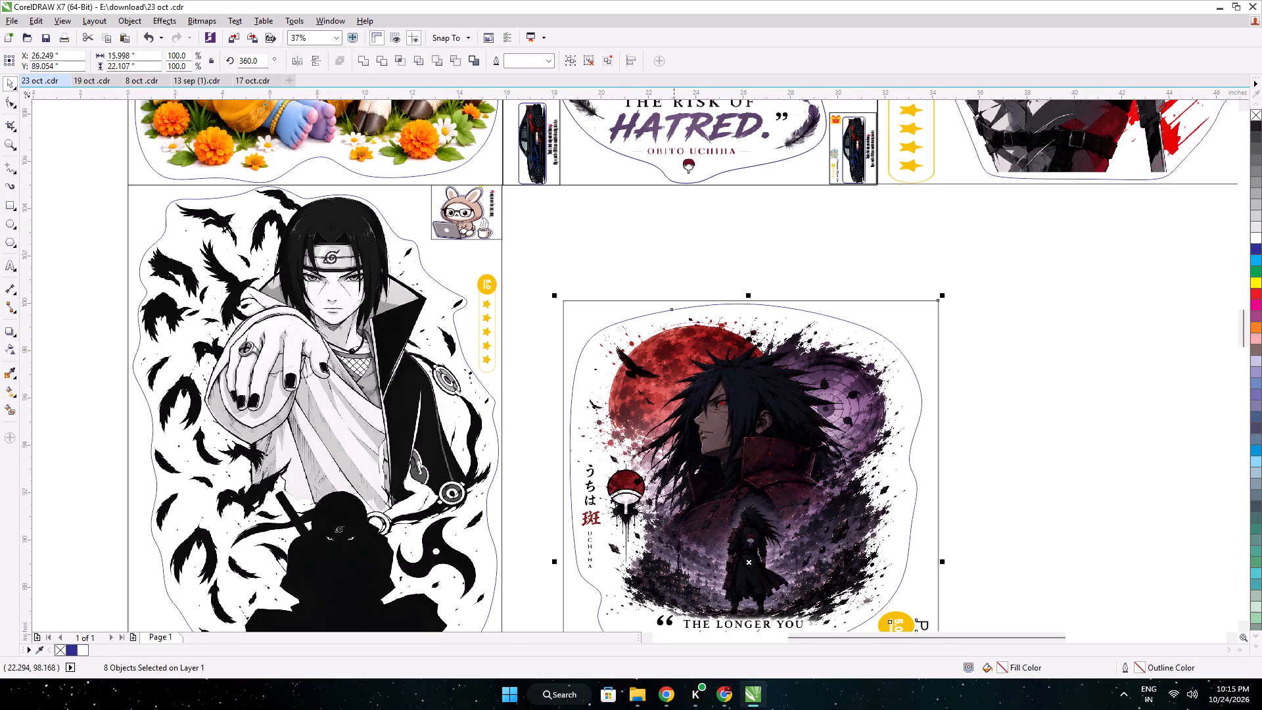
{"action": "double_click", "coordinate": [116, 59]}
{"action": "type", "text": "15.8"}
{"action": "key", "text": "Return"}
{"action": "scroll", "coordinate": [623, 298], "scroll_direction": "up", "scroll_amount": 1}
{"action": "left_click_drag", "start_coordinate": [583, 321], "coordinate": [427, 138]}
{"action": "middle_click_drag", "start_coordinate": [431, 141], "coordinate": [590, 283]}
{"action": "scroll", "coordinate": [590, 283], "scroll_direction": "up", "scroll_amount": 1}
{"action": "middle_click_drag", "start_coordinate": [580, 256], "coordinate": [564, 331]}
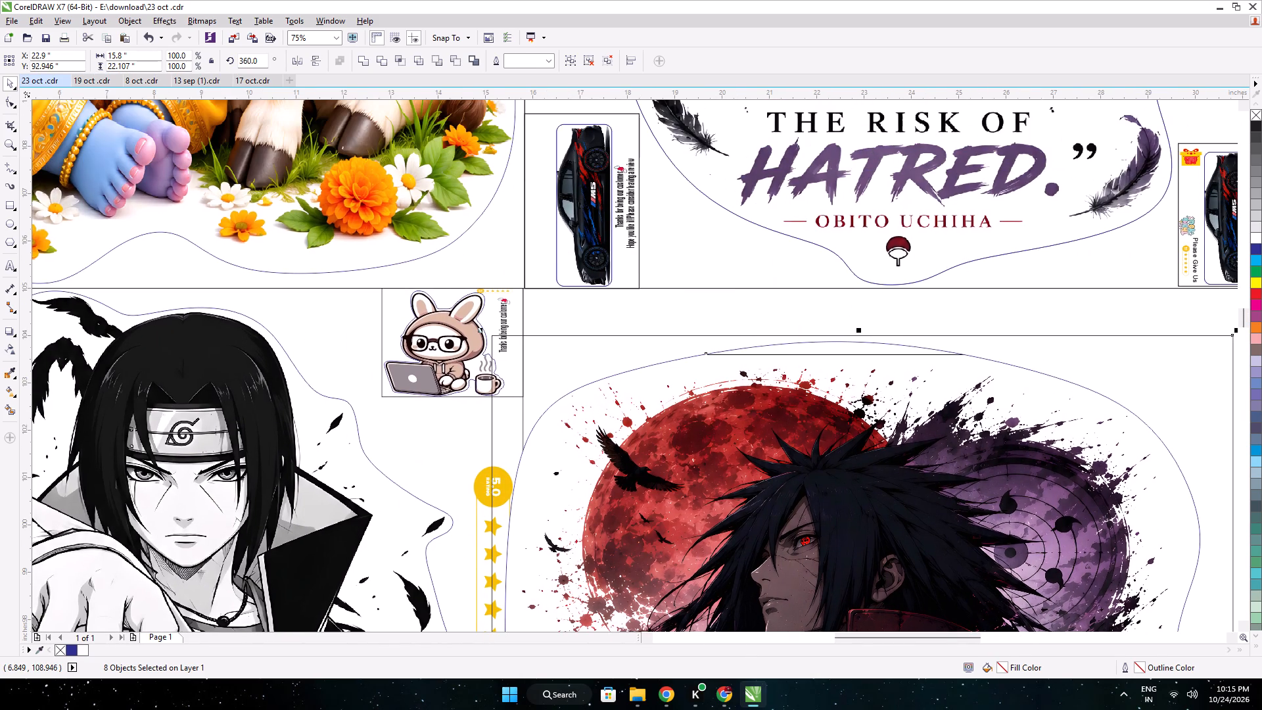
{"action": "double_click", "coordinate": [114, 65]}
{"action": "type", "text": "22.5"}
{"action": "key", "text": "Return"}
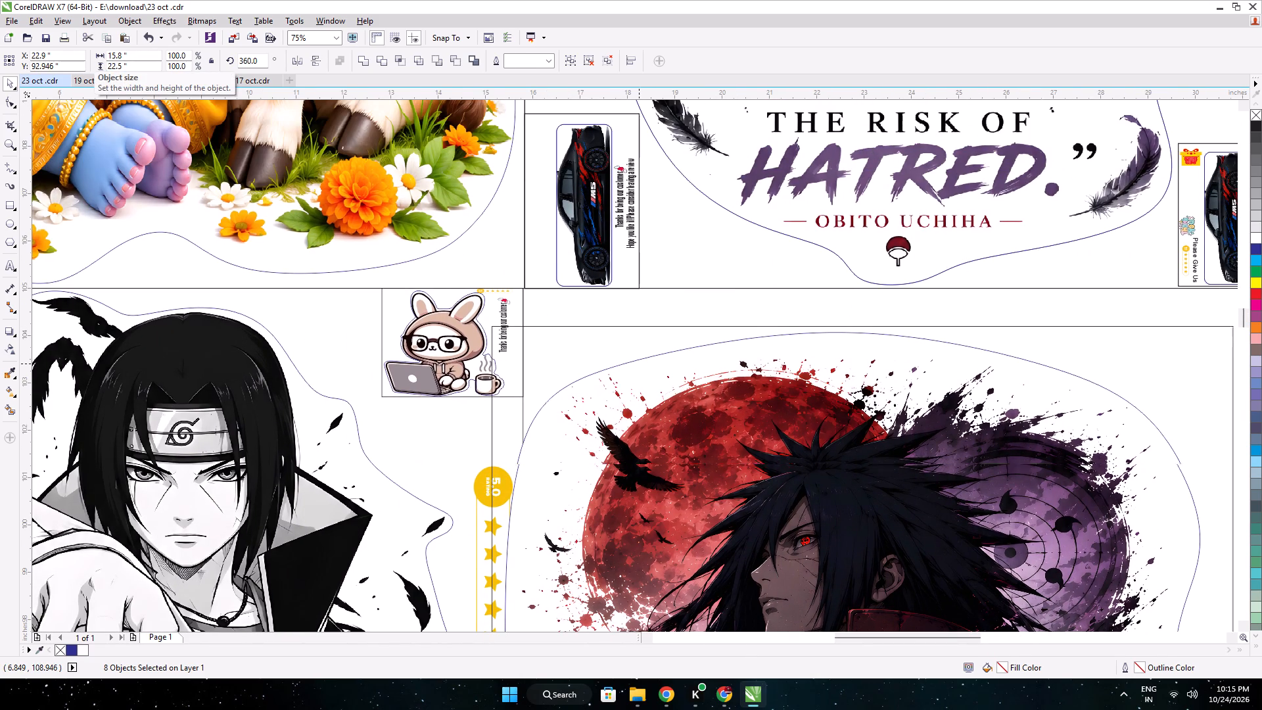
Align the Madara sticker's top-left corner with the Itachi sticker's frame and the bottom of the row above, nudging it right.
{"action": "left_click_drag", "start_coordinate": [576, 346], "coordinate": [616, 306]}
{"action": "scroll", "coordinate": [533, 296], "scroll_direction": "up", "scroll_amount": 2}
{"action": "left_click_drag", "start_coordinate": [561, 298], "coordinate": [553, 299]}
{"action": "key", "text": "Right"}
{"action": "key", "text": "Right"}
{"action": "key", "text": "Right"}
{"action": "key", "text": "Right"}
{"action": "scroll", "coordinate": [552, 302], "scroll_direction": "down", "scroll_amount": 3}
{"action": "middle_click_drag", "start_coordinate": [558, 322], "coordinate": [549, 145]}
{"action": "scroll", "coordinate": [549, 119], "scroll_direction": "up", "scroll_amount": 1}
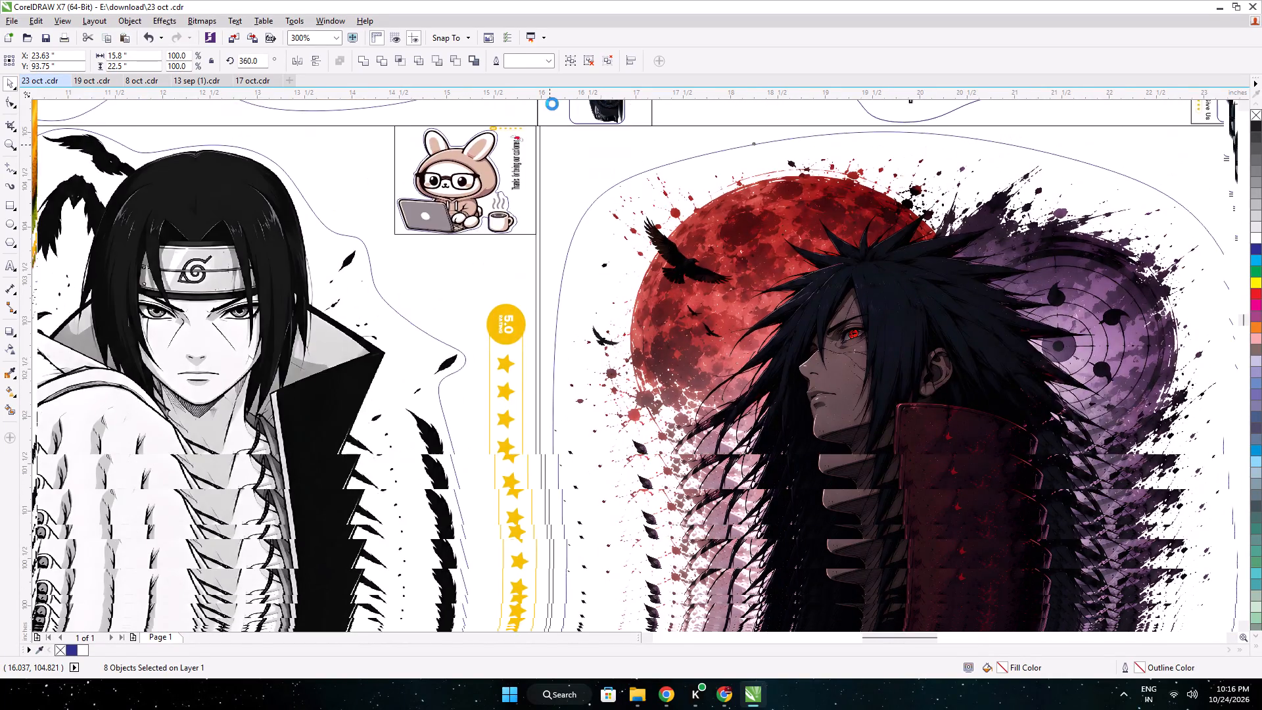
{"action": "scroll", "coordinate": [556, 360], "scroll_direction": "down", "scroll_amount": 2}
{"action": "middle_click_drag", "start_coordinate": [576, 392], "coordinate": [576, 277]}
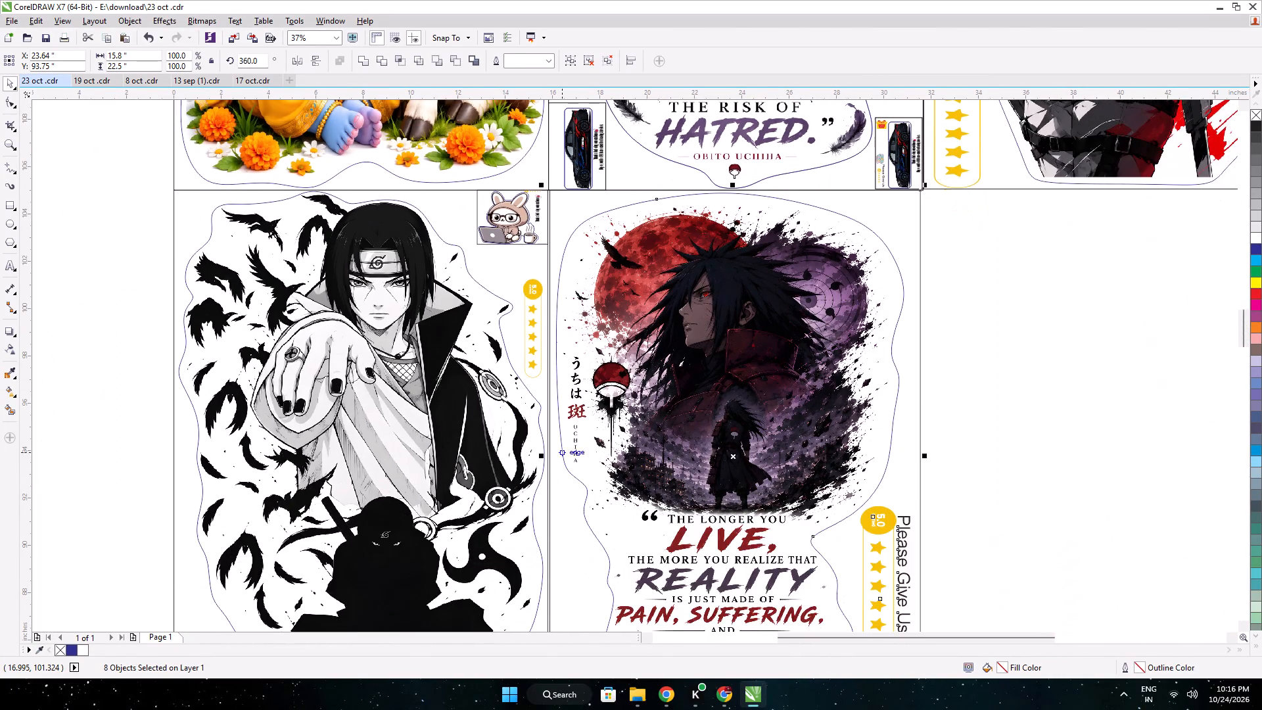
Delete the stray "Please Give Us" text under the Madara sticker's lower edge.
{"action": "middle_click_drag", "start_coordinate": [560, 456], "coordinate": [562, 264]}
{"action": "scroll", "coordinate": [560, 456], "scroll_direction": "up", "scroll_amount": 1}
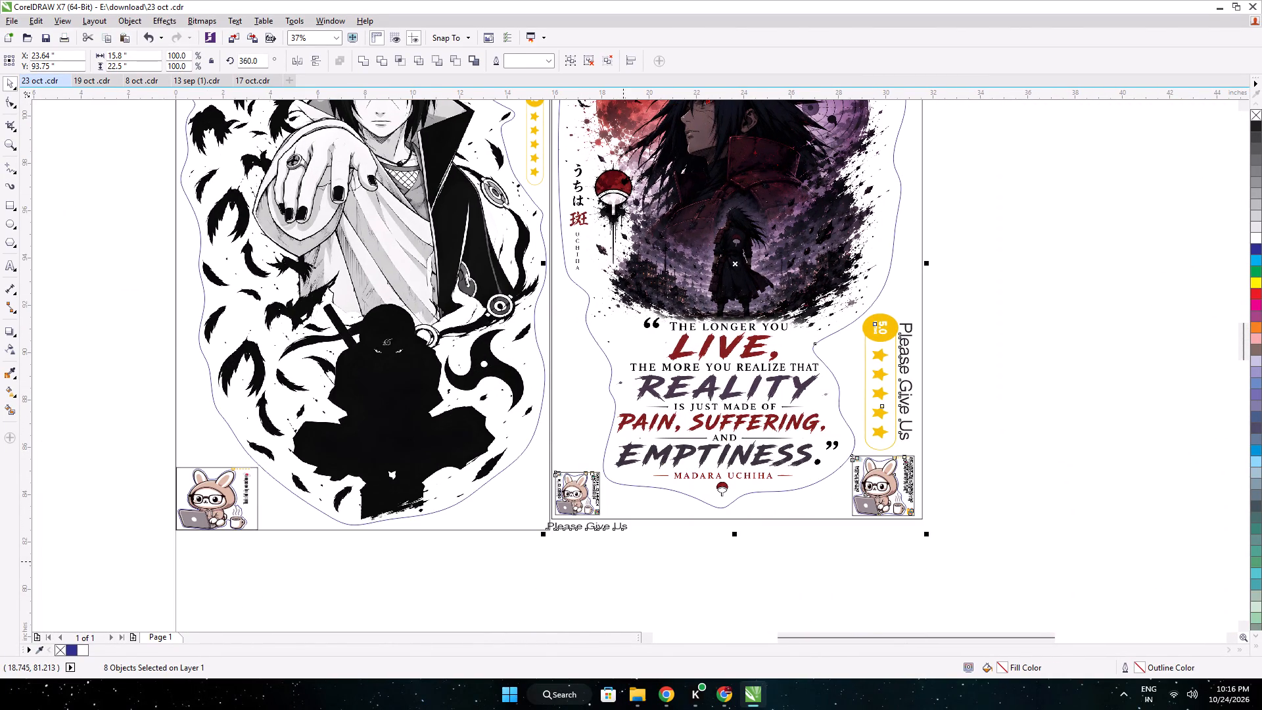
{"action": "left_click", "coordinate": [629, 563]}
{"action": "left_click_drag", "start_coordinate": [649, 569], "coordinate": [465, 518]}
{"action": "key", "text": "Delete"}
{"action": "scroll", "coordinate": [536, 407], "scroll_direction": "down", "scroll_amount": 2}
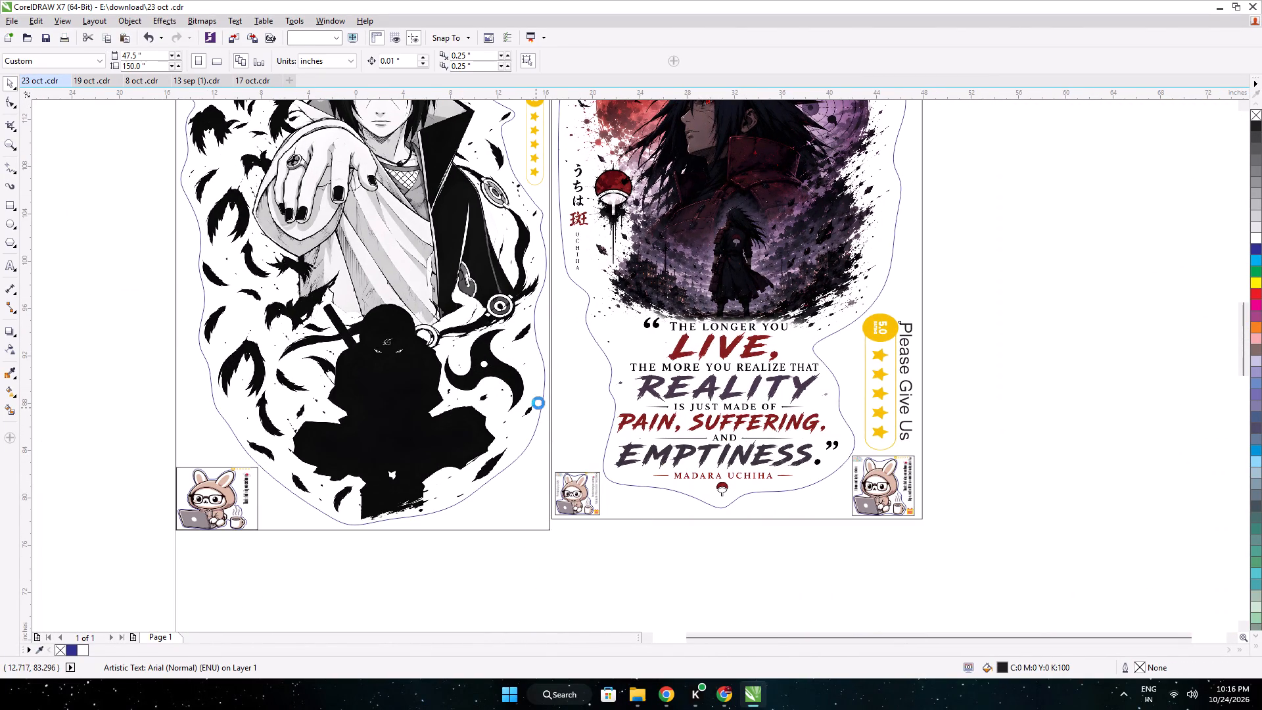
Select all of the Madara sticker's objects and set their height to 22.5 inches.
{"action": "middle_click_drag", "start_coordinate": [520, 423], "coordinate": [509, 447]}
{"action": "left_click_drag", "start_coordinate": [737, 542], "coordinate": [529, 218]}
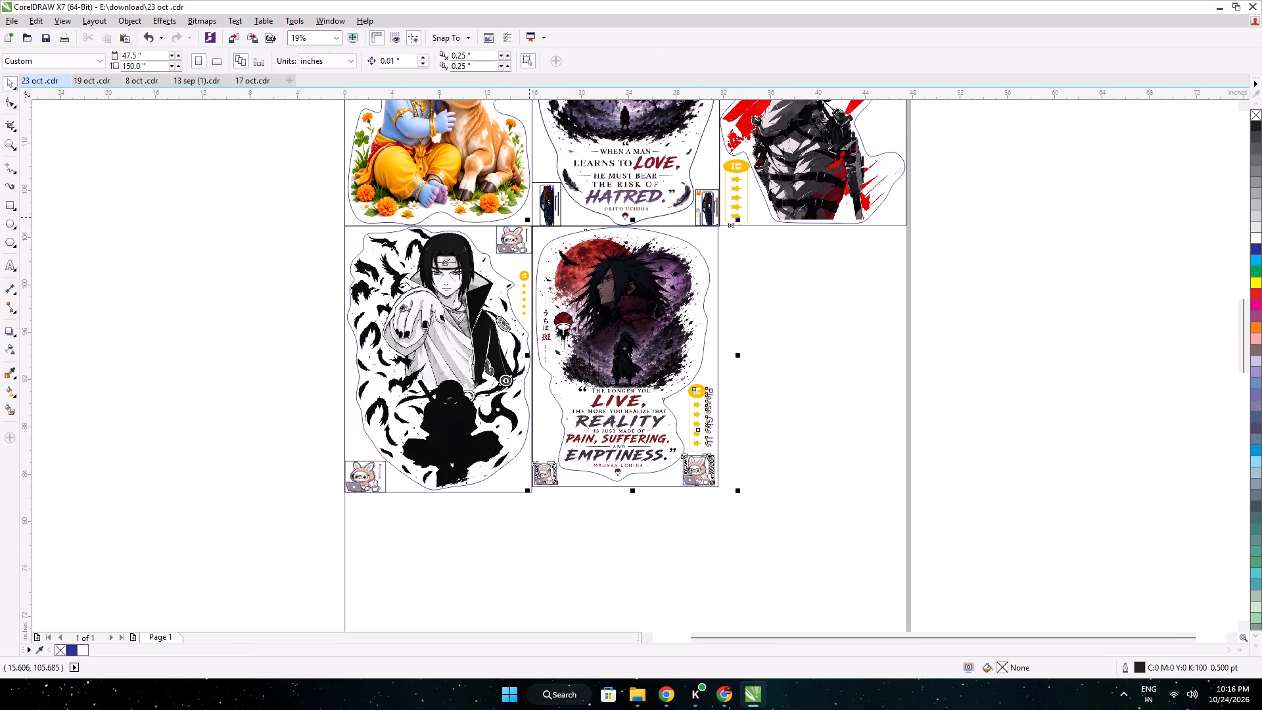
{"action": "double_click", "coordinate": [127, 70]}
{"action": "type", "text": "22.5"}
{"action": "key", "text": "Return"}
Realign the resized Madara sticker's top-left corner against the Itachi sticker's frame and nudge it up towards the row above.
{"action": "scroll", "coordinate": [546, 228], "scroll_direction": "up", "scroll_amount": 1}
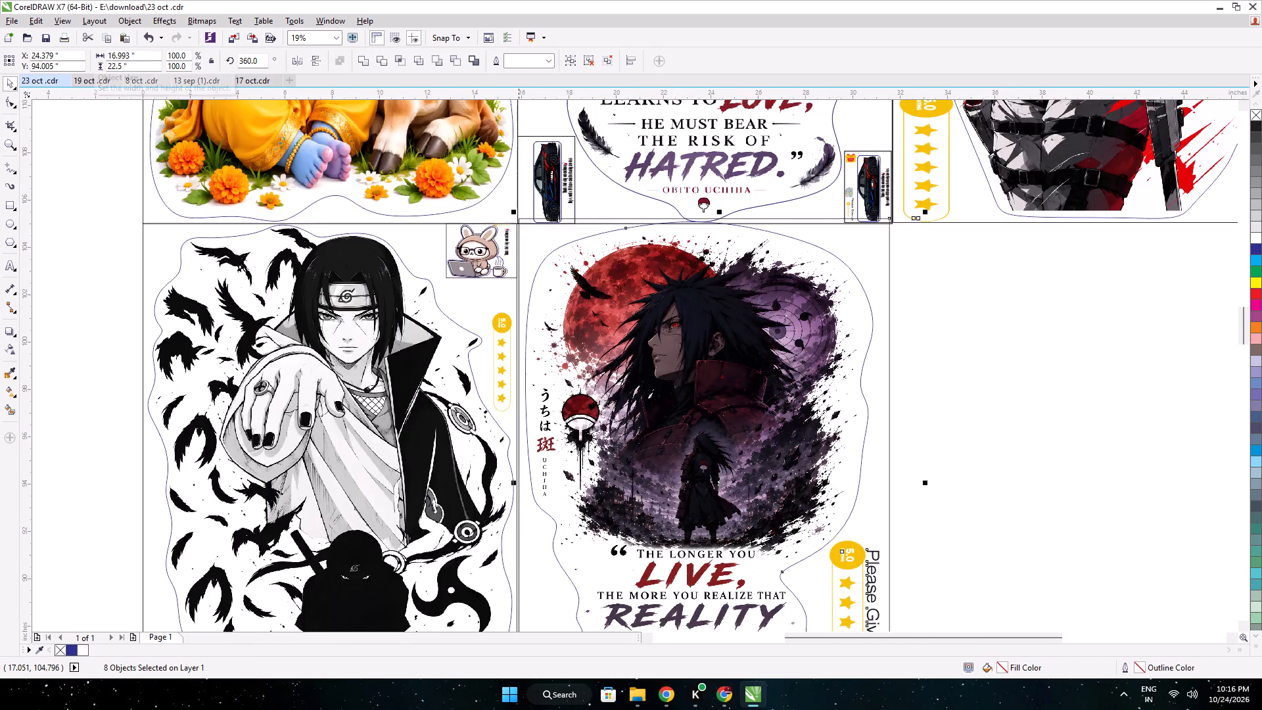
{"action": "scroll", "coordinate": [520, 231], "scroll_direction": "up", "scroll_amount": 3}
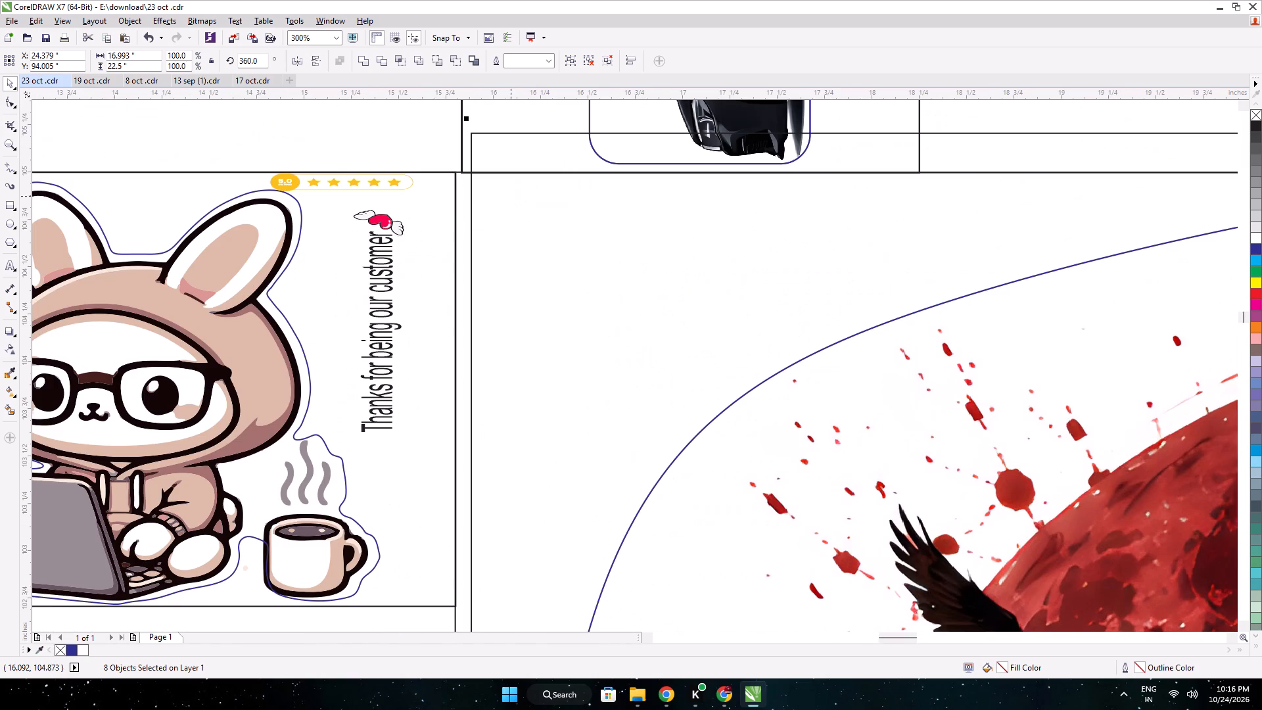
{"action": "left_click_drag", "start_coordinate": [511, 196], "coordinate": [496, 246]}
{"action": "key", "text": "Up"}
{"action": "key", "text": "Up"}
{"action": "key", "text": "Up"}
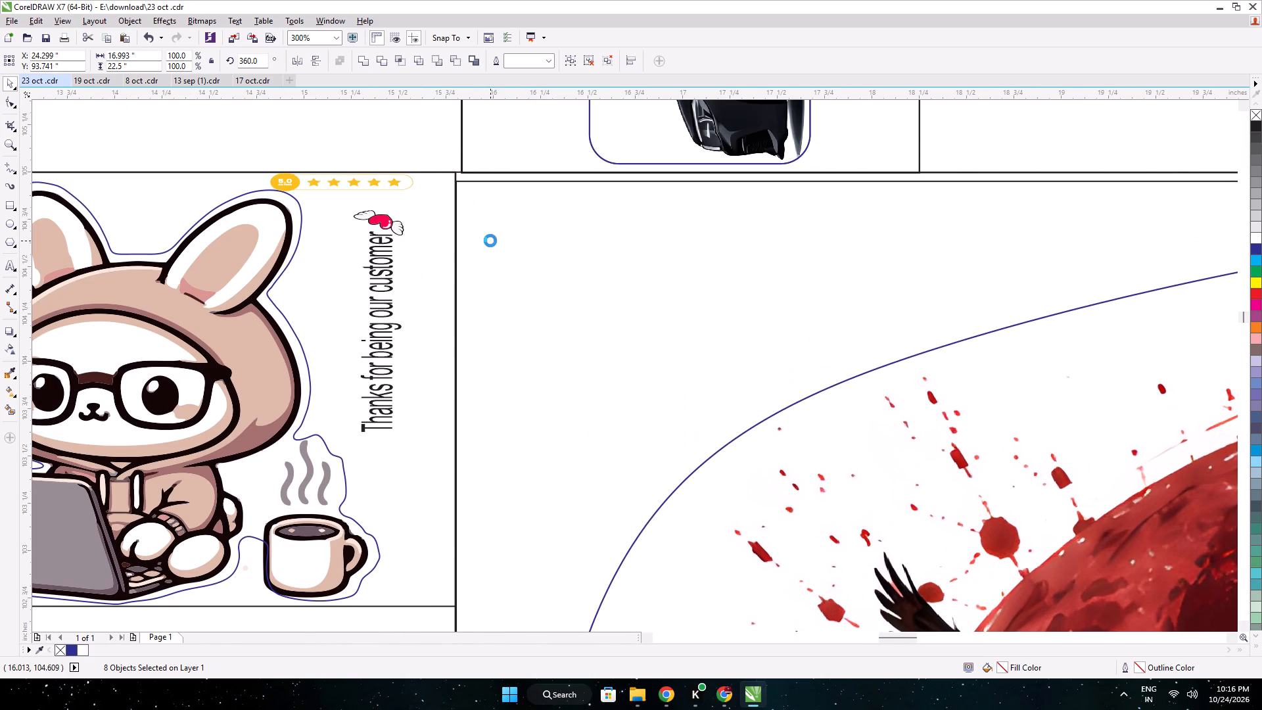
{"action": "scroll", "coordinate": [490, 241], "scroll_direction": "down", "scroll_amount": 1}
{"action": "middle_click_drag", "start_coordinate": [663, 214], "coordinate": [182, 332]}
{"action": "scroll", "coordinate": [532, 351], "scroll_direction": "down", "scroll_amount": 1}
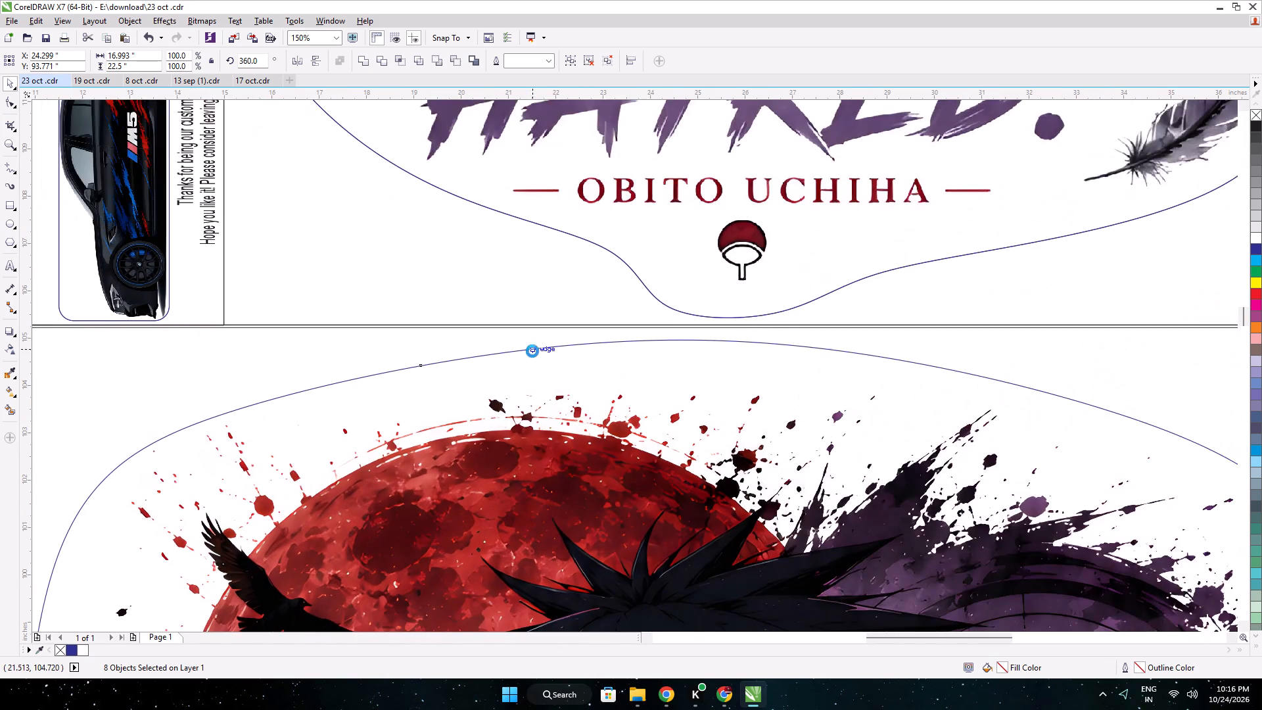
Select the small stray group at the Madara sticker's top-right corner, move it clear of the frame and delete it.
{"action": "left_click", "coordinate": [1126, 404]}
{"action": "left_click_drag", "start_coordinate": [1052, 339], "coordinate": [1002, 308]}
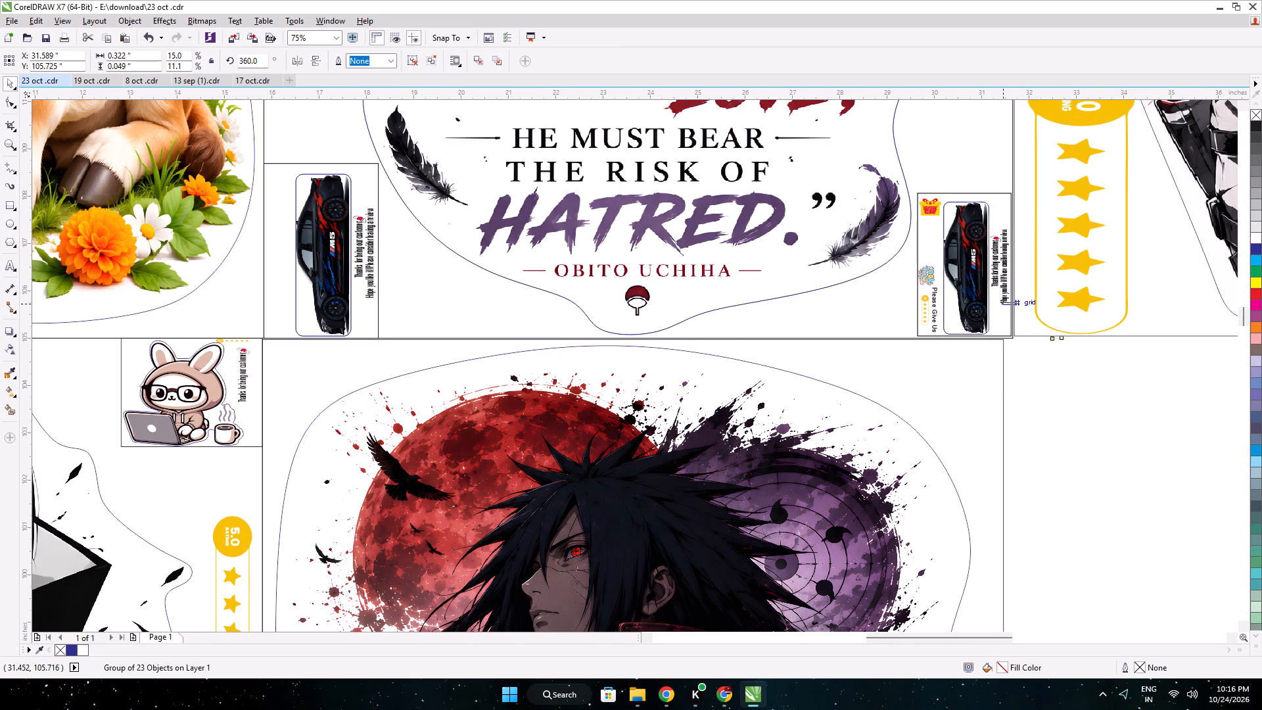
{"action": "left_click_drag", "start_coordinate": [1002, 308], "coordinate": [1042, 359]}
{"action": "left_click", "coordinate": [1067, 385]}
{"action": "left_click_drag", "start_coordinate": [1092, 403], "coordinate": [1017, 351]}
{"action": "key", "text": "Up"}
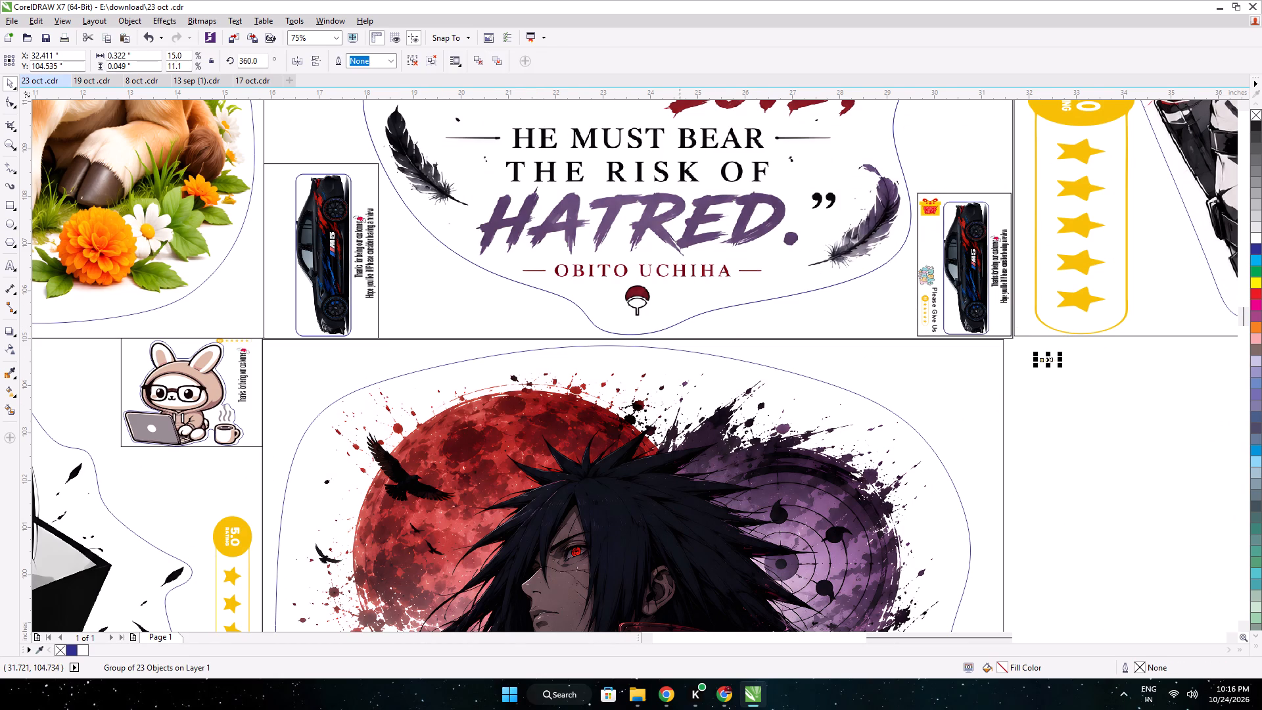
{"action": "key", "text": "Delete"}
Select all of the Madara sticker's objects and set their width to 15.8 inches.
{"action": "scroll", "coordinate": [830, 401], "scroll_direction": "down", "scroll_amount": 2}
{"action": "middle_click_drag", "start_coordinate": [896, 392], "coordinate": [737, 176]}
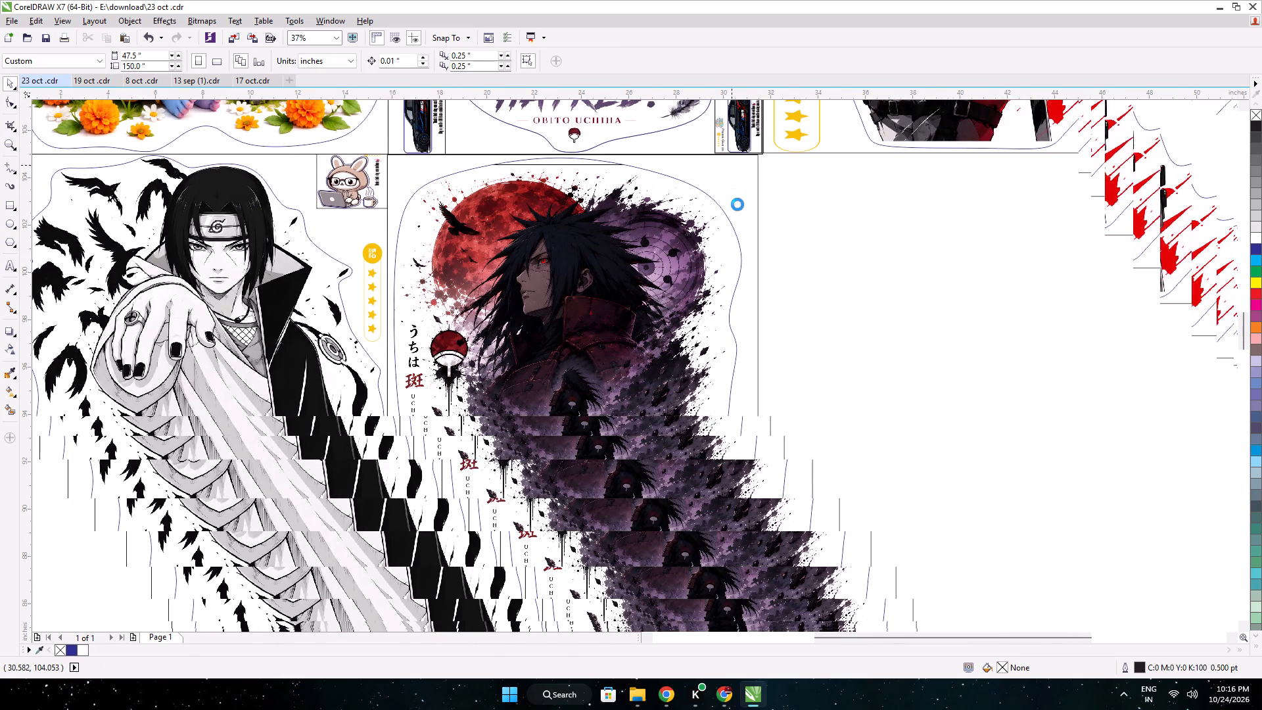
{"action": "scroll", "coordinate": [766, 501], "scroll_direction": "down", "scroll_amount": 1}
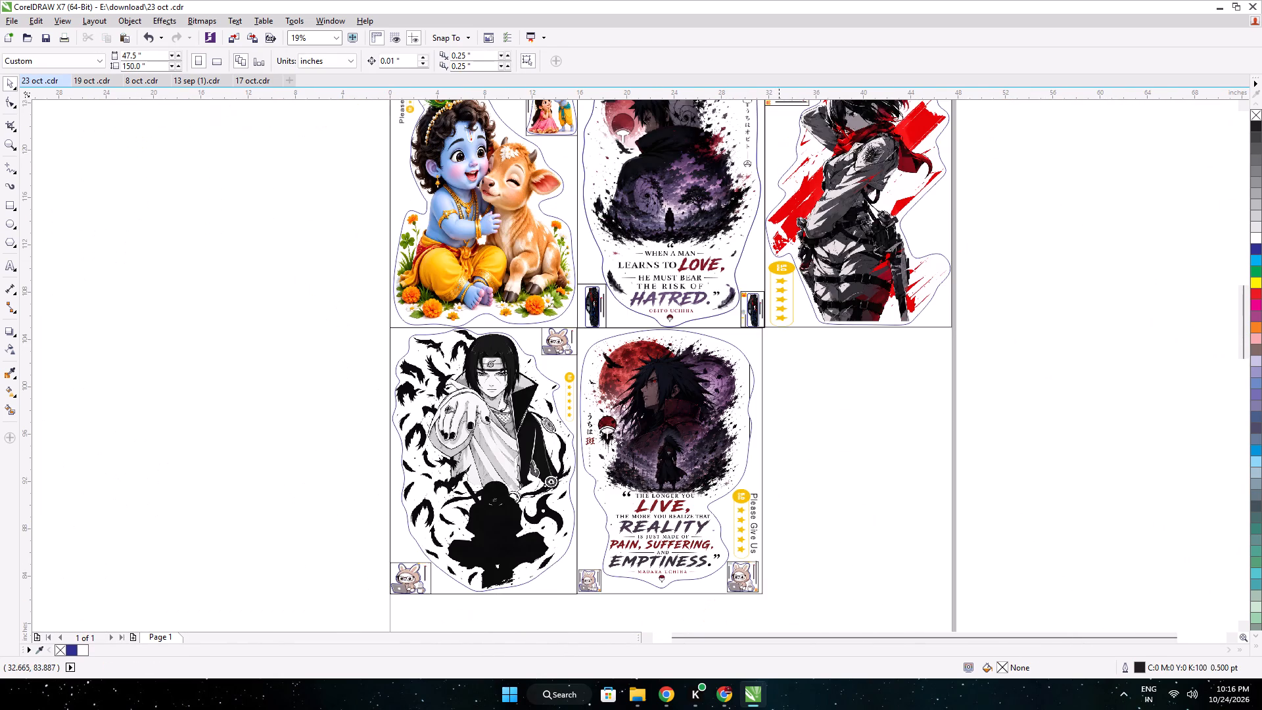
{"action": "left_click_drag", "start_coordinate": [774, 608], "coordinate": [560, 316]}
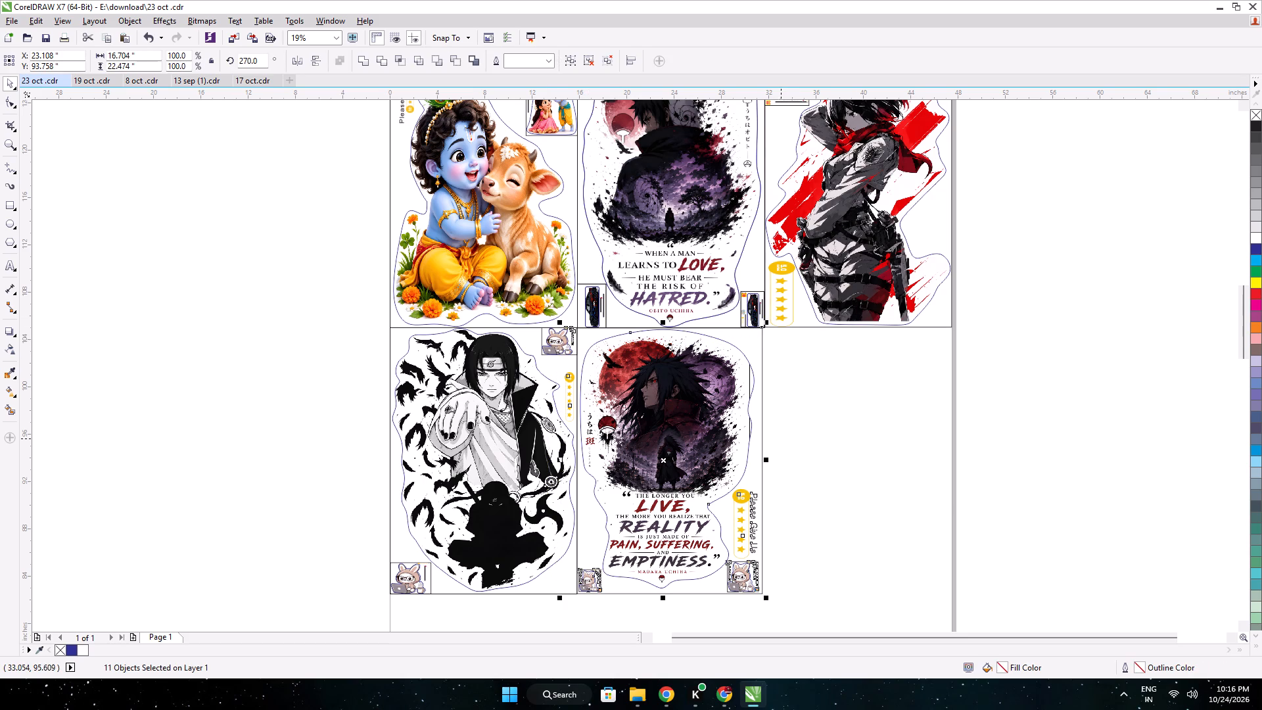
{"action": "left_click", "coordinate": [787, 437]}
{"action": "left_click_drag", "start_coordinate": [771, 601], "coordinate": [571, 318]}
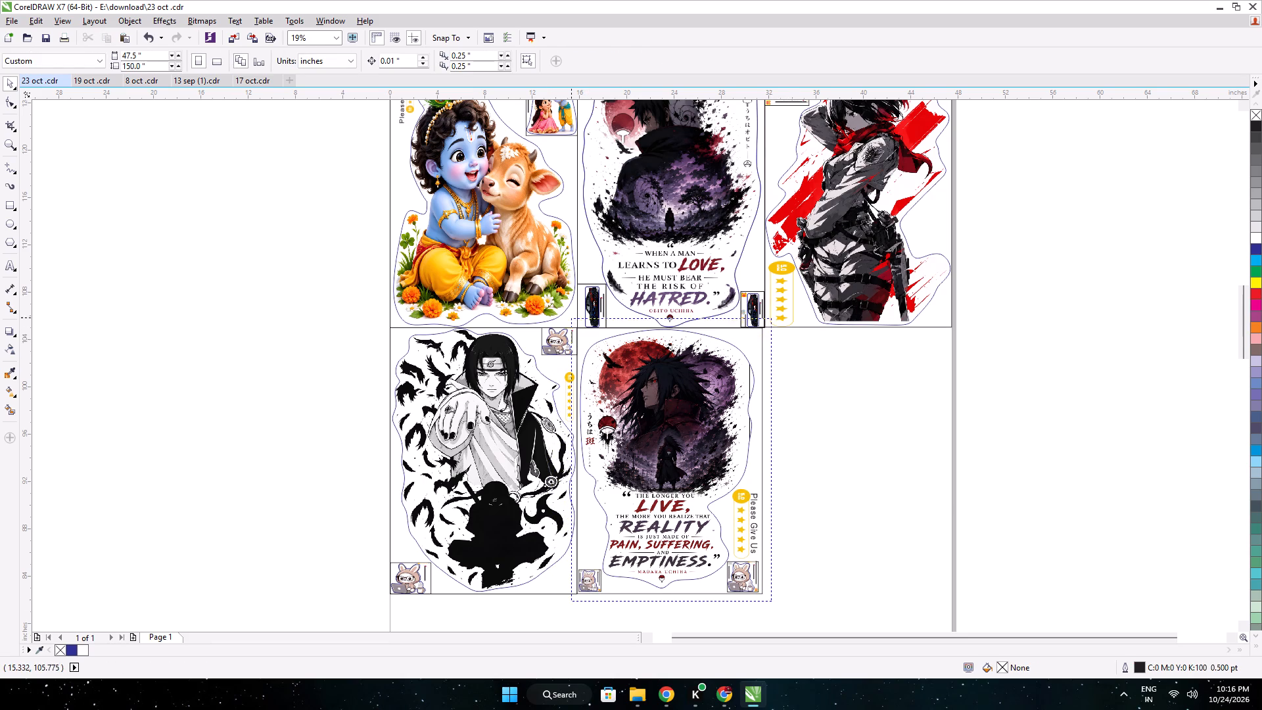
{"action": "left_click_drag", "start_coordinate": [571, 318], "coordinate": [576, 321]}
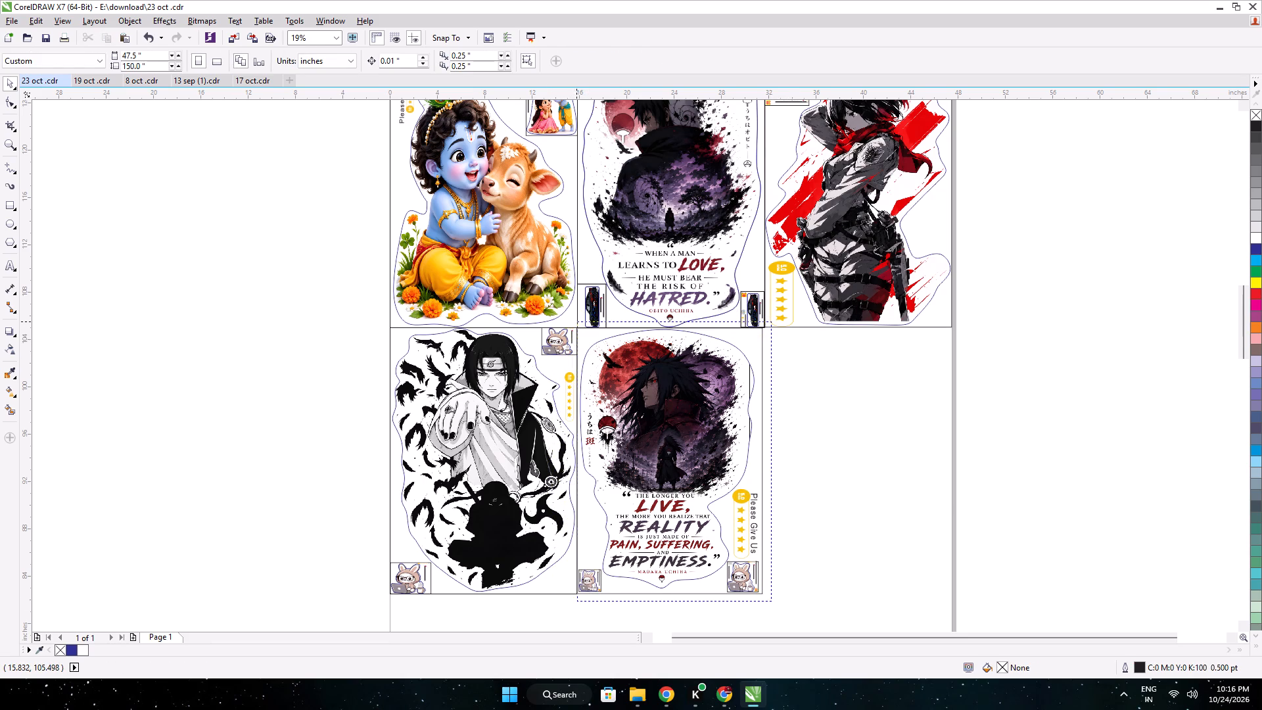
{"action": "left_click_drag", "start_coordinate": [576, 321], "coordinate": [574, 324]}
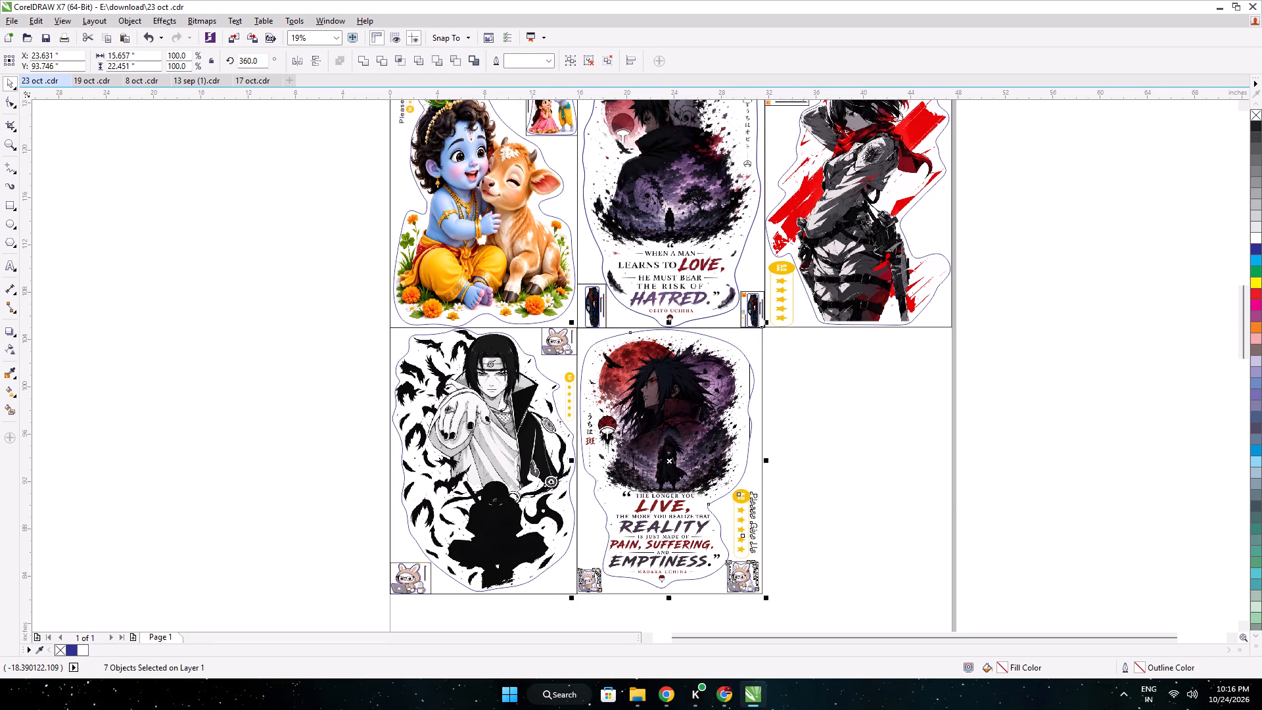
{"action": "double_click", "coordinate": [119, 57]}
{"action": "key", "text": "1"}
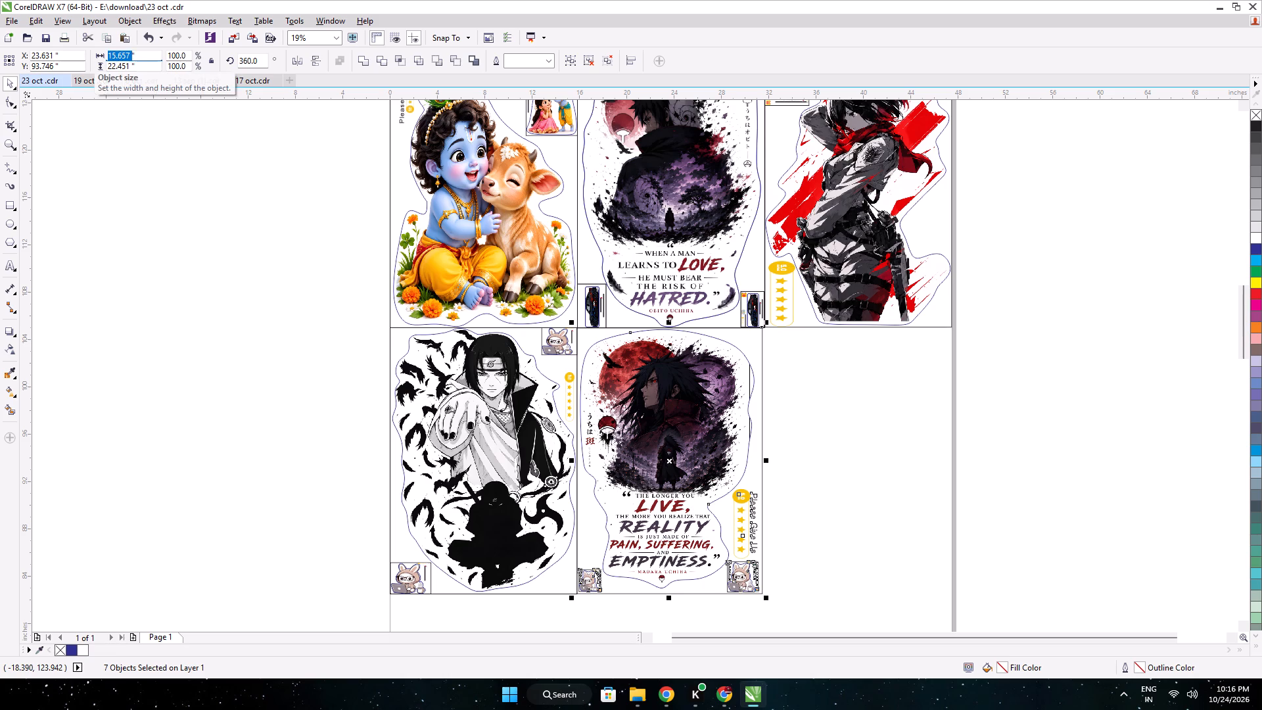
{"action": "type", "text": "5.8"}
{"action": "key", "text": "Return"}
Nudge the Madara sticker right and up against the Itachi sticker's frame and the row above.
{"action": "scroll", "coordinate": [588, 331], "scroll_direction": "up", "scroll_amount": 1}
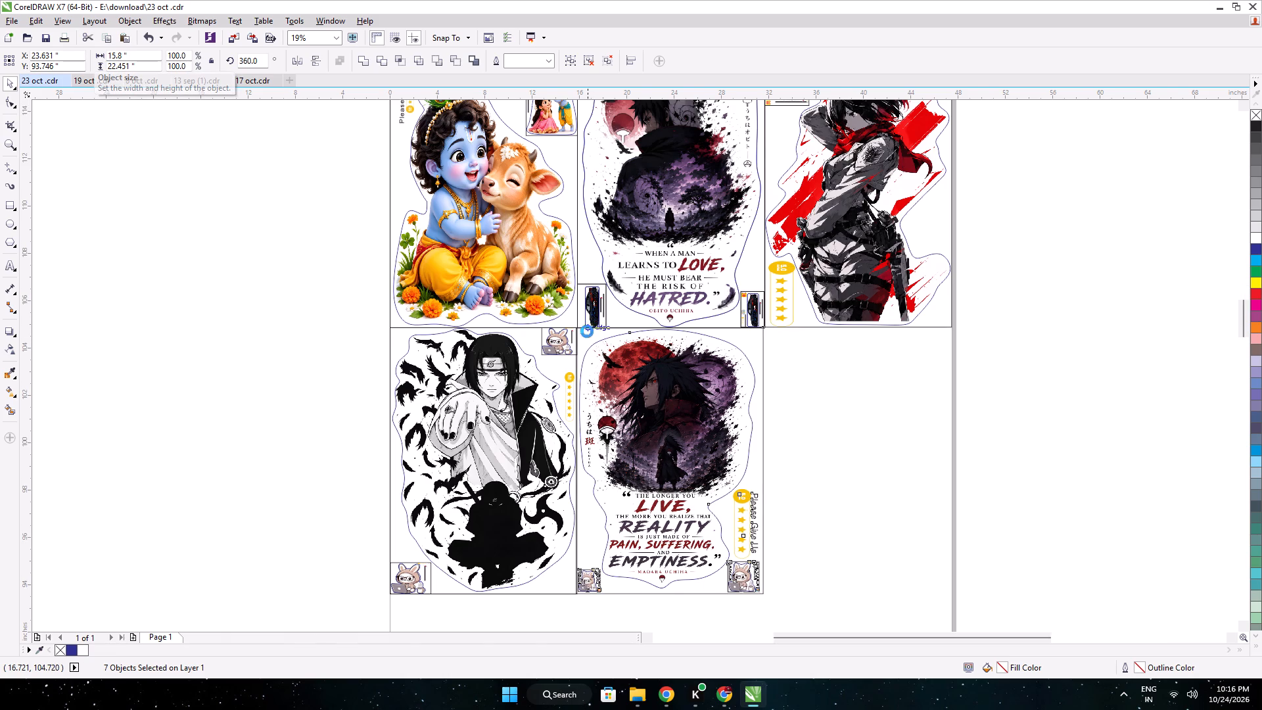
{"action": "scroll", "coordinate": [576, 348], "scroll_direction": "up", "scroll_amount": 2}
{"action": "key", "text": "Right"}
{"action": "key", "text": "Right"}
{"action": "key", "text": "Right"}
{"action": "key", "text": "Right"}
{"action": "key", "text": "Right"}
{"action": "key", "text": "Right"}
{"action": "key", "text": "Right"}
{"action": "key", "text": "Right"}
{"action": "key", "text": "Up"}
{"action": "key", "text": "Up"}
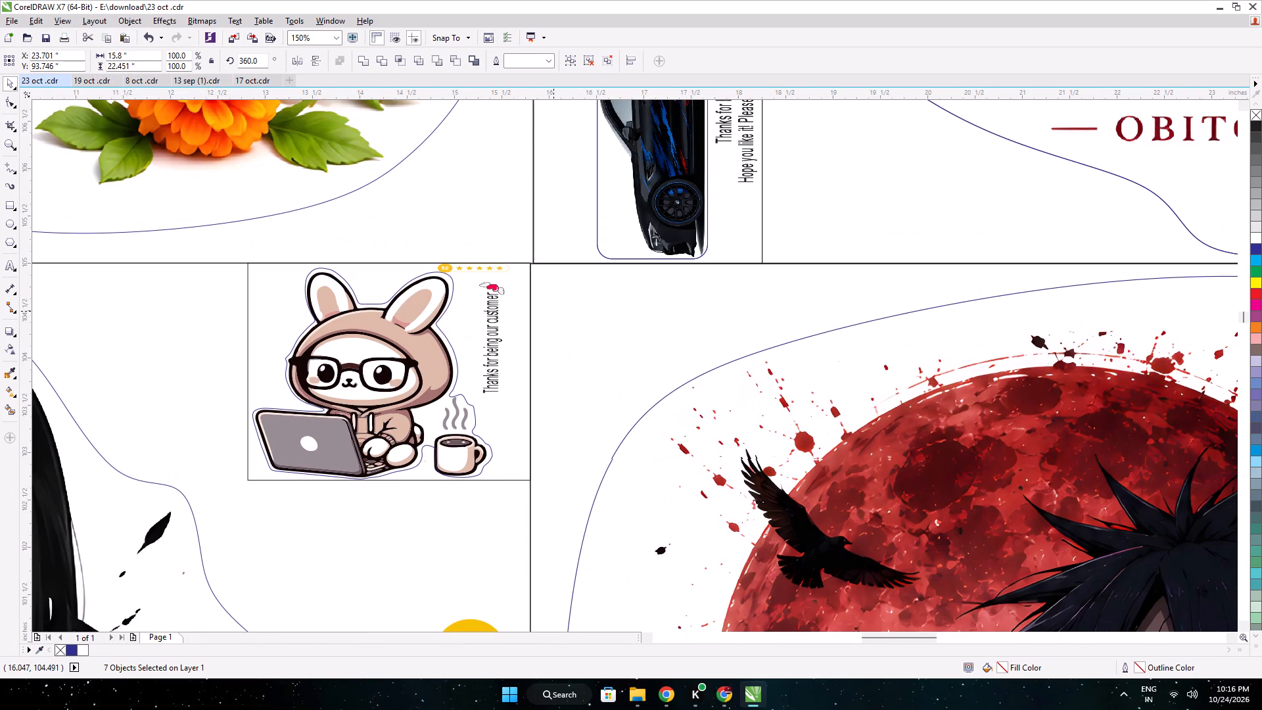
Set the Madara sticker's height to 22.5 inches and nudge it down slightly from the row above.
{"action": "double_click", "coordinate": [118, 61]}
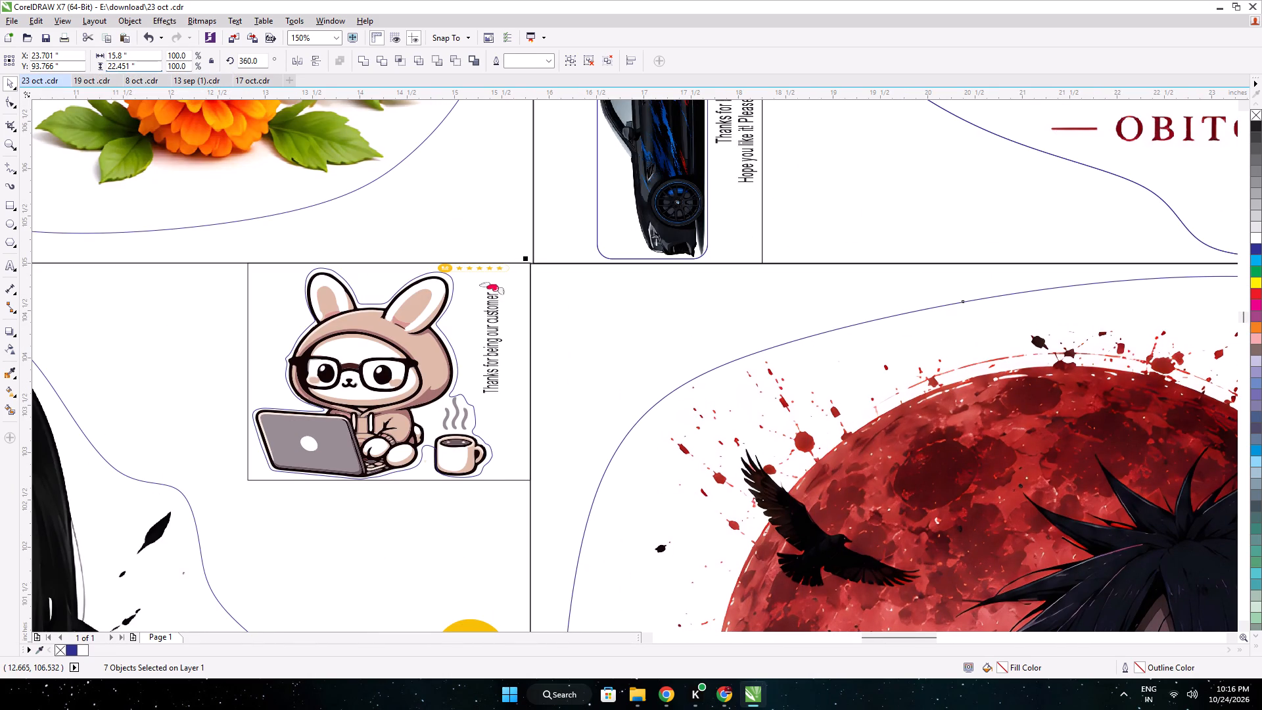
{"action": "type", "text": "22.5"}
{"action": "key", "text": "Return"}
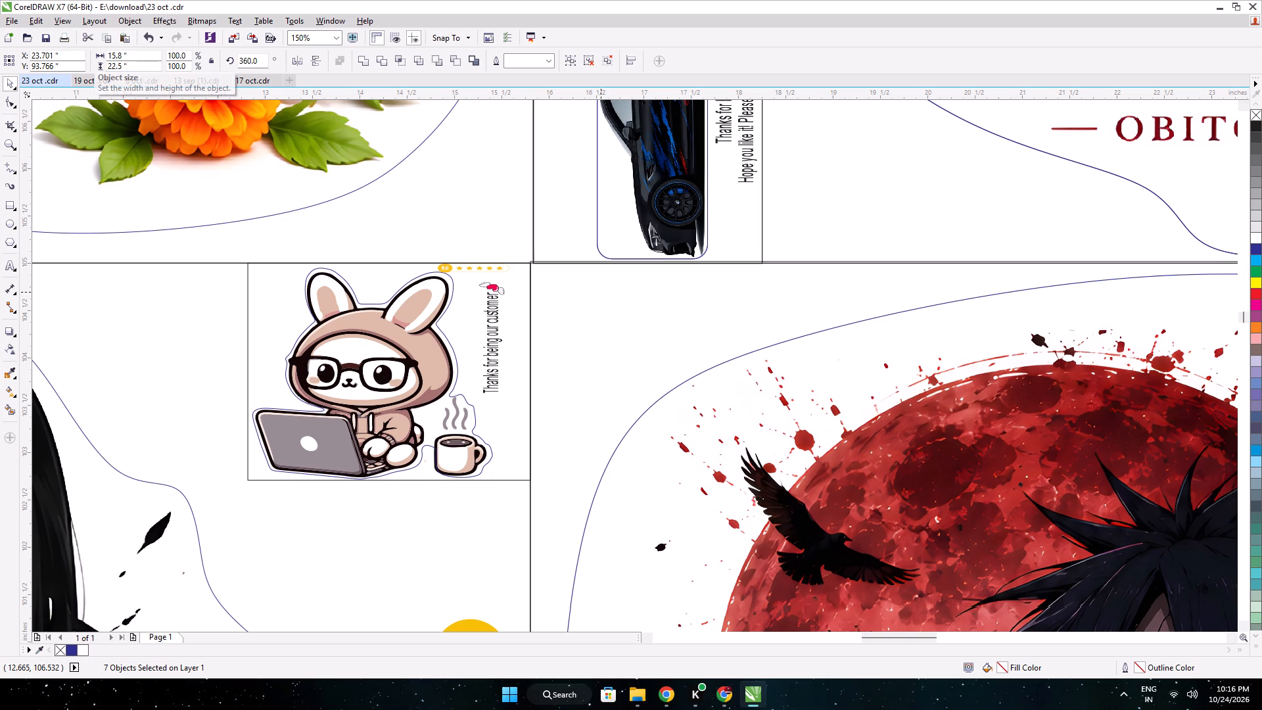
{"action": "key", "text": "Down"}
Look through the 19 oct, 8 oct, 13 sep (1) and 17 oct layouts for the next ordered sticker.
{"action": "scroll", "coordinate": [594, 287], "scroll_direction": "down", "scroll_amount": 5}
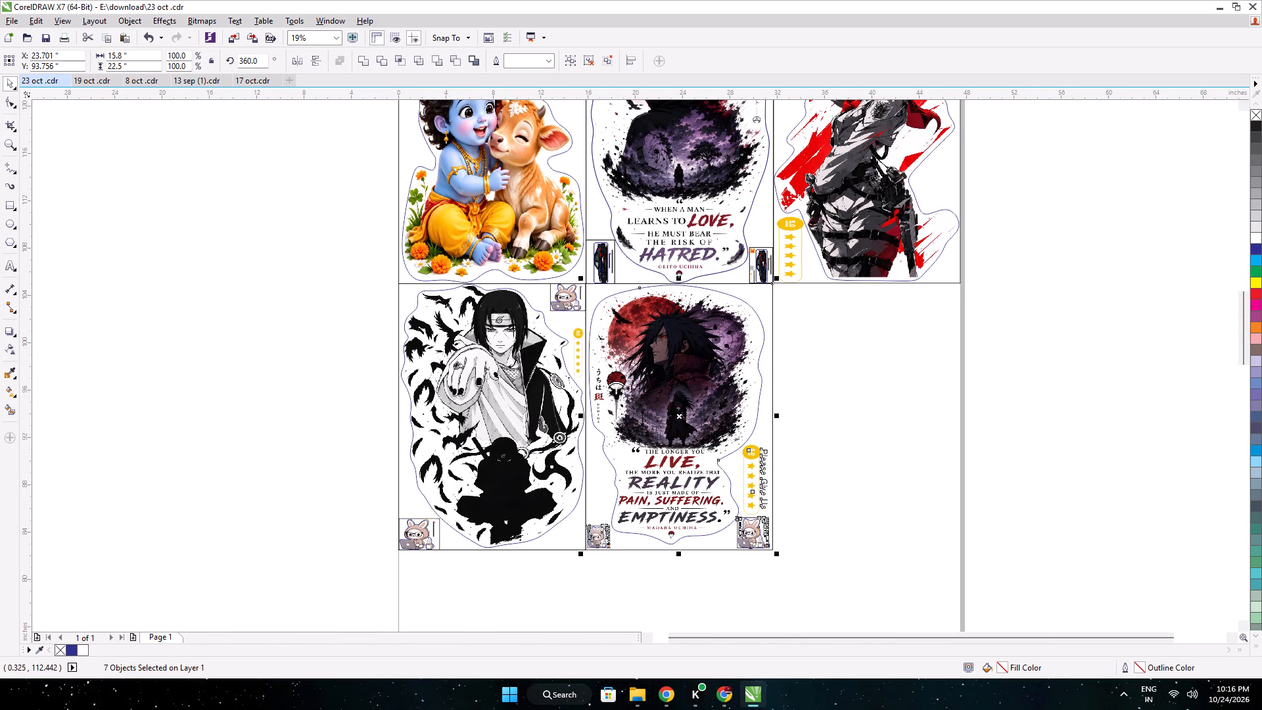
{"action": "left_click", "coordinate": [85, 82]}
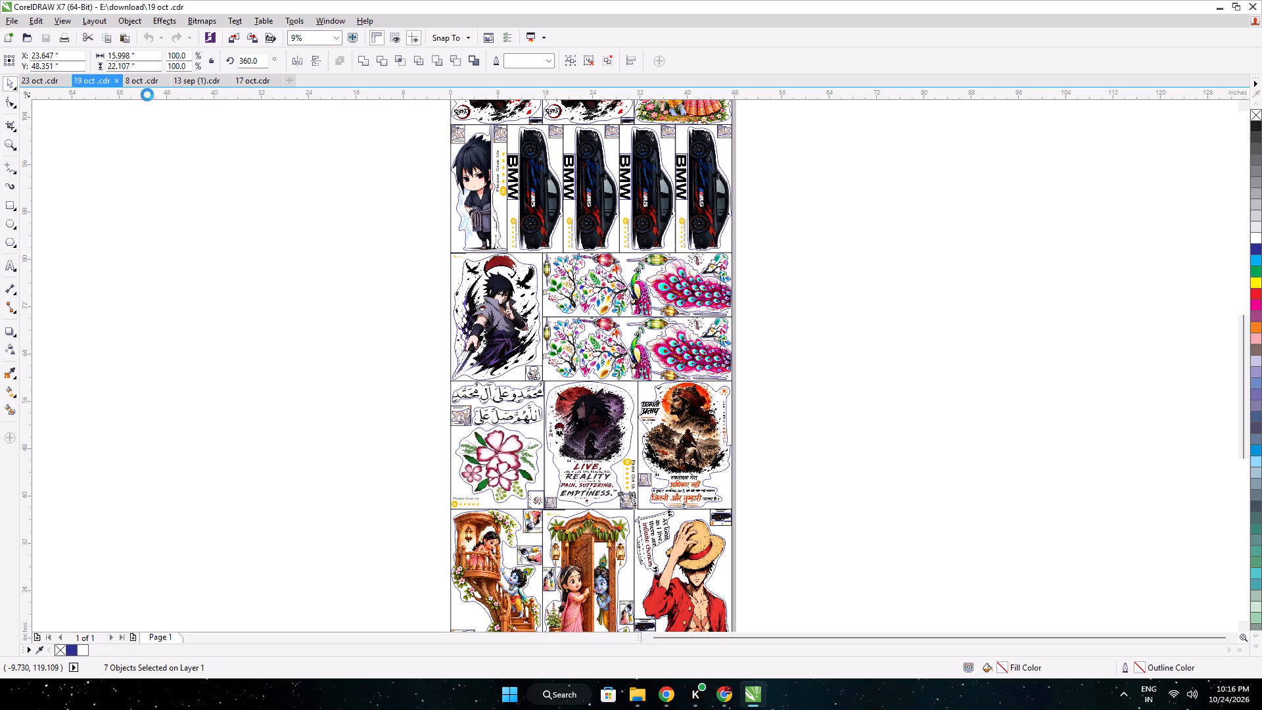
{"action": "left_click", "coordinate": [151, 83]}
{"action": "scroll", "coordinate": [446, 322], "scroll_direction": "down", "scroll_amount": 4}
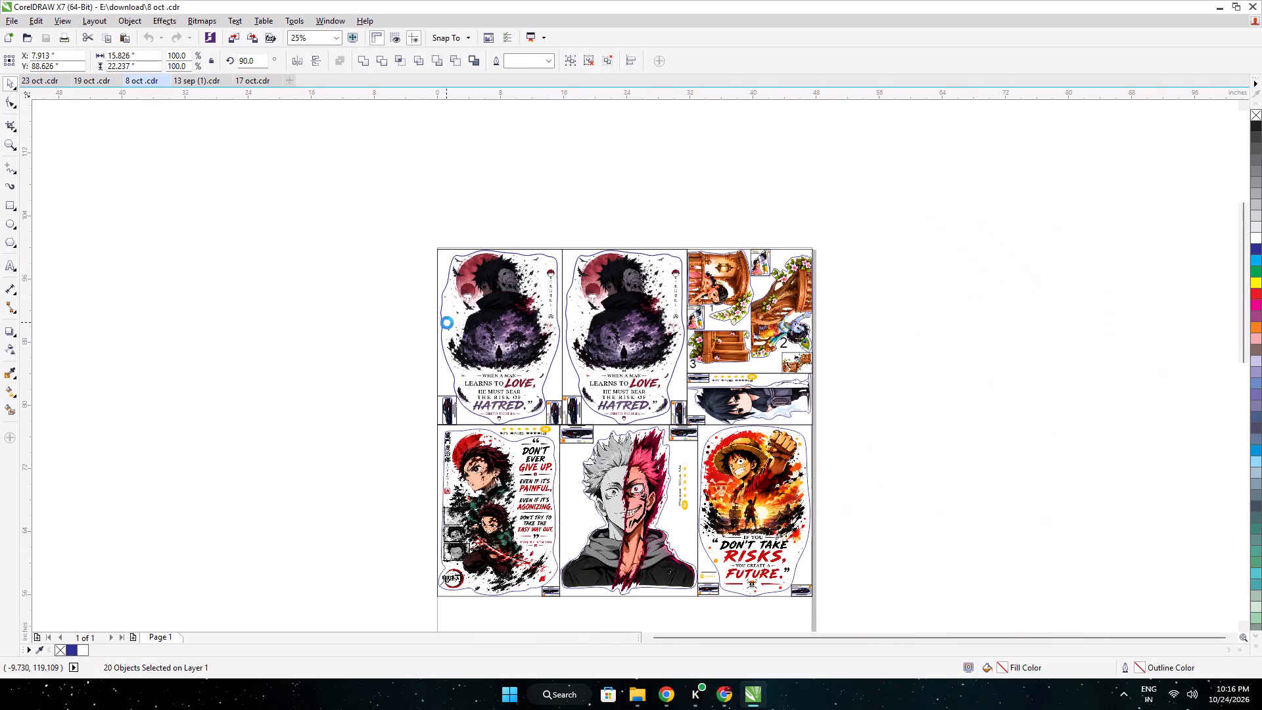
{"action": "left_click", "coordinate": [191, 83]}
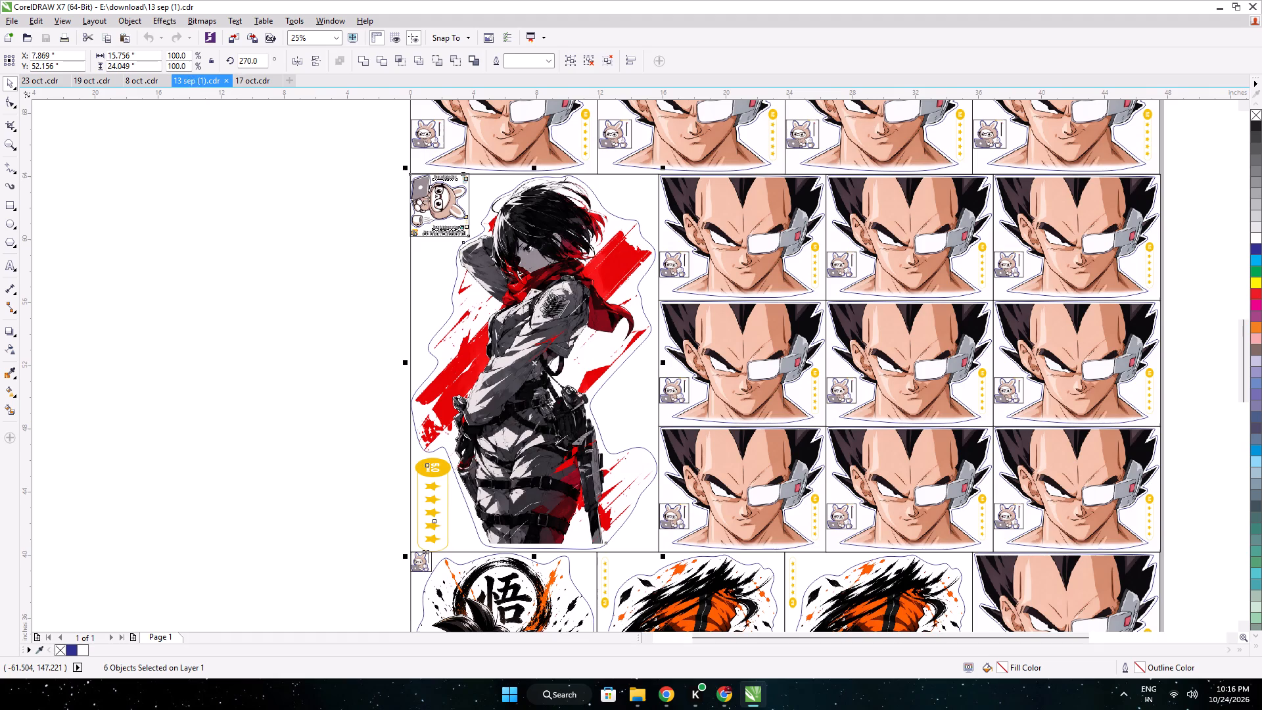
{"action": "scroll", "coordinate": [419, 299], "scroll_direction": "down", "scroll_amount": 4}
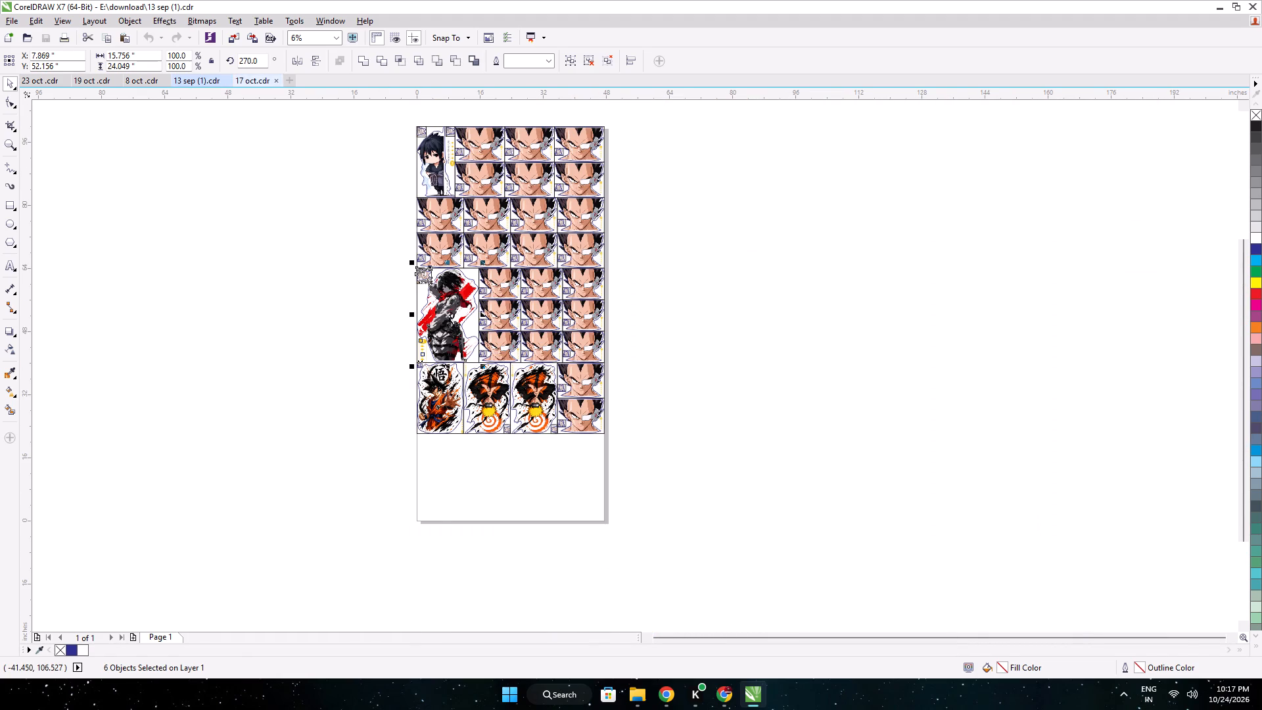
{"action": "left_click", "coordinate": [245, 83]}
{"action": "middle_click_drag", "start_coordinate": [430, 339], "coordinate": [416, 371]}
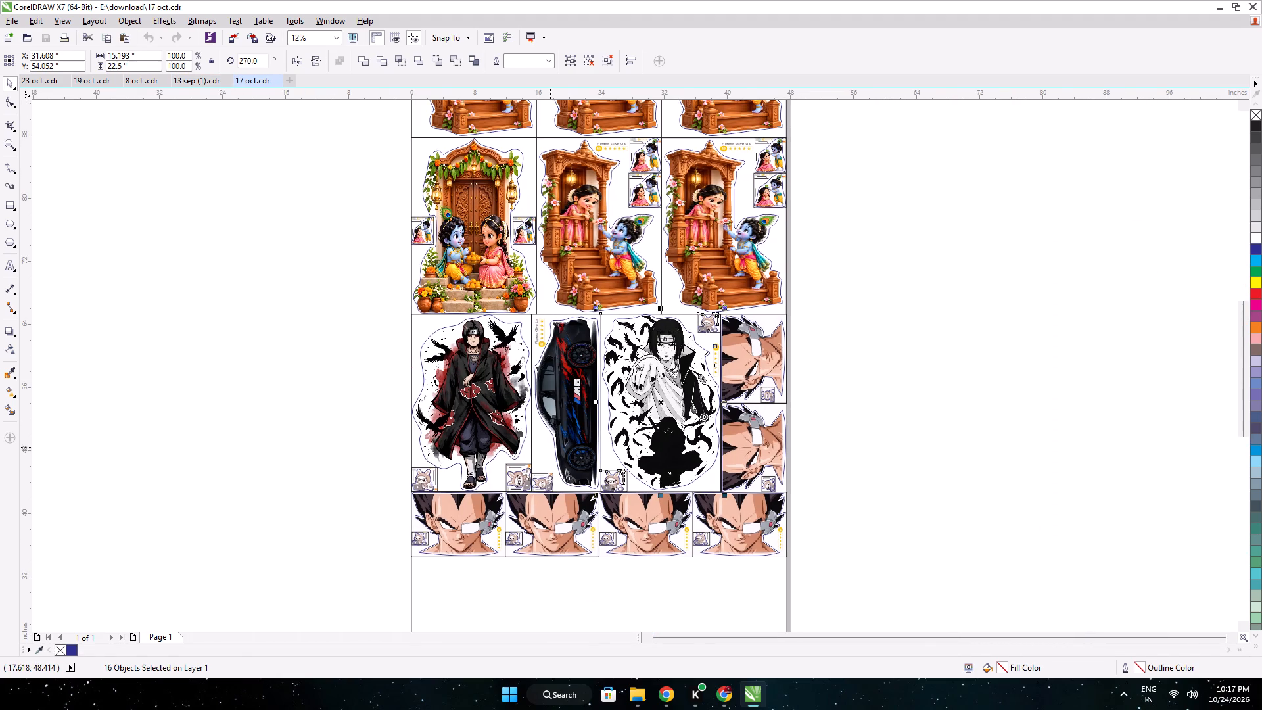
{"action": "scroll", "coordinate": [517, 297], "scroll_direction": "down", "scroll_amount": 2}
Find the 10 oct.cdr layout in the Downloads folder and open it.
{"action": "left_click", "coordinate": [644, 690]}
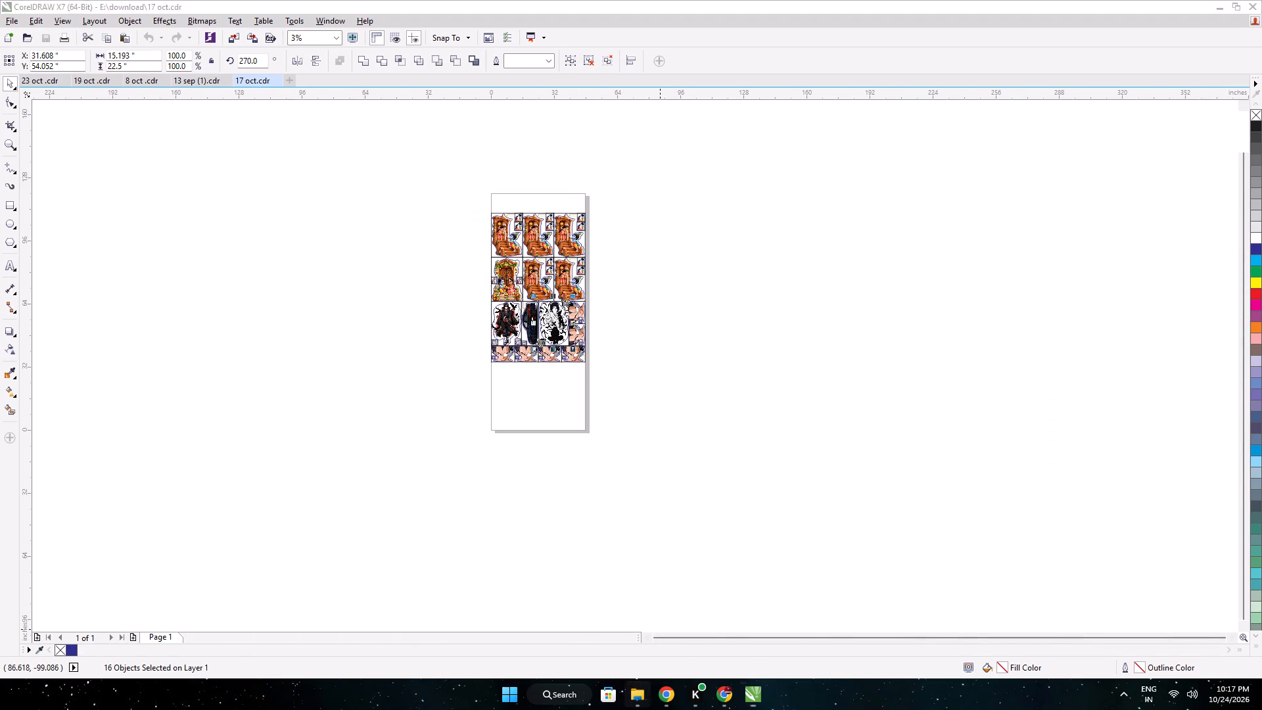
{"action": "scroll", "coordinate": [641, 341], "scroll_direction": "up", "scroll_amount": 2}
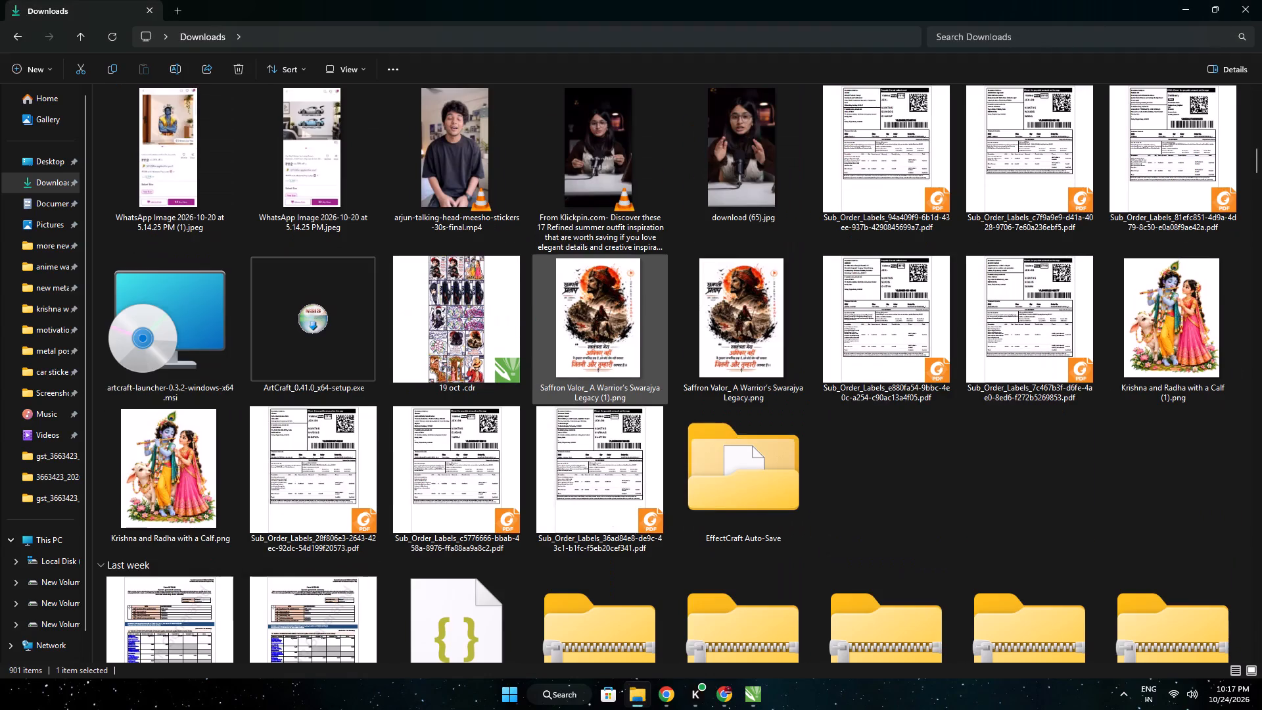
{"action": "scroll", "coordinate": [641, 341], "scroll_direction": "up", "scroll_amount": 1}
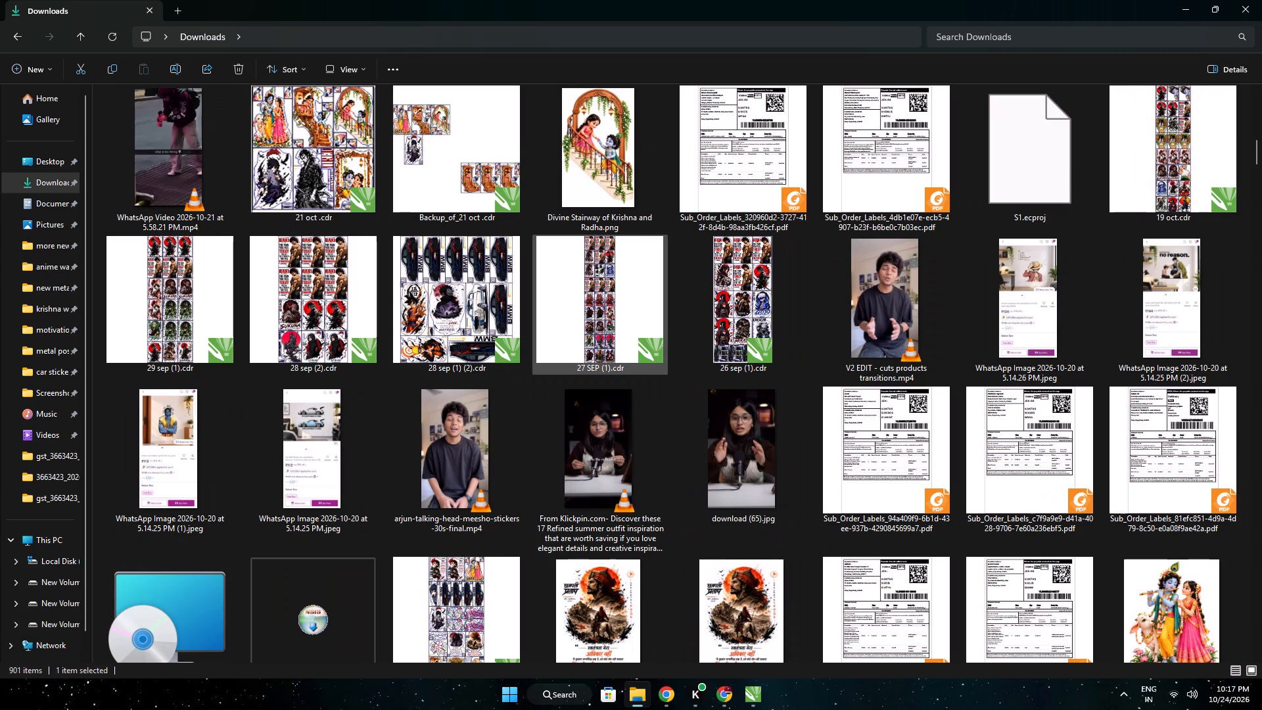
{"action": "scroll", "coordinate": [642, 339], "scroll_direction": "down", "scroll_amount": 11}
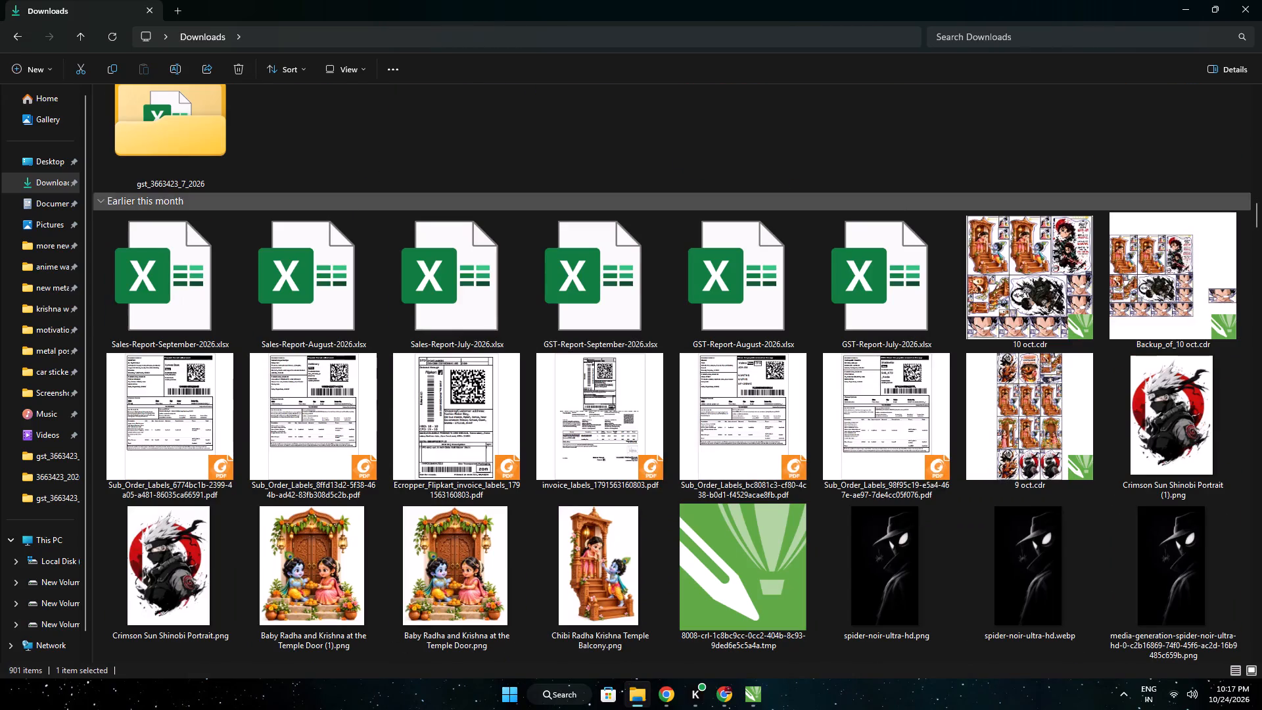
{"action": "double_click", "coordinate": [1050, 284]}
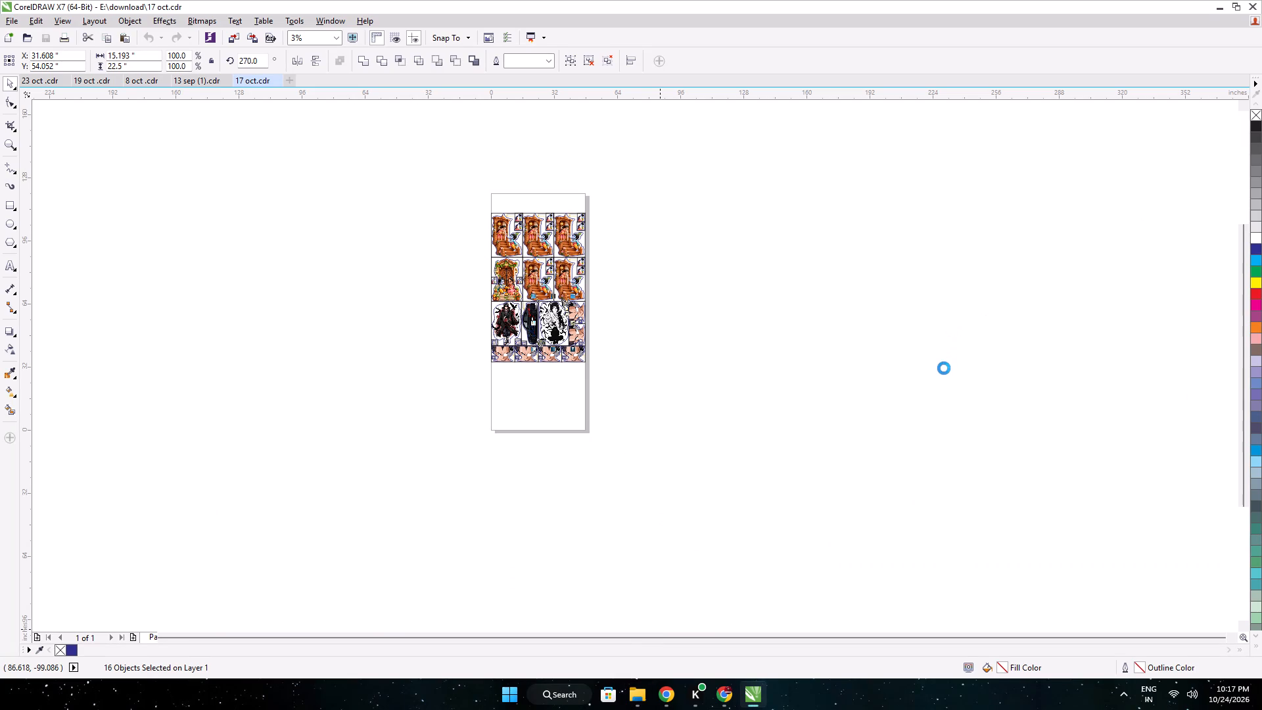
{"action": "scroll", "coordinate": [587, 350], "scroll_direction": "up", "scroll_amount": 3}
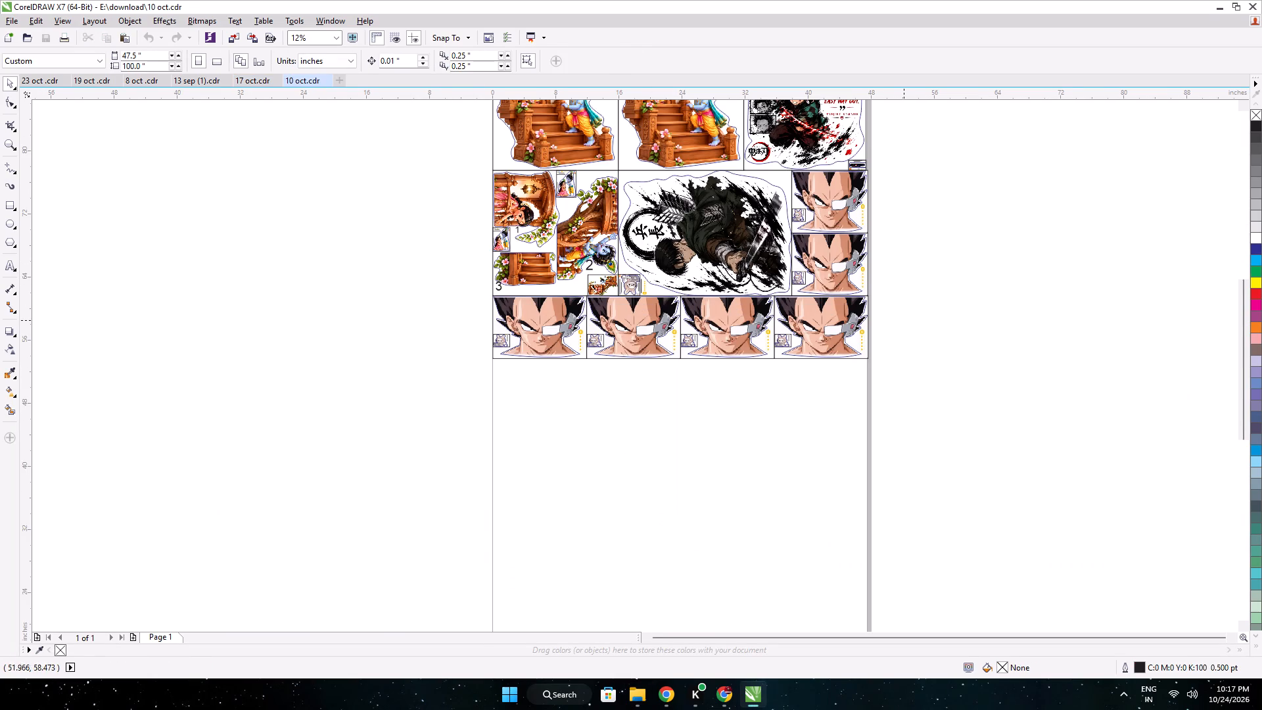
Copy the Levi sticker from 10 oct.cdr into 23 oct .cdr and place it on the blank area left of the page.
{"action": "left_click_drag", "start_coordinate": [908, 320], "coordinate": [666, 240]}
{"action": "right_click_drag", "start_coordinate": [791, 270], "coordinate": [680, 252]}
{"action": "left_click_drag", "start_coordinate": [666, 240], "coordinate": [699, 235]}
{"action": "right_click", "coordinate": [703, 233]}
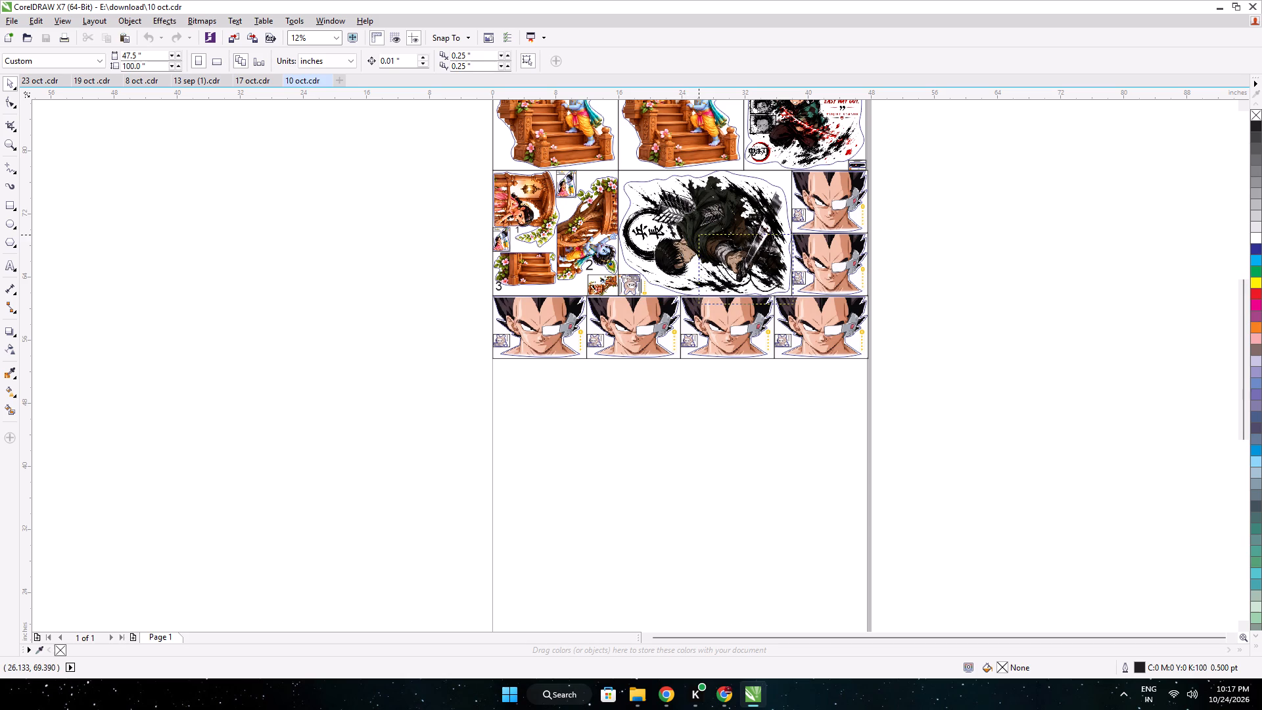
{"action": "left_click_drag", "start_coordinate": [699, 235], "coordinate": [615, 159]}
{"action": "key", "text": "ctrl+c"}
{"action": "left_click", "coordinate": [47, 82]}
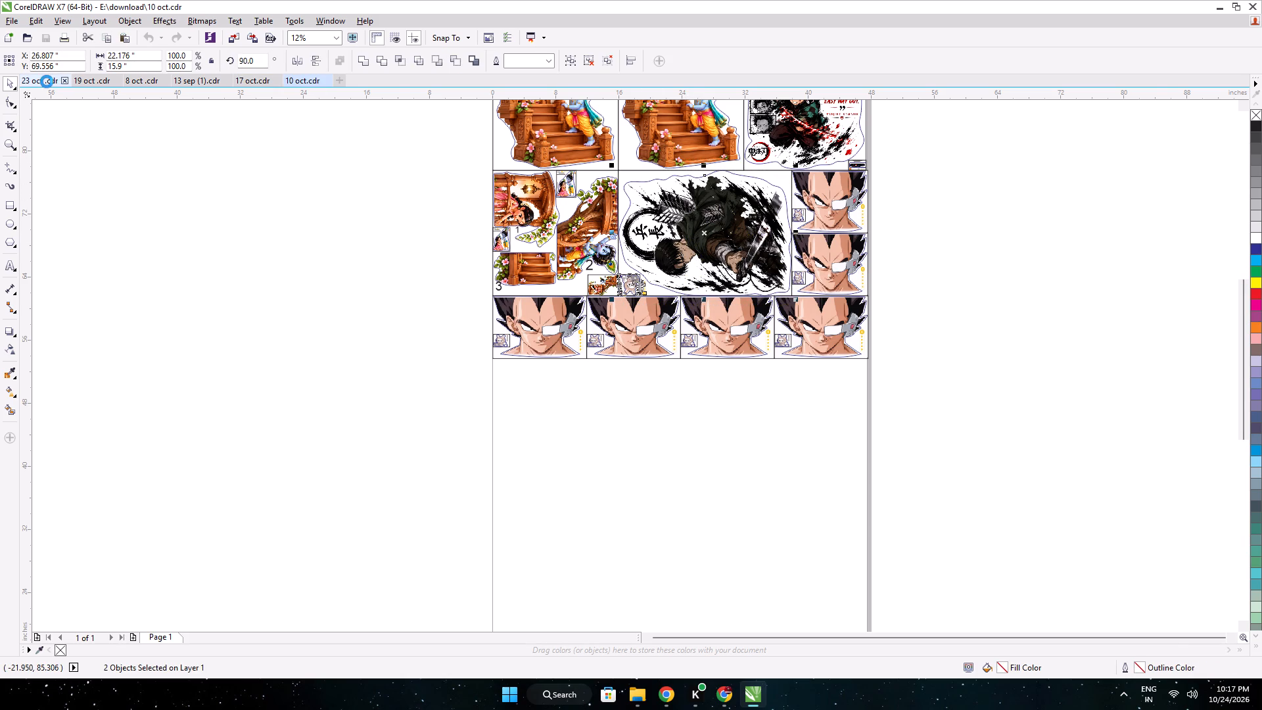
{"action": "key", "text": "ctrl+v"}
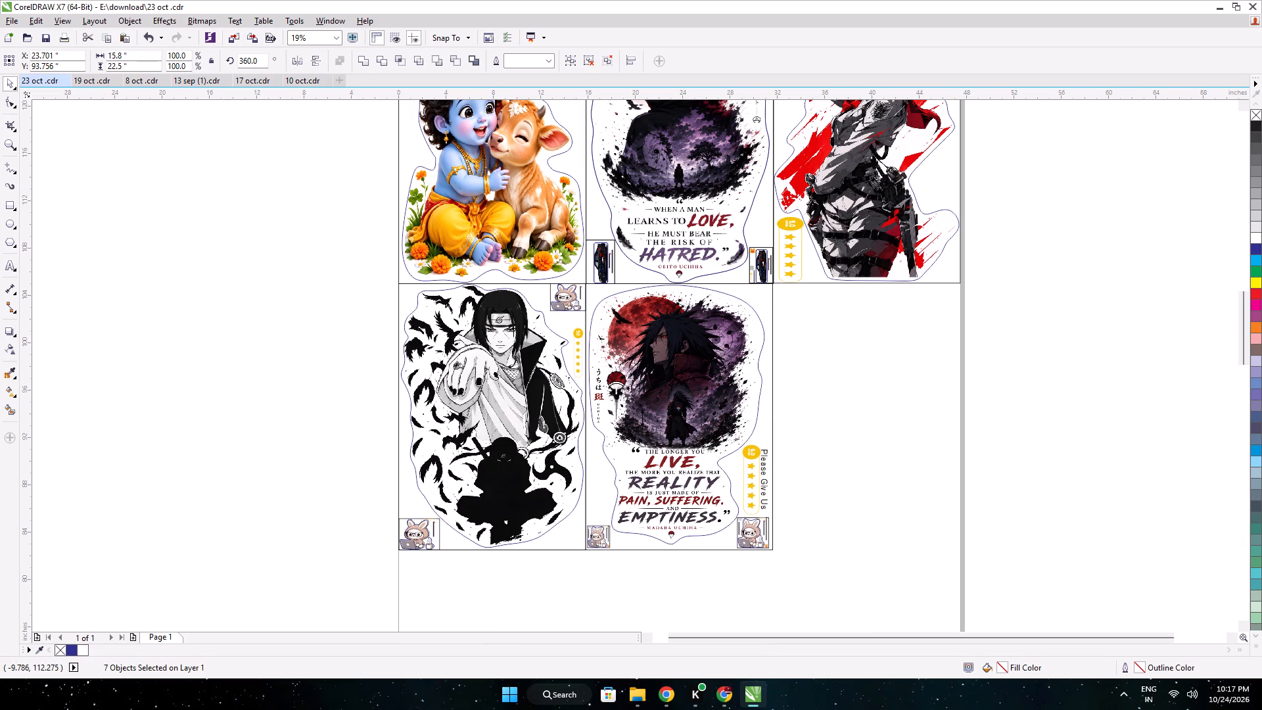
{"action": "left_click_drag", "start_coordinate": [716, 406], "coordinate": [233, 270]}
{"action": "middle_click_drag", "start_coordinate": [233, 270], "coordinate": [428, 335]}
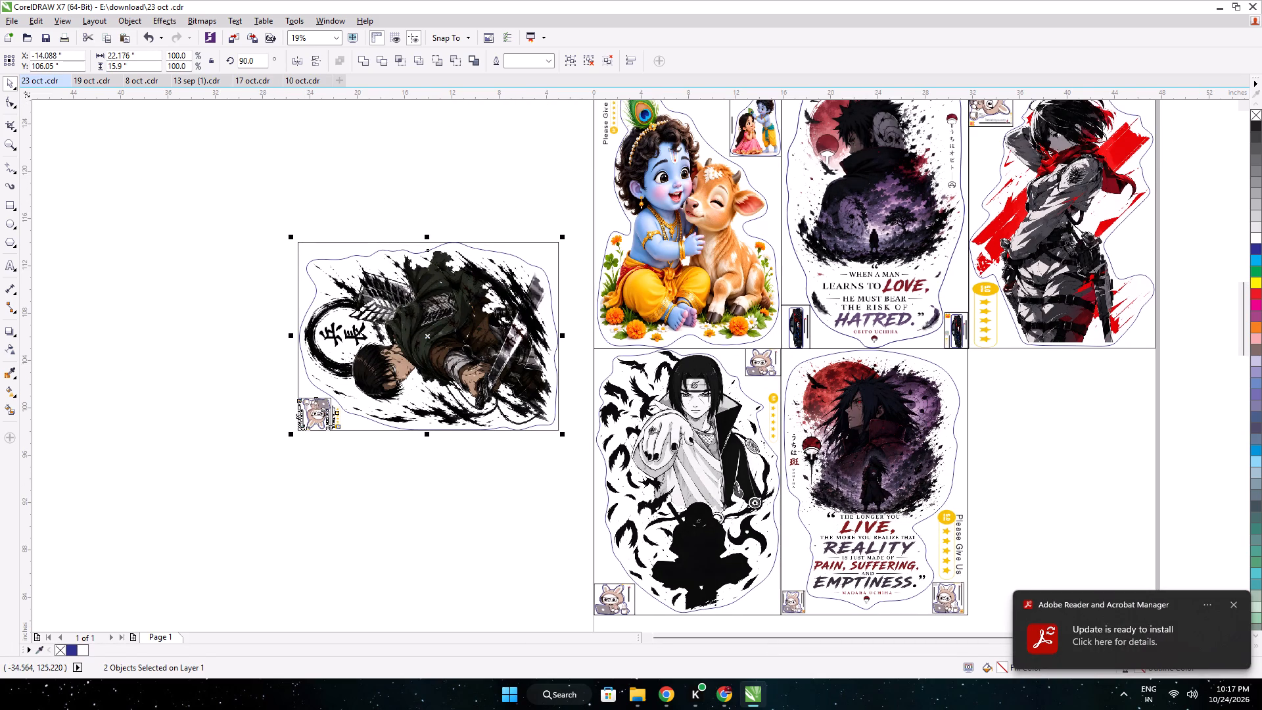
Set the Levi sticker's rotation to 0 degrees and move it into the empty slot to the right of the Madara sticker.
{"action": "double_click", "coordinate": [248, 60]}
{"action": "key", "text": "0"}
{"action": "key", "text": "Return"}
{"action": "middle_click_drag", "start_coordinate": [481, 344], "coordinate": [431, 328]}
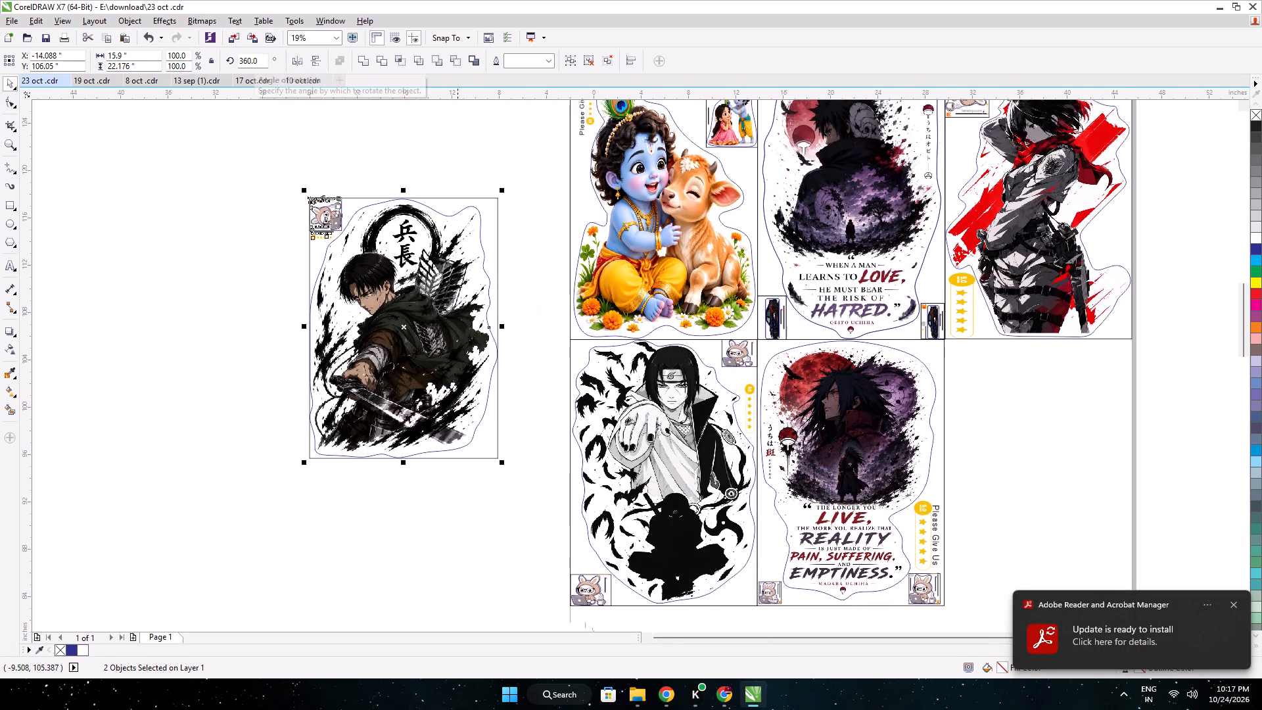
{"action": "middle_click_drag", "start_coordinate": [431, 328], "coordinate": [312, 309]}
{"action": "left_click_drag", "start_coordinate": [265, 299], "coordinate": [906, 445]}
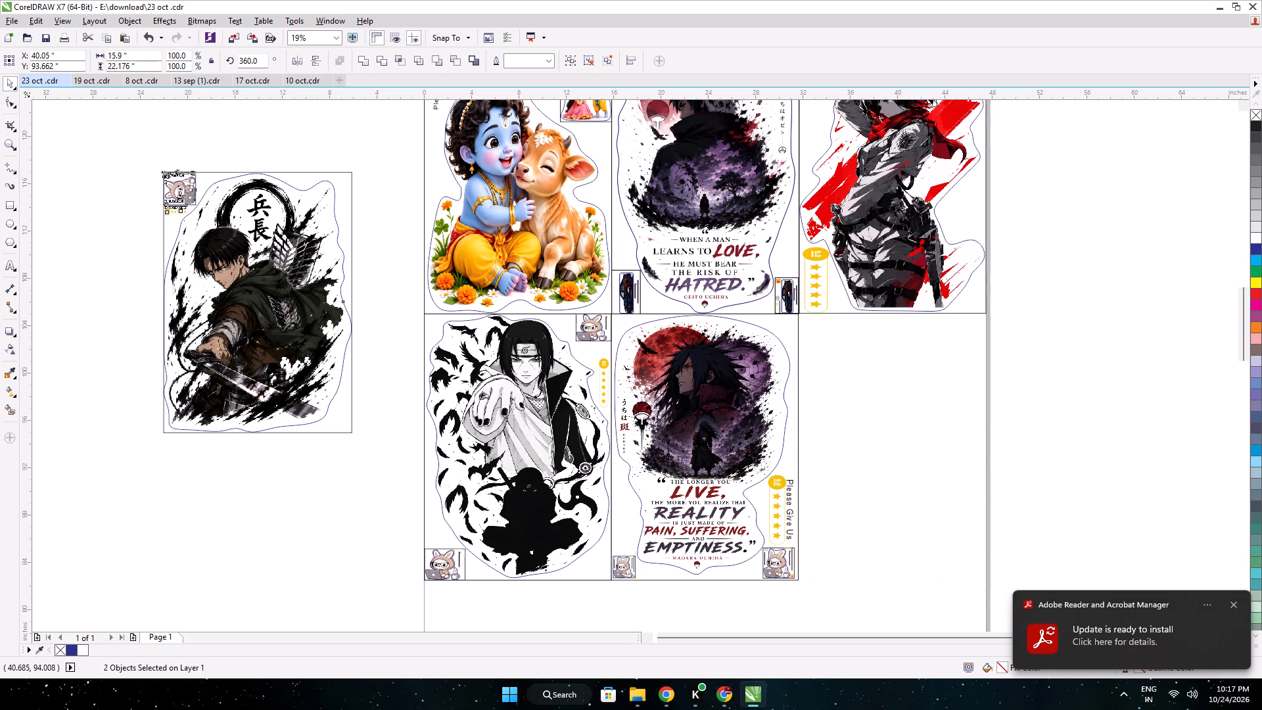
Resize the Levi sticker to 22.5 inches high and 15.8 inches wide.
{"action": "double_click", "coordinate": [123, 68]}
{"action": "key", "text": "2"}
{"action": "type", "text": "2.5"}
{"action": "key", "text": "Return"}
{"action": "double_click", "coordinate": [116, 56]}
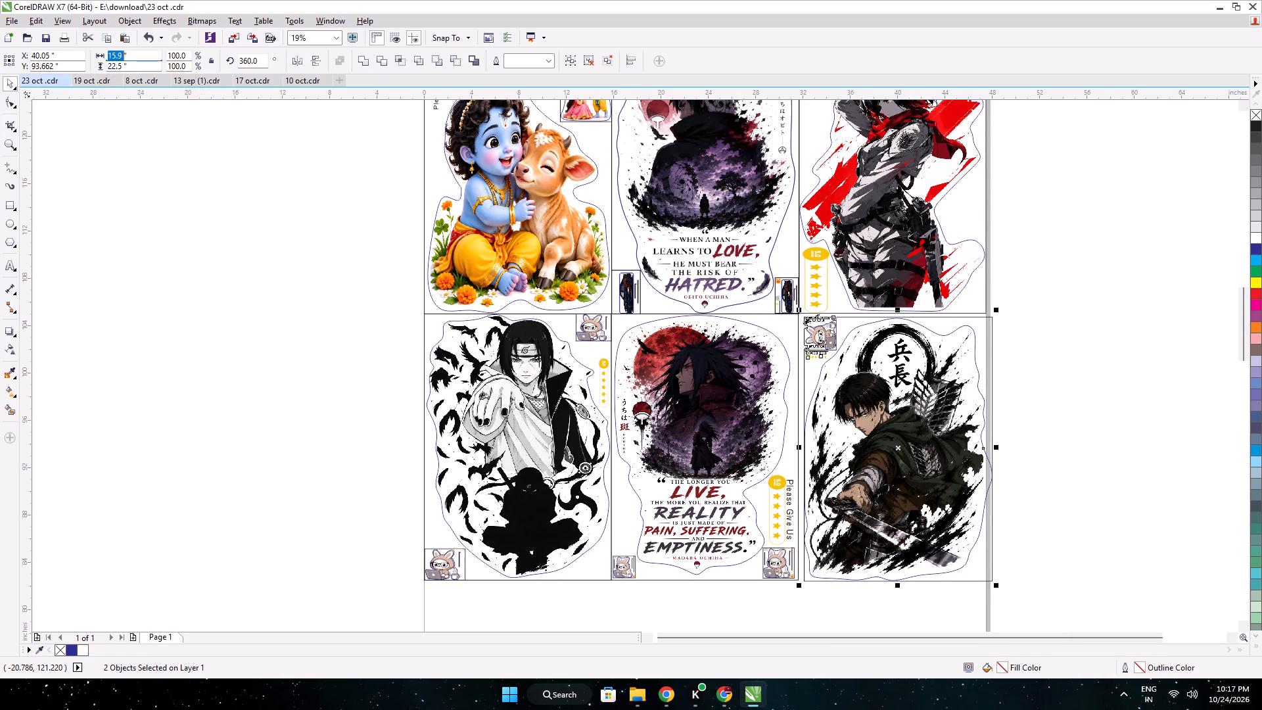
{"action": "type", "text": "15."}
{"action": "key", "text": "8"}
{"action": "key", "text": "Return"}
Move the Levi sticker closer to the Madara sticker's adjoining edge in the bottom row.
{"action": "scroll", "coordinate": [910, 342], "scroll_direction": "up", "scroll_amount": 2}
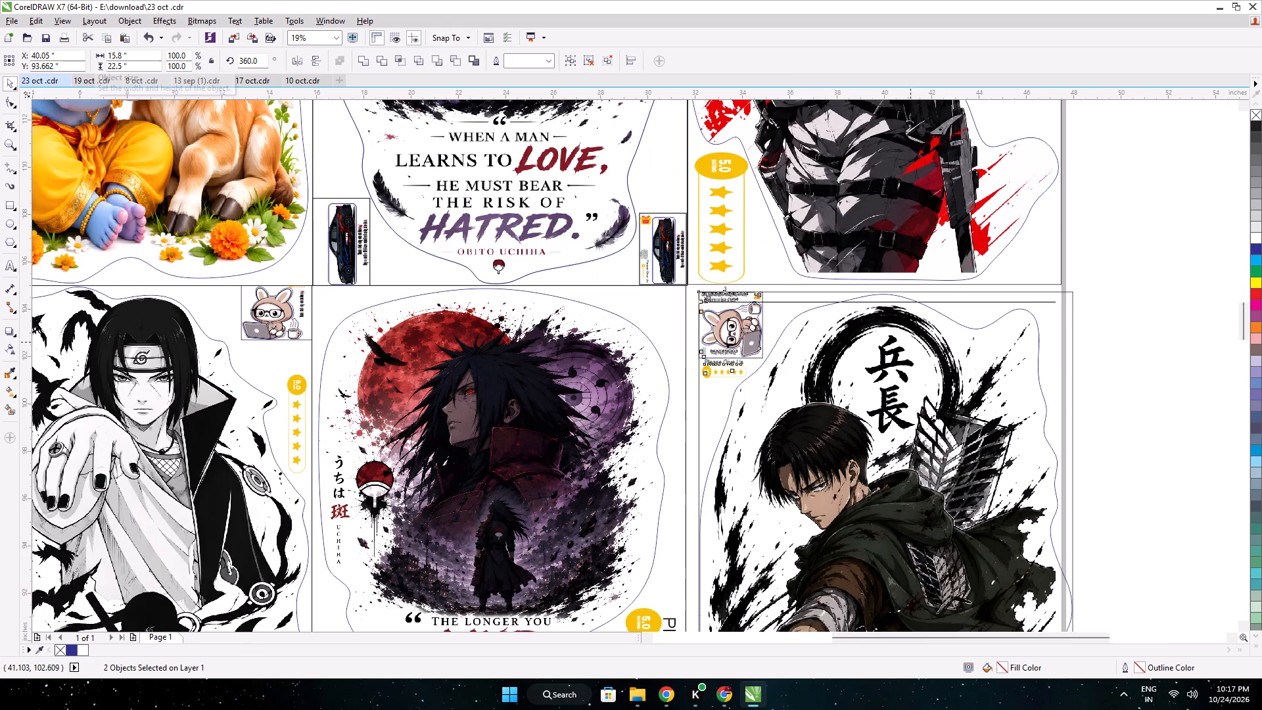
{"action": "left_click_drag", "start_coordinate": [684, 273], "coordinate": [655, 270]}
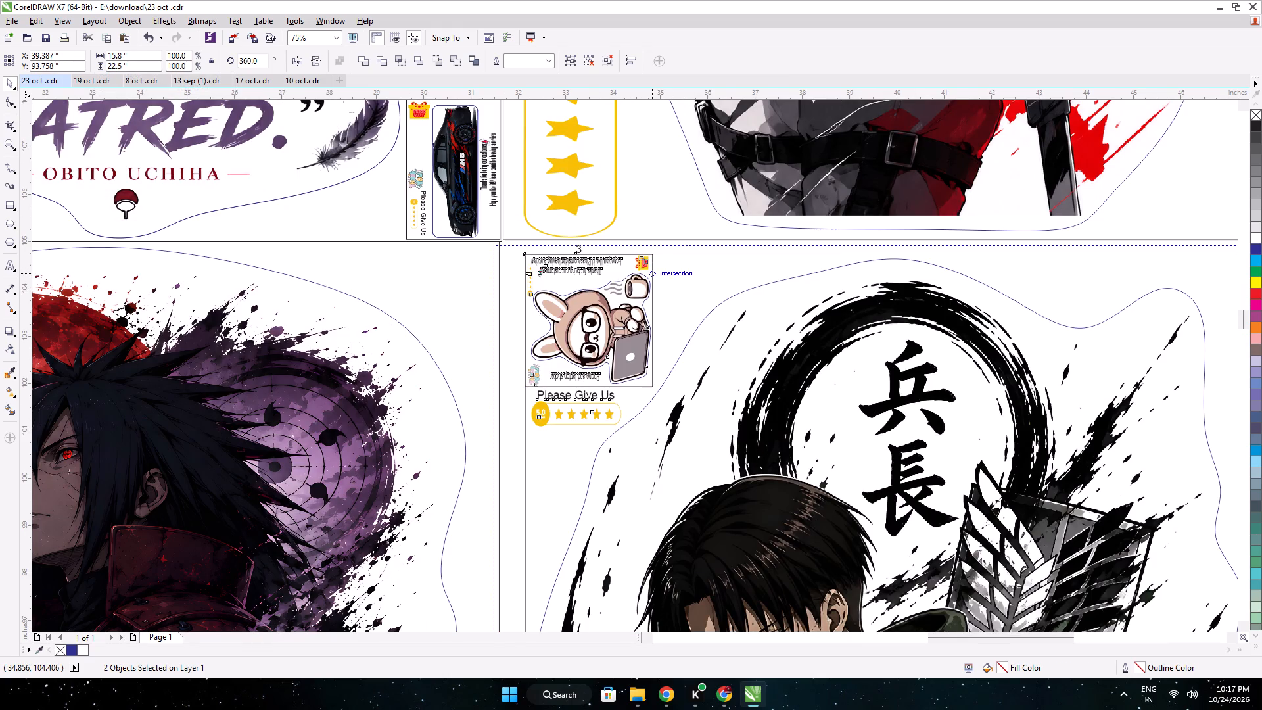
{"action": "left_click_drag", "start_coordinate": [655, 270], "coordinate": [665, 283]}
{"action": "left_click", "coordinate": [621, 244]}
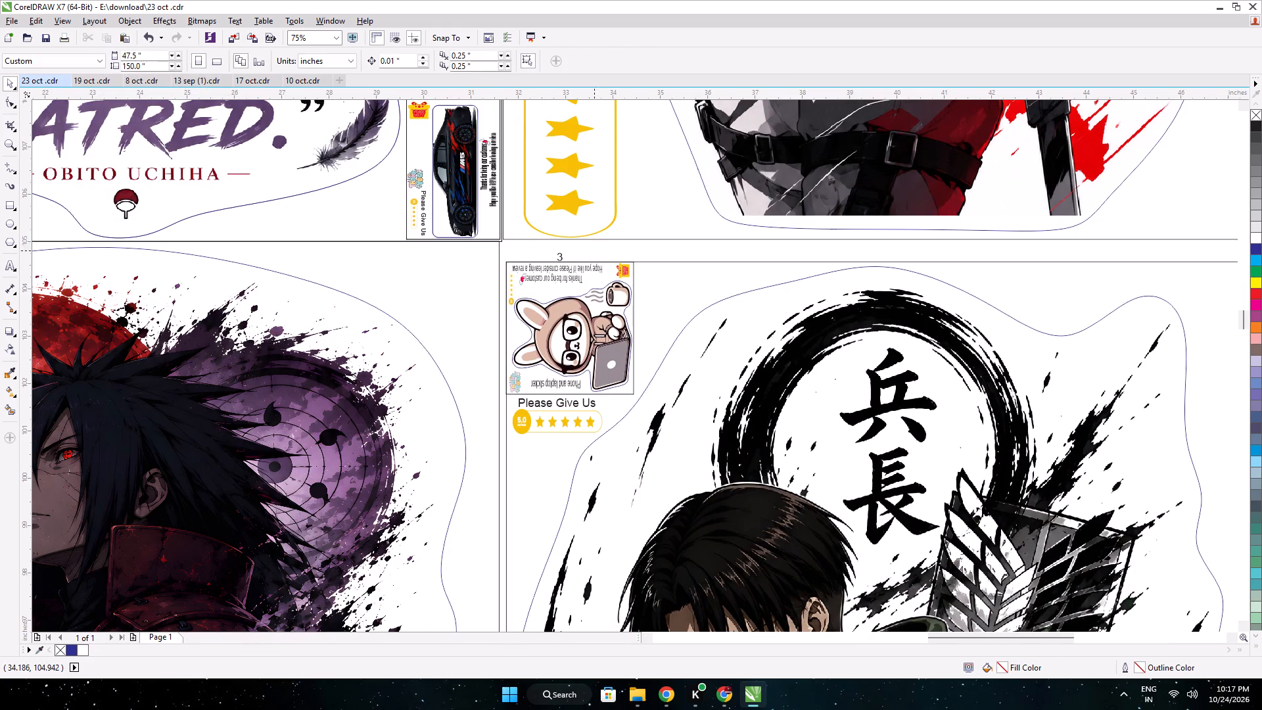
Delete the stray number 3 above the rabbit card on the Levi sticker.
{"action": "left_click", "coordinate": [561, 255]}
{"action": "key", "text": "Delete"}
Select the whole Levi sticker with its cards and set its height to 22.5 inches.
{"action": "scroll", "coordinate": [593, 260], "scroll_direction": "down", "scroll_amount": 2}
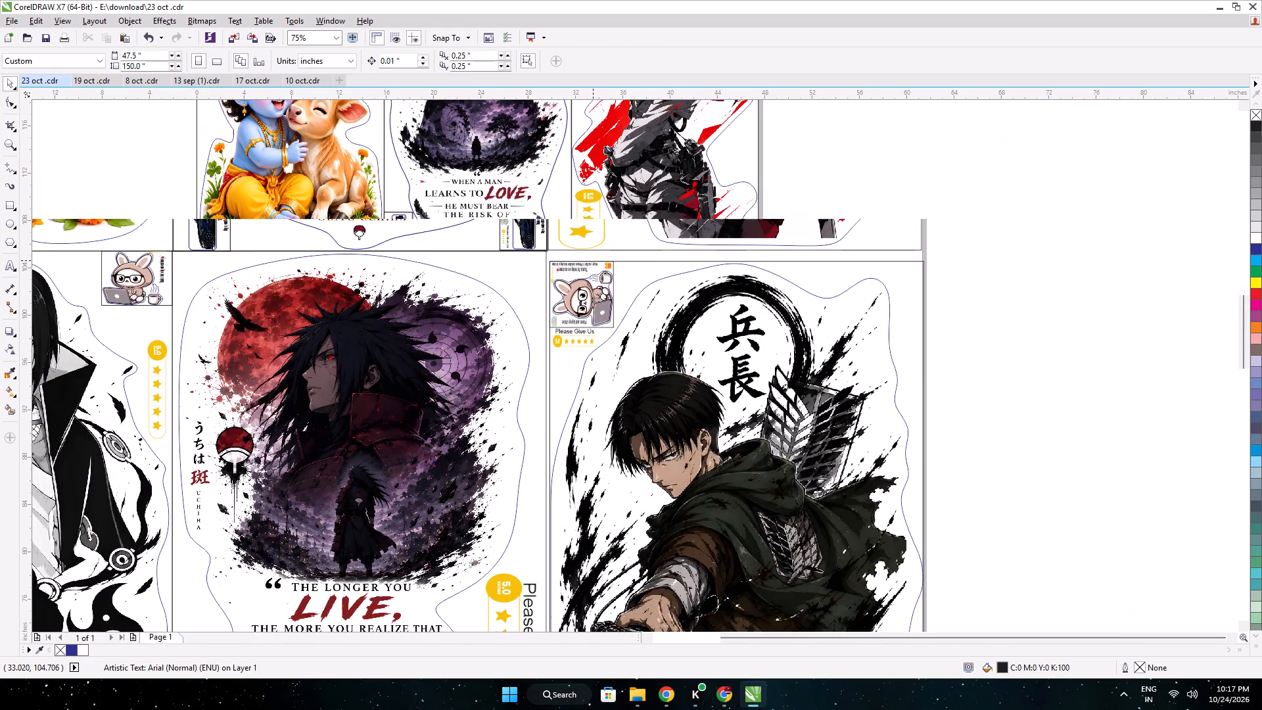
{"action": "left_click_drag", "start_coordinate": [781, 554], "coordinate": [570, 251]}
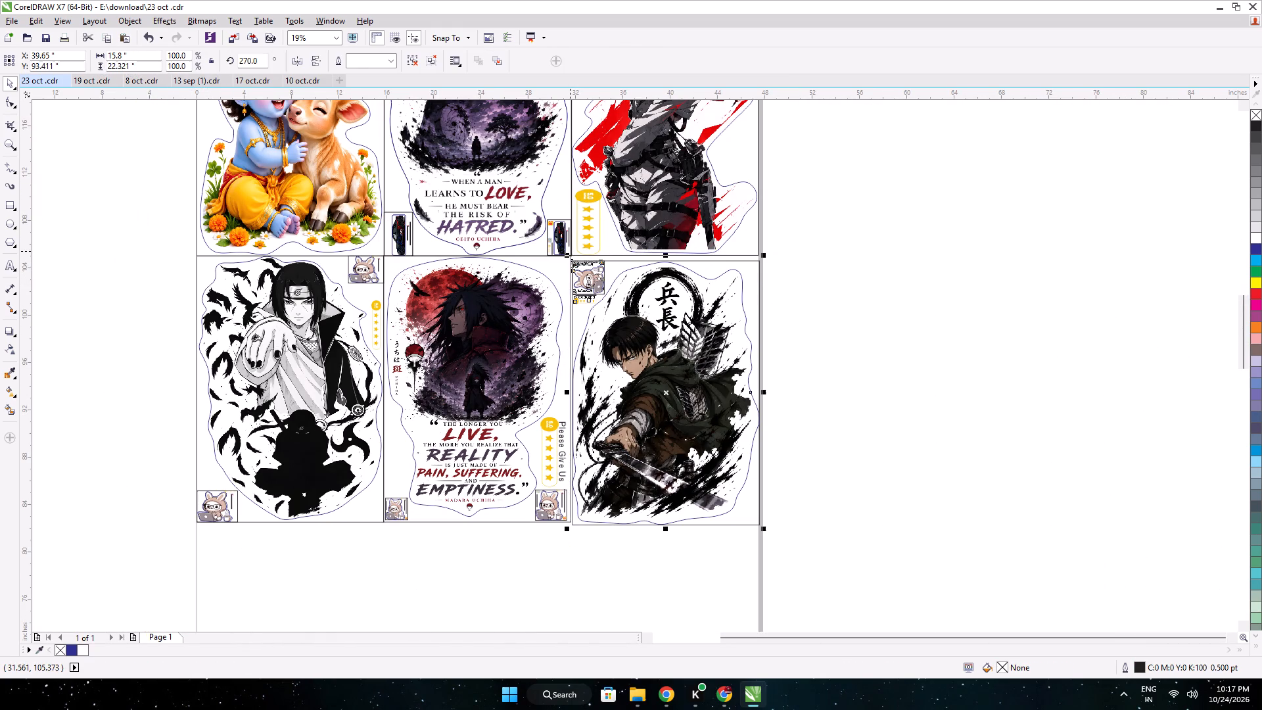
{"action": "double_click", "coordinate": [115, 63]}
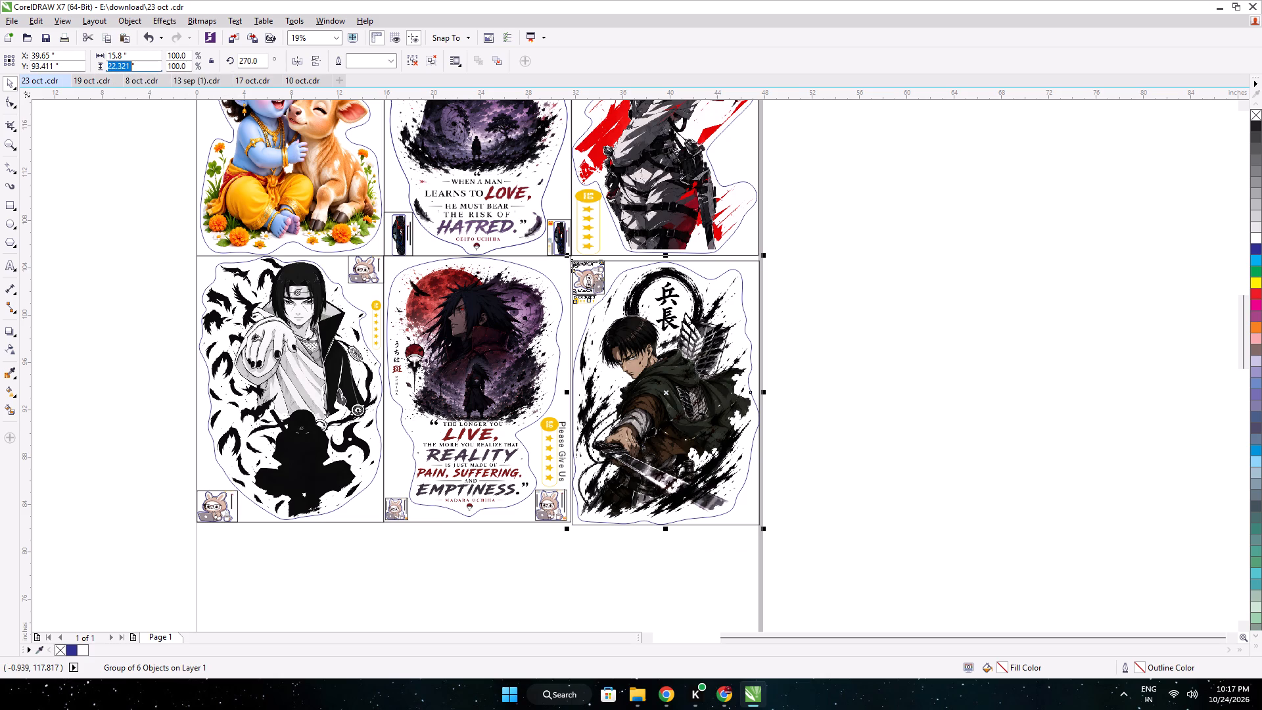
{"action": "key", "text": "2"}
{"action": "type", "text": "2.5"}
{"action": "key", "text": "Return"}
Place the Levi sticker against the Madara sticker and the row above, fine-tuning it to X 39.5 and Y 93.75 inches.
{"action": "scroll", "coordinate": [577, 258], "scroll_direction": "up", "scroll_amount": 1}
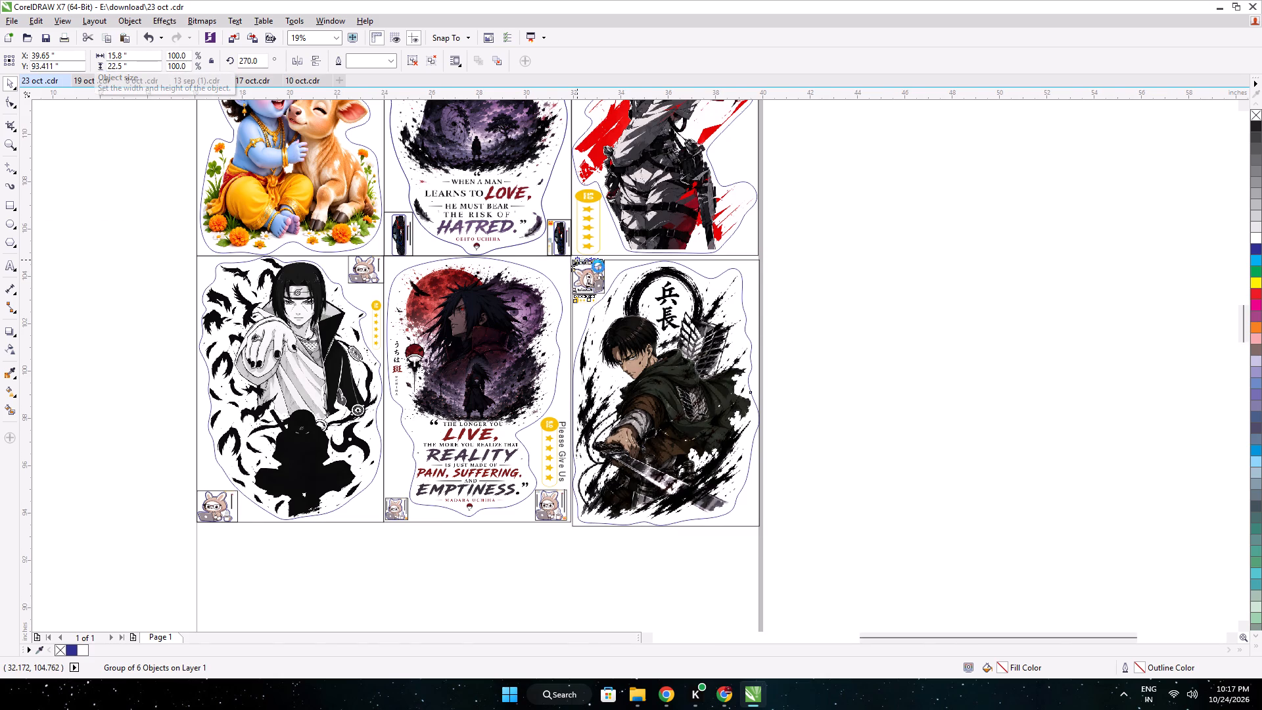
{"action": "scroll", "coordinate": [598, 266], "scroll_direction": "up", "scroll_amount": 1}
{"action": "left_click_drag", "start_coordinate": [682, 280], "coordinate": [674, 268]}
{"action": "key", "text": "Right"}
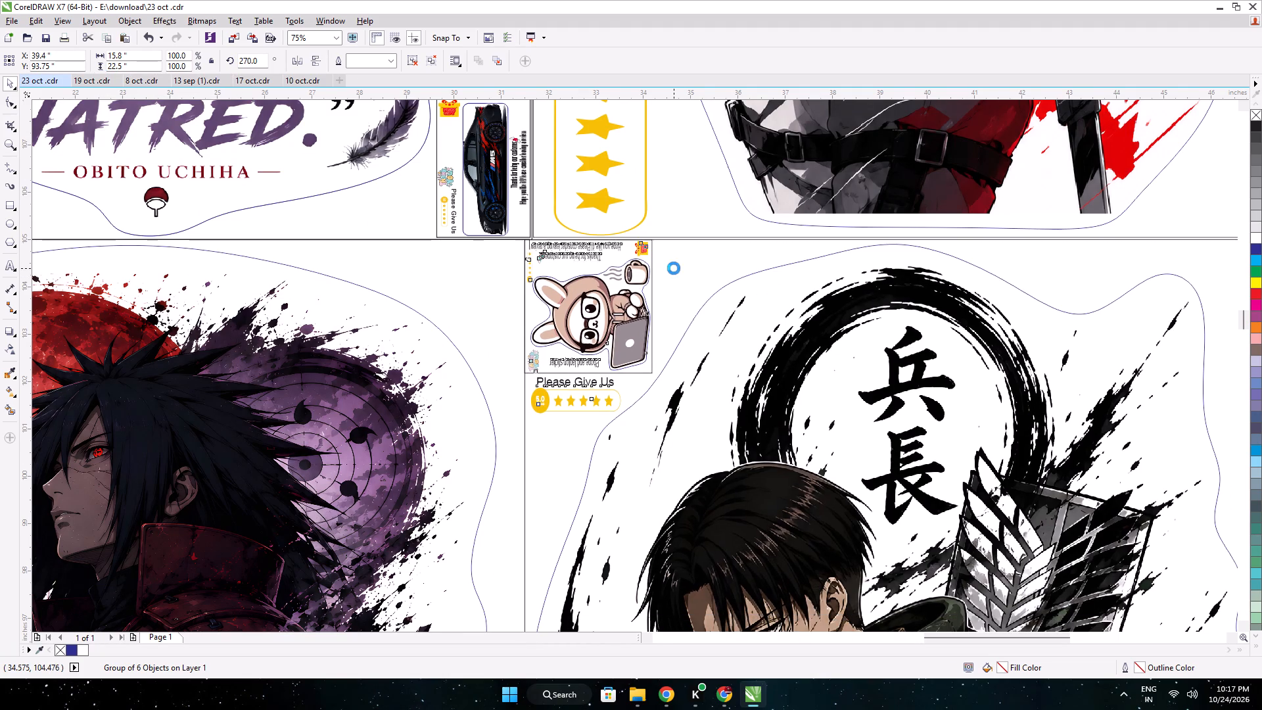
{"action": "key", "text": "Right"}
{"action": "key", "text": "Right"}
{"action": "scroll", "coordinate": [540, 247], "scroll_direction": "up", "scroll_amount": 2}
{"action": "key", "text": "Right"}
{"action": "key", "text": "Right"}
{"action": "key", "text": "Right"}
{"action": "key", "text": "Right"}
{"action": "key", "text": "Right"}
{"action": "key", "text": "Right"}
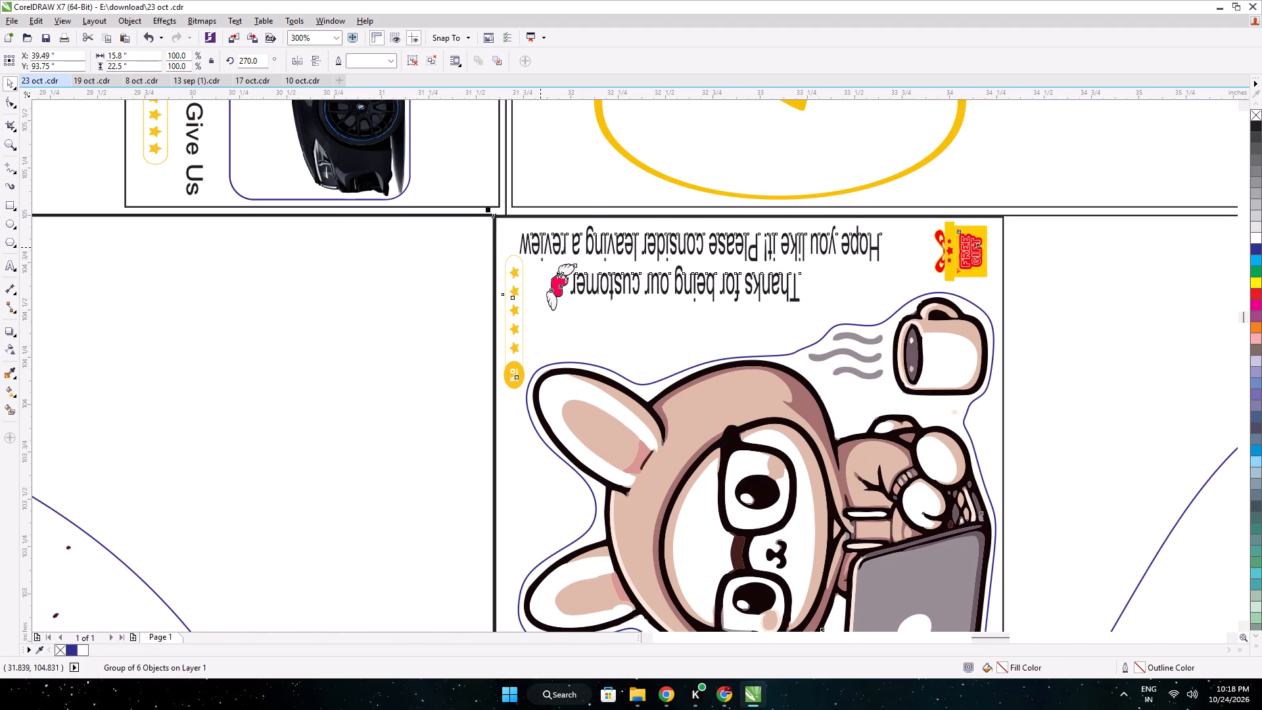
{"action": "key", "text": "Right"}
{"action": "key", "text": "Left"}
{"action": "key", "text": "Right"}
Align the Levi sticker's border with the row above and the Madara sticker, at X 39.51 and Y 93.78 inches.
{"action": "scroll", "coordinate": [542, 248], "scroll_direction": "down", "scroll_amount": 7}
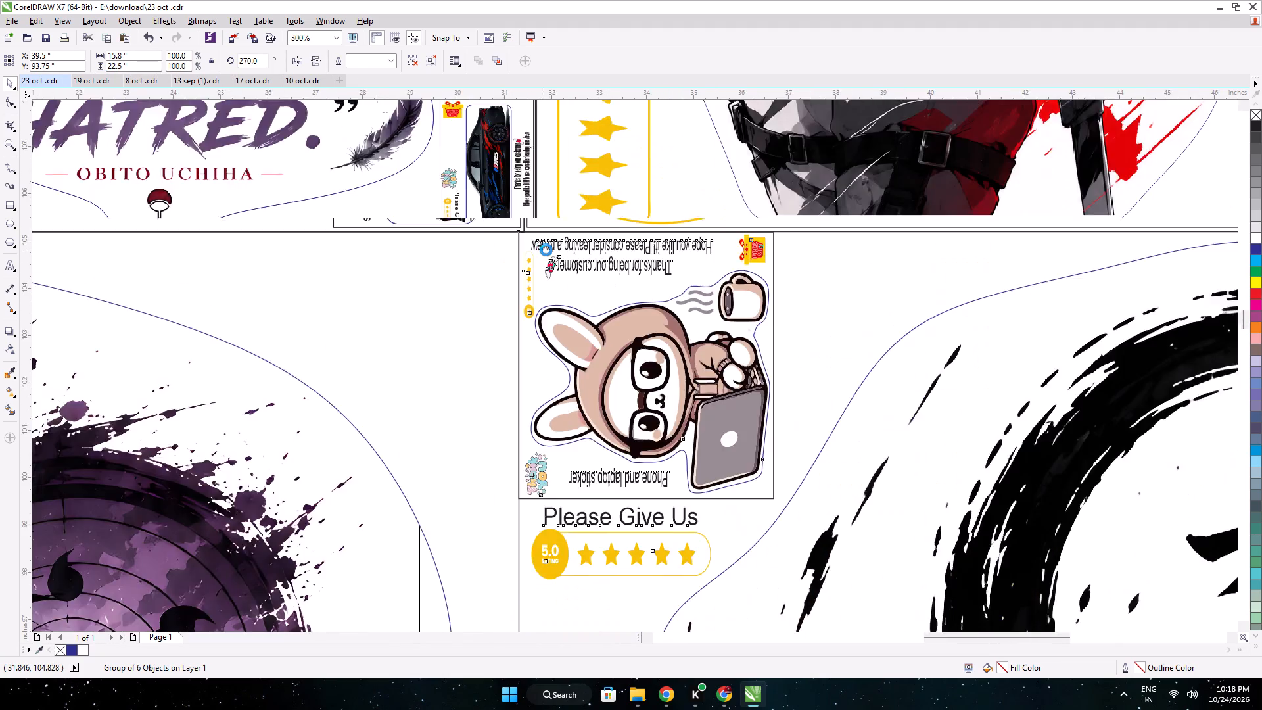
{"action": "middle_click_drag", "start_coordinate": [682, 268], "coordinate": [561, 267]}
{"action": "scroll", "coordinate": [736, 277], "scroll_direction": "up", "scroll_amount": 1}
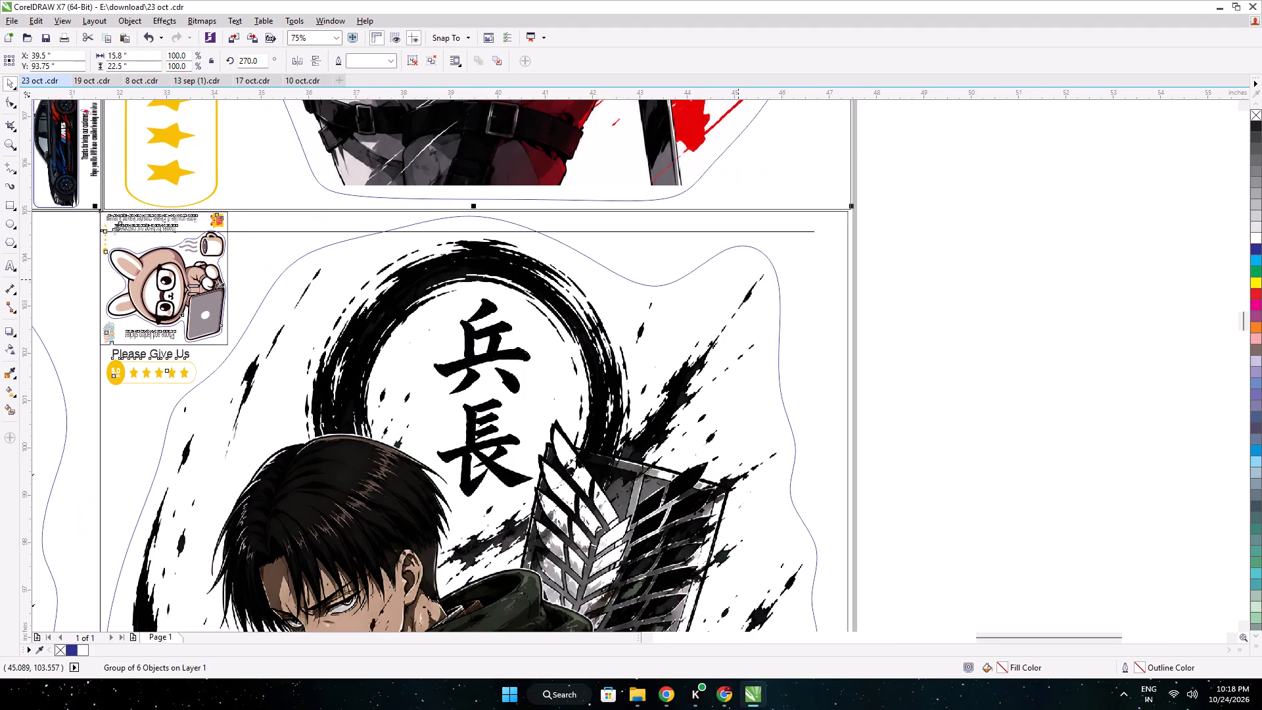
{"action": "scroll", "coordinate": [551, 239], "scroll_direction": "up", "scroll_amount": 1}
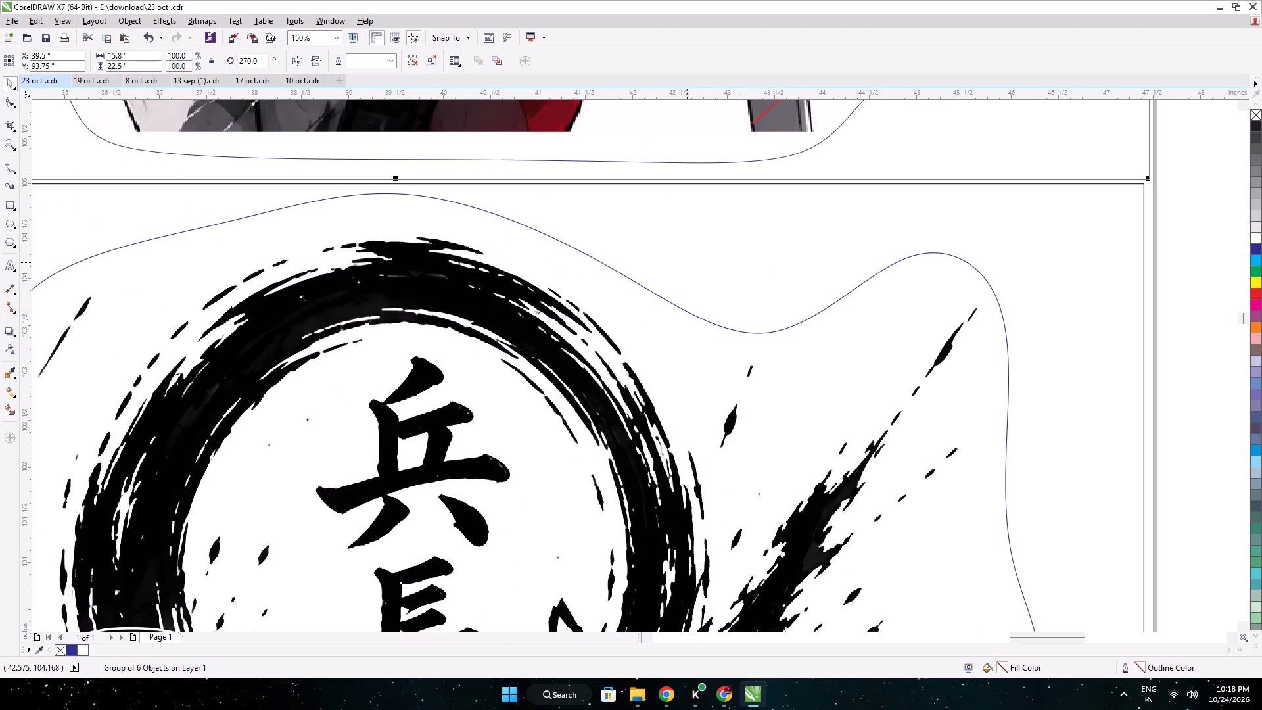
{"action": "key", "text": "Up"}
{"action": "key", "text": "Up"}
{"action": "key", "text": "Up"}
{"action": "key", "text": "Up"}
{"action": "key", "text": "Up"}
{"action": "key", "text": "Right"}
{"action": "key", "text": "Right"}
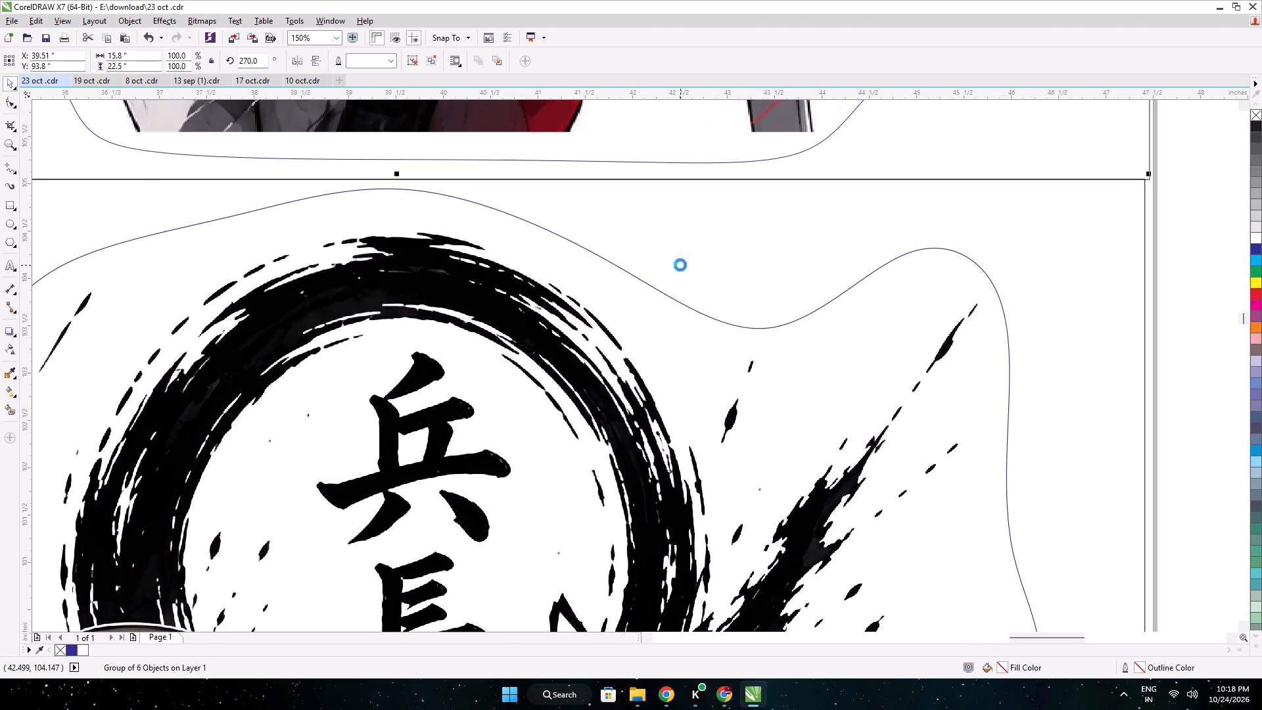
{"action": "middle_click_drag", "start_coordinate": [578, 256], "coordinate": [723, 288]}
{"action": "middle_click_drag", "start_coordinate": [578, 283], "coordinate": [1058, 287]}
{"action": "scroll", "coordinate": [954, 292], "scroll_direction": "up", "scroll_amount": 1}
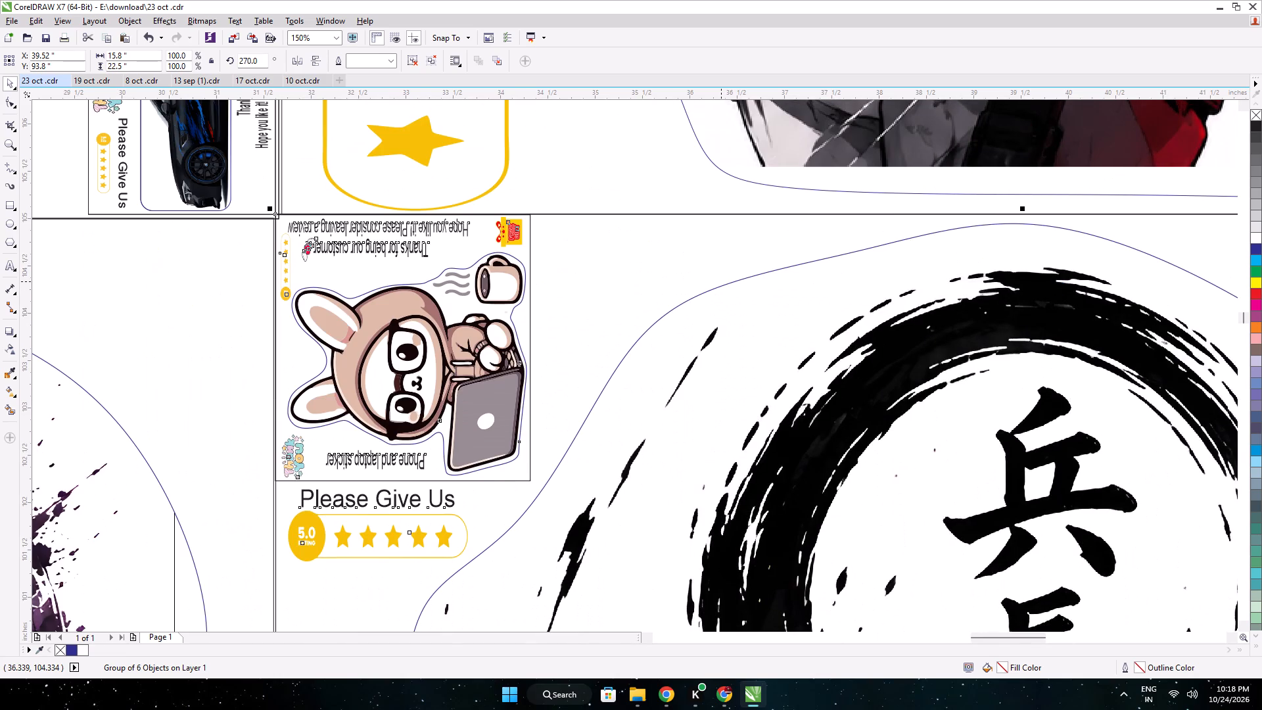
{"action": "key", "text": "Right"}
{"action": "key", "text": "Down"}
{"action": "key", "text": "Down"}
{"action": "key", "text": "Left"}
{"action": "key", "text": "Left"}
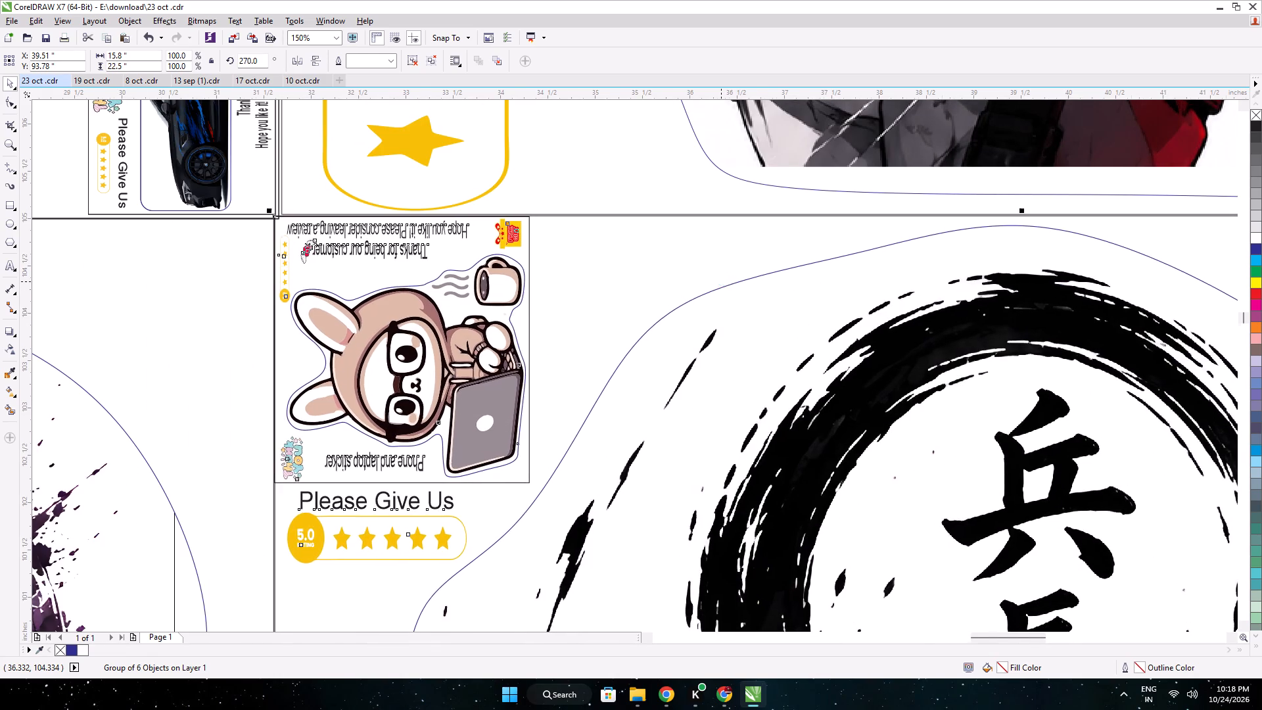
Stretch the Levi sticker's outer side edge to the page edge, making it about 15.89 inches wide.
{"action": "scroll", "coordinate": [721, 281], "scroll_direction": "down", "scroll_amount": 5}
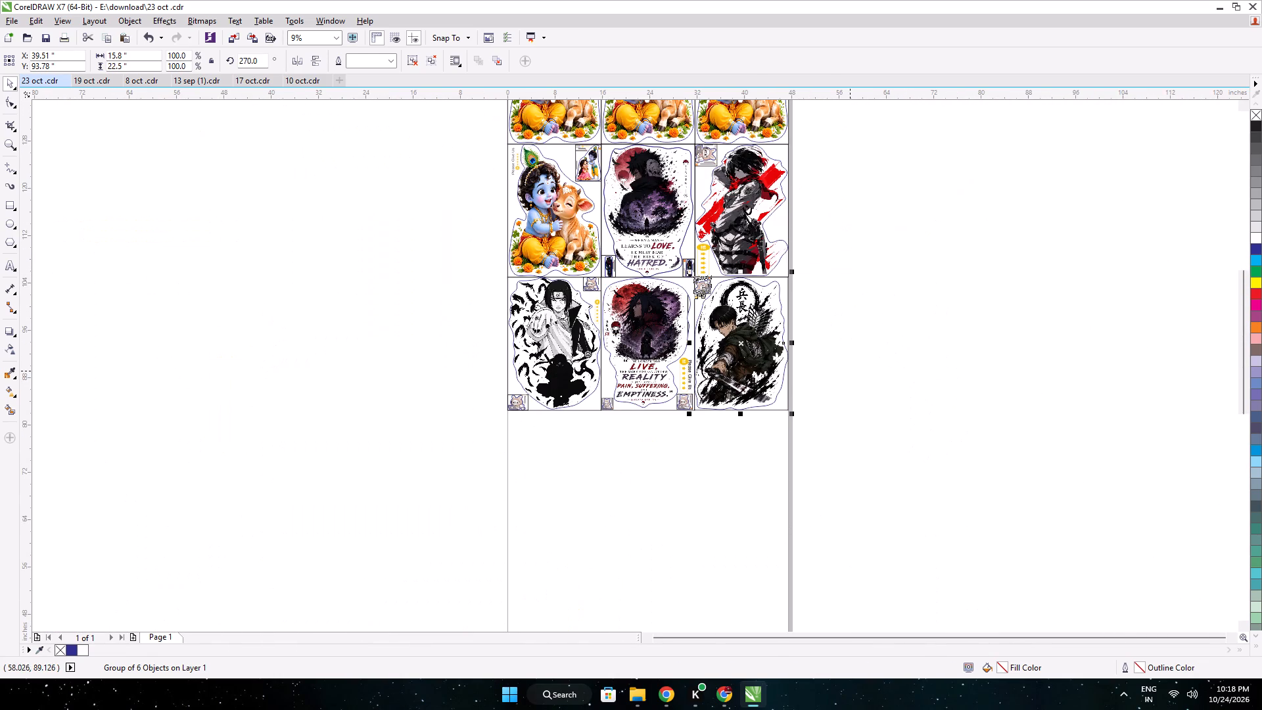
{"action": "scroll", "coordinate": [793, 338], "scroll_direction": "up", "scroll_amount": 3}
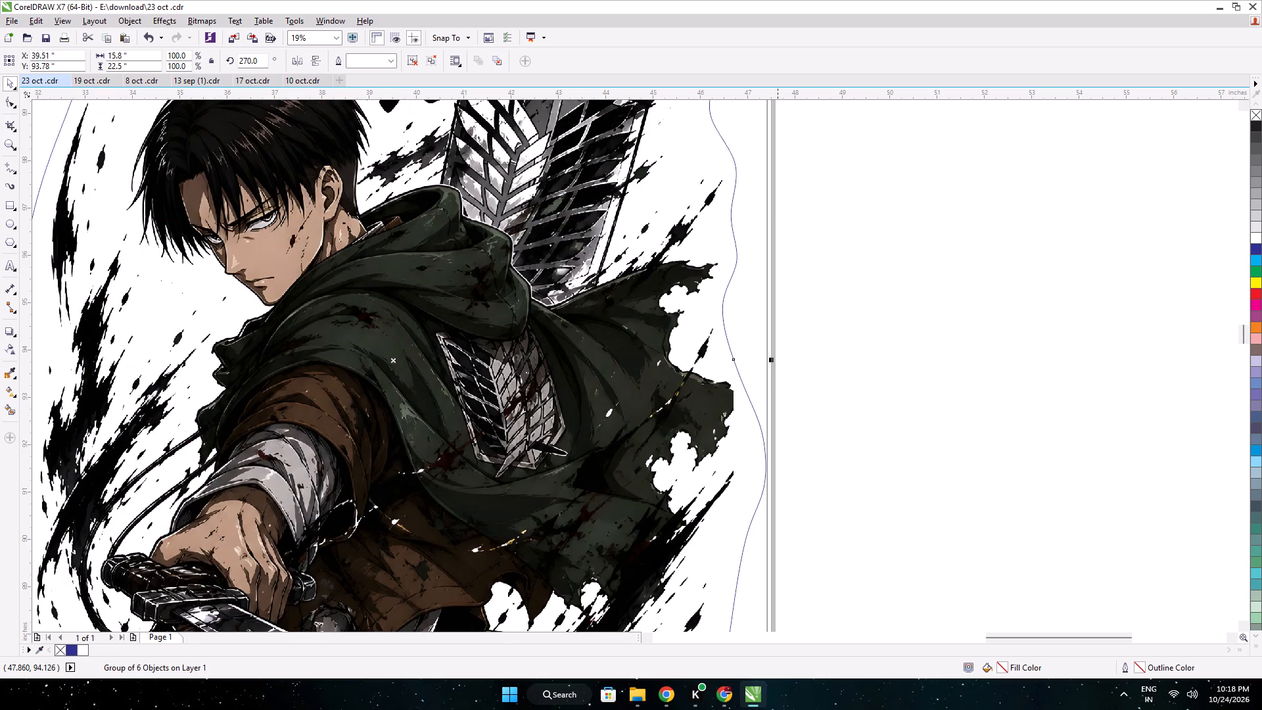
{"action": "left_click", "coordinate": [769, 360]}
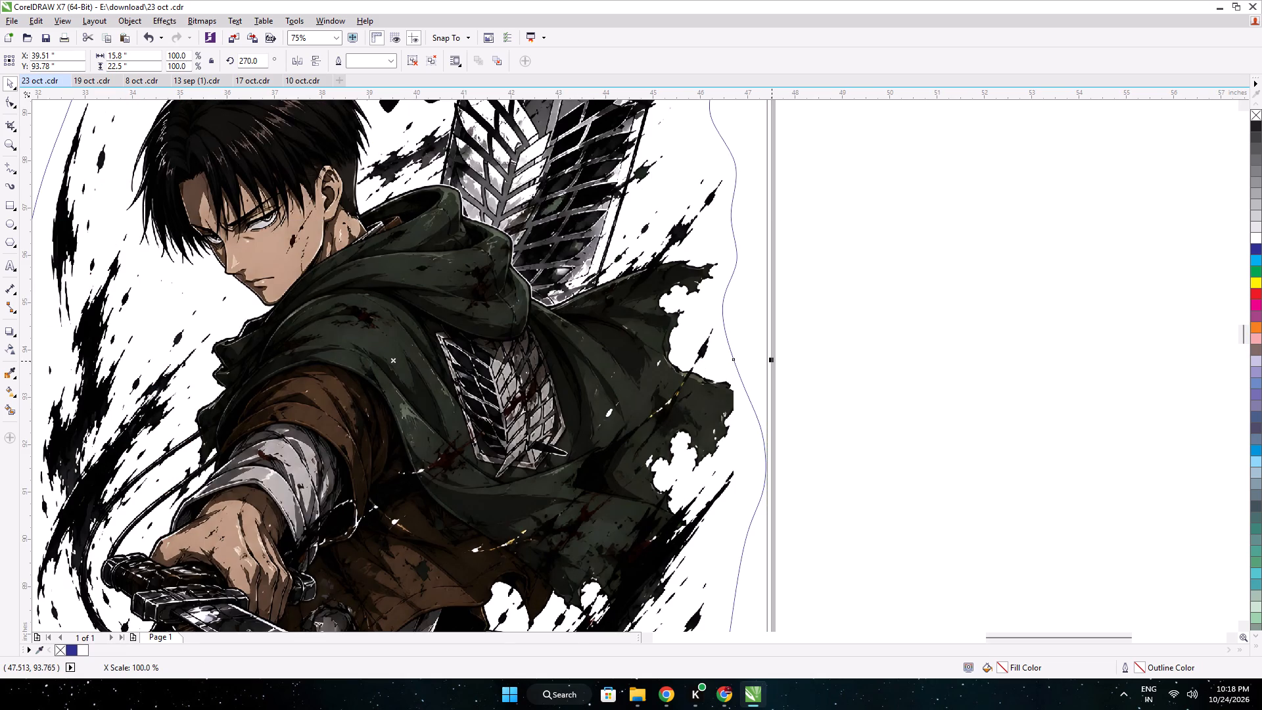
{"action": "scroll", "coordinate": [772, 361], "scroll_direction": "up", "scroll_amount": 3}
{"action": "left_click_drag", "start_coordinate": [759, 360], "coordinate": [773, 363]}
{"action": "scroll", "coordinate": [830, 360], "scroll_direction": "down", "scroll_amount": 2}
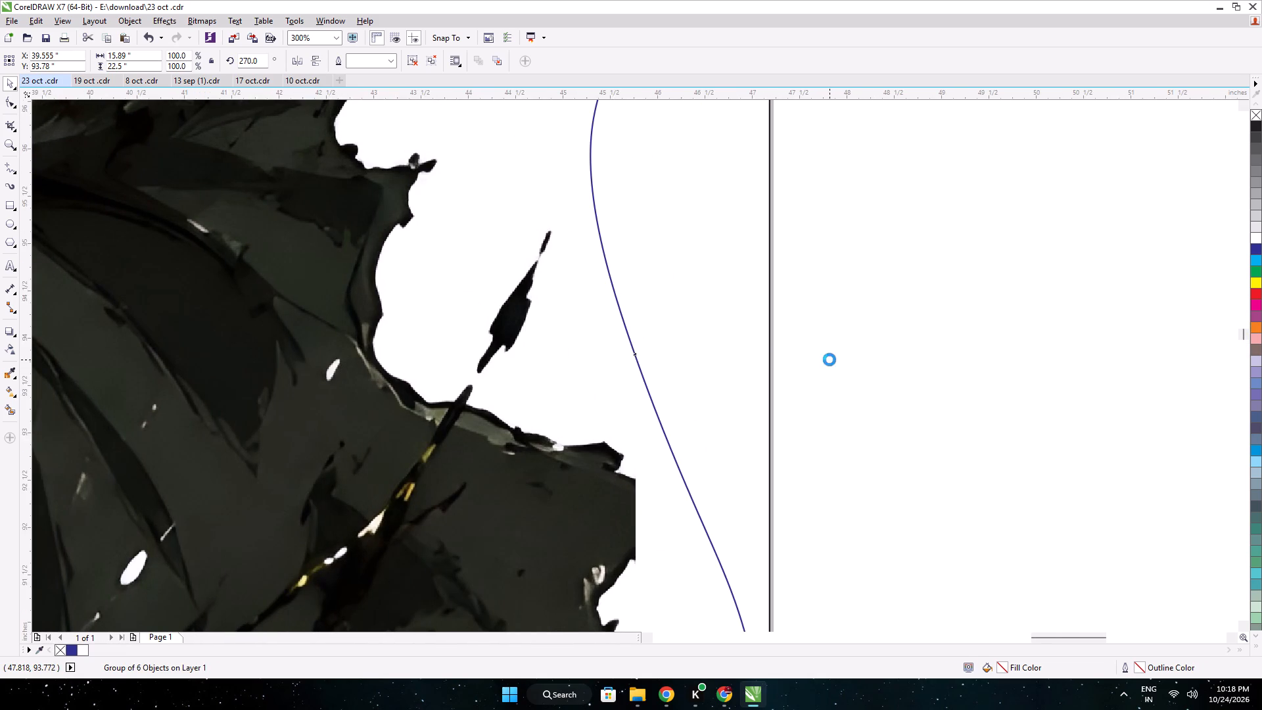
{"action": "scroll", "coordinate": [830, 360], "scroll_direction": "down", "scroll_amount": 6}
{"action": "left_click", "coordinate": [844, 361]}
{"action": "scroll", "coordinate": [843, 360], "scroll_direction": "down", "scroll_amount": 1}
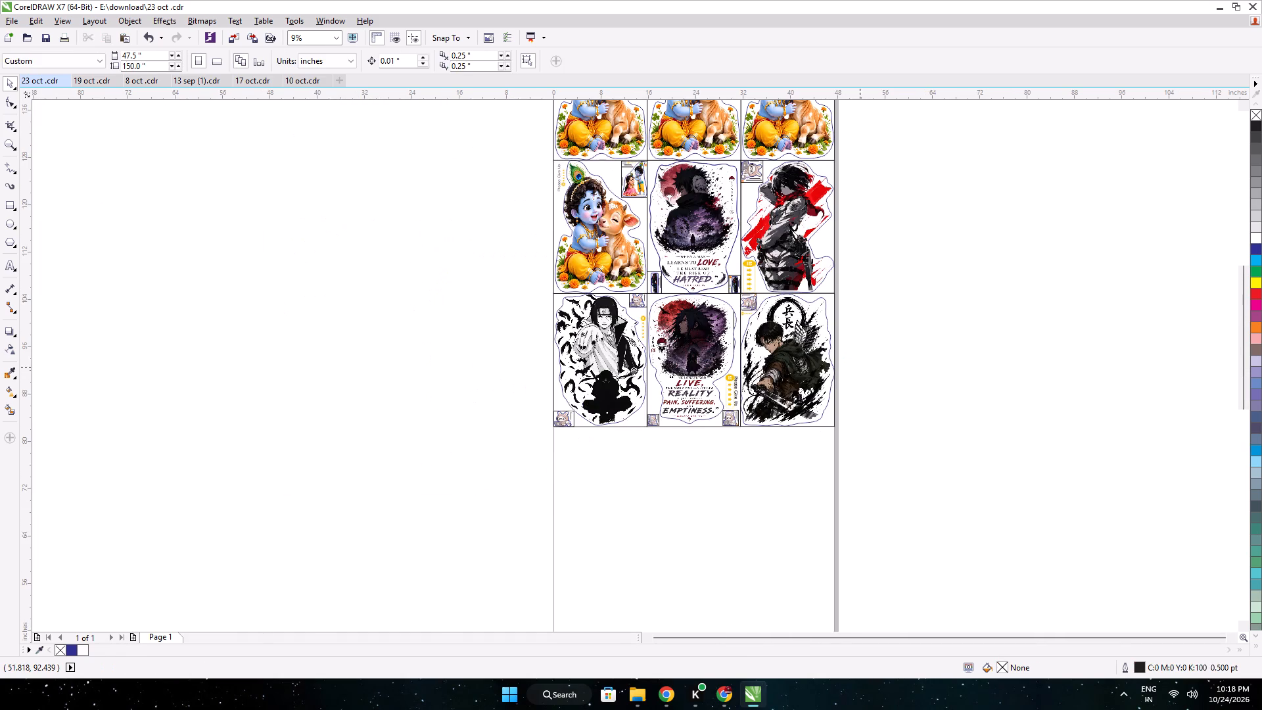
Switch to the Meesho supplier panel in Chrome, reload it and check the pending orders.
{"action": "middle_click_drag", "start_coordinate": [860, 371], "coordinate": [826, 457]}
{"action": "scroll", "coordinate": [820, 458], "scroll_direction": "down", "scroll_amount": 1}
{"action": "left_click", "coordinate": [666, 696]}
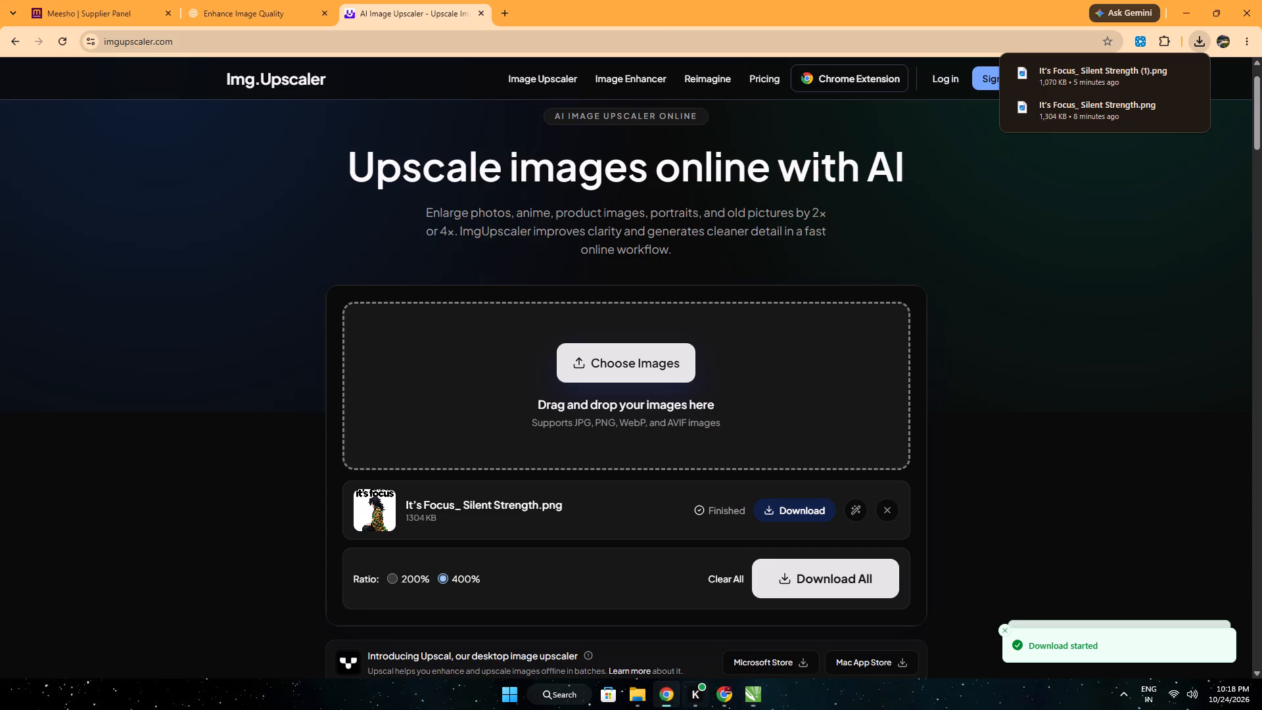
{"action": "left_click", "coordinate": [722, 692]}
{"action": "left_click", "coordinate": [59, 37]}
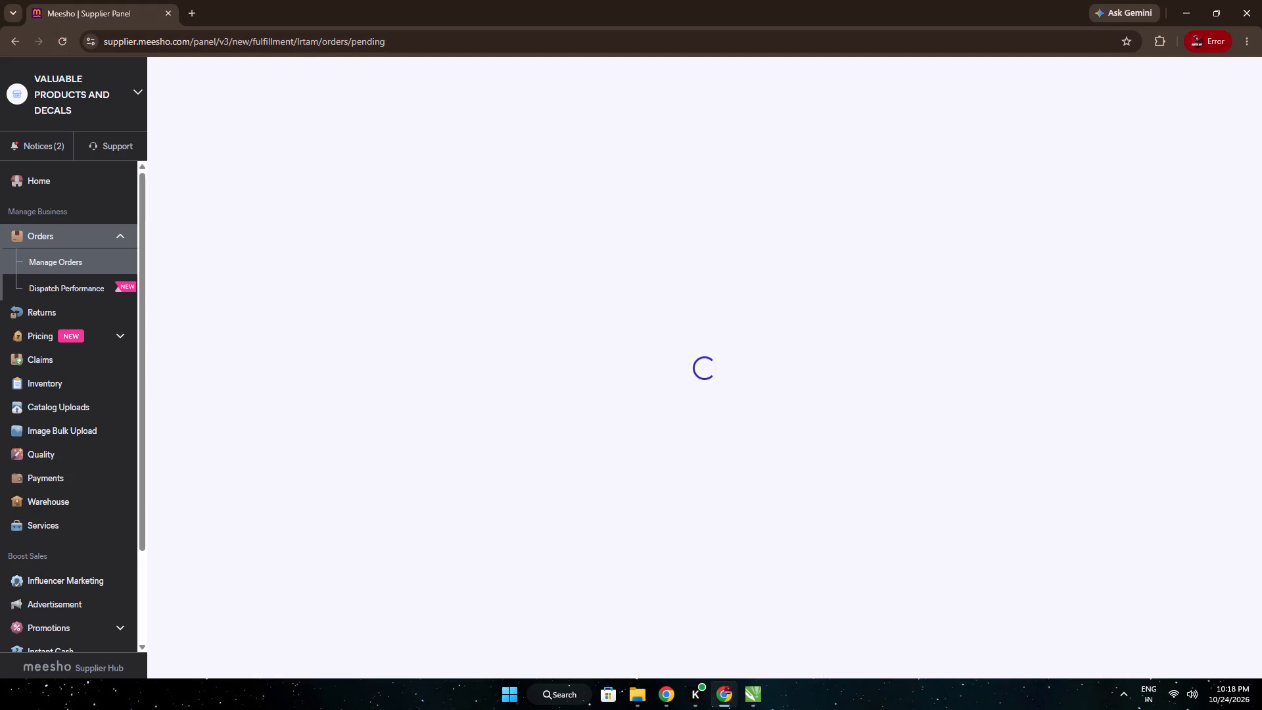
{"action": "left_click", "coordinate": [555, 418]}
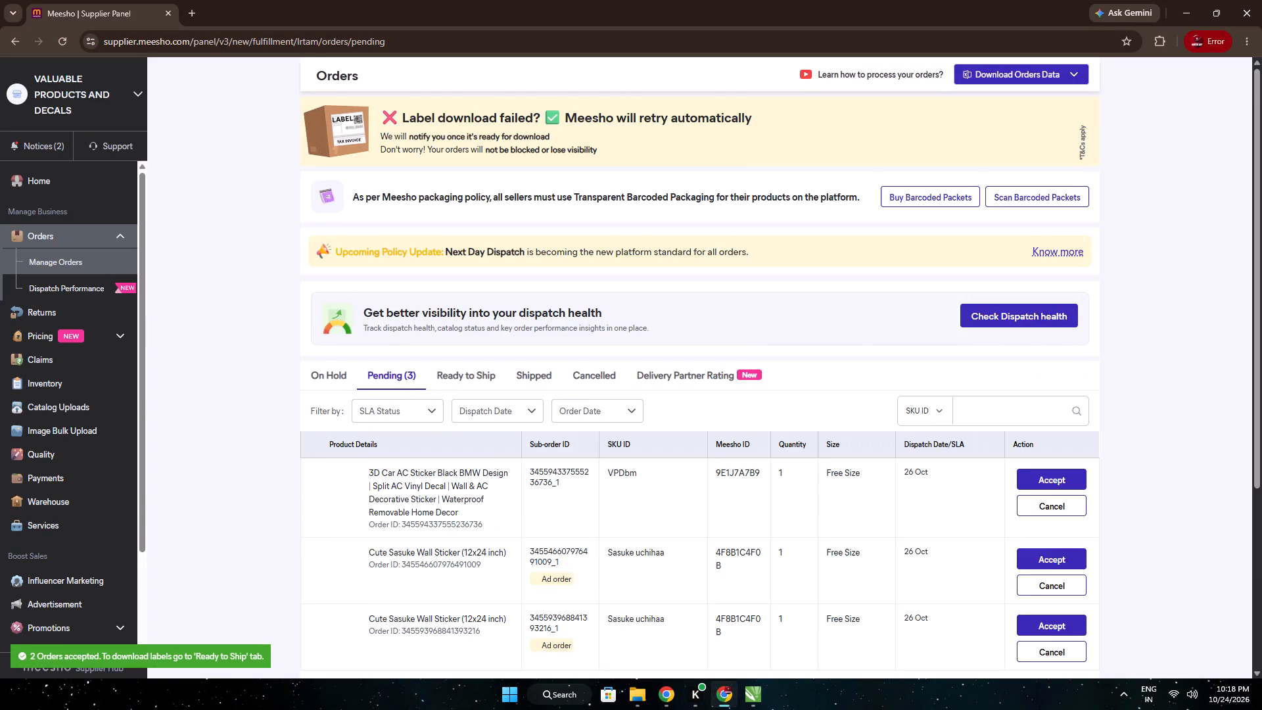
{"action": "scroll", "coordinate": [419, 397], "scroll_direction": "down", "scroll_amount": 3}
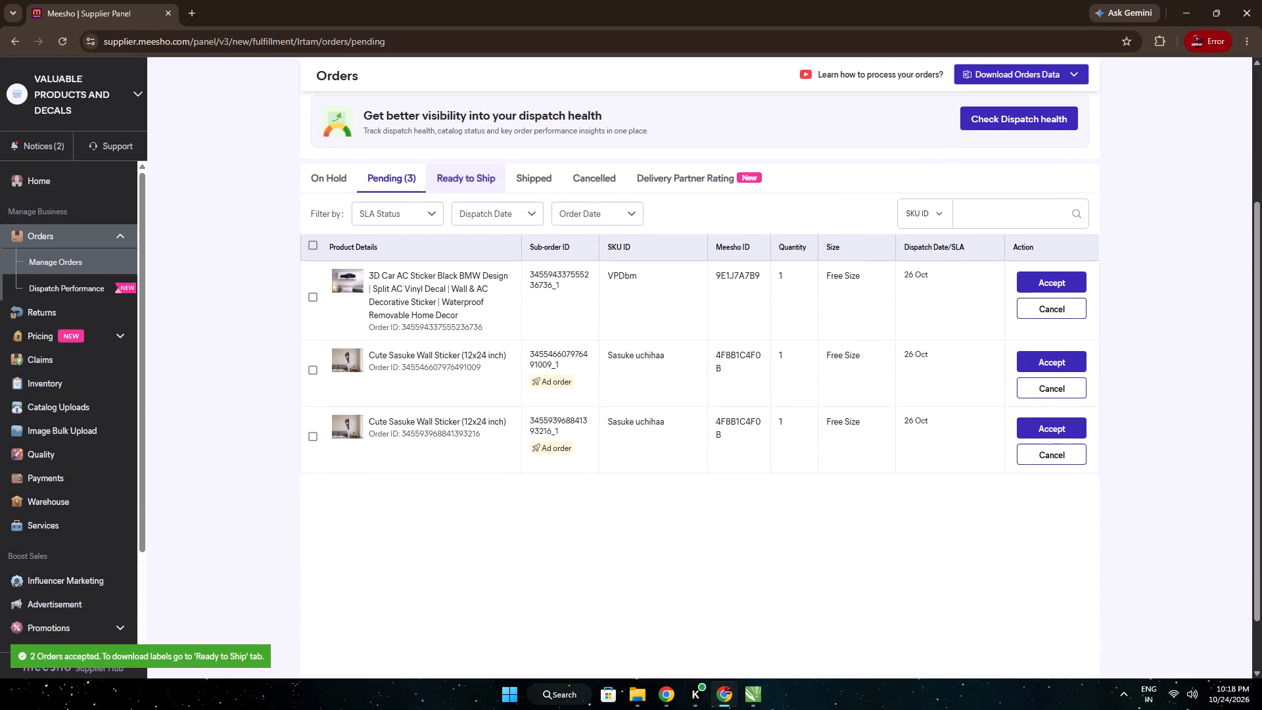
Look through the Ready to Ship orders, then return to the Pending orders.
{"action": "left_click", "coordinate": [459, 177]}
{"action": "scroll", "coordinate": [300, 491], "scroll_direction": "down", "scroll_amount": 4}
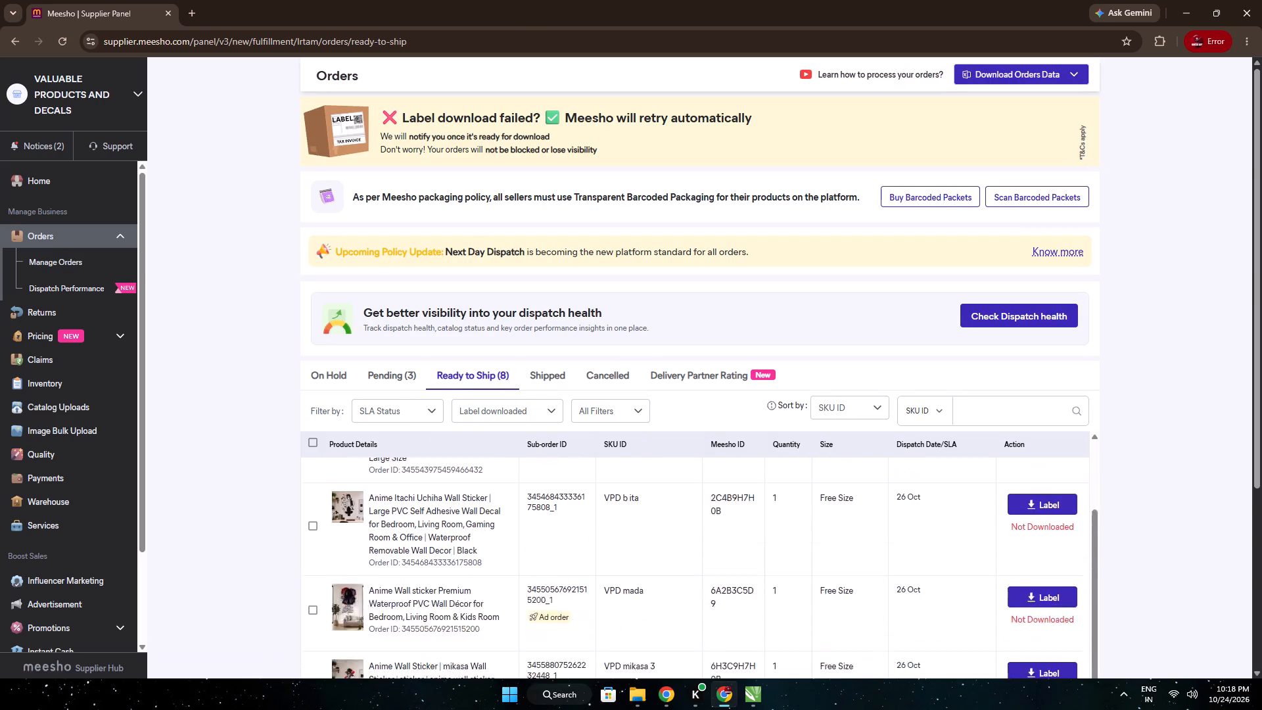
{"action": "scroll", "coordinate": [364, 518], "scroll_direction": "up", "scroll_amount": 5}
{"action": "scroll", "coordinate": [203, 452], "scroll_direction": "down", "scroll_amount": 5}
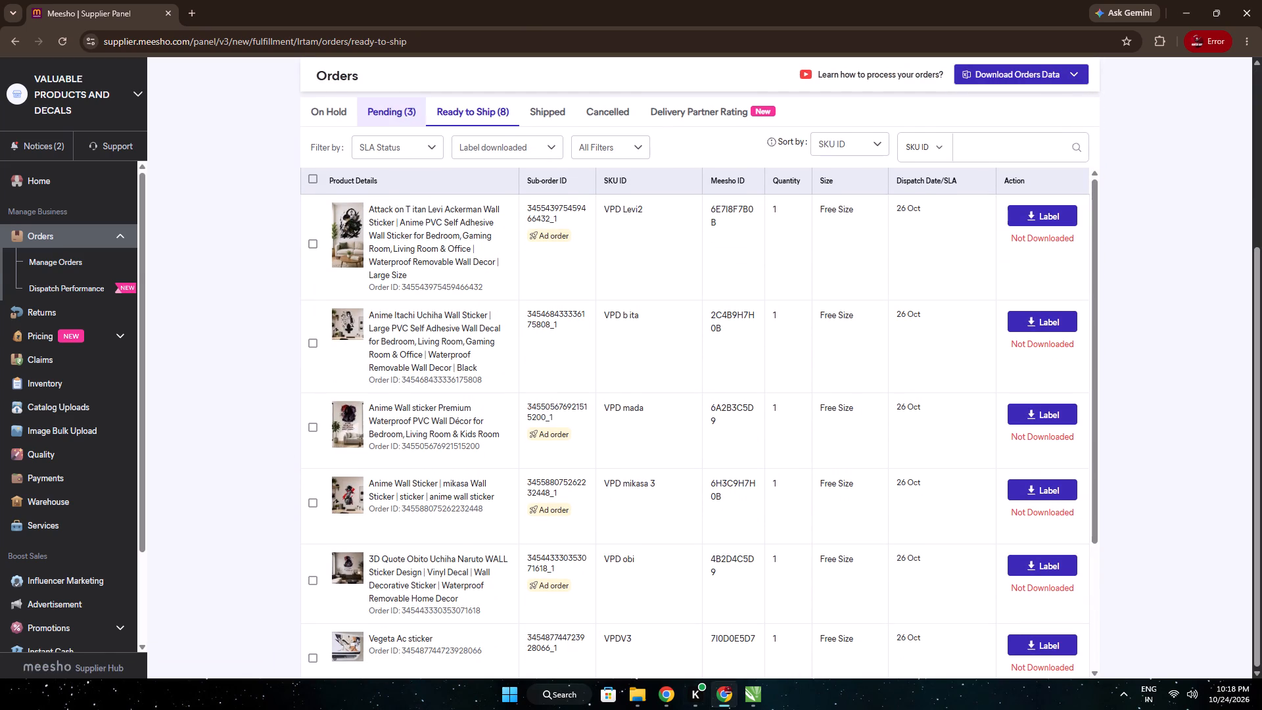
{"action": "left_click", "coordinate": [411, 116]}
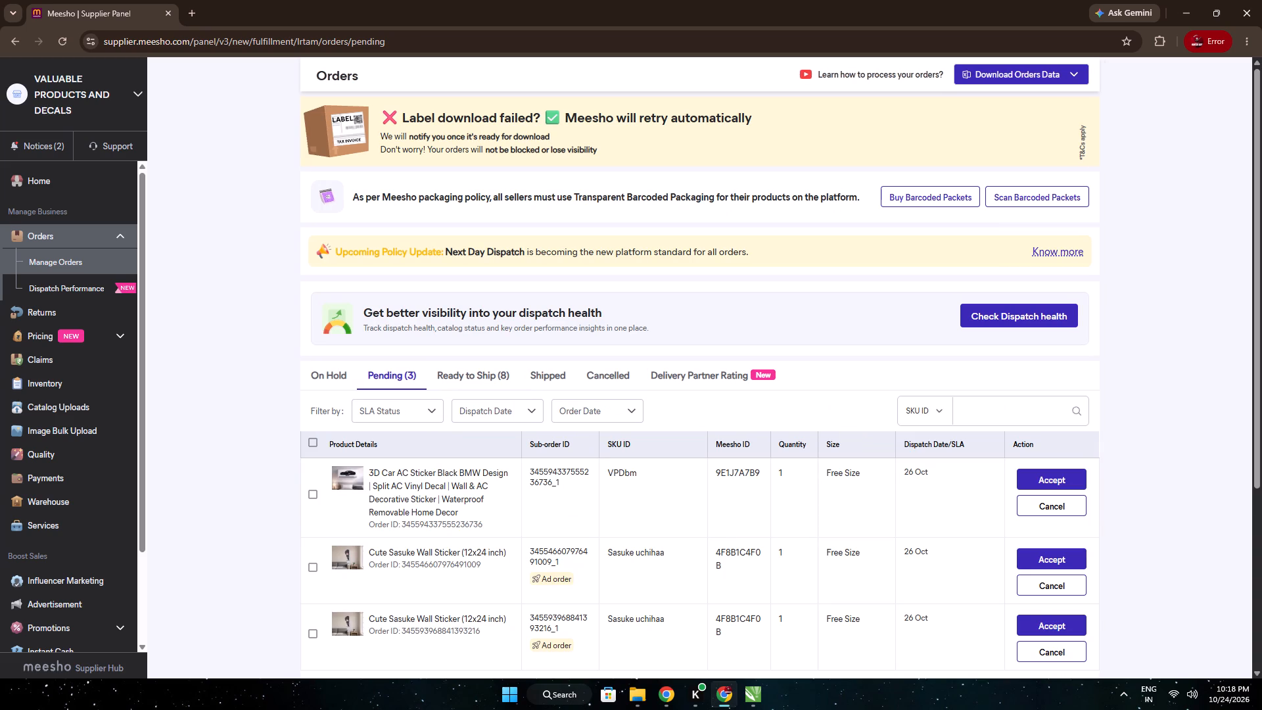
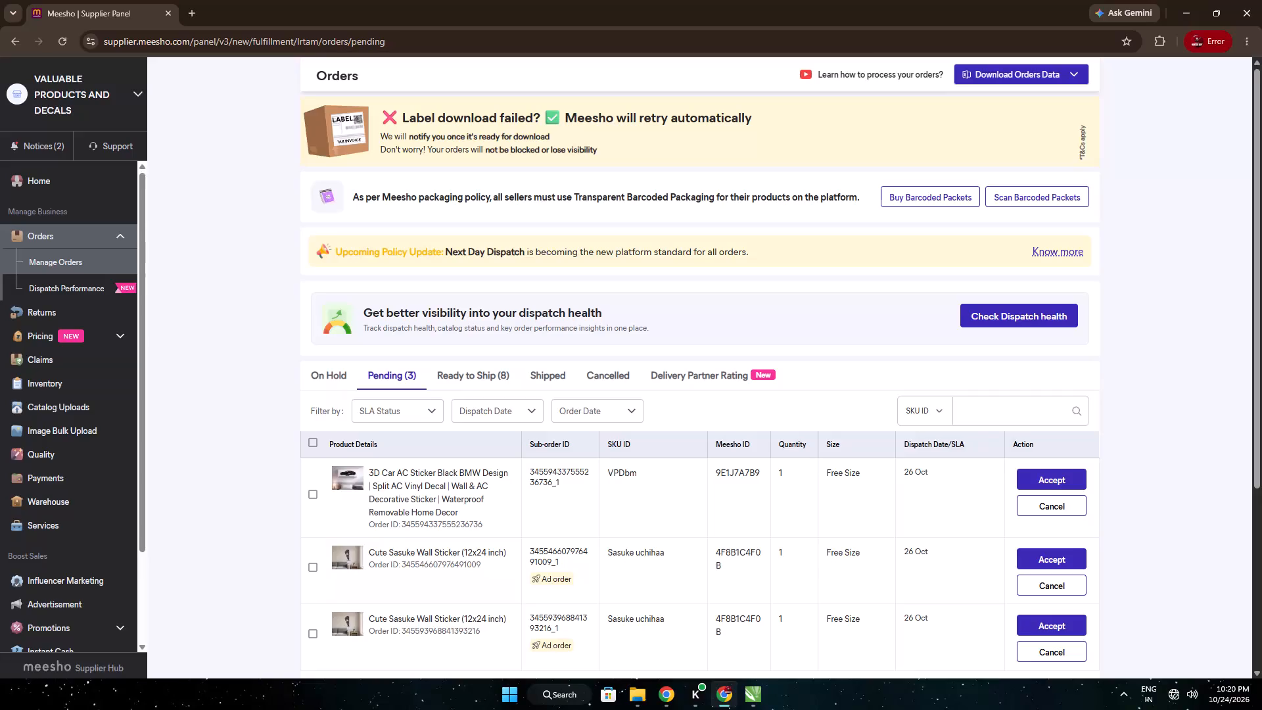
Select all pending Meesho orders and accept them together.
{"action": "left_click", "coordinate": [316, 437]}
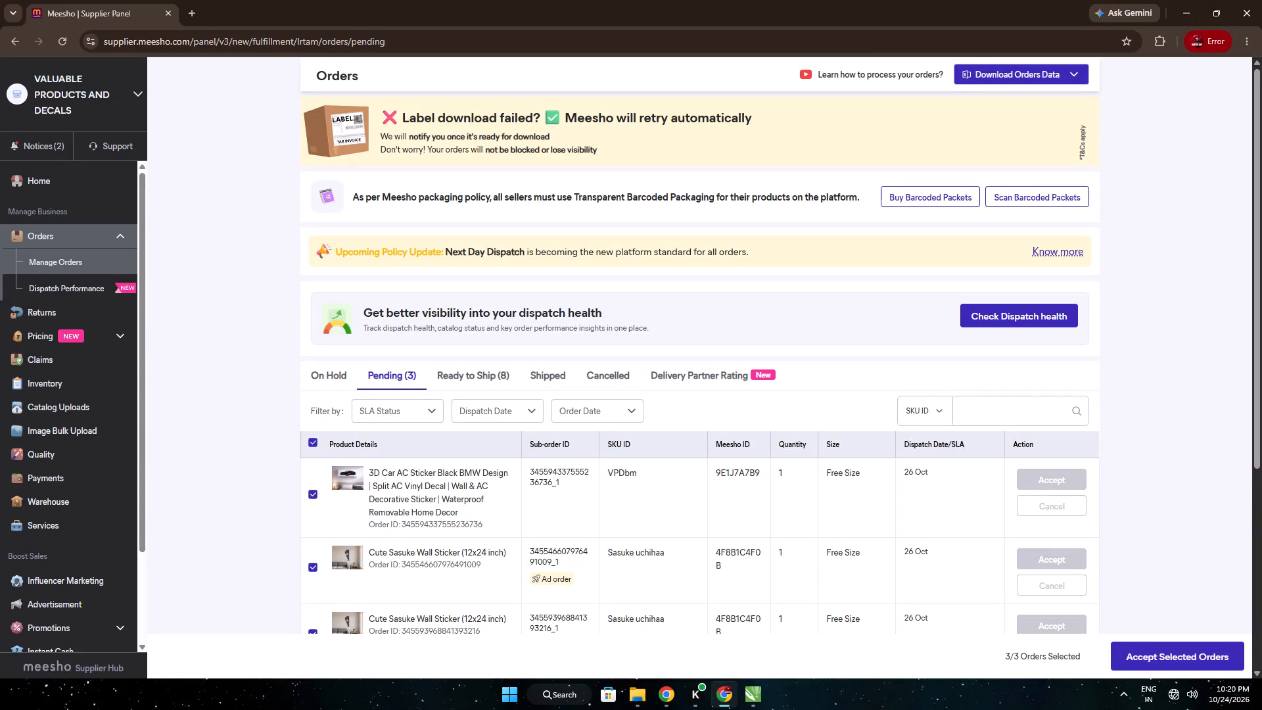
{"action": "left_click", "coordinate": [1122, 645]}
{"action": "left_click", "coordinate": [549, 412]}
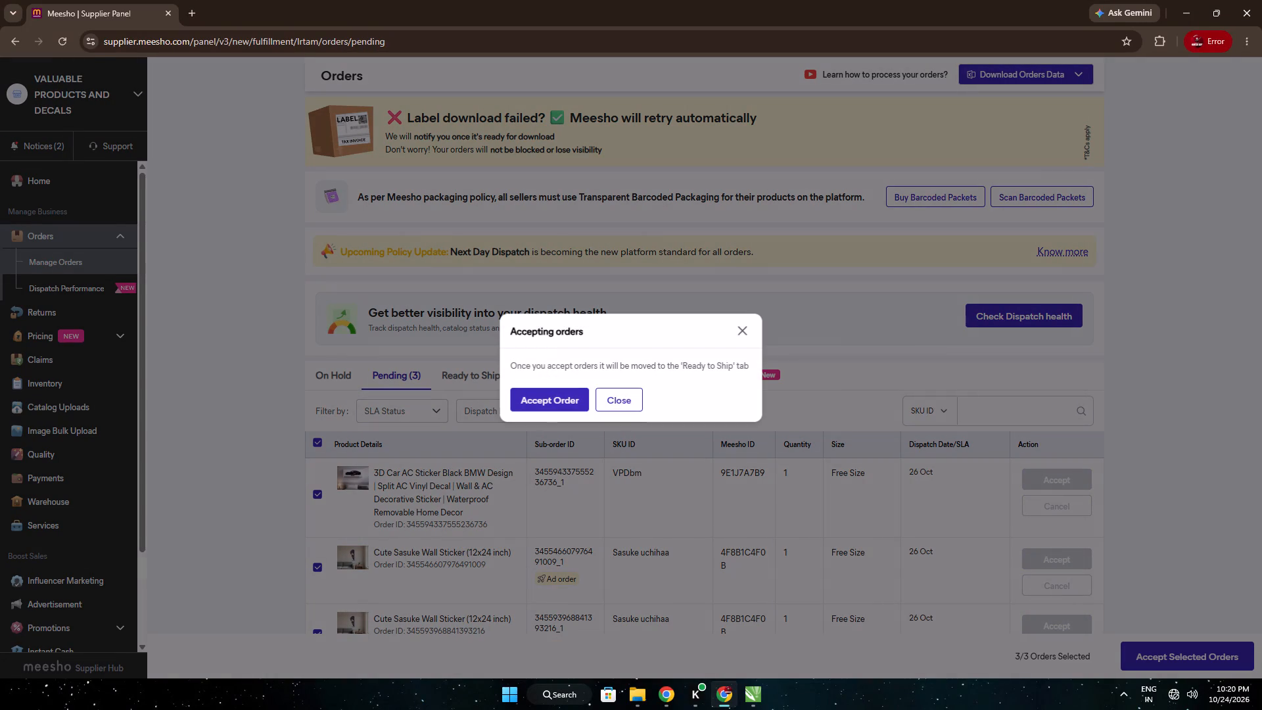
{"action": "left_click", "coordinate": [555, 397]}
Switch to CorelDRAW and copy the complete chibi Sasuke sticker, including its border and labels, from 13 sep (1).cdr.
{"action": "left_click", "coordinate": [751, 696]}
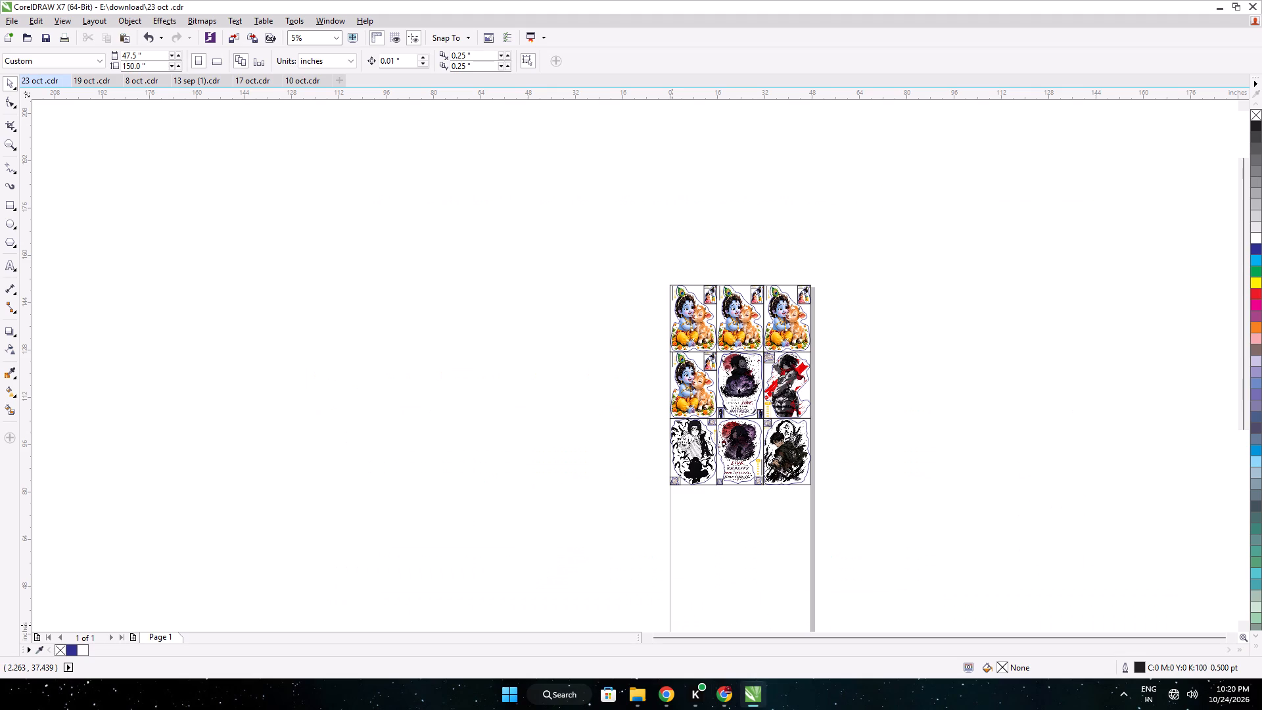
{"action": "left_click", "coordinate": [204, 80]}
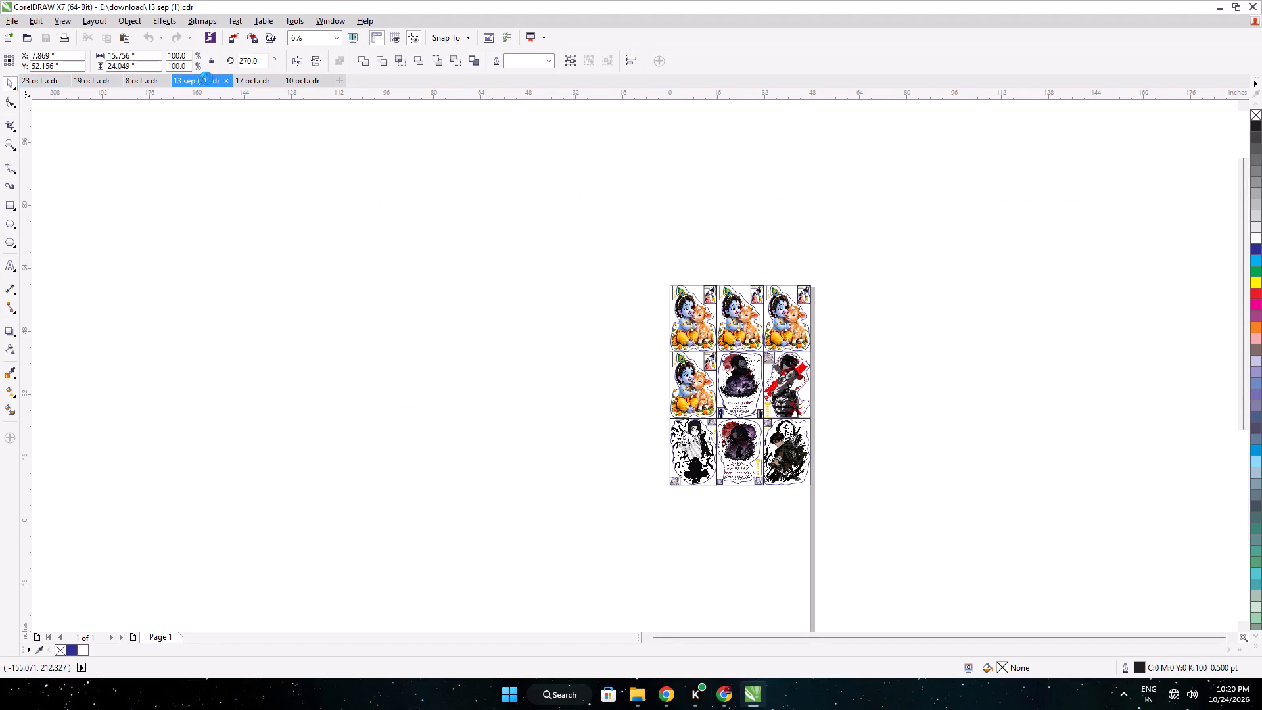
{"action": "scroll", "coordinate": [404, 128], "scroll_direction": "up", "scroll_amount": 1}
{"action": "middle_click_drag", "start_coordinate": [454, 131], "coordinate": [432, 191]}
{"action": "scroll", "coordinate": [425, 190], "scroll_direction": "up", "scroll_amount": 1}
{"action": "left_click_drag", "start_coordinate": [400, 167], "coordinate": [547, 461]}
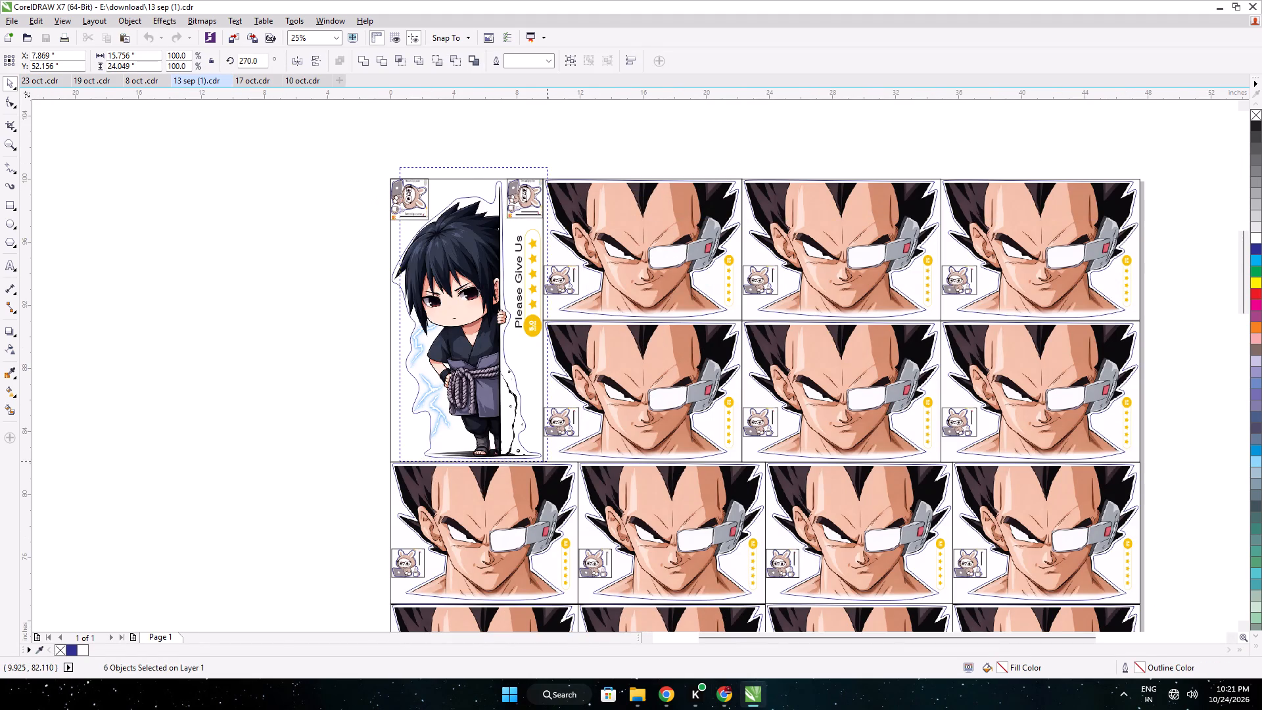
{"action": "left_click_drag", "start_coordinate": [547, 461], "coordinate": [327, 225]}
{"action": "left_click_drag", "start_coordinate": [367, 145], "coordinate": [542, 458]}
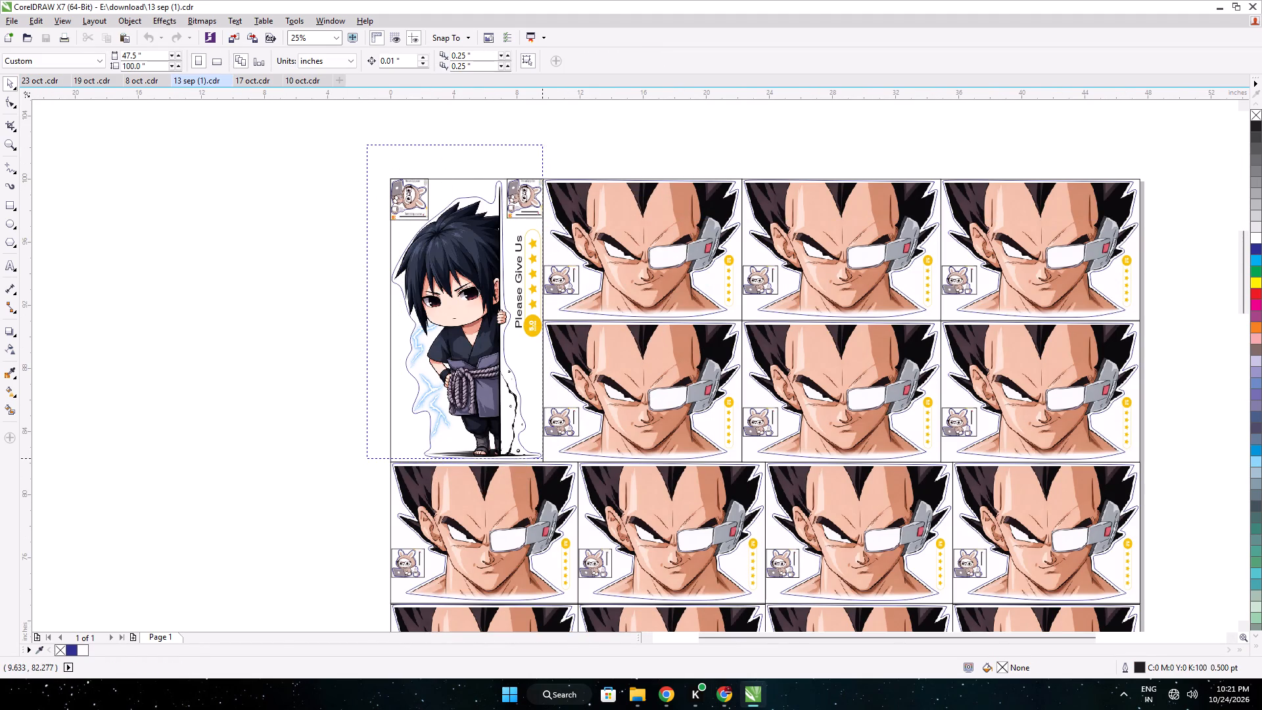
{"action": "left_click_drag", "start_coordinate": [542, 458], "coordinate": [546, 467]}
{"action": "key", "text": "ctrl+x"}
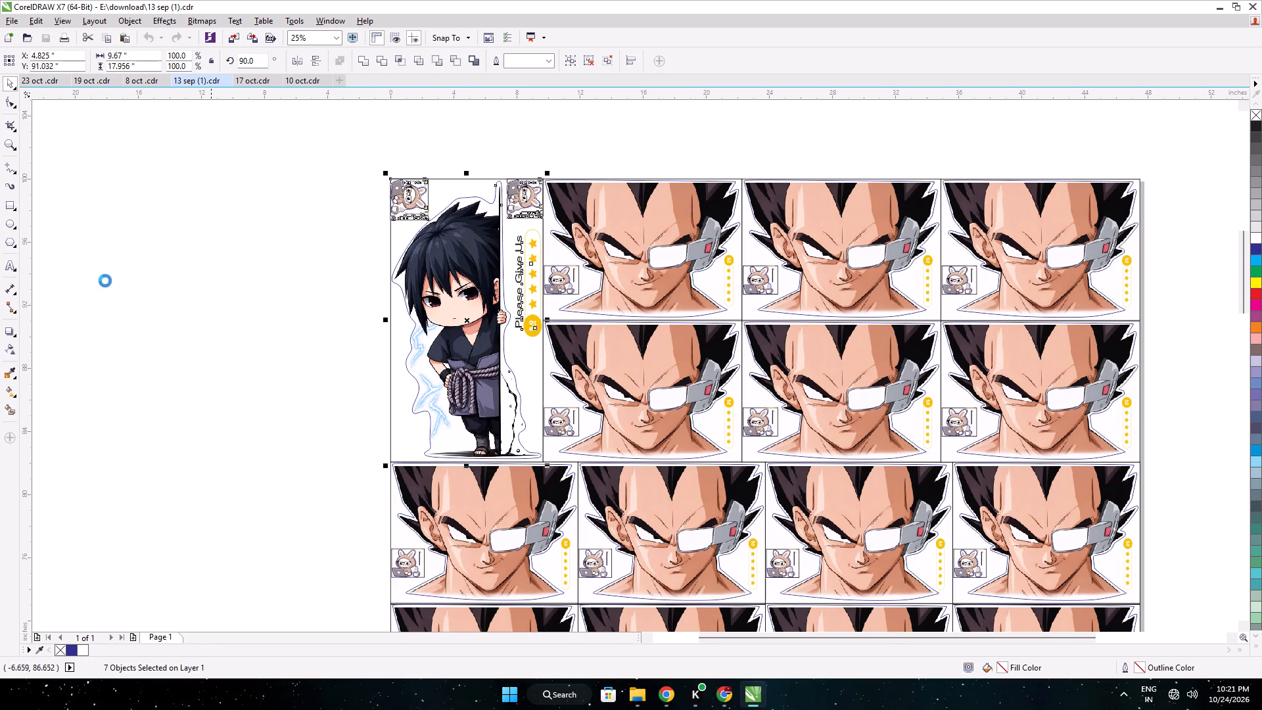
{"action": "key", "text": "ctrl+z"}
{"action": "left_click", "coordinate": [32, 76]}
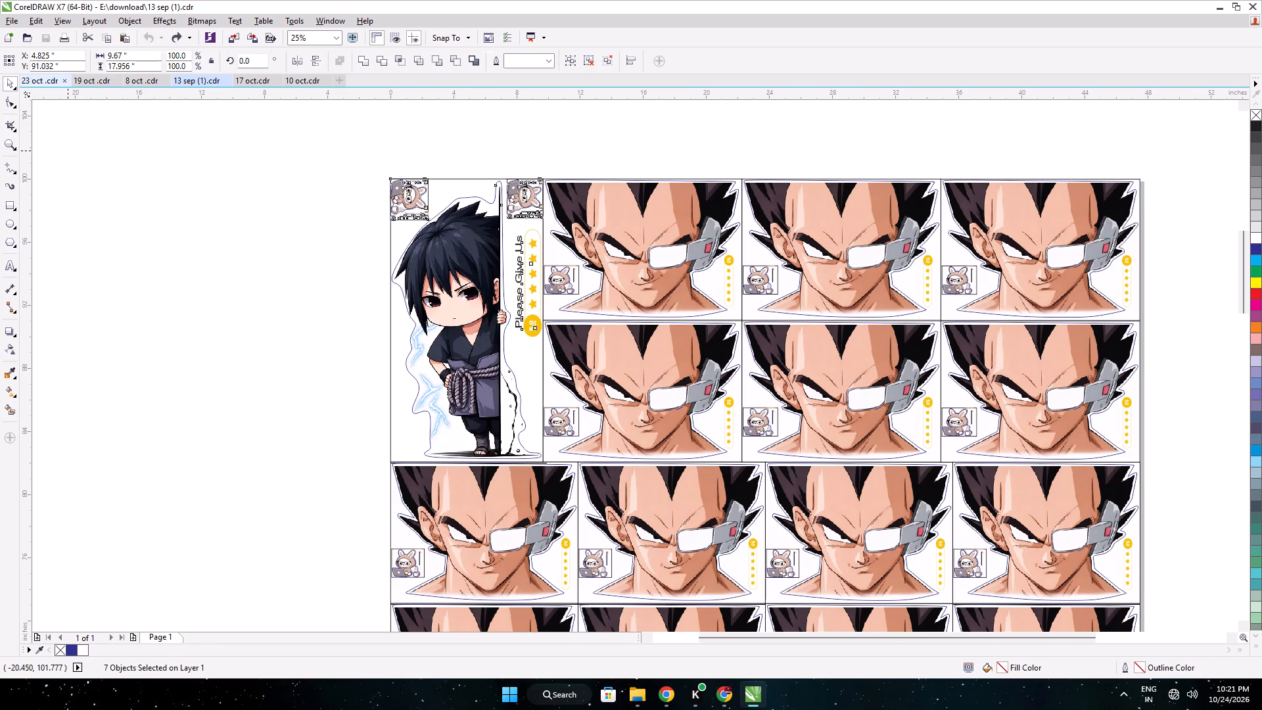
{"action": "key", "text": "ctrl+c"}
Paste the chibi Sasuke sticker into 23 oct .cdr below the Itachi sticker and set its height to 20 inches.
{"action": "middle_click_drag", "start_coordinate": [684, 343], "coordinate": [634, 312]}
{"action": "key", "text": "ctrl+v"}
{"action": "left_click_drag", "start_coordinate": [627, 344], "coordinate": [631, 474]}
{"action": "scroll", "coordinate": [631, 474], "scroll_direction": "up", "scroll_amount": 4}
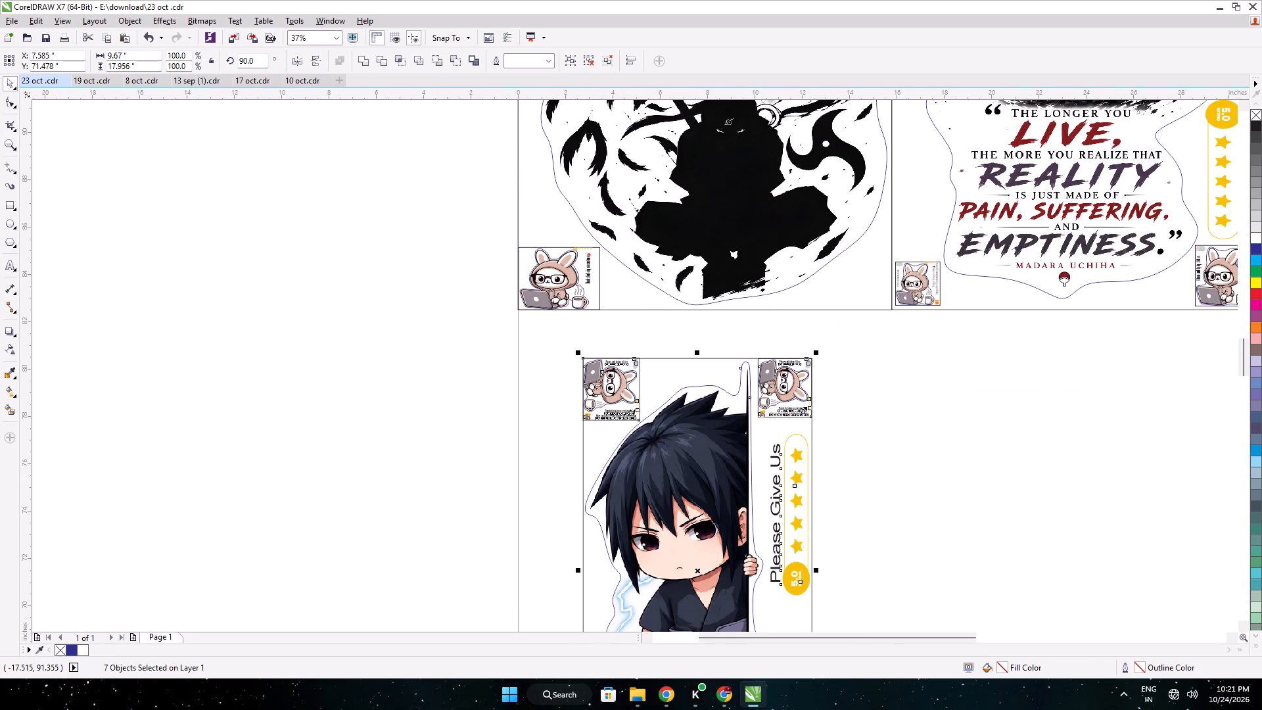
{"action": "double_click", "coordinate": [116, 70]}
{"action": "type", "text": "20"}
{"action": "key", "text": "Return"}
Align the Sasuke sticker with the page's side edge and the bottom of the Itachi sticker, at X 4.835 and Y 72.5 inches.
{"action": "scroll", "coordinate": [662, 338], "scroll_direction": "up", "scroll_amount": 1}
{"action": "left_click_drag", "start_coordinate": [688, 362], "coordinate": [548, 316]}
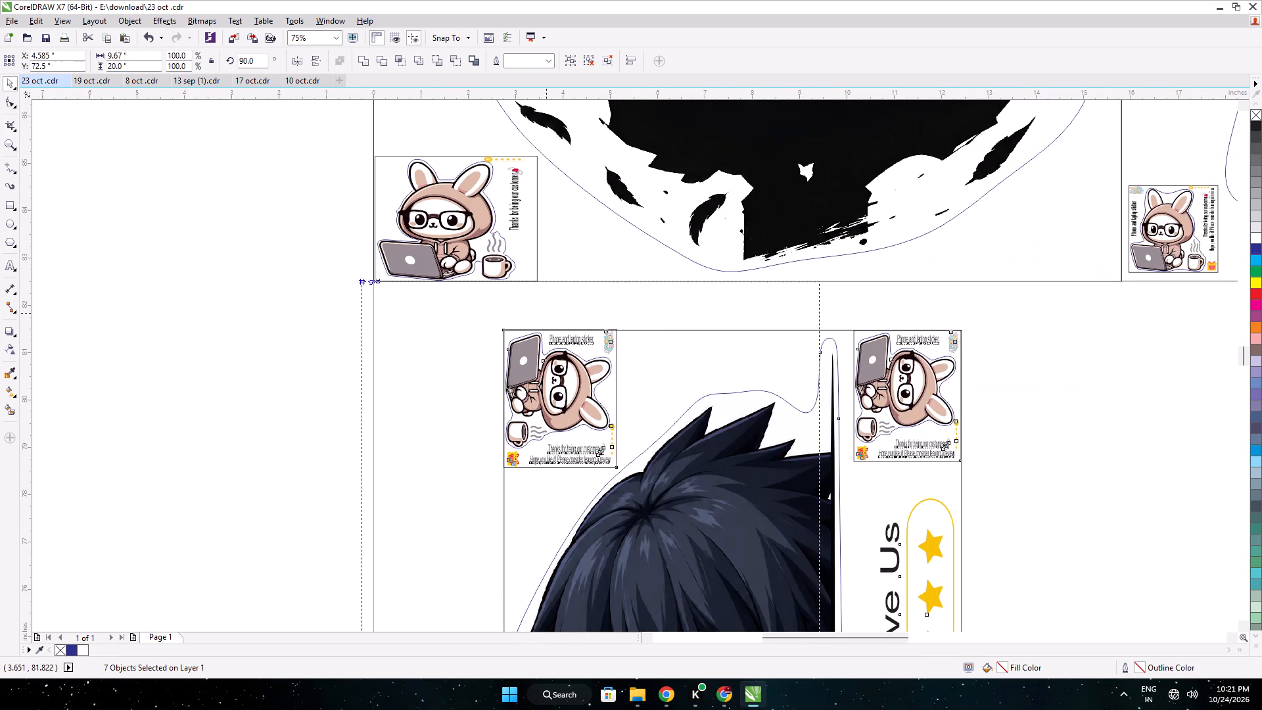
{"action": "left_click_drag", "start_coordinate": [548, 316], "coordinate": [561, 313]}
{"action": "scroll", "coordinate": [400, 275], "scroll_direction": "up", "scroll_amount": 1}
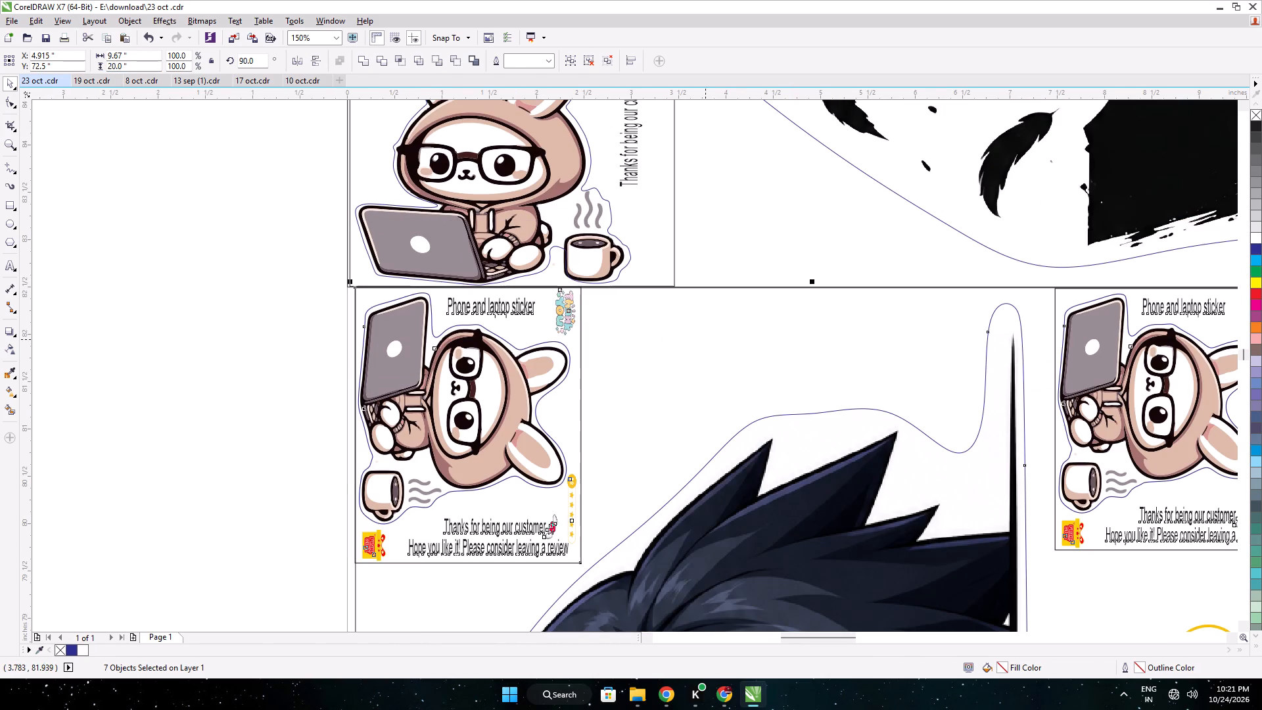
{"action": "scroll", "coordinate": [655, 339], "scroll_direction": "up", "scroll_amount": 1}
{"action": "middle_click_drag", "start_coordinate": [655, 339], "coordinate": [889, 364]}
{"action": "scroll", "coordinate": [889, 364], "scroll_direction": "up", "scroll_amount": 1}
{"action": "key", "text": "Left"}
{"action": "key", "text": "Left"}
{"action": "key", "text": "Left"}
{"action": "key", "text": "Left"}
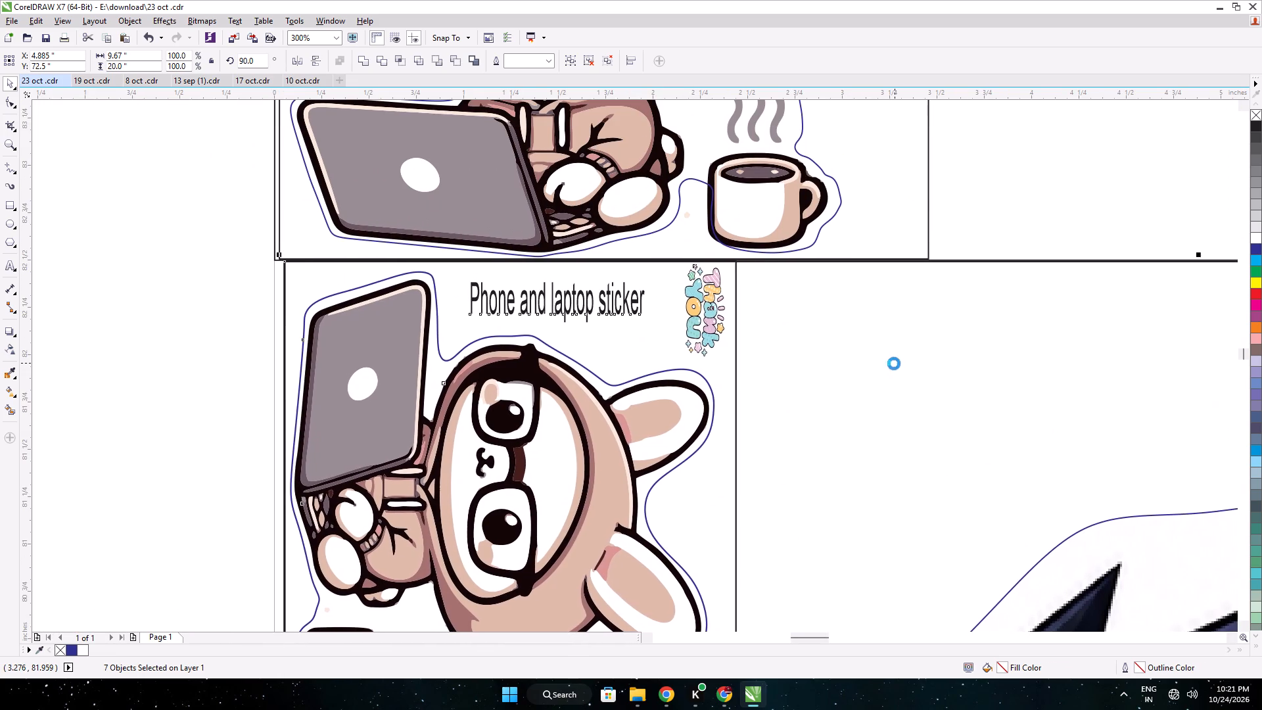
{"action": "key", "text": "Left"}
{"action": "key", "text": "Left"}
{"action": "key", "text": "Left"}
{"action": "key", "text": "Left"}
{"action": "scroll", "coordinate": [778, 319], "scroll_direction": "down", "scroll_amount": 3}
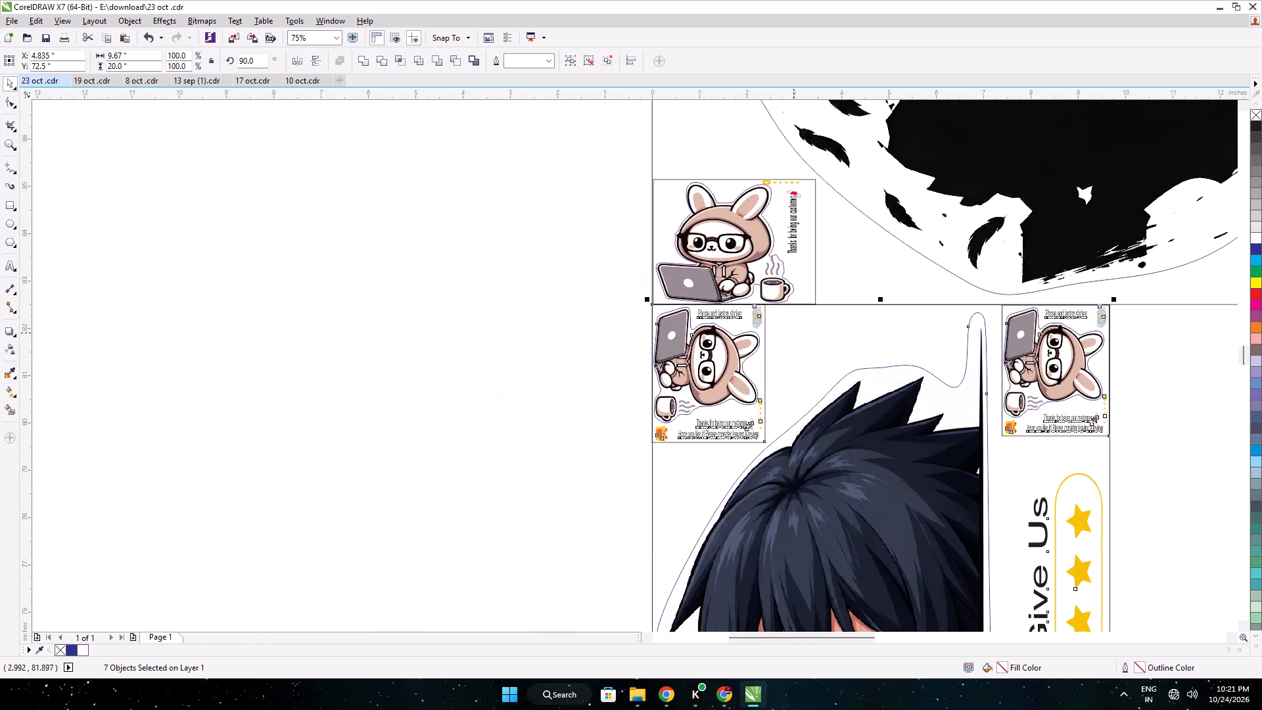
{"action": "scroll", "coordinate": [793, 333], "scroll_direction": "down", "scroll_amount": 1}
{"action": "middle_click_drag", "start_coordinate": [877, 348], "coordinate": [596, 231]}
{"action": "scroll", "coordinate": [601, 254], "scroll_direction": "down", "scroll_amount": 1}
Duplicate the Sasuke sticker and fit the copy flush beside the first one, at X 14.495 and Y 72.5 inches.
{"action": "key", "text": "ctrl+d"}
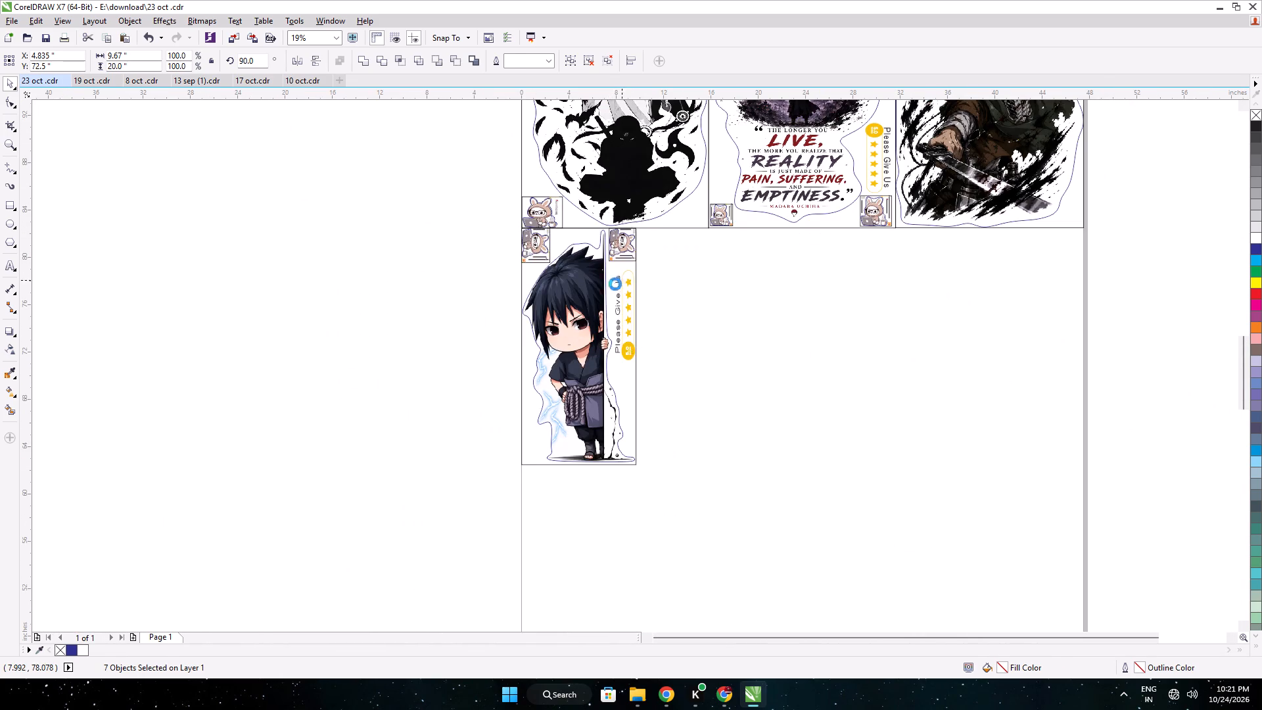
{"action": "left_click_drag", "start_coordinate": [603, 289], "coordinate": [714, 291]}
{"action": "scroll", "coordinate": [639, 216], "scroll_direction": "up", "scroll_amount": 1}
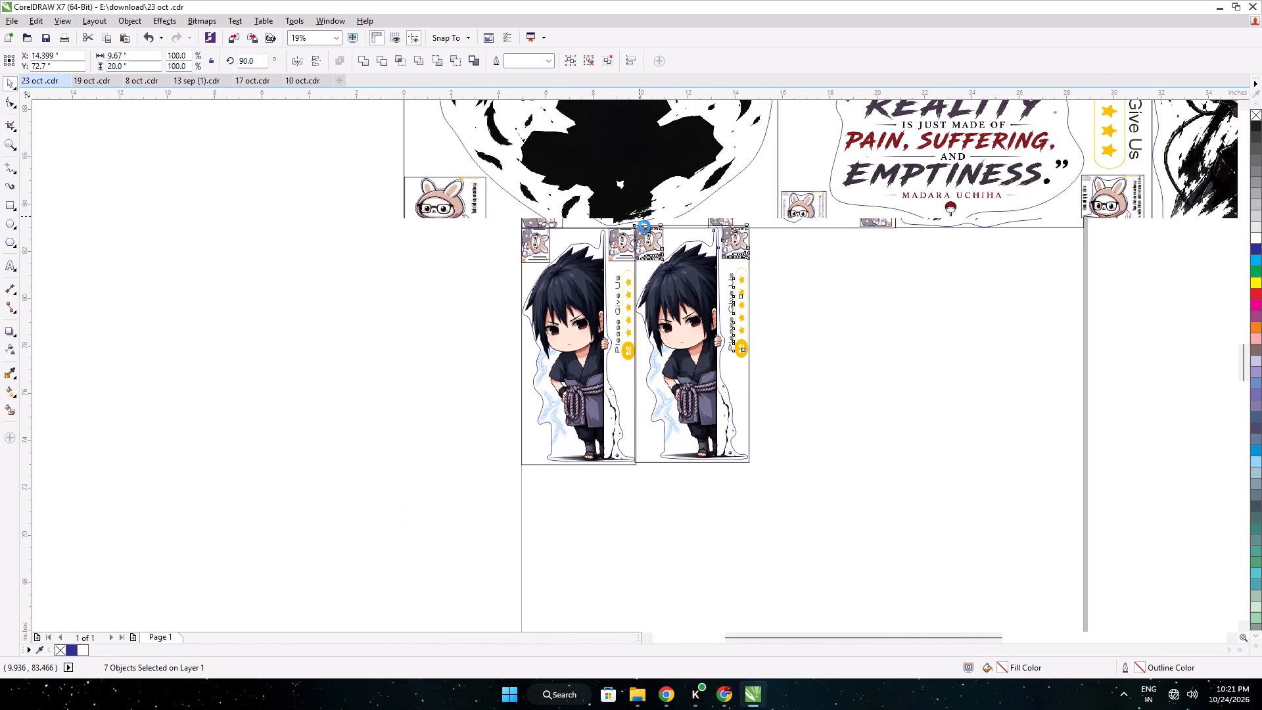
{"action": "scroll", "coordinate": [644, 227], "scroll_direction": "up", "scroll_amount": 1}
{"action": "left_click_drag", "start_coordinate": [751, 287], "coordinate": [755, 295]}
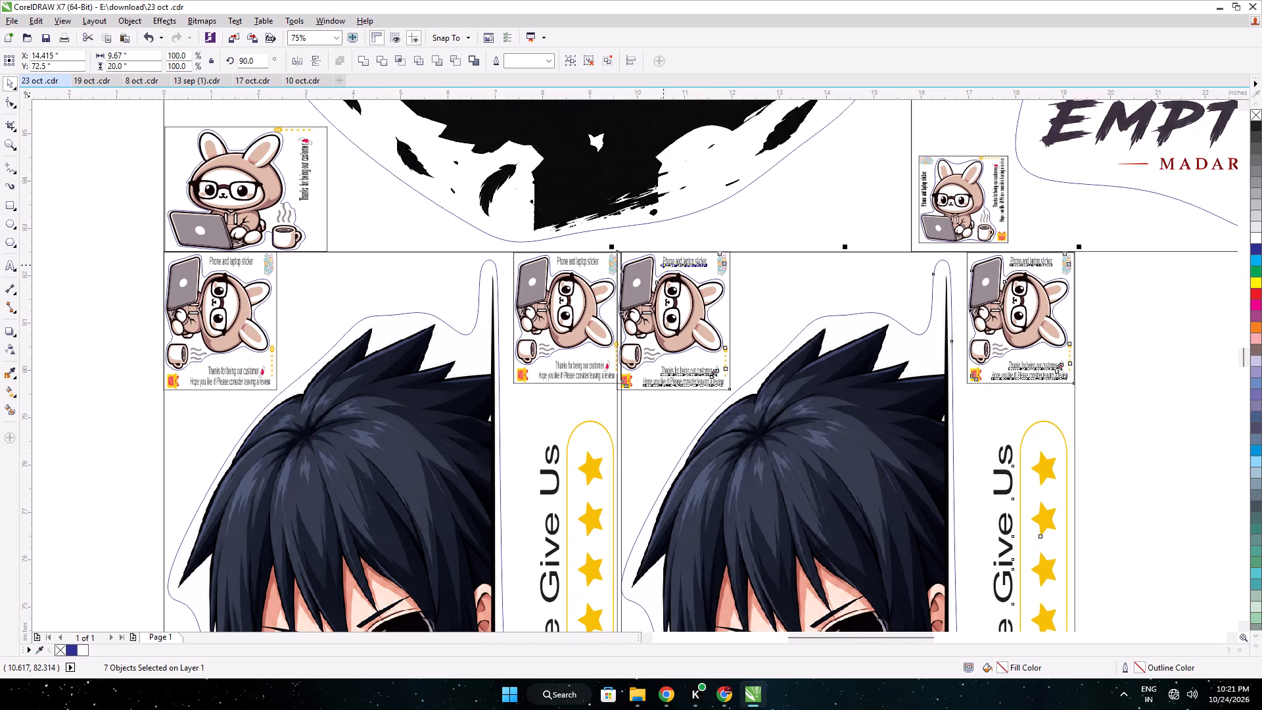
{"action": "scroll", "coordinate": [651, 257], "scroll_direction": "up", "scroll_amount": 1}
{"action": "key", "text": "Right"}
{"action": "key", "text": "Right"}
{"action": "key", "text": "Right"}
{"action": "scroll", "coordinate": [613, 255], "scroll_direction": "up", "scroll_amount": 2}
{"action": "key", "text": "Right"}
{"action": "key", "text": "Right"}
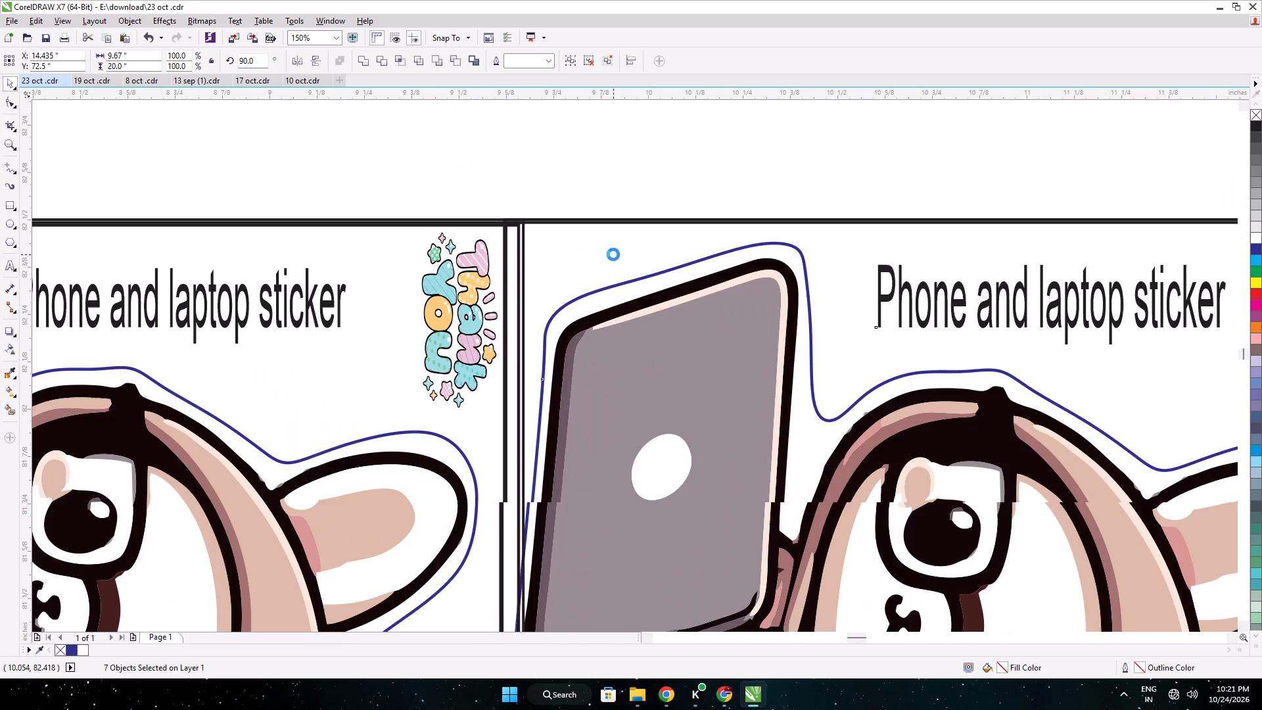
{"action": "key", "text": "Right"}
{"action": "key", "text": "Right"}
{"action": "key", "text": "Right"}
{"action": "key", "text": "Right"}
{"action": "key", "text": "Left"}
{"action": "scroll", "coordinate": [613, 254], "scroll_direction": "down", "scroll_amount": 5}
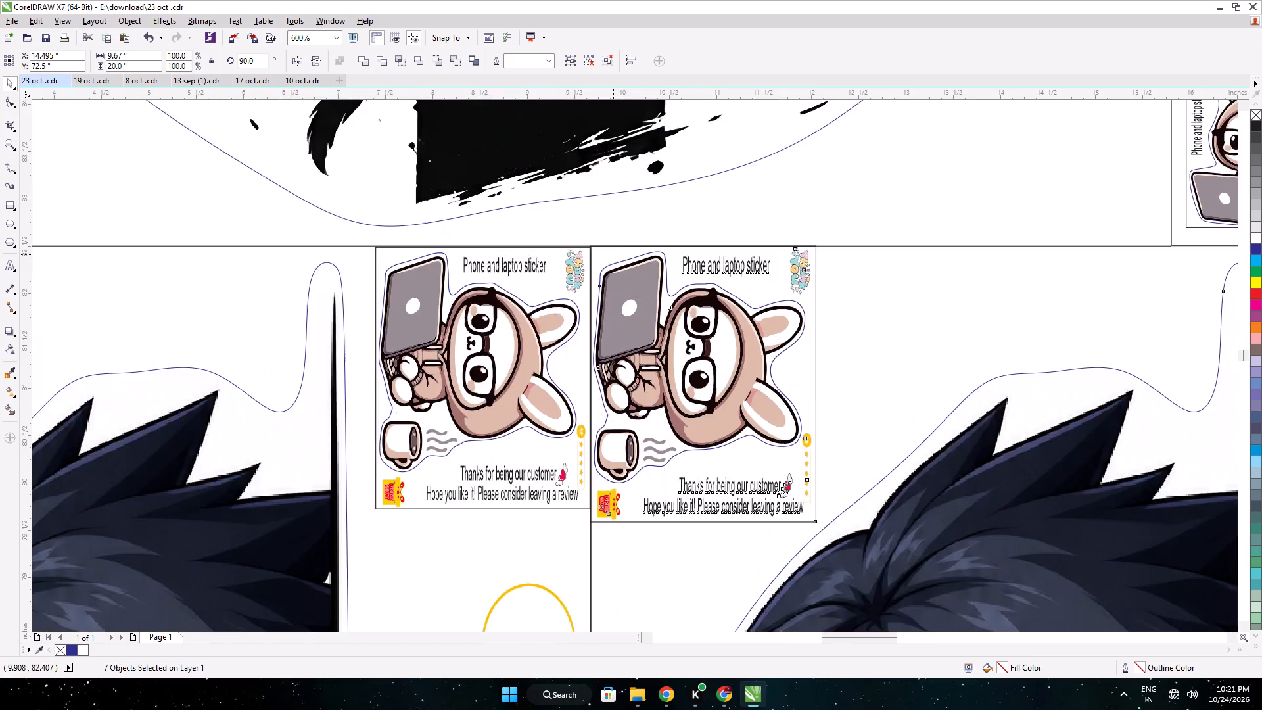
{"action": "scroll", "coordinate": [613, 254], "scroll_direction": "down", "scroll_amount": 3}
Duplicate the Sasuke sticker again with the same spacing to add a third one at X 24.155 and Y 72.5 inches.
{"action": "middle_click_drag", "start_coordinate": [670, 279], "coordinate": [626, 270]}
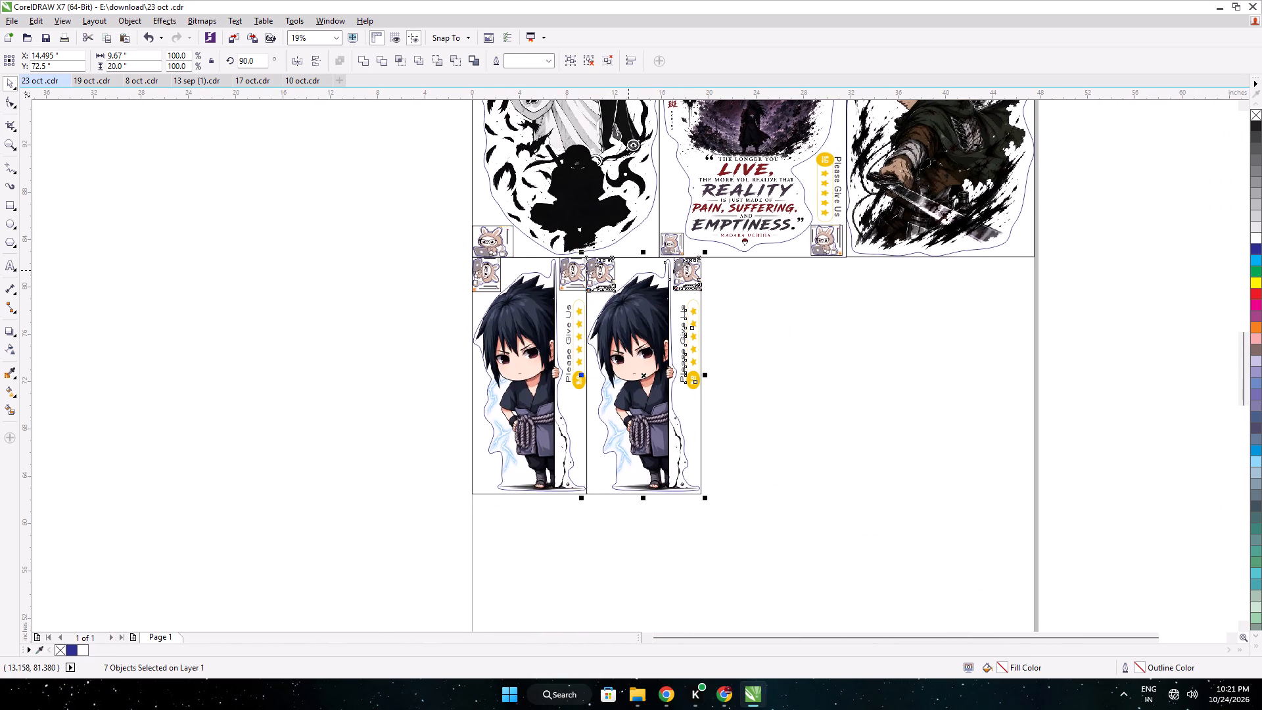
{"action": "key", "text": "ctrl+d"}
{"action": "scroll", "coordinate": [708, 270], "scroll_direction": "up", "scroll_amount": 3}
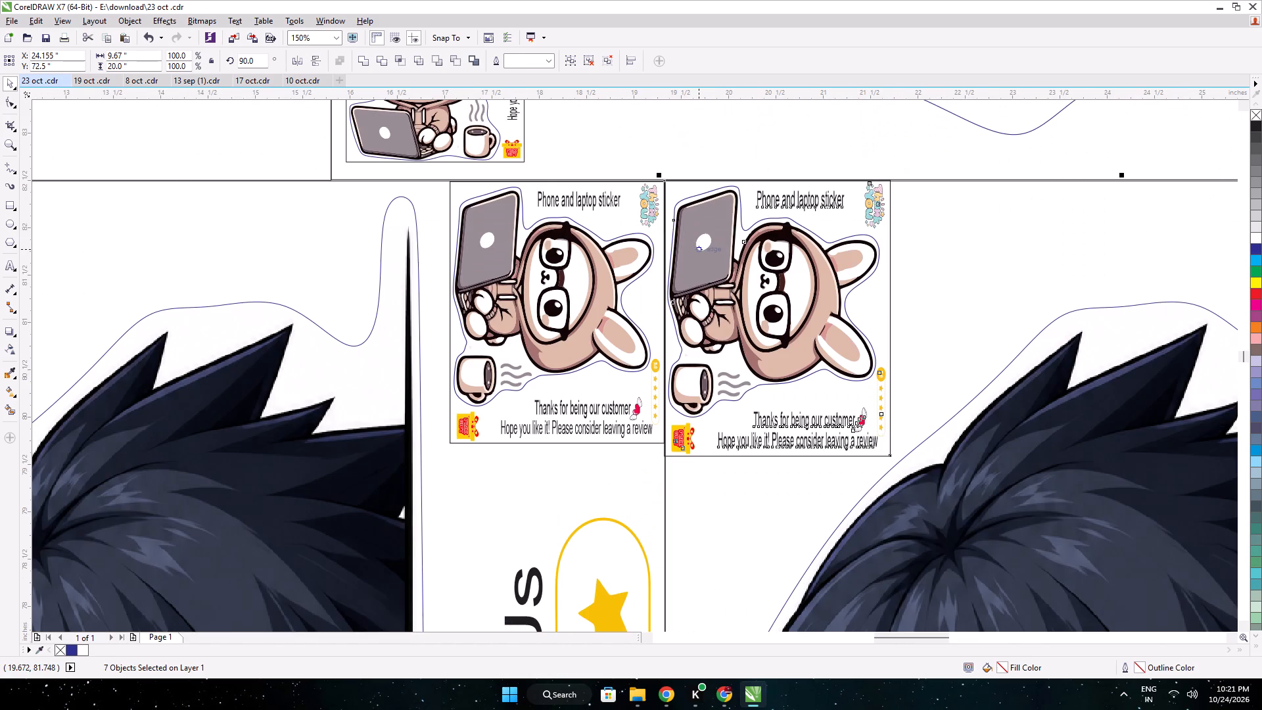
{"action": "scroll", "coordinate": [697, 250], "scroll_direction": "down", "scroll_amount": 6}
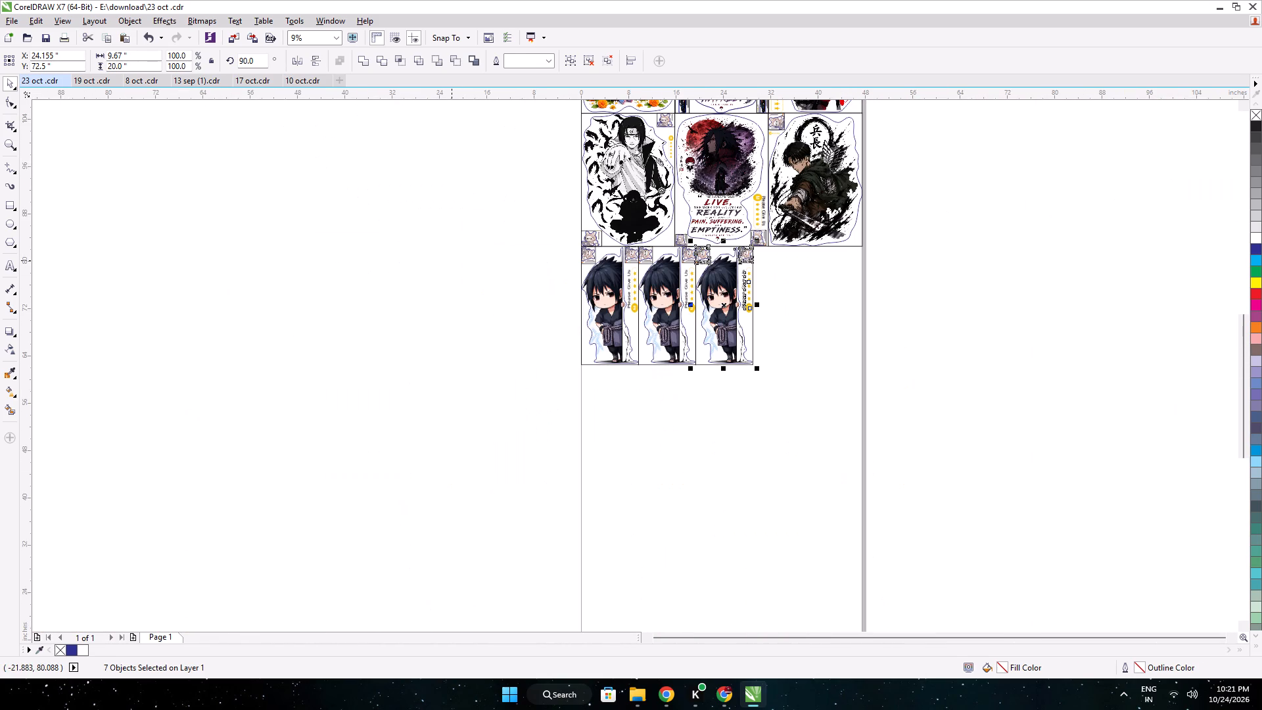
{"action": "left_click", "coordinate": [352, 216]}
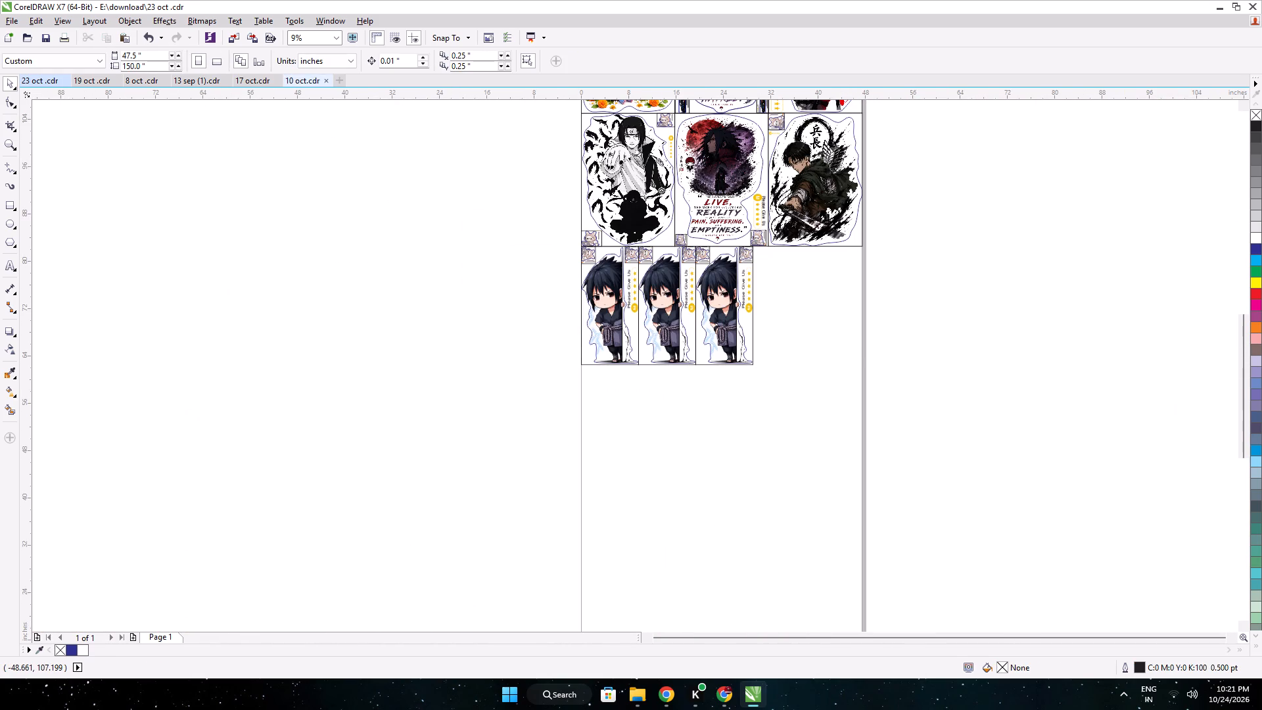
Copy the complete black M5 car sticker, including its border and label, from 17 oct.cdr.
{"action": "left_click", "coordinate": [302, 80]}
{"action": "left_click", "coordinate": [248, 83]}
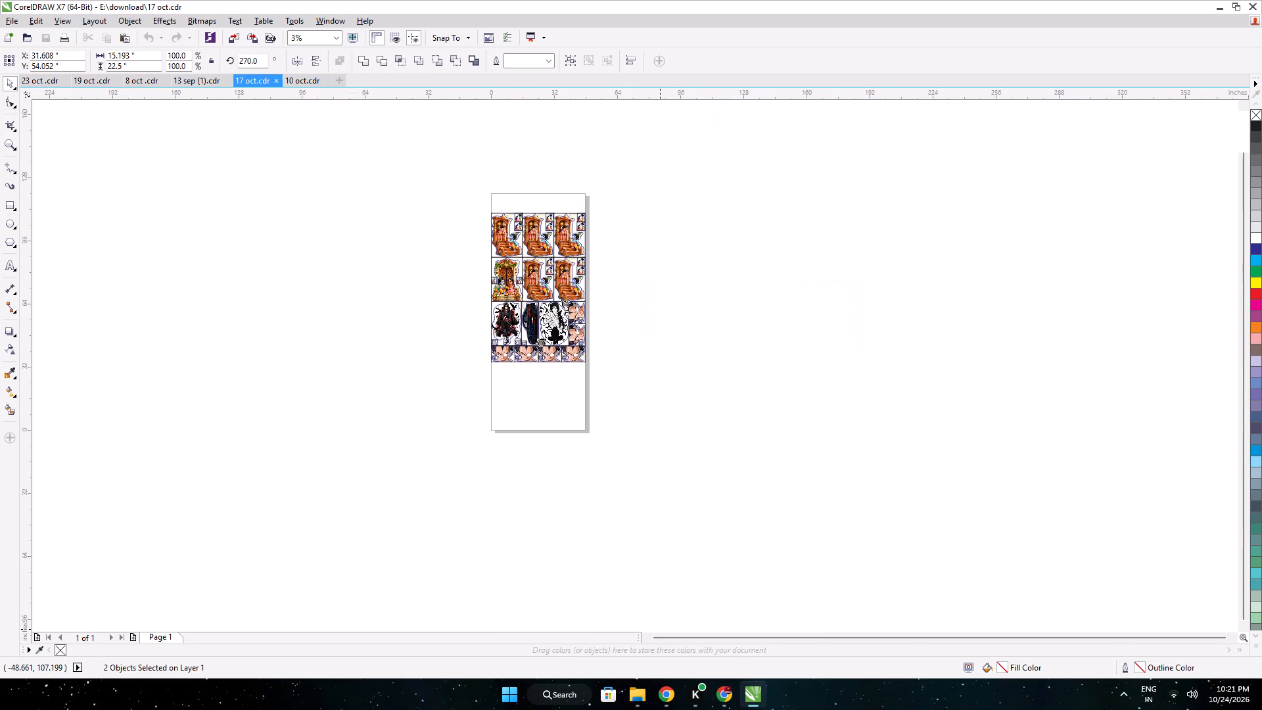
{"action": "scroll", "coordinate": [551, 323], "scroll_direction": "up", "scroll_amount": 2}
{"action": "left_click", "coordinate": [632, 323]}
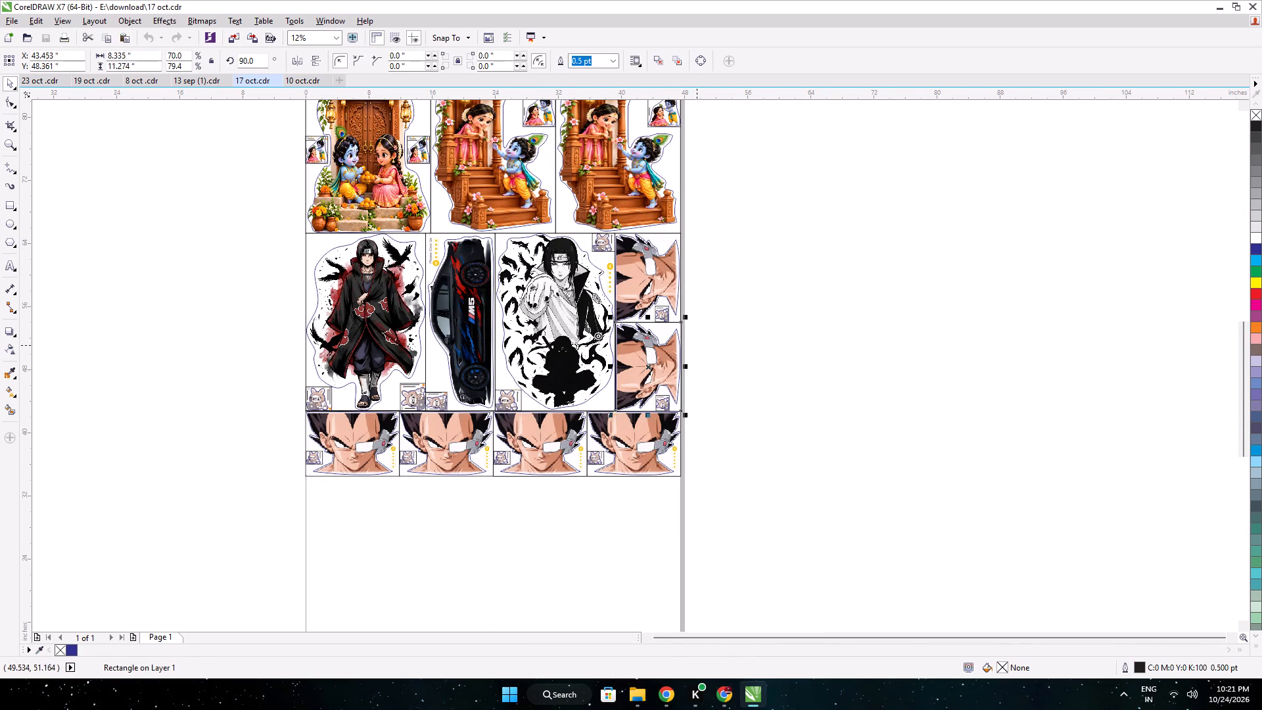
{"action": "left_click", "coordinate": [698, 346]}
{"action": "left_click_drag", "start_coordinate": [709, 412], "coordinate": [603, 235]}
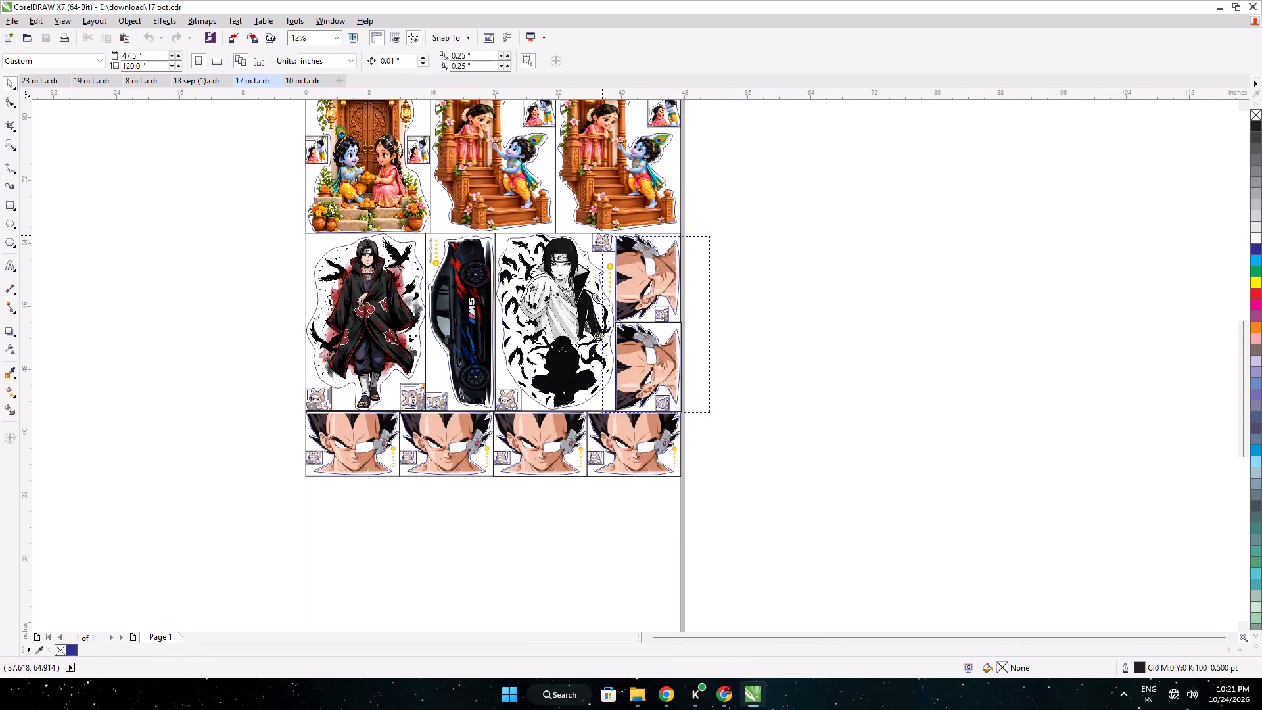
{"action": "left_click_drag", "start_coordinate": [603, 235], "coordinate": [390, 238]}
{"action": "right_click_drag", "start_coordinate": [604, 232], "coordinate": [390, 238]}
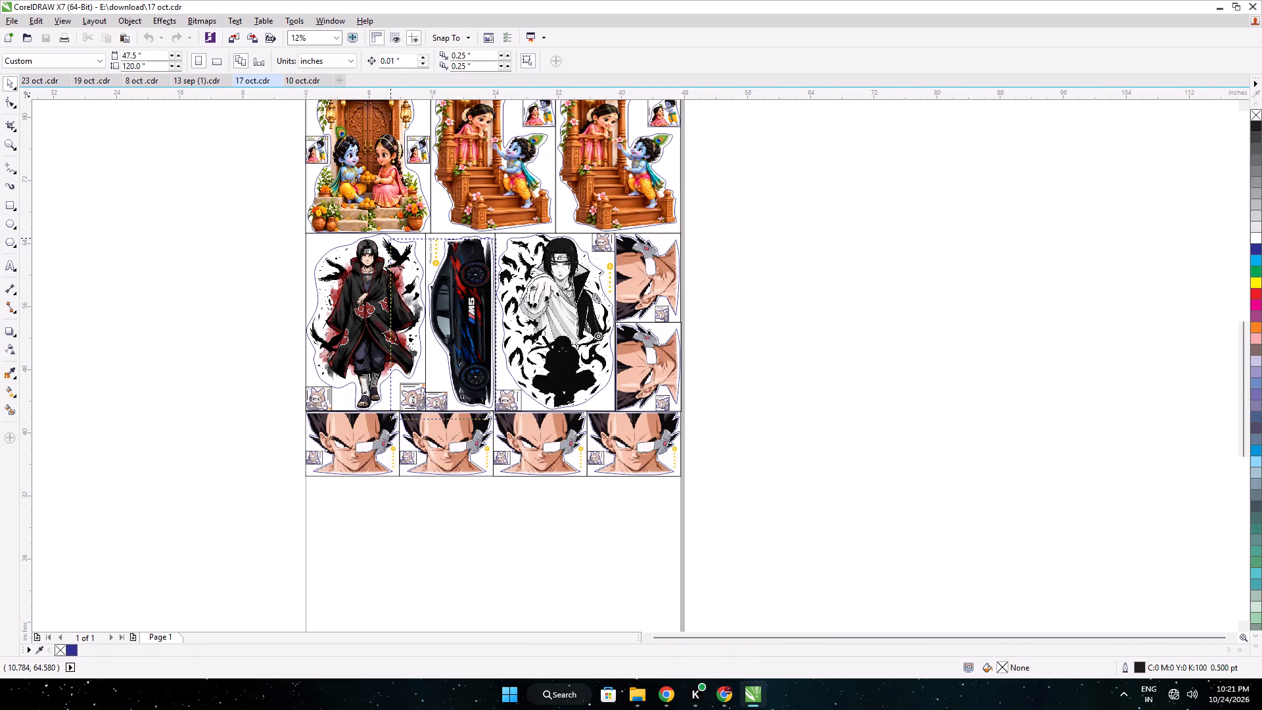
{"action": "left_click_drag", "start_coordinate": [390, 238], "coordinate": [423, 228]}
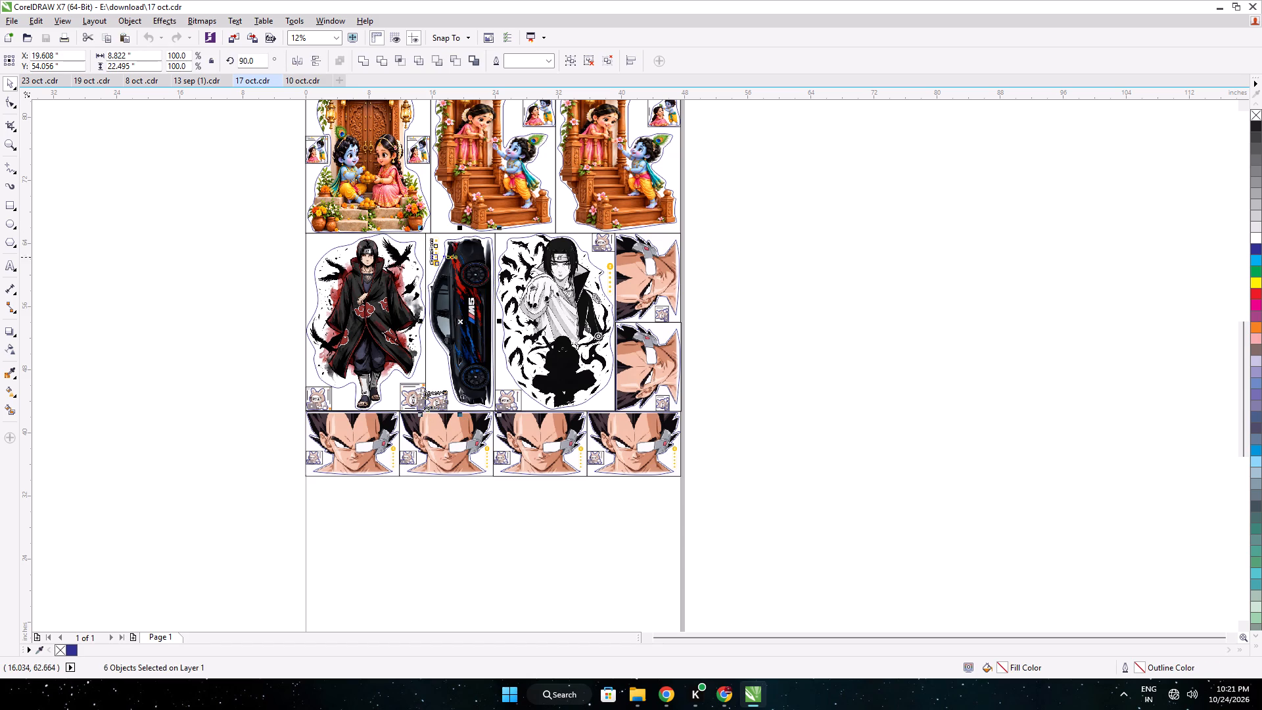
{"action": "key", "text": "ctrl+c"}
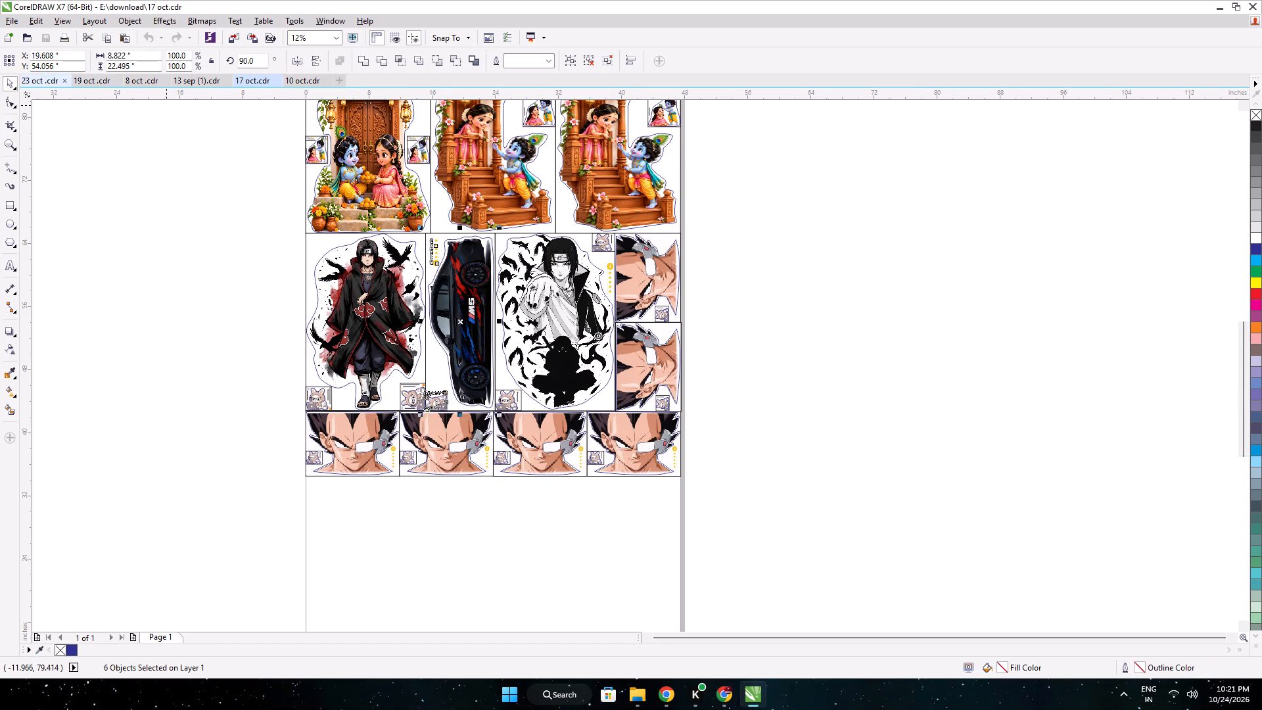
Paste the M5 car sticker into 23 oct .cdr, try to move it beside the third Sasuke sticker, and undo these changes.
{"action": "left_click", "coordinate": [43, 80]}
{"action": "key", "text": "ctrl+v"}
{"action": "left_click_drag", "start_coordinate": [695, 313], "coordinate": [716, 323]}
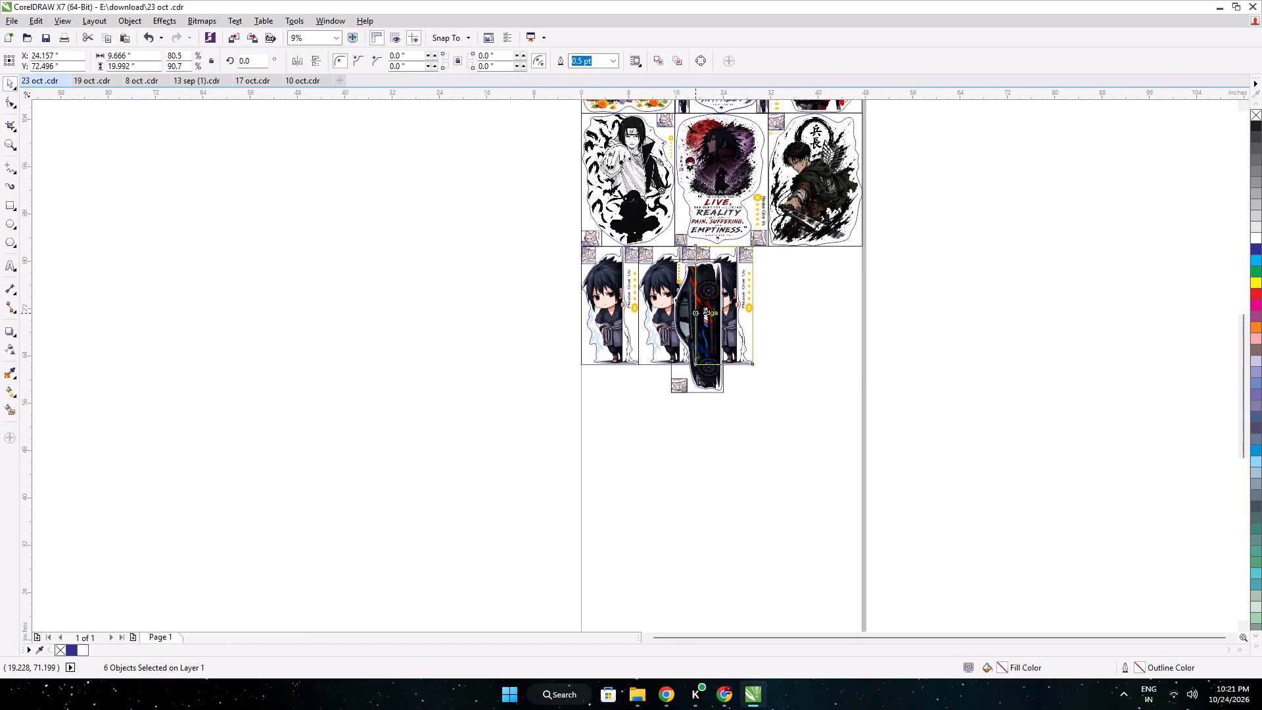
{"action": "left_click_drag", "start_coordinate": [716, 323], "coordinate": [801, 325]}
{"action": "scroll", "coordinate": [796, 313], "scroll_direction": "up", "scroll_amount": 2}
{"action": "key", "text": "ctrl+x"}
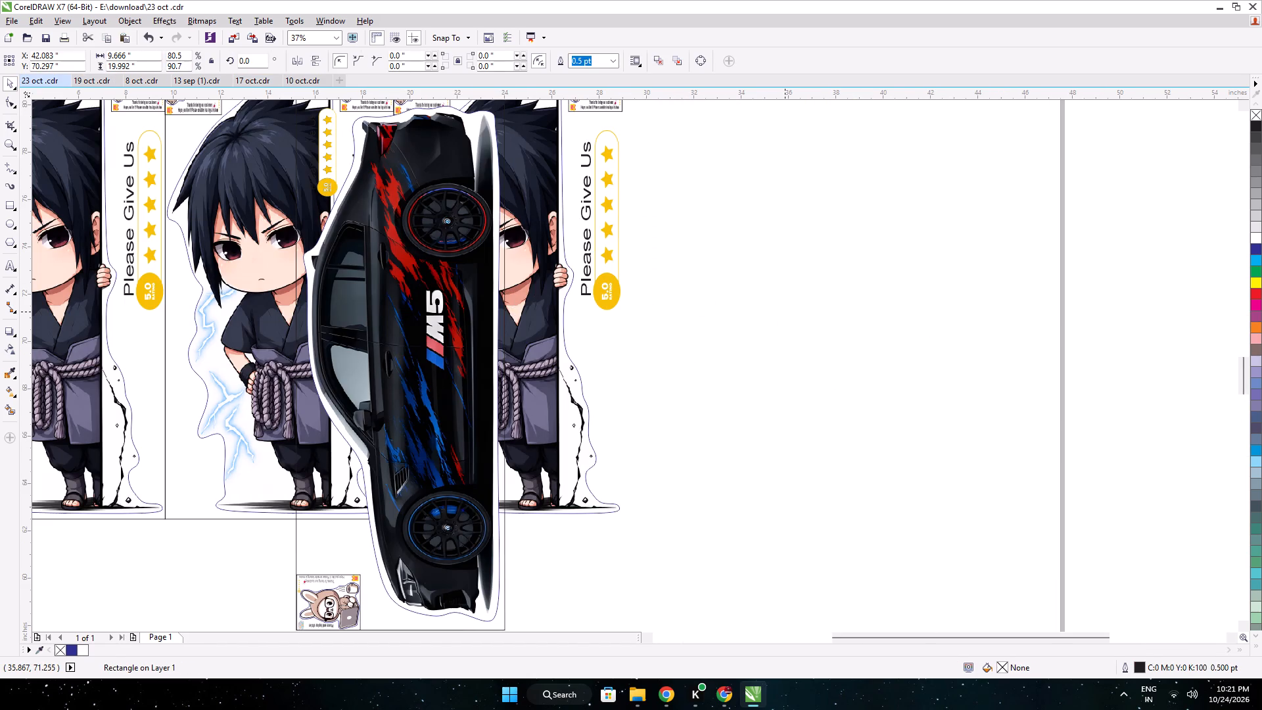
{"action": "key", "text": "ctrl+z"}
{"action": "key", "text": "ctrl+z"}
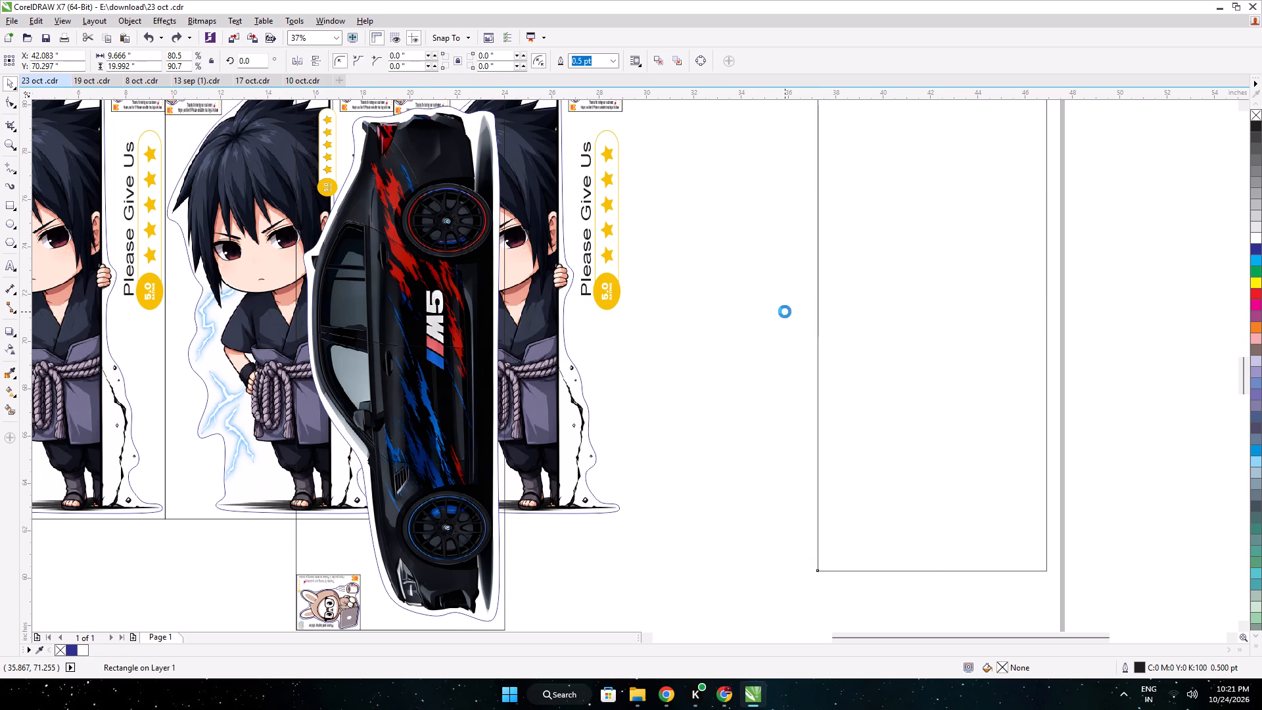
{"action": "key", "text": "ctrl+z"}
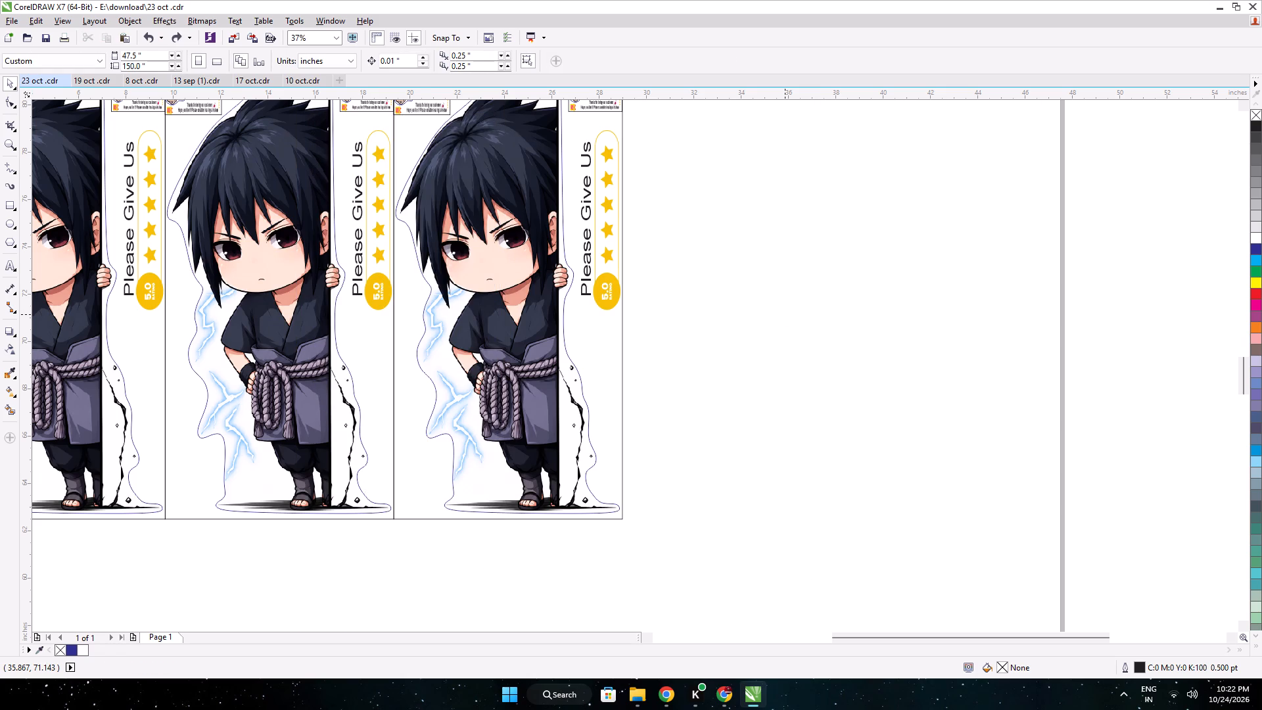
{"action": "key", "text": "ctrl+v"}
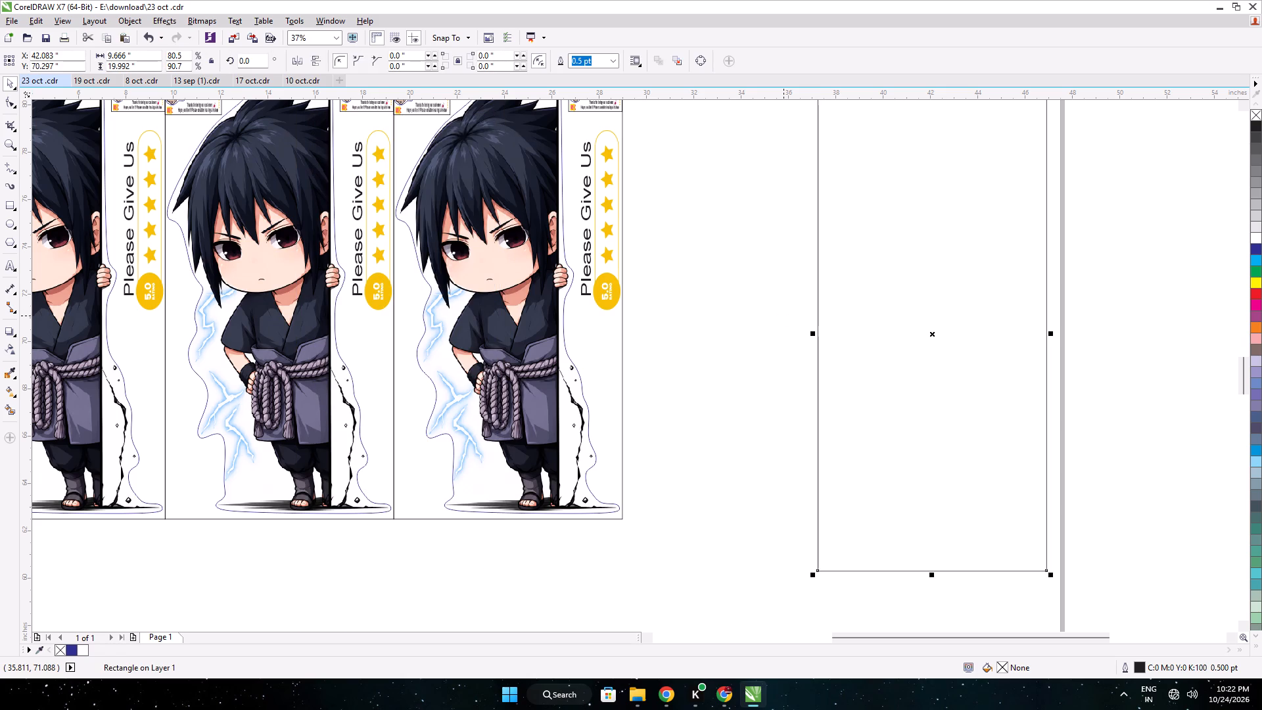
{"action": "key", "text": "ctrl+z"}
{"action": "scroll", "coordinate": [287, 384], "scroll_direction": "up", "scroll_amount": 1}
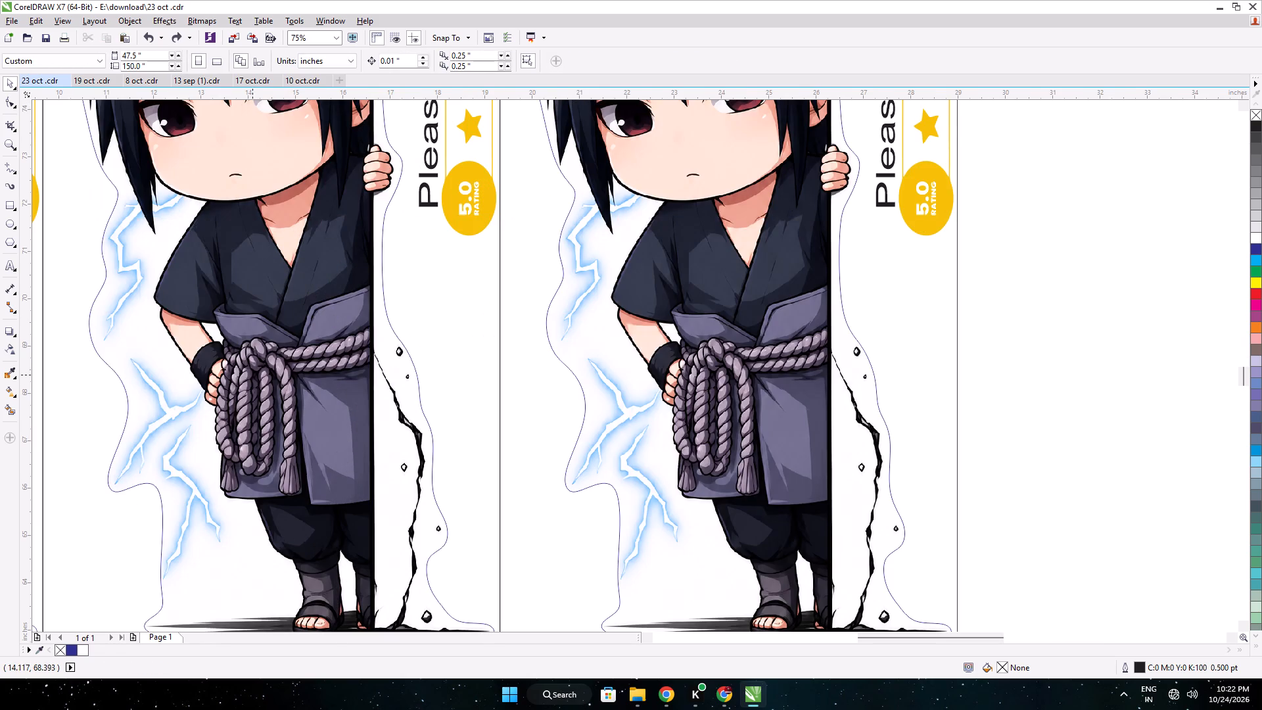
Step back and forward through the edit history until the third Sasuke sticker is restored at X 24.155 and Y 72.5 inches.
{"action": "scroll", "coordinate": [149, 401], "scroll_direction": "up", "scroll_amount": 4}
{"action": "scroll", "coordinate": [99, 410], "scroll_direction": "down", "scroll_amount": 14}
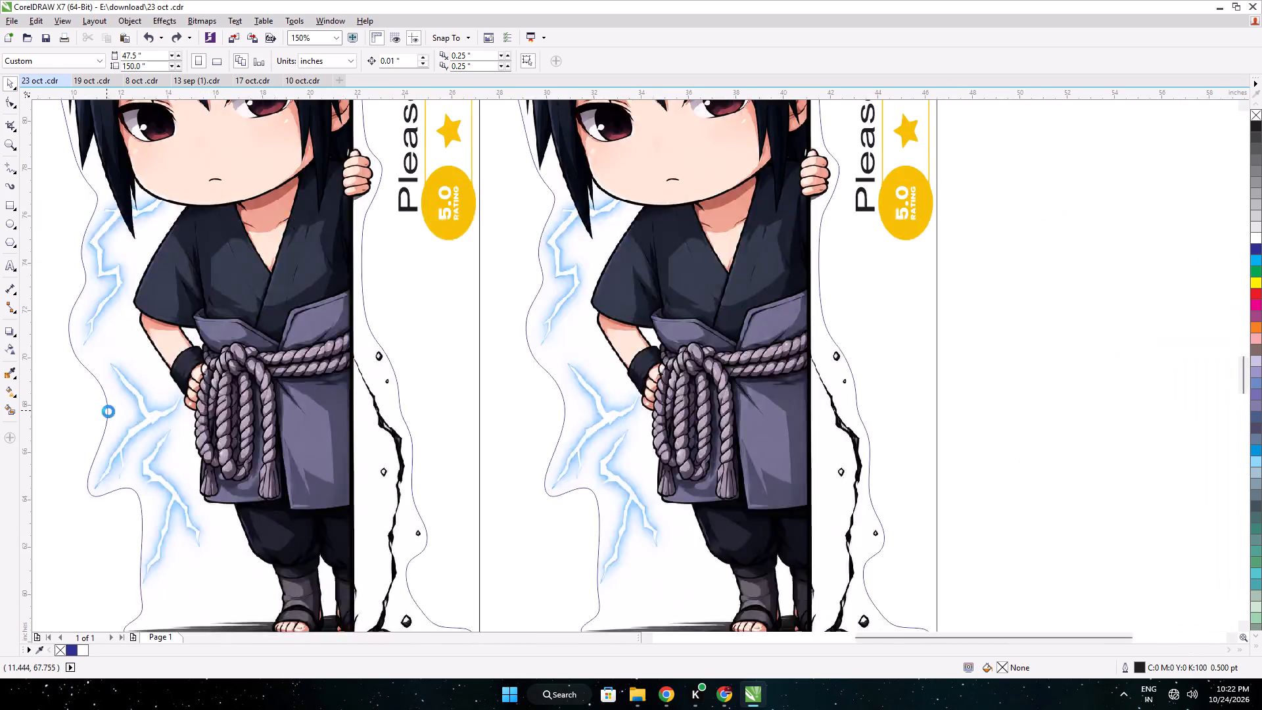
{"action": "key", "text": "ctrl+z"}
{"action": "key", "text": "ctrl+y"}
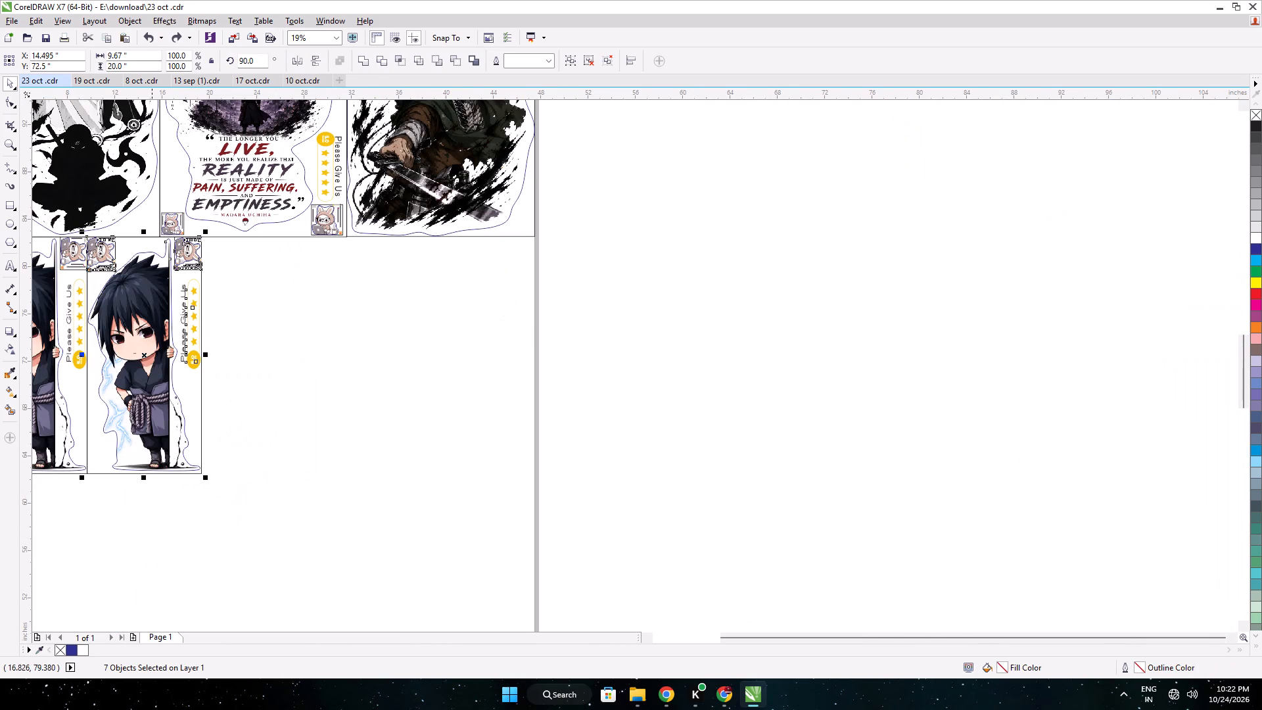
{"action": "left_click", "coordinate": [176, 35]}
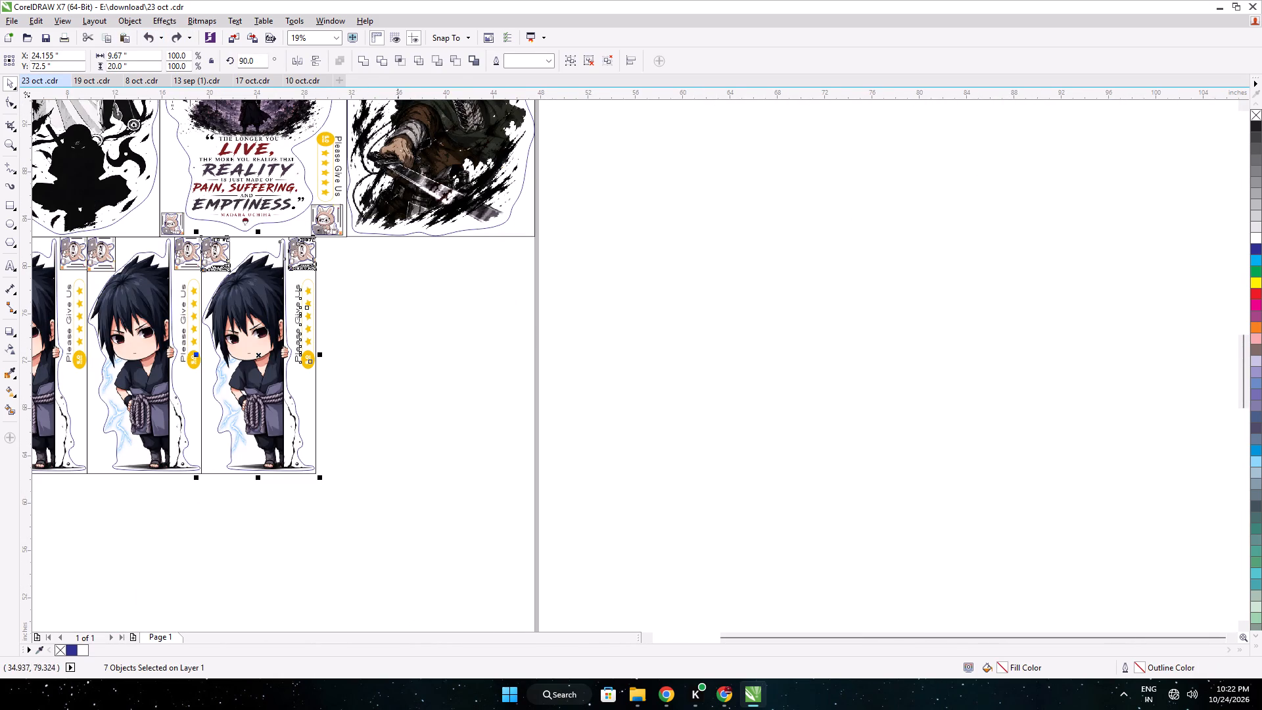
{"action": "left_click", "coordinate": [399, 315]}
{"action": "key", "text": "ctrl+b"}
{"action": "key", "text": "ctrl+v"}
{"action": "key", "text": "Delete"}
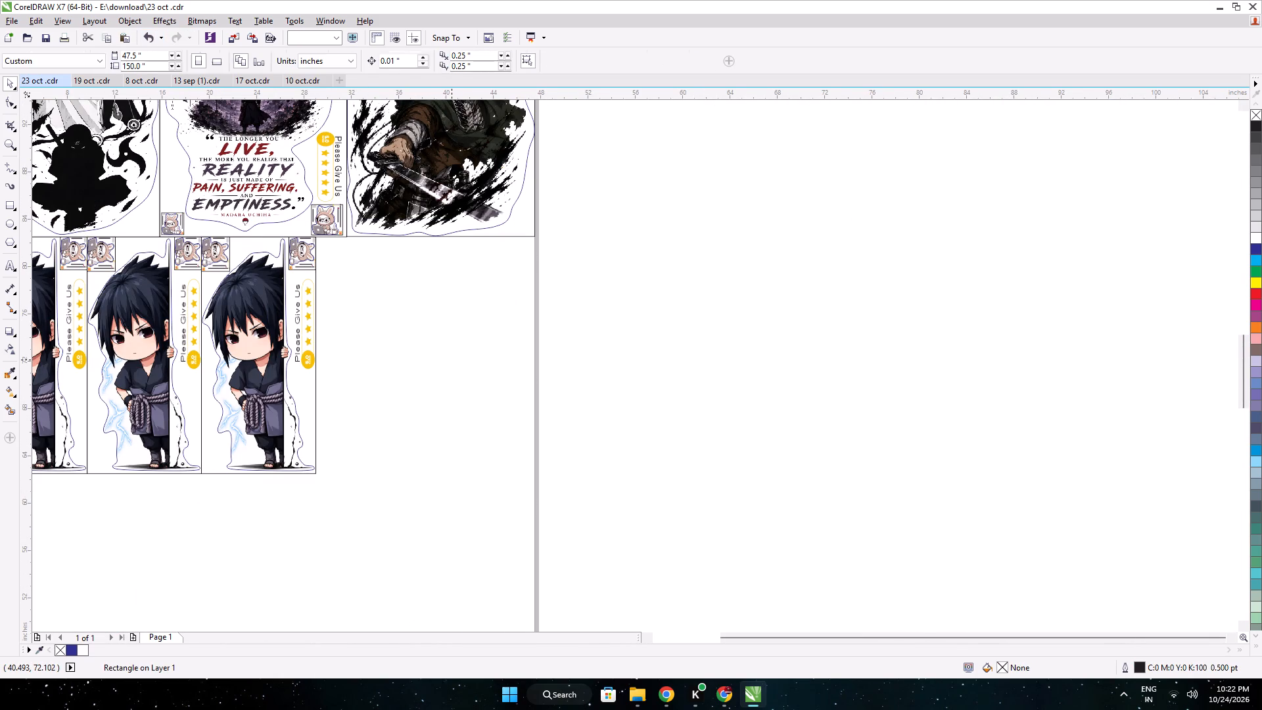
Find the selected black M5 car sticker in 17 oct.cdr among the older layouts and copy it again.
{"action": "left_click", "coordinate": [100, 78]}
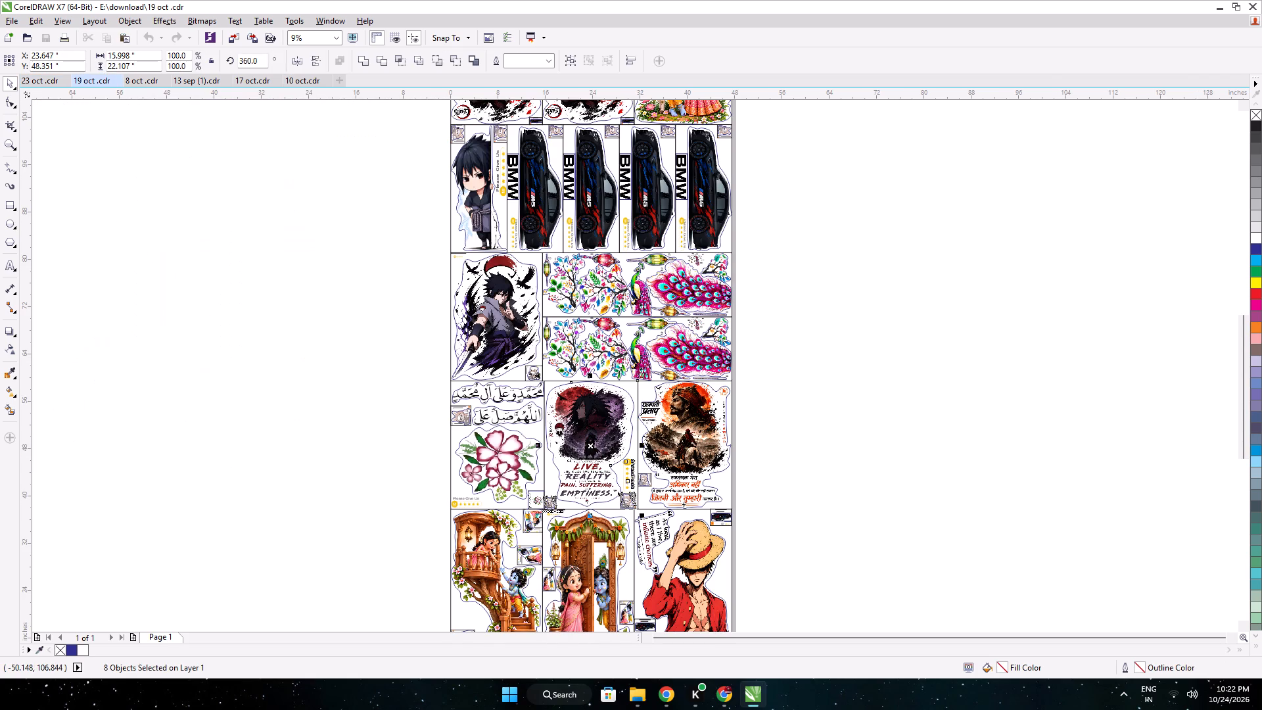
{"action": "left_click", "coordinate": [204, 80]}
{"action": "left_click", "coordinate": [129, 84]}
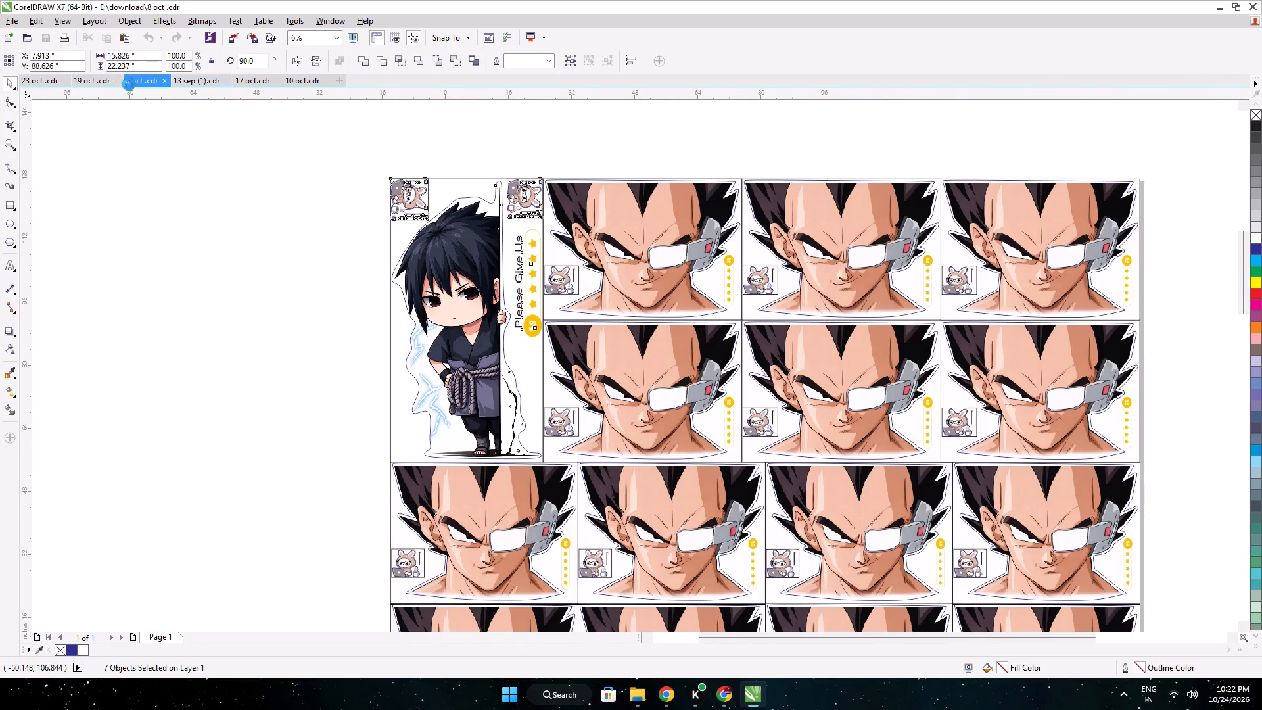
{"action": "left_click", "coordinate": [289, 80]}
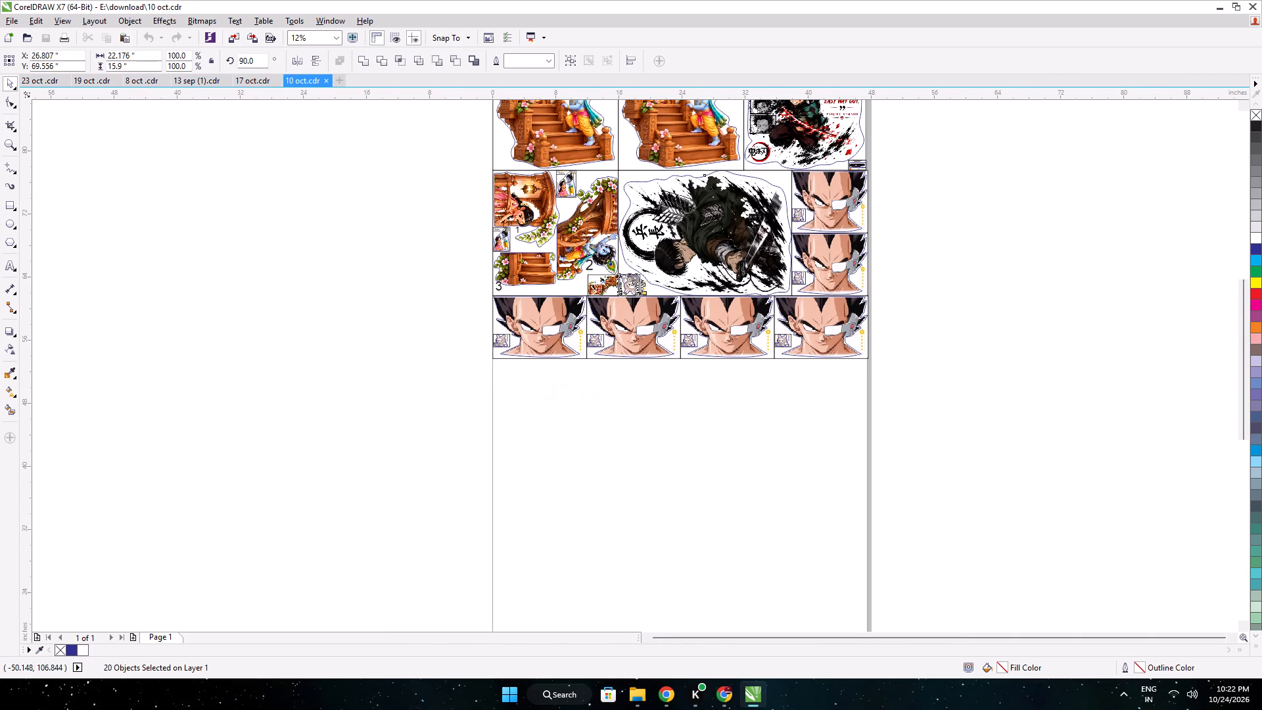
{"action": "left_click", "coordinate": [243, 78]}
{"action": "key", "text": "ctrl+c"}
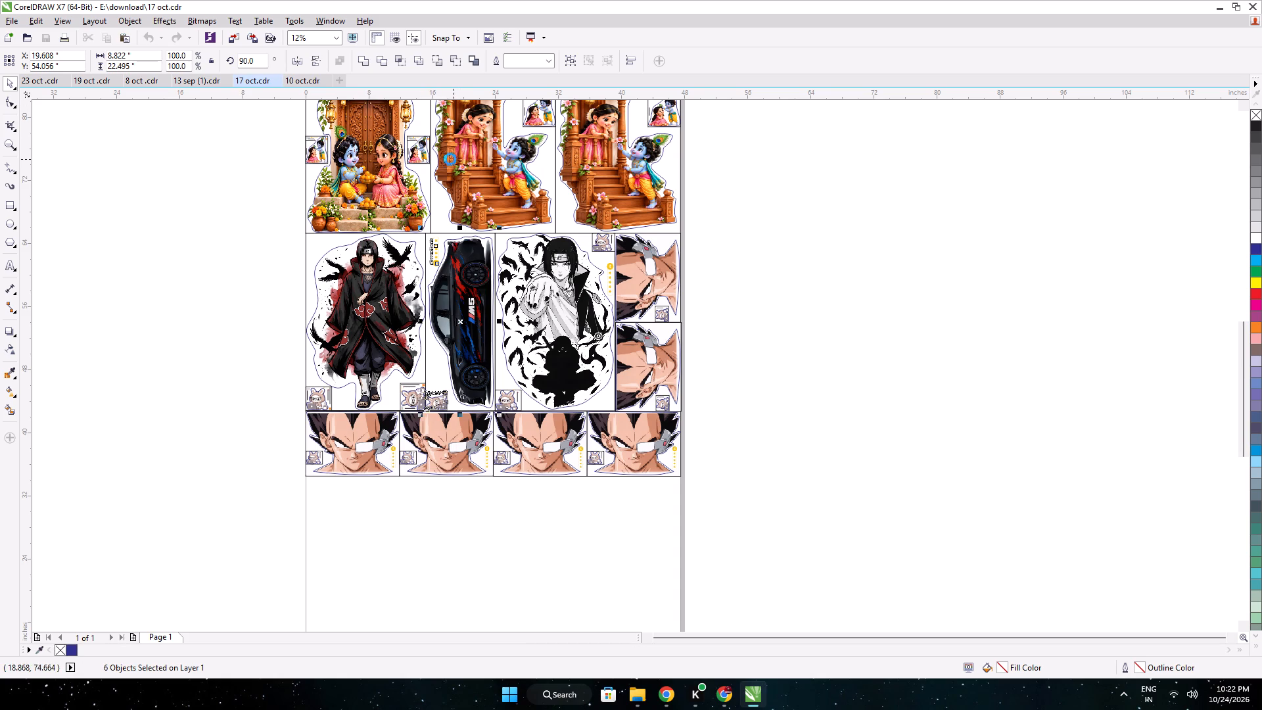
Paste the M5 car sticker into the free space beside the Sasuke row in 23 oct .cdr and set its height to 20 inches.
{"action": "left_click", "coordinate": [44, 81]}
{"action": "key", "text": "ctrl+v"}
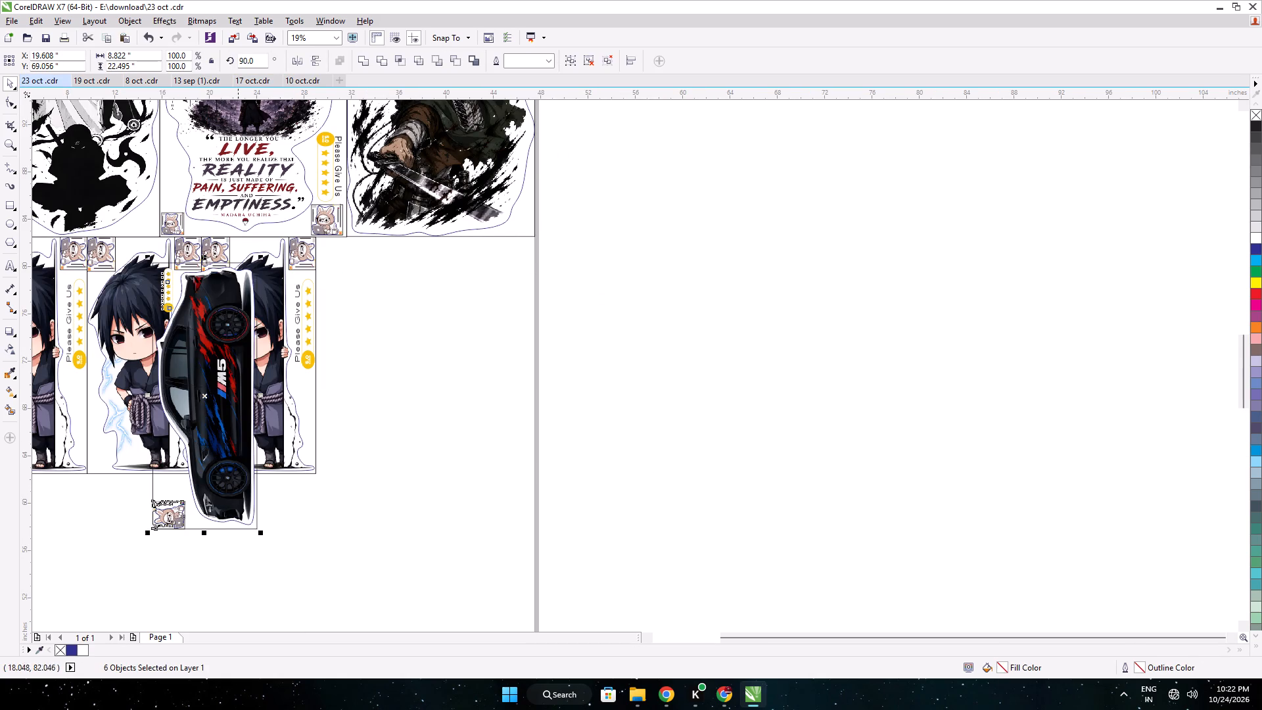
{"action": "left_click_drag", "start_coordinate": [202, 394], "coordinate": [413, 372]}
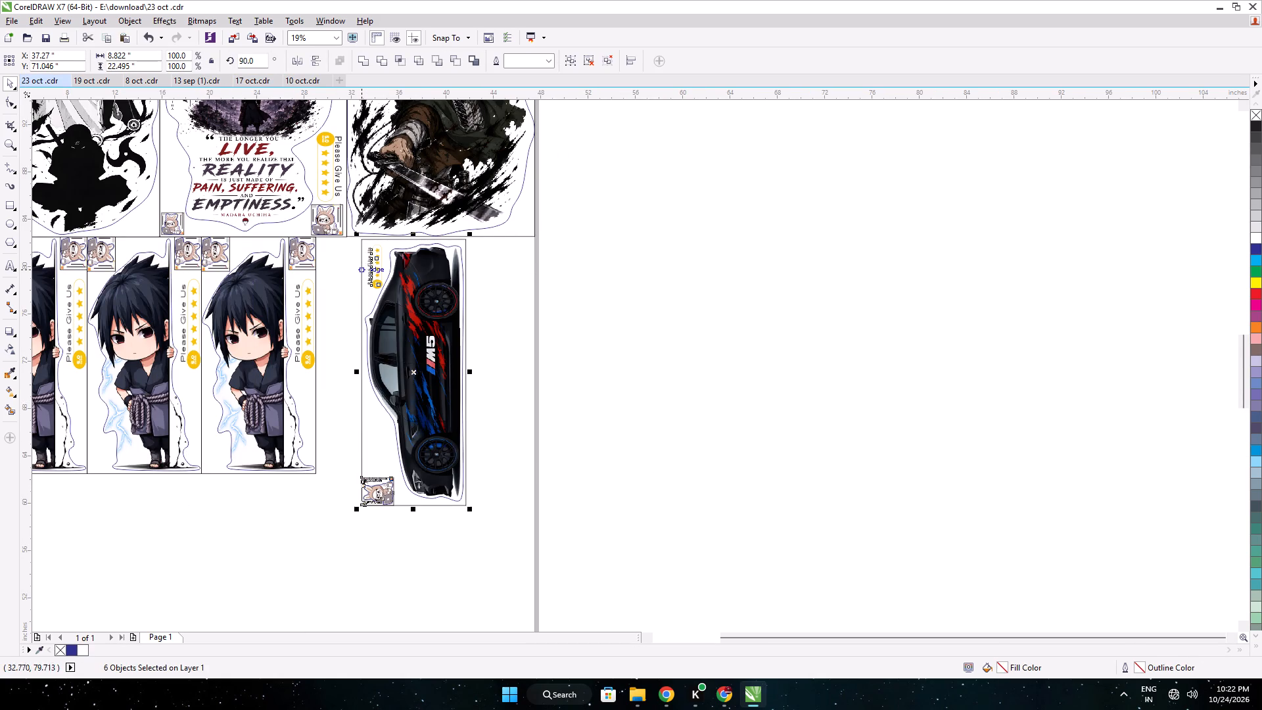
{"action": "double_click", "coordinate": [116, 68]}
{"action": "type", "text": "20"}
{"action": "key", "text": "Return"}
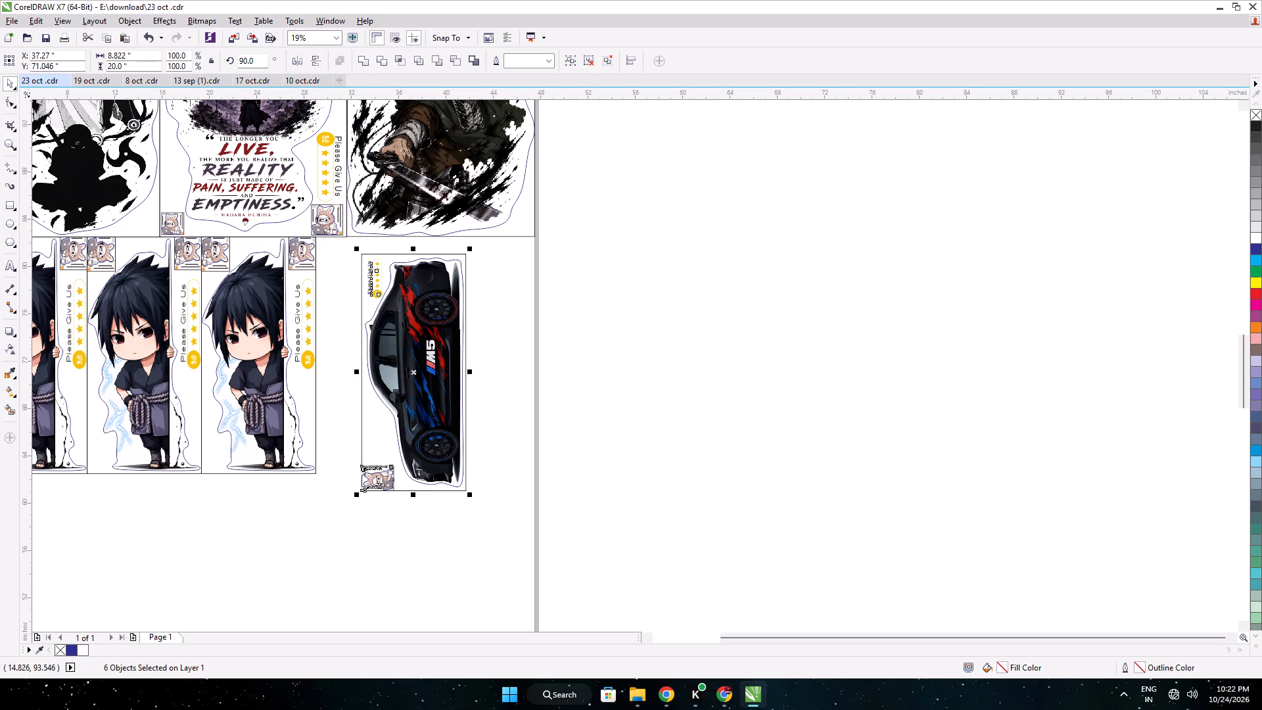
Fit the M5 sticker flush beside the third Sasuke sticker and below the upper row, at X 33.402 and Y 72.503 inches.
{"action": "scroll", "coordinate": [369, 251], "scroll_direction": "up", "scroll_amount": 1}
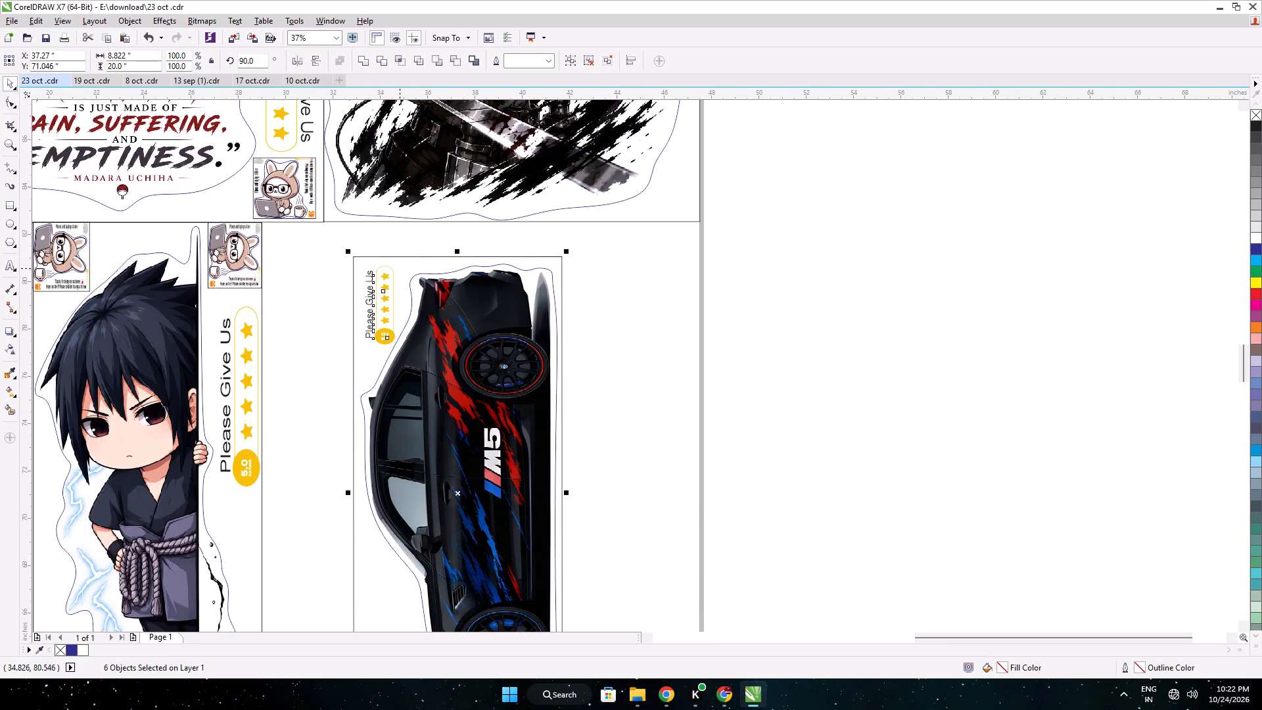
{"action": "left_click_drag", "start_coordinate": [400, 266], "coordinate": [308, 233]}
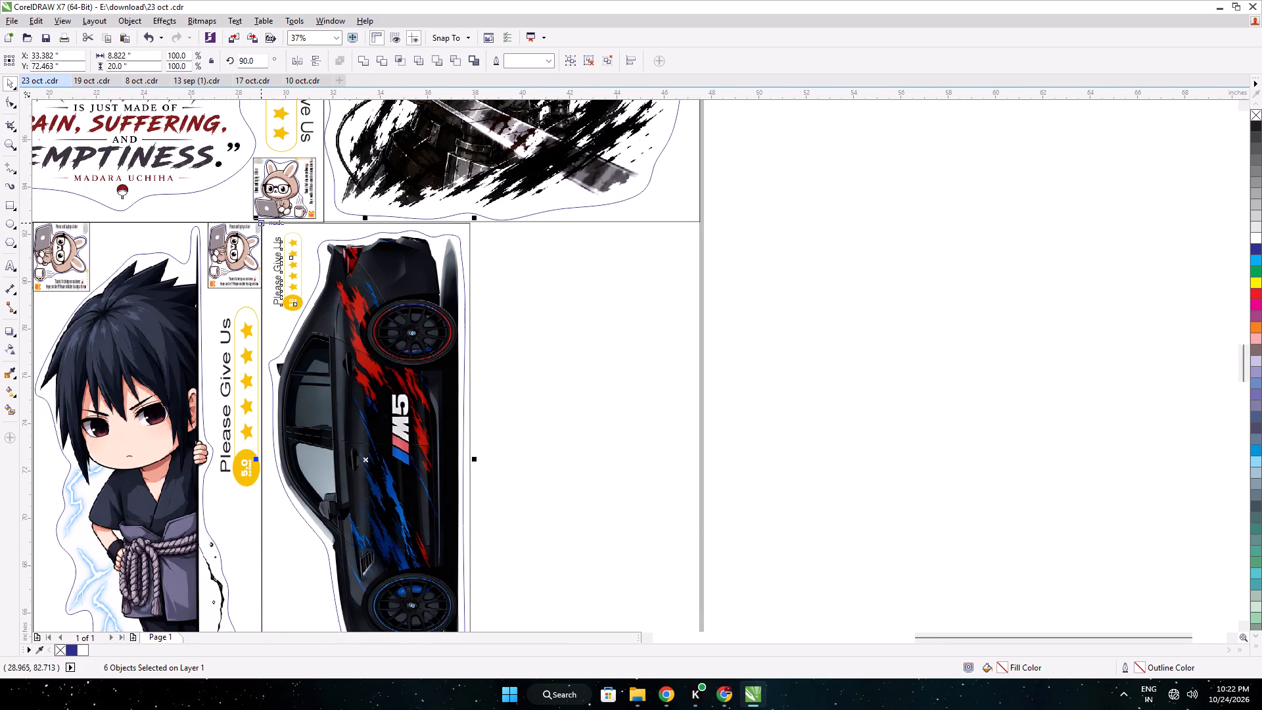
{"action": "scroll", "coordinate": [253, 214], "scroll_direction": "up", "scroll_amount": 2}
{"action": "key", "text": "Up"}
{"action": "key", "text": "Up"}
{"action": "key", "text": "Up"}
{"action": "key", "text": "Up"}
{"action": "key", "text": "Right"}
{"action": "key", "text": "Right"}
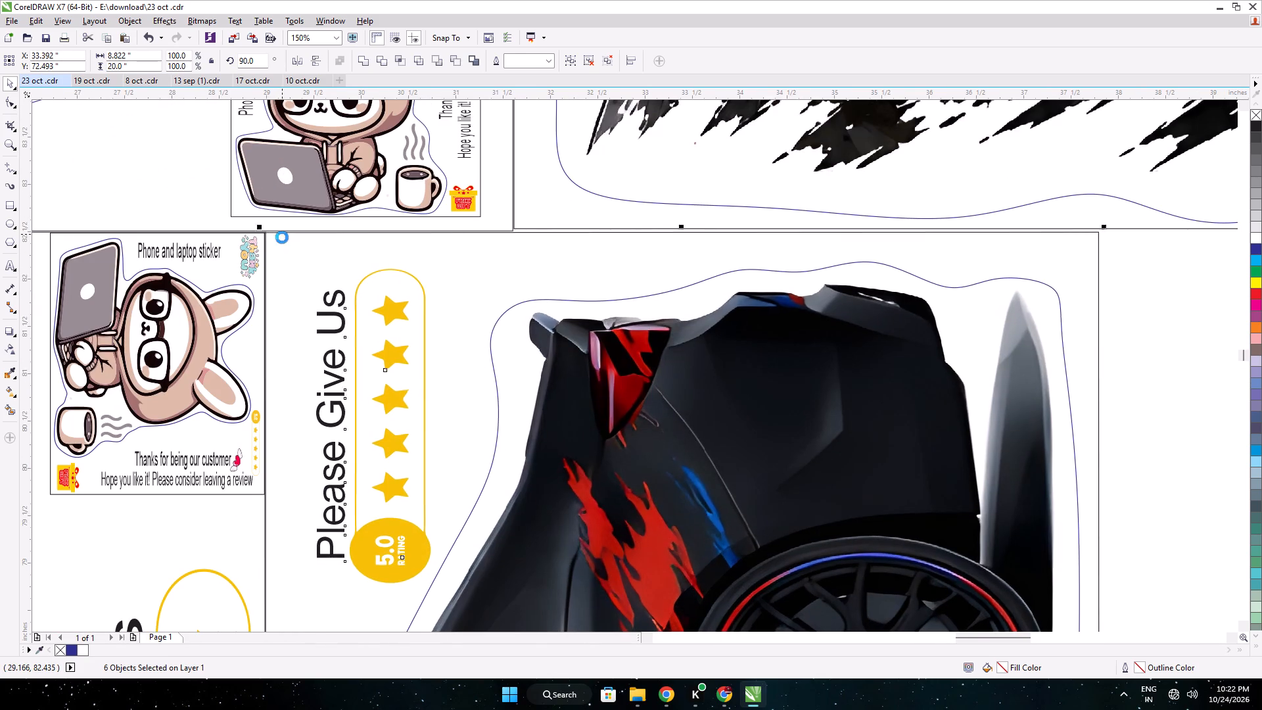
{"action": "key", "text": "Right"}
{"action": "key", "text": "Up"}
{"action": "scroll", "coordinate": [282, 237], "scroll_direction": "up", "scroll_amount": 1}
{"action": "key", "text": "Up"}
{"action": "key", "text": "Left"}
{"action": "key", "text": "Down"}
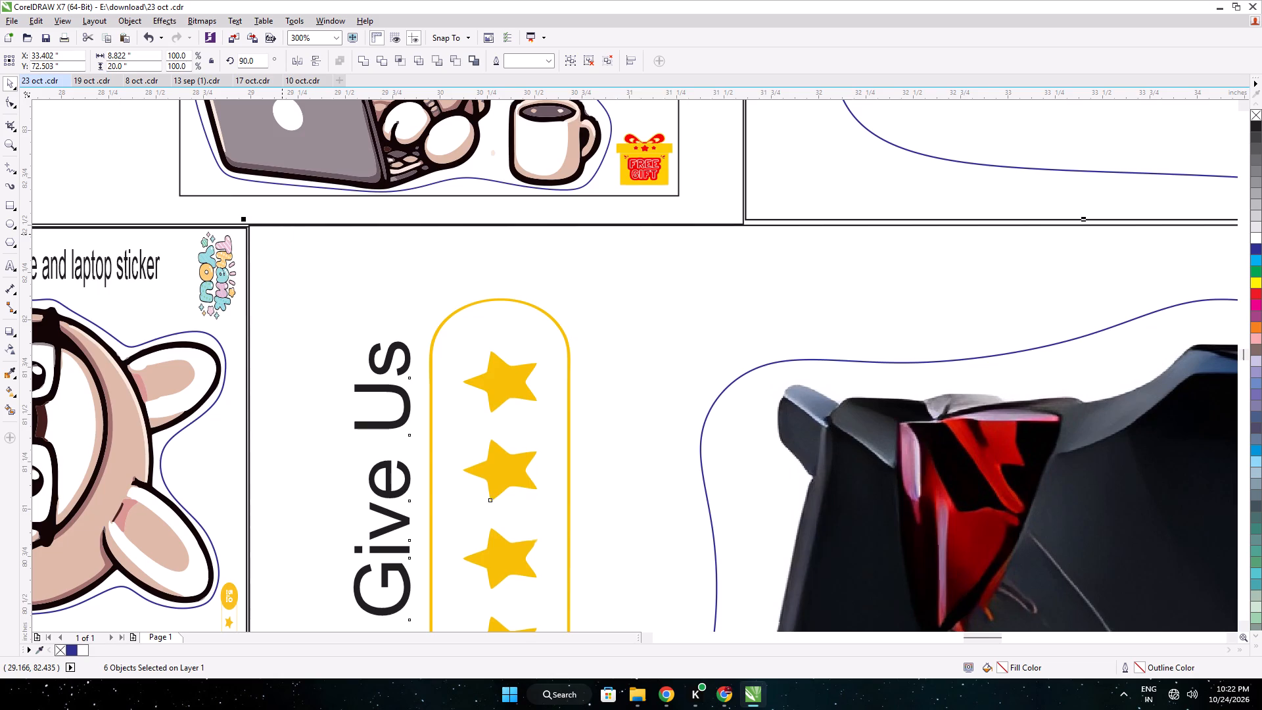
Duplicate the M5 car sticker and fit the copy flush beside the first one, at X 42.221 and Y 72.517 inches.
{"action": "scroll", "coordinate": [282, 237], "scroll_direction": "down", "scroll_amount": 7}
{"action": "middle_click_drag", "start_coordinate": [354, 246], "coordinate": [282, 261]}
{"action": "key", "text": "ctrl+d"}
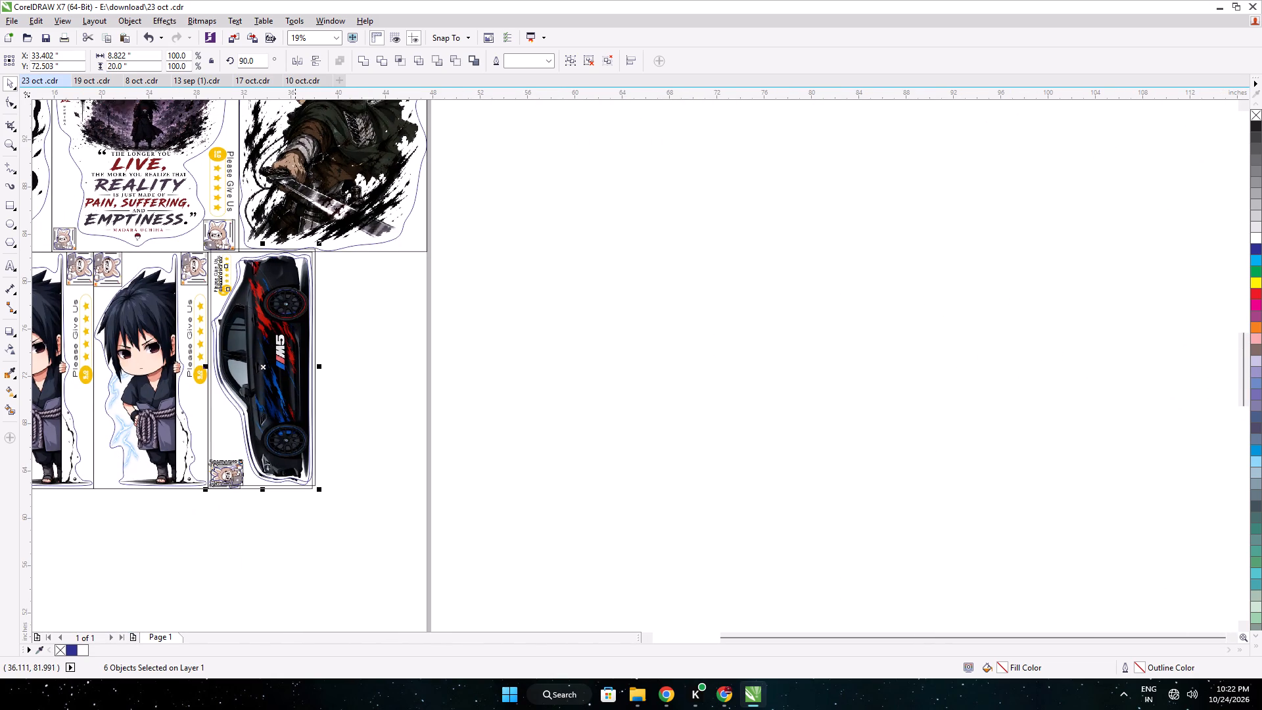
{"action": "left_click_drag", "start_coordinate": [276, 293], "coordinate": [379, 294]}
{"action": "scroll", "coordinate": [329, 254], "scroll_direction": "up", "scroll_amount": 2}
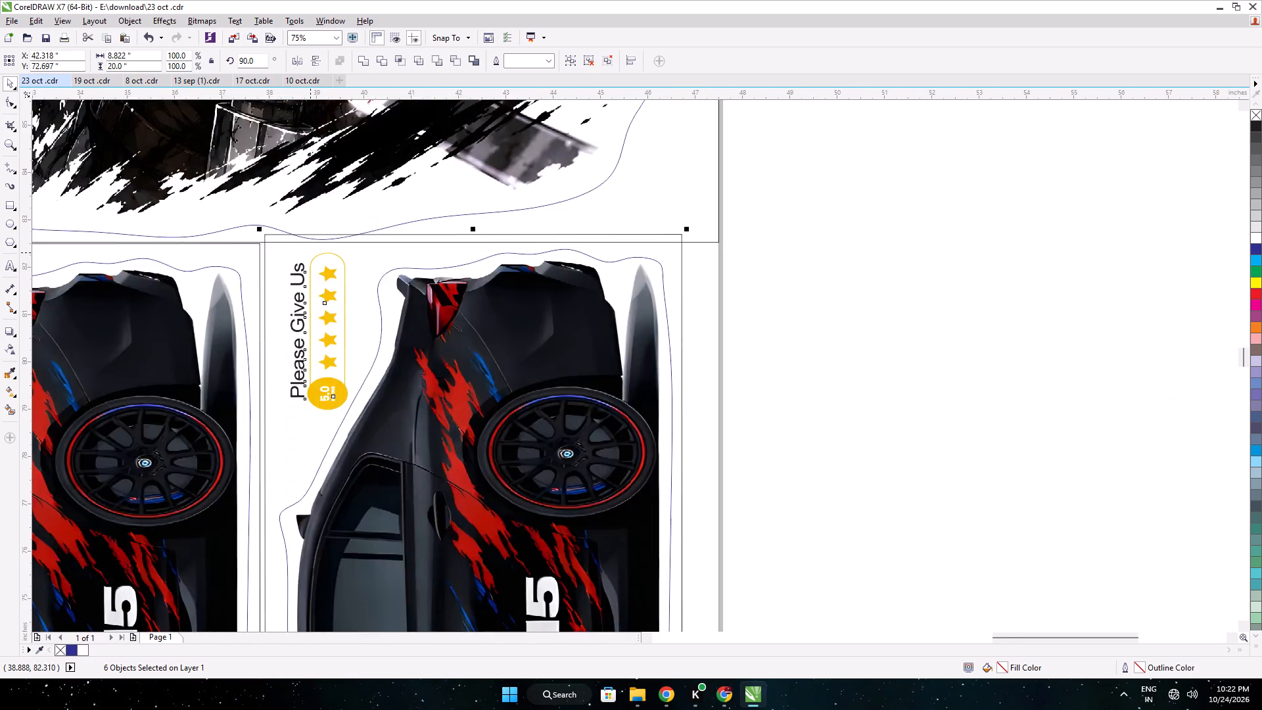
{"action": "scroll", "coordinate": [310, 252], "scroll_direction": "up", "scroll_amount": 1}
{"action": "left_click_drag", "start_coordinate": [276, 243], "coordinate": [267, 260]}
{"action": "middle_click_drag", "start_coordinate": [233, 254], "coordinate": [517, 233]}
{"action": "scroll", "coordinate": [454, 239], "scroll_direction": "down", "scroll_amount": 2}
{"action": "middle_click_drag", "start_coordinate": [432, 311], "coordinate": [471, 99]}
{"action": "scroll", "coordinate": [434, 309], "scroll_direction": "up", "scroll_amount": 1}
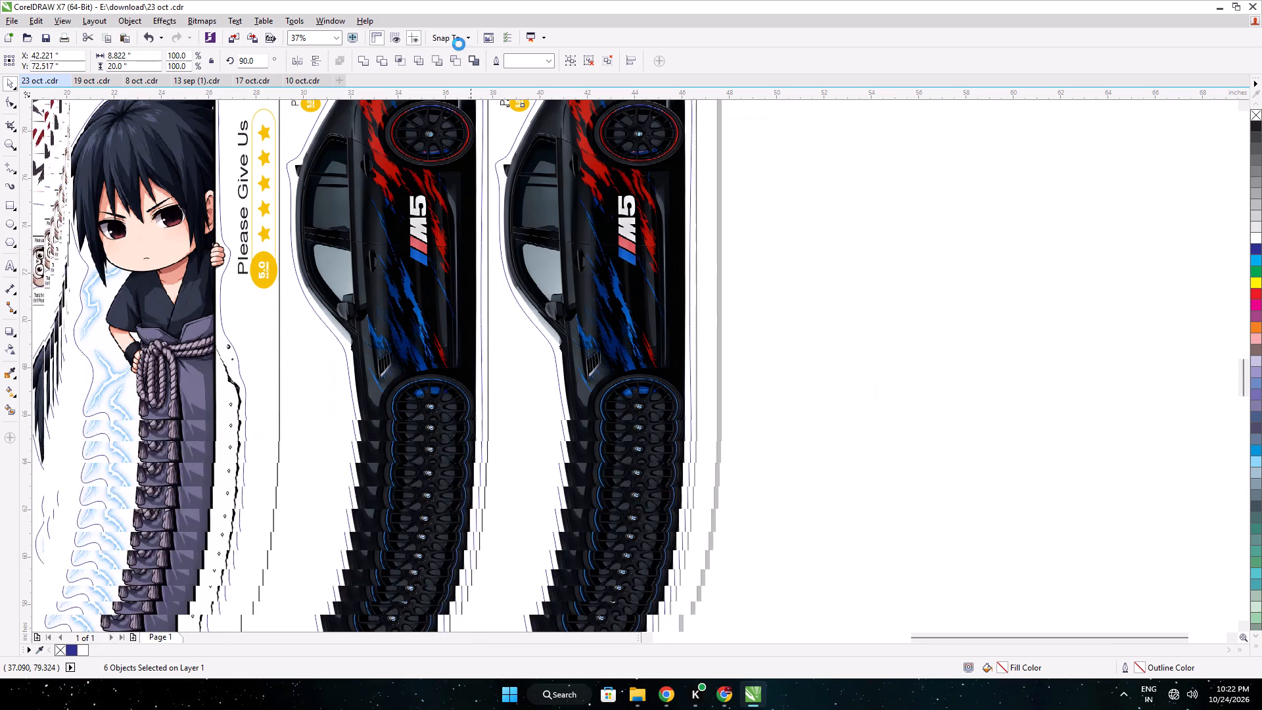
{"action": "middle_click_drag", "start_coordinate": [612, 326], "coordinate": [542, 436]}
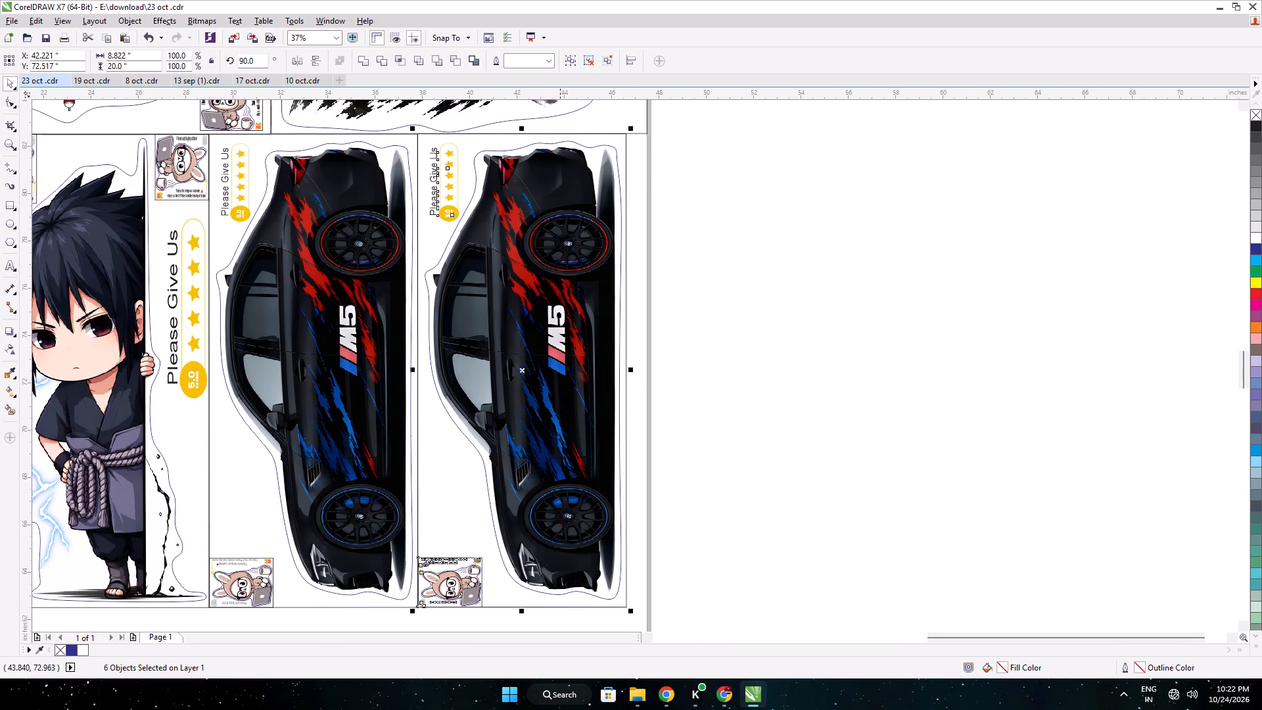
Stretch the whole row of three Sasuke and two M5 stickers horizontally to fill the 47.5-inch page width.
{"action": "left_click", "coordinate": [714, 487]}
{"action": "scroll", "coordinate": [714, 487], "scroll_direction": "down", "scroll_amount": 2}
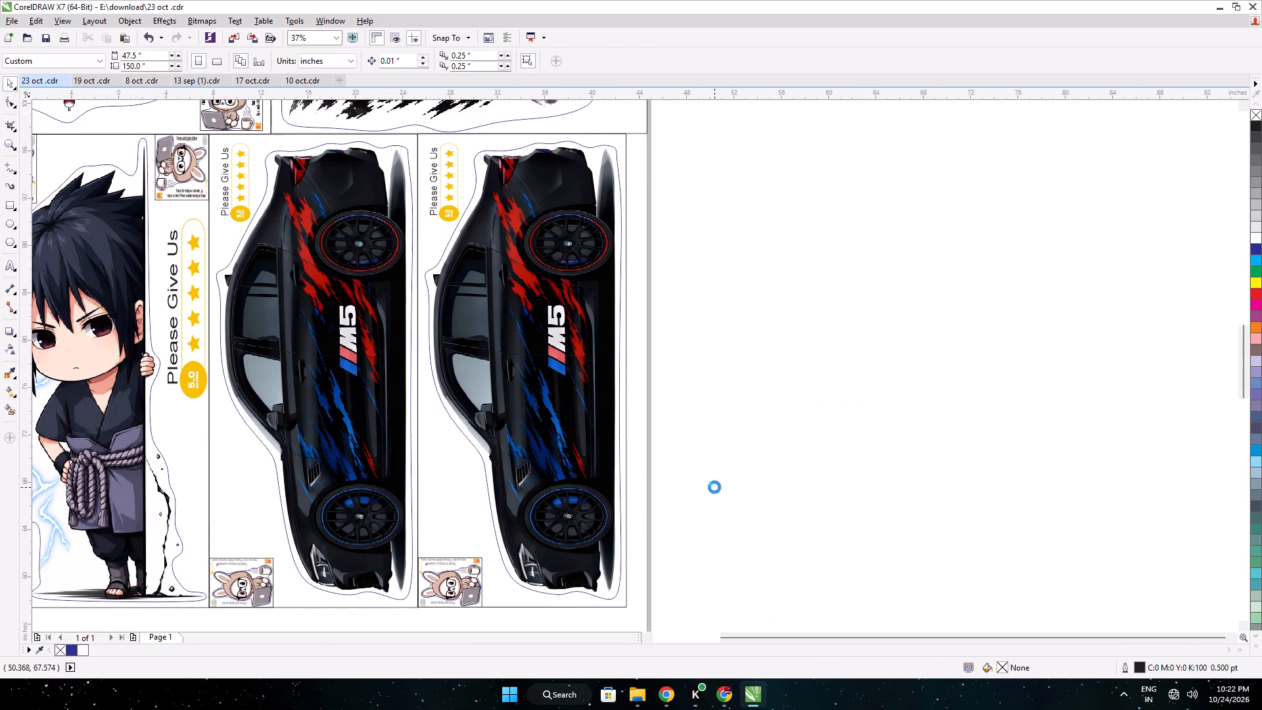
{"action": "left_click_drag", "start_coordinate": [726, 549], "coordinate": [525, 625]}
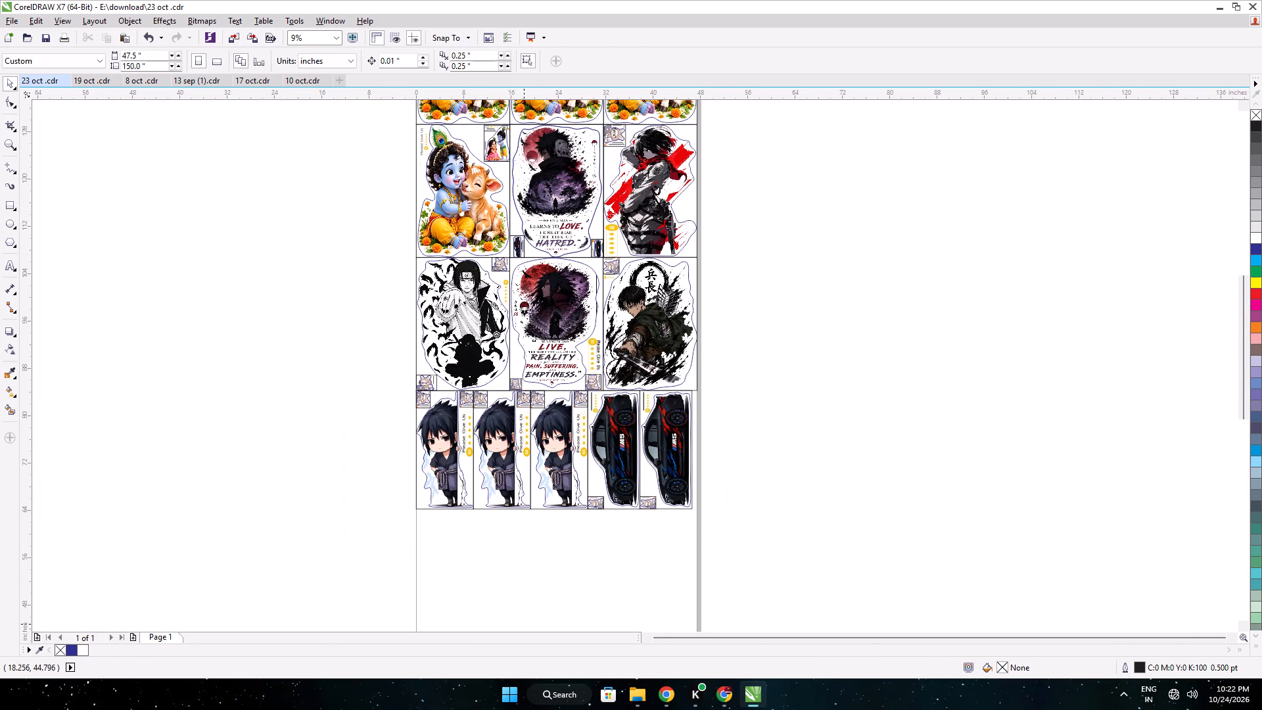
{"action": "left_click_drag", "start_coordinate": [525, 625], "coordinate": [518, 609]}
{"action": "left_click_drag", "start_coordinate": [476, 521], "coordinate": [393, 387]}
{"action": "left_click", "coordinate": [365, 388]}
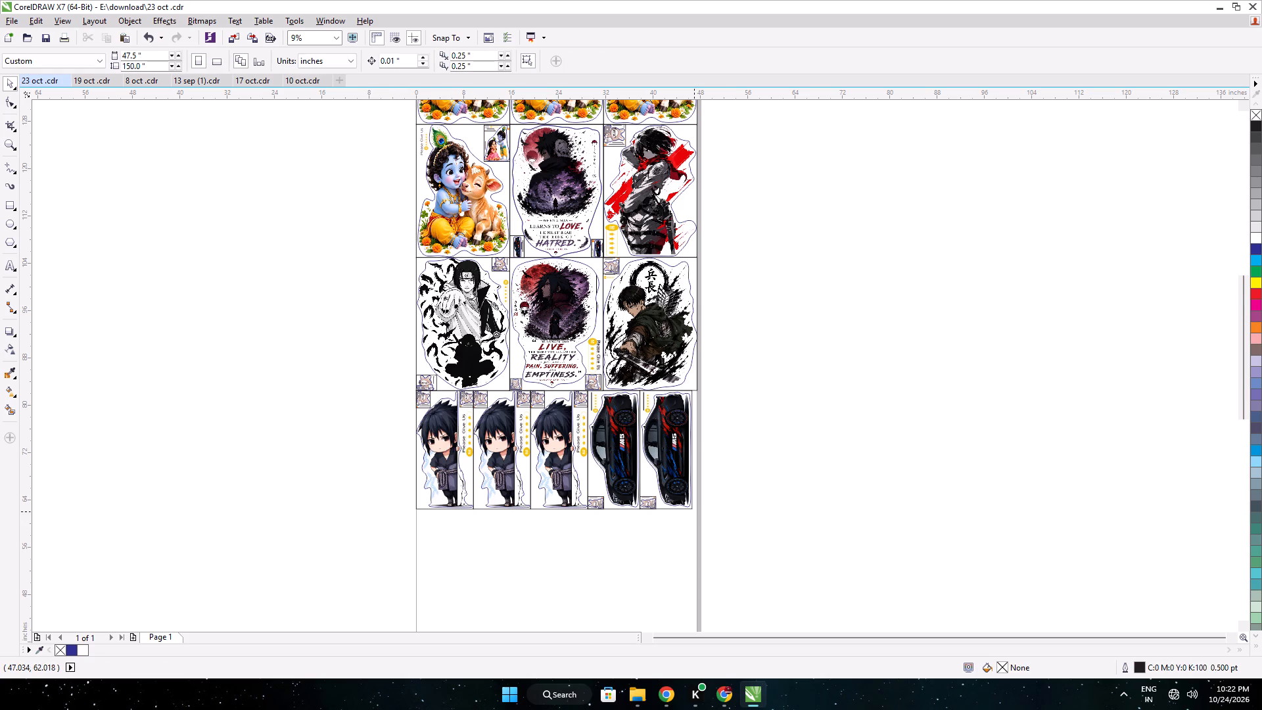
{"action": "left_click_drag", "start_coordinate": [722, 523], "coordinate": [381, 389]}
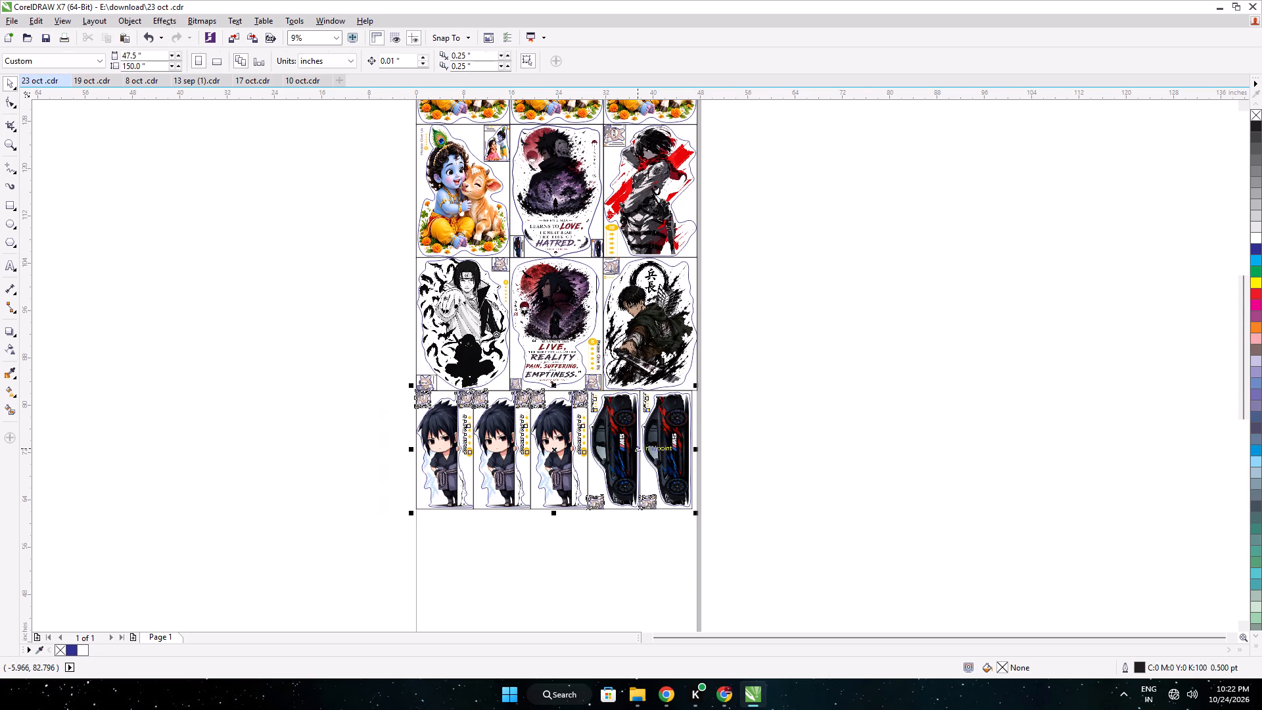
{"action": "scroll", "coordinate": [683, 440], "scroll_direction": "up", "scroll_amount": 3}
{"action": "left_click_drag", "start_coordinate": [729, 493], "coordinate": [751, 494]}
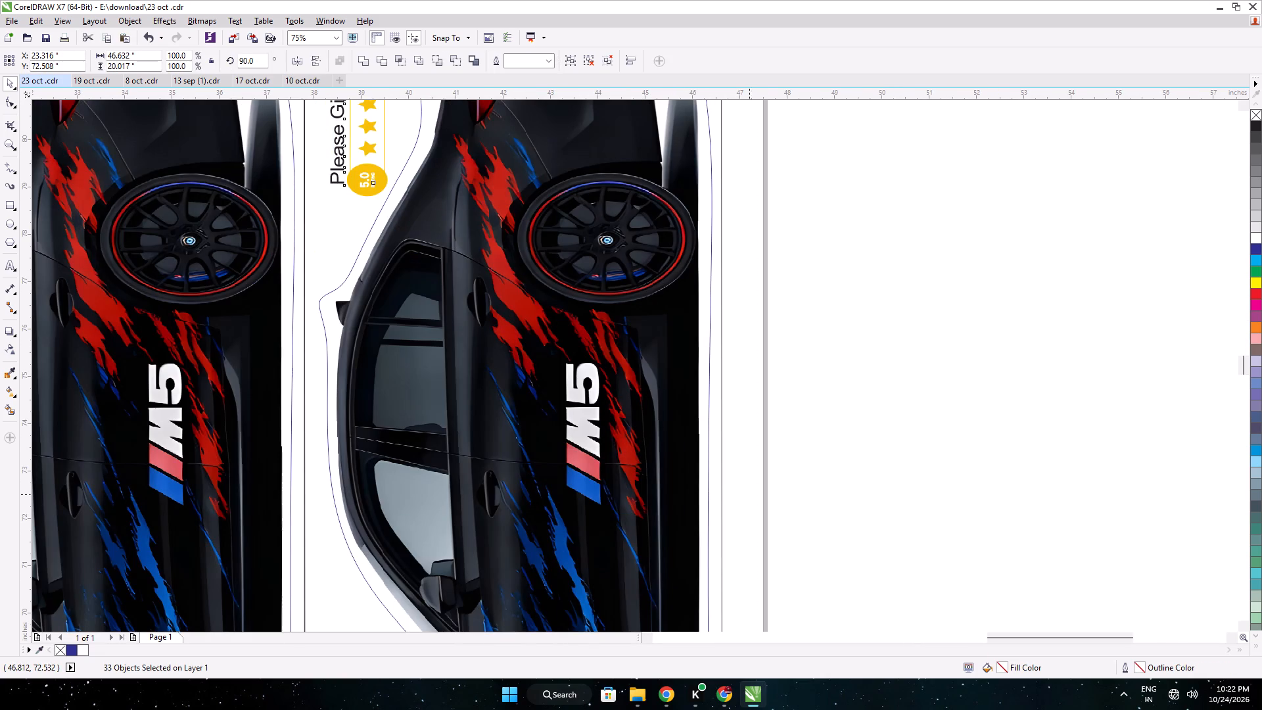
{"action": "left_click_drag", "start_coordinate": [751, 494], "coordinate": [771, 496]}
{"action": "left_click", "coordinate": [793, 488]}
{"action": "scroll", "coordinate": [468, 408], "scroll_direction": "down", "scroll_amount": 3}
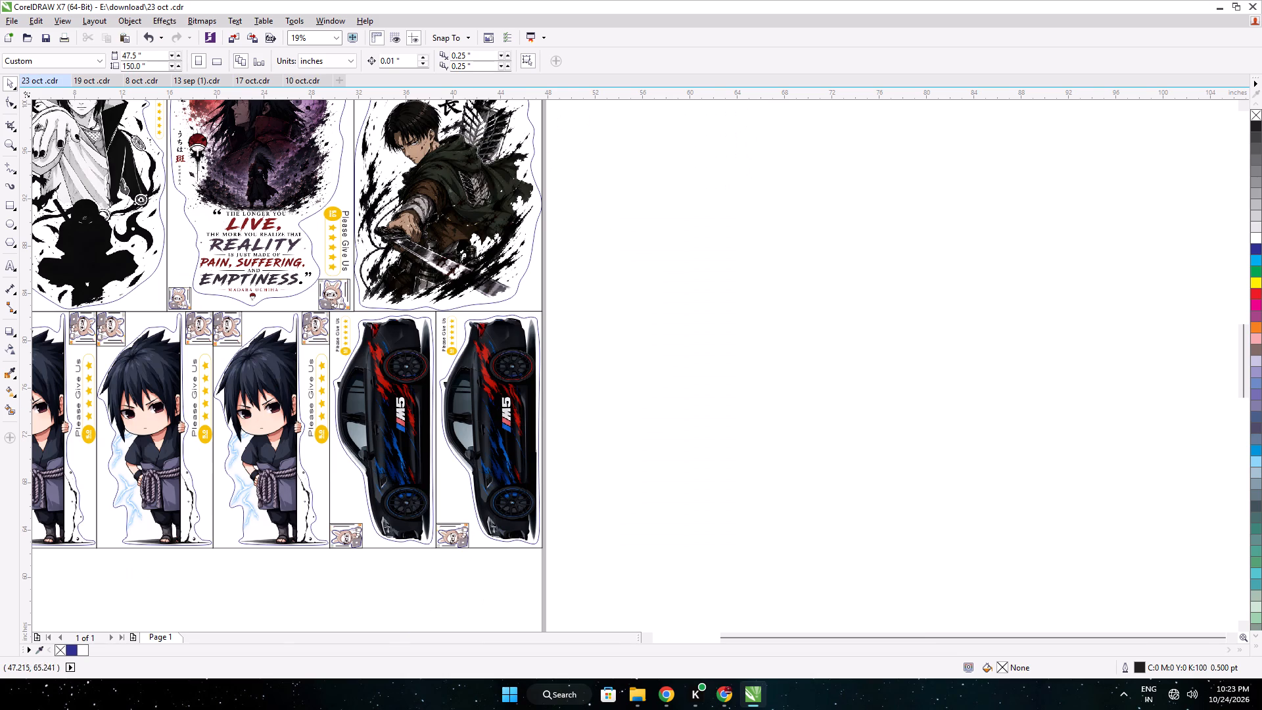
Check the dimensions of individual M5 and Sasuke stickers in the stretched row.
{"action": "left_click_drag", "start_coordinate": [560, 557], "coordinate": [432, 302]}
{"action": "middle_click_drag", "start_coordinate": [380, 316], "coordinate": [736, 322]}
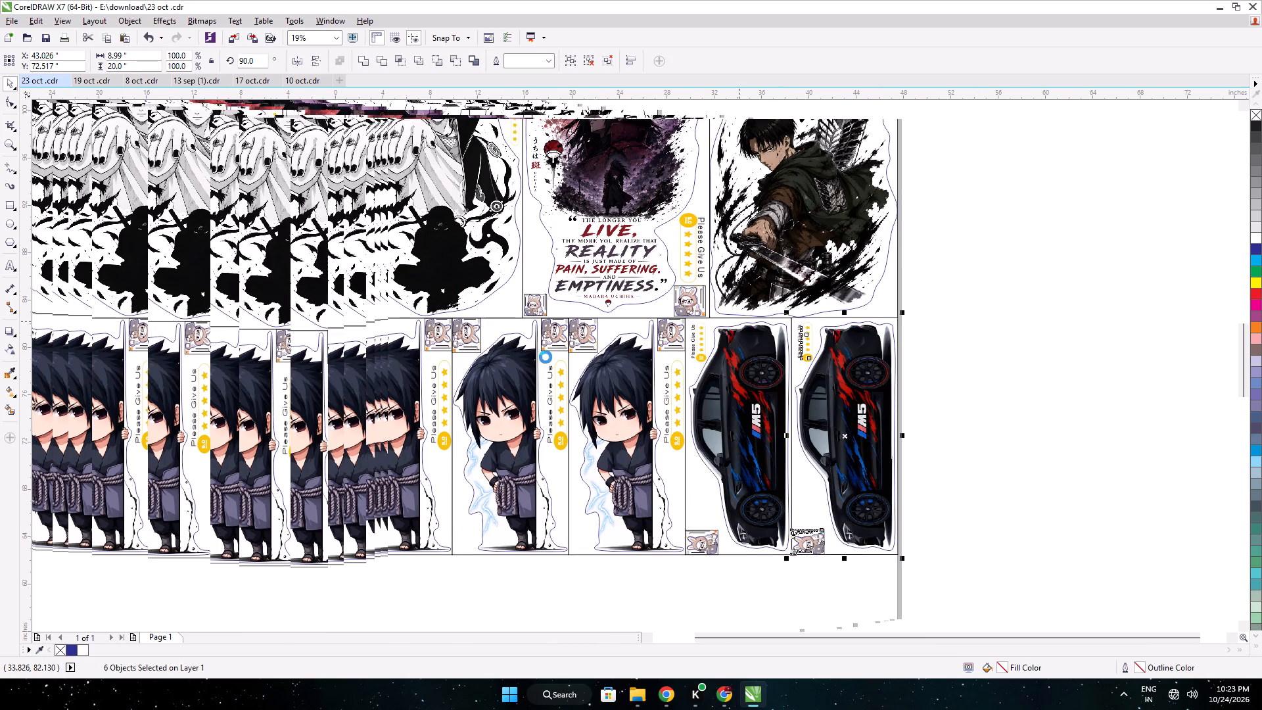
{"action": "left_click", "coordinate": [314, 386]}
{"action": "left_click_drag", "start_coordinate": [319, 310], "coordinate": [454, 611]}
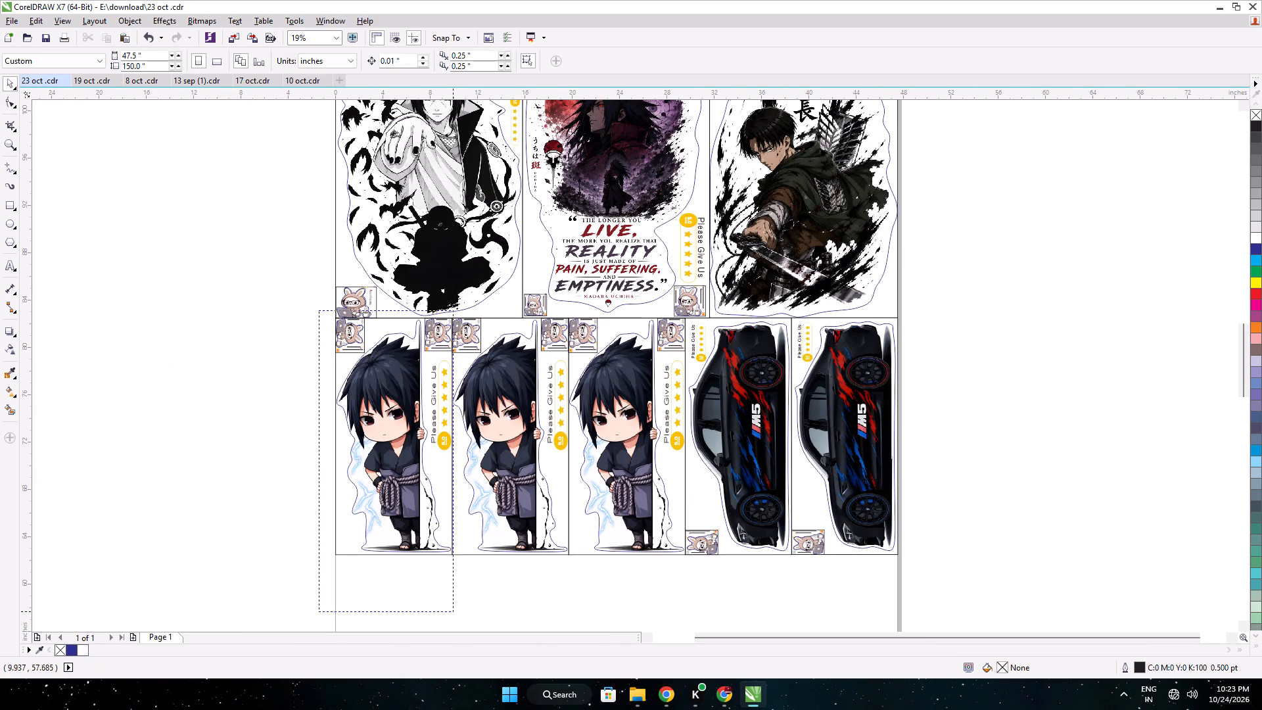
{"action": "left_click_drag", "start_coordinate": [454, 611], "coordinate": [455, 613]}
{"action": "left_click", "coordinate": [271, 534]}
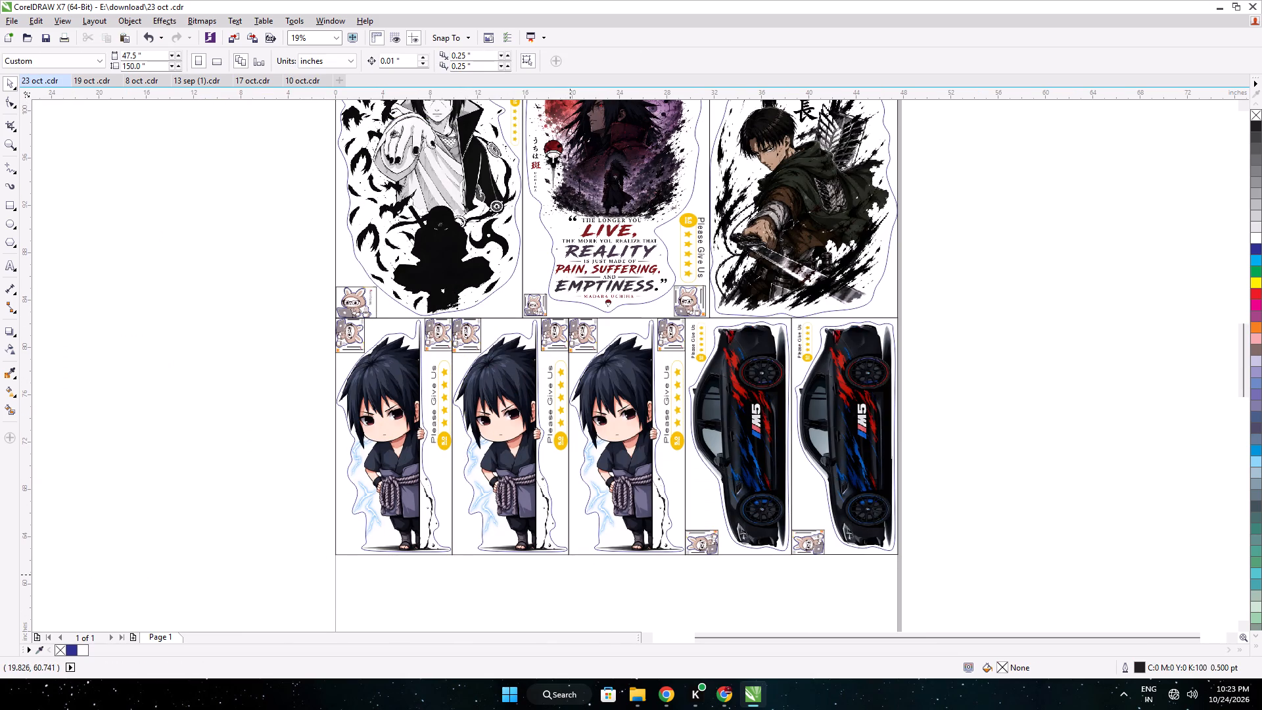
{"action": "left_click_drag", "start_coordinate": [570, 574], "coordinate": [450, 306]}
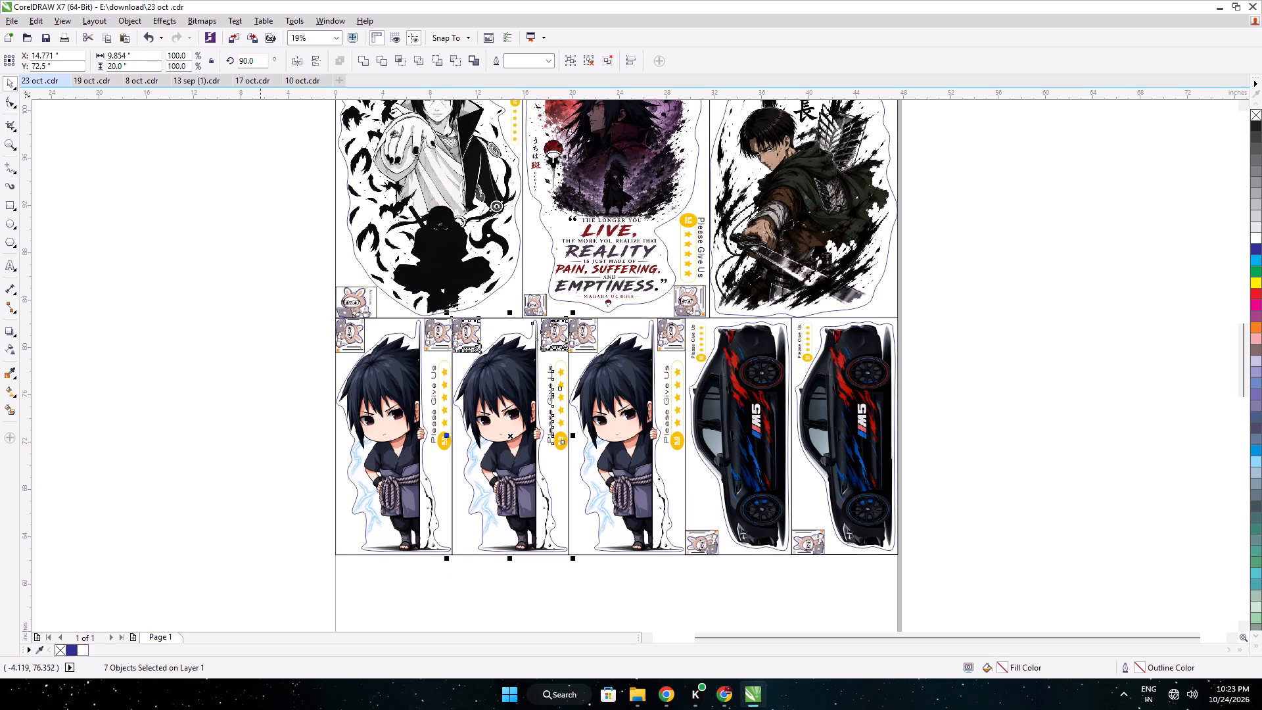
{"action": "left_click", "coordinate": [253, 372]}
{"action": "left_click_drag", "start_coordinate": [689, 571], "coordinate": [597, 322]}
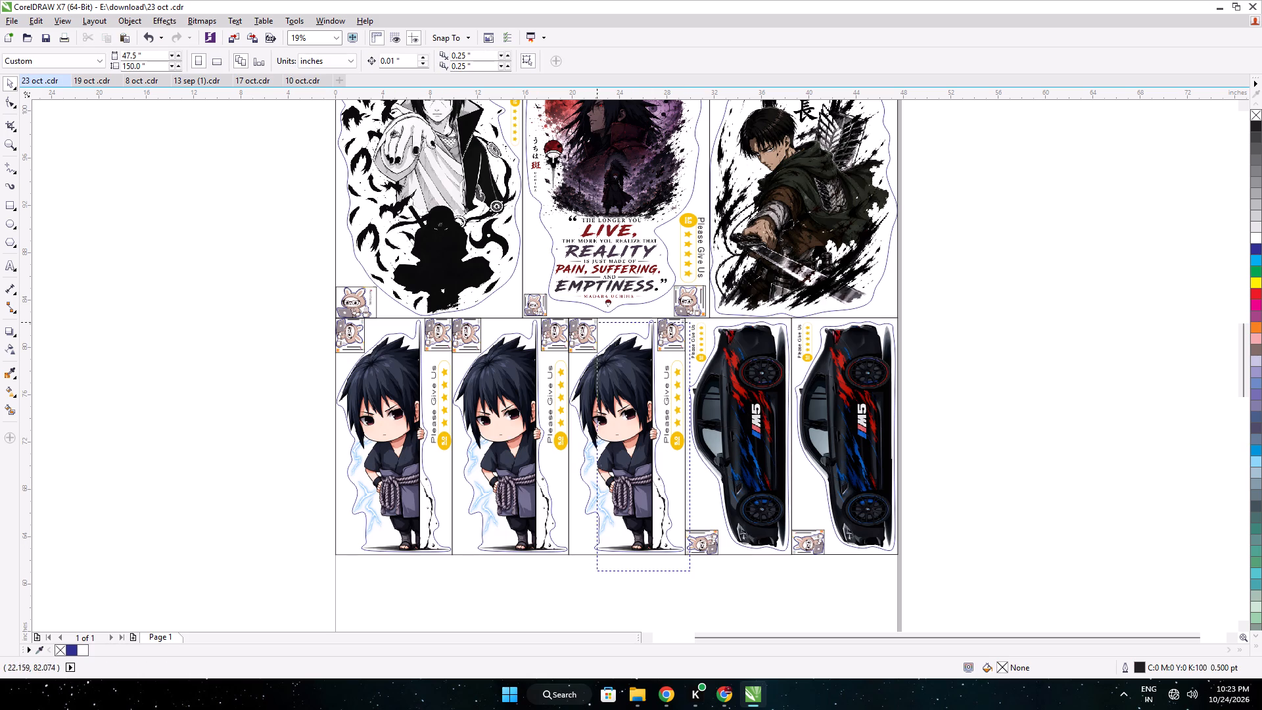
{"action": "left_click_drag", "start_coordinate": [597, 322], "coordinate": [565, 303]}
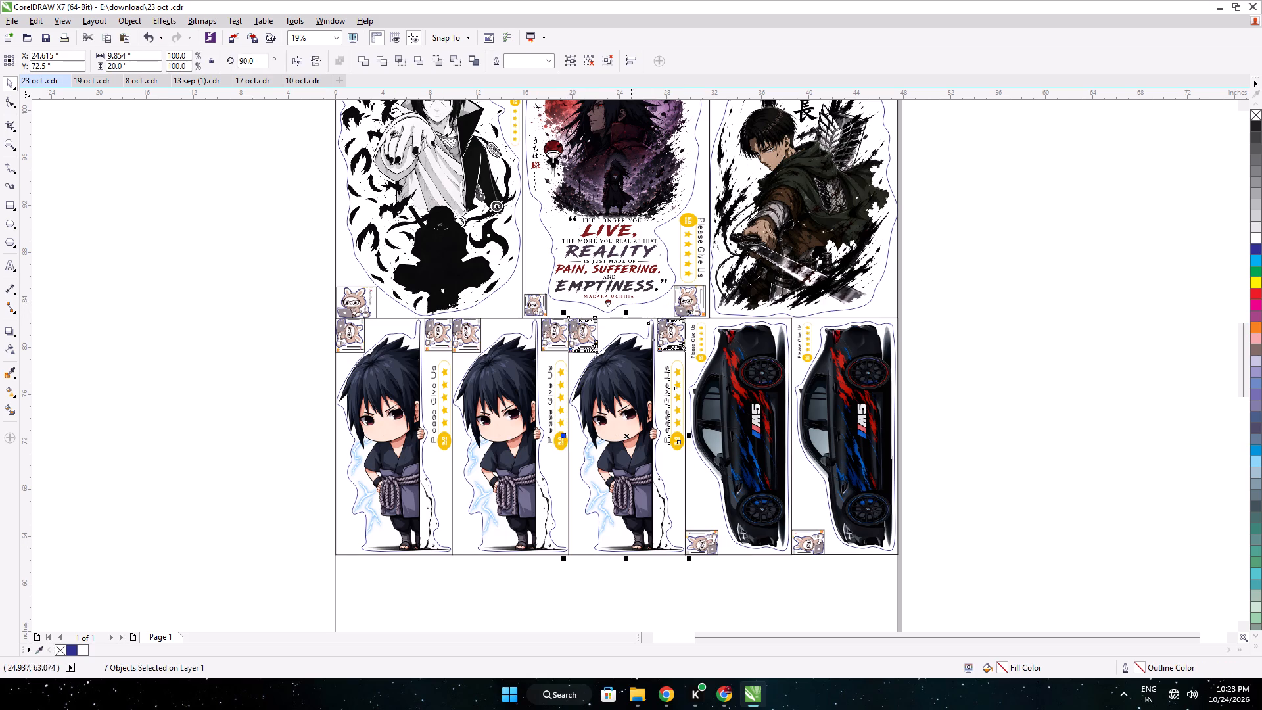
{"action": "left_click", "coordinate": [624, 591]}
{"action": "scroll", "coordinate": [691, 470], "scroll_direction": "down", "scroll_amount": 1}
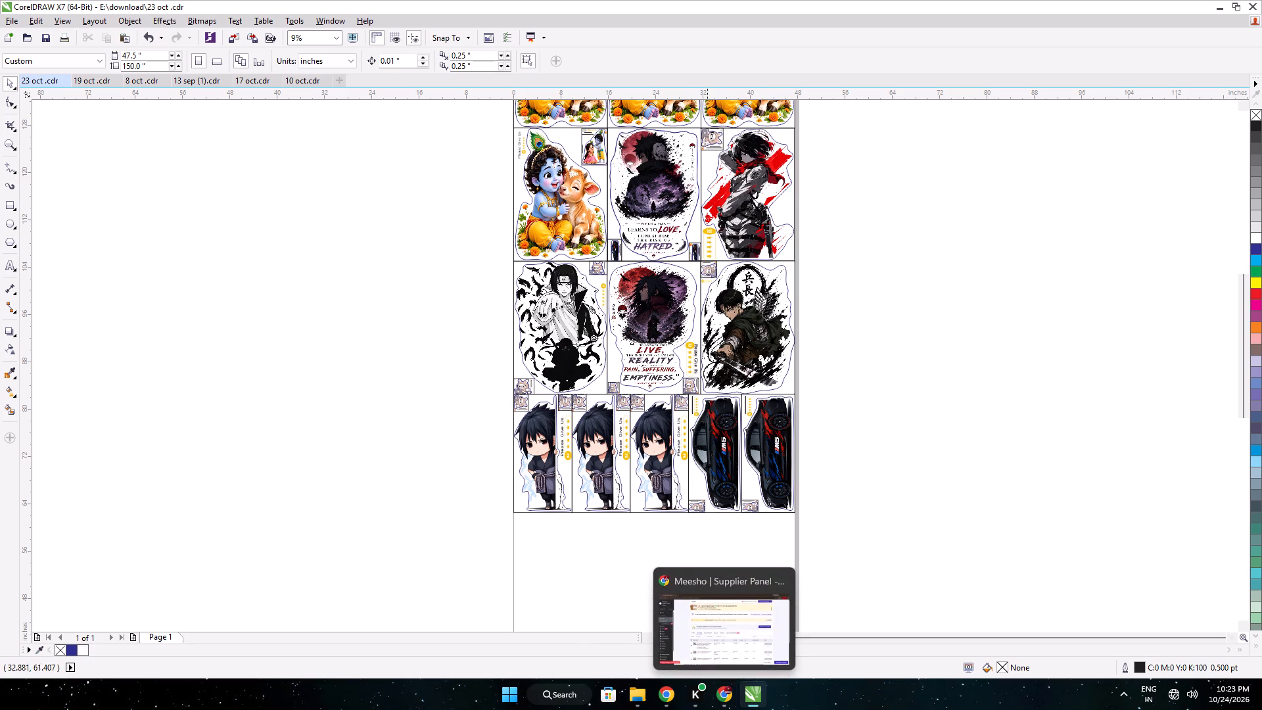
Select the complete Radha-Krishna treehouse staircase sticker, including its border and small labels, in the bottom row of 19 oct .cdr.
{"action": "left_click", "coordinate": [85, 79]}
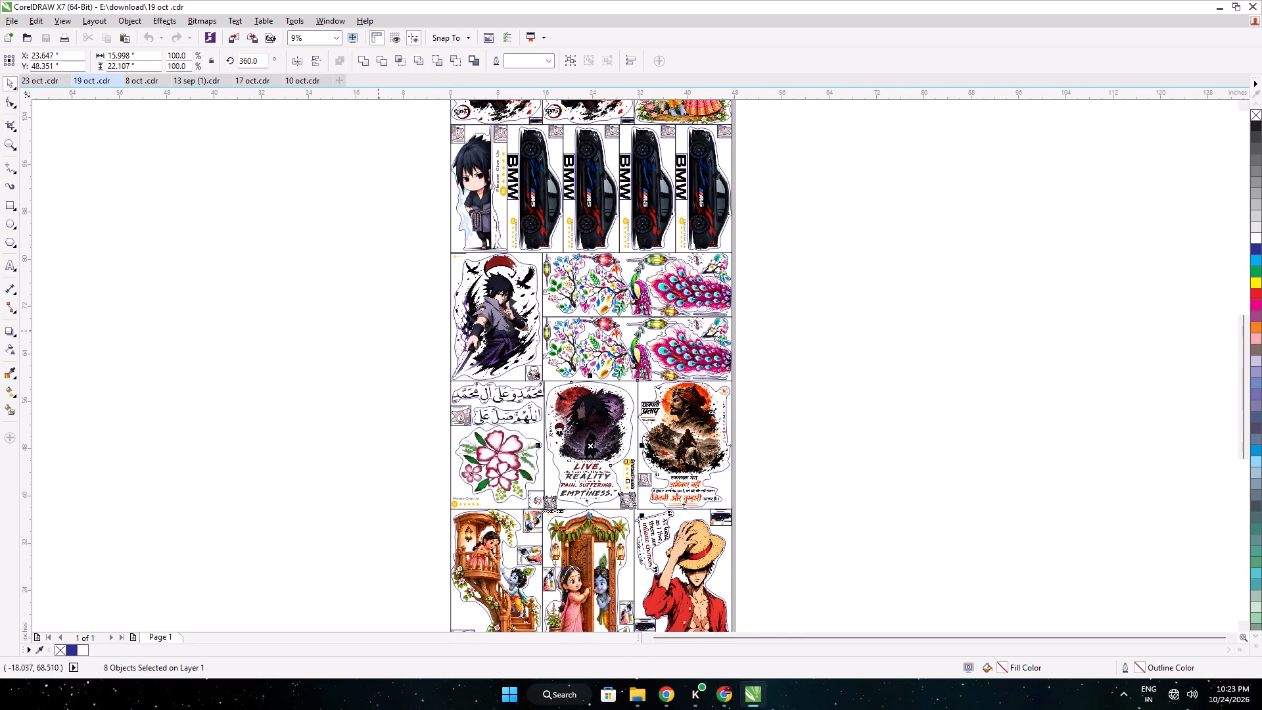
{"action": "middle_click_drag", "start_coordinate": [385, 332], "coordinate": [347, 147]}
{"action": "scroll", "coordinate": [386, 292], "scroll_direction": "up", "scroll_amount": 1}
{"action": "scroll", "coordinate": [427, 401], "scroll_direction": "up", "scroll_amount": 1}
{"action": "left_click", "coordinate": [379, 272]}
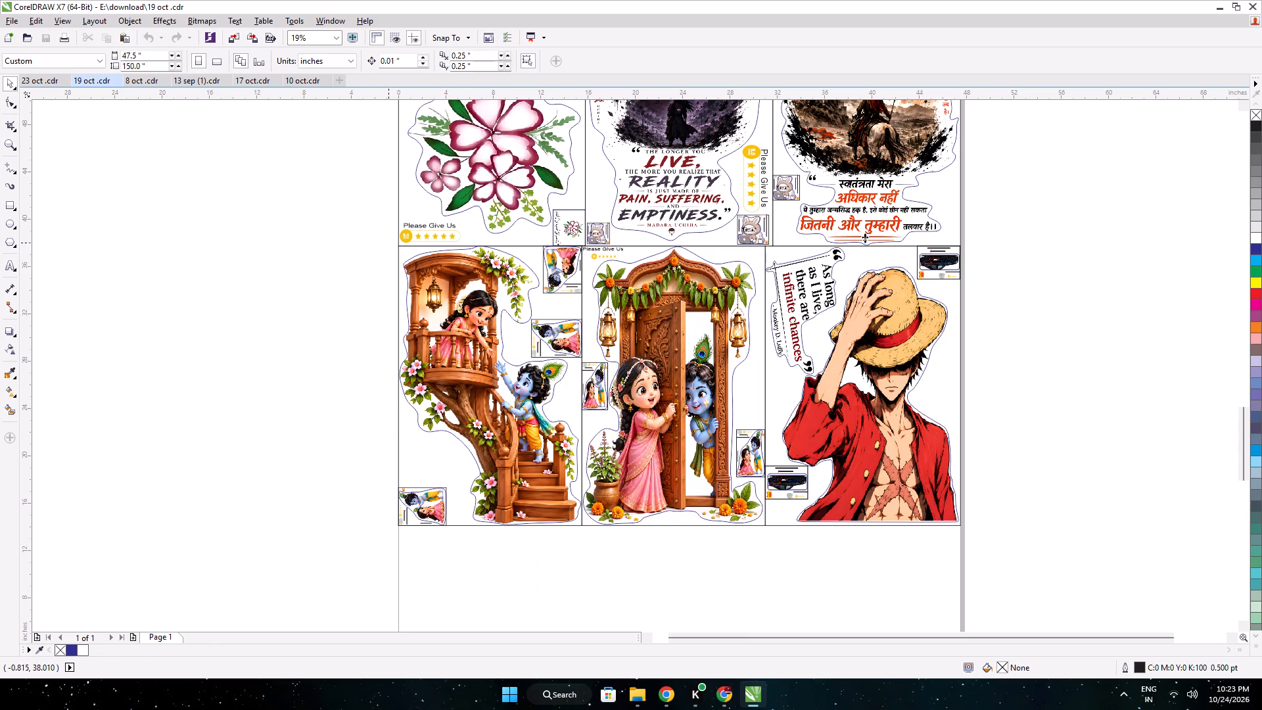
{"action": "left_click_drag", "start_coordinate": [389, 241], "coordinate": [585, 603]}
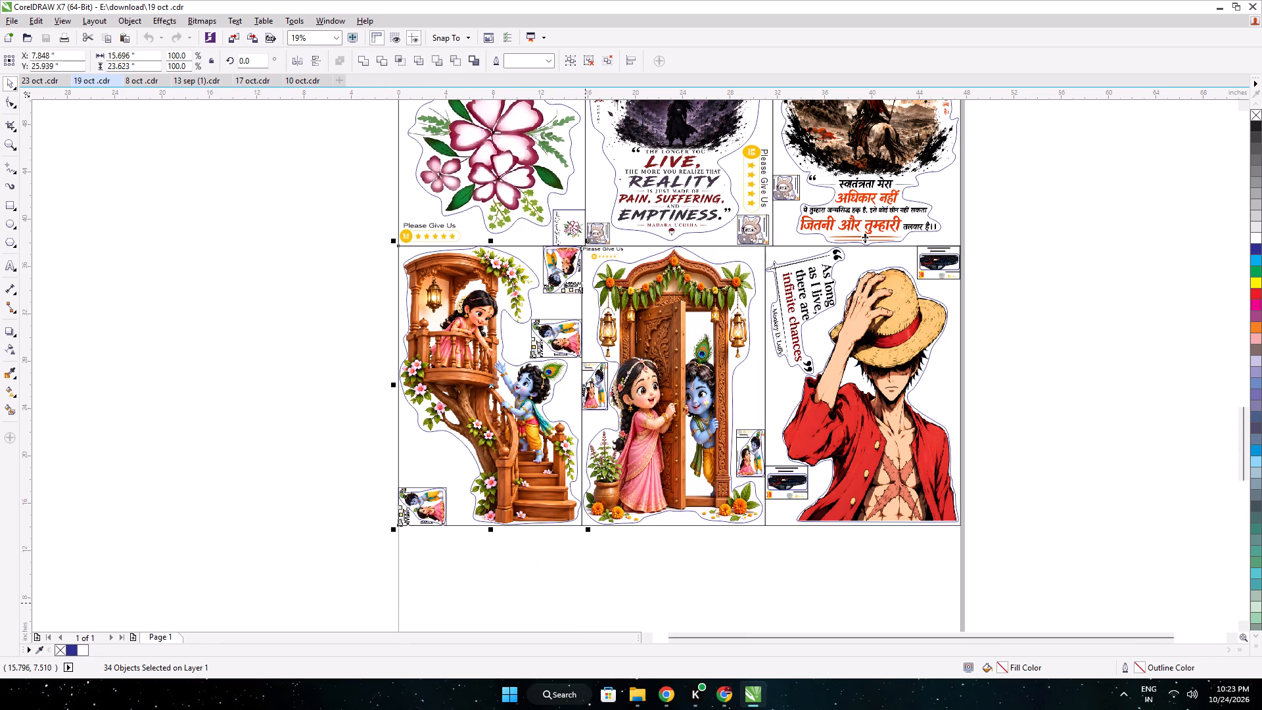
Switch to Chrome, open the Returns overview in the Meesho Supplier Panel and retry loading its data.
{"action": "left_click", "coordinate": [718, 696]}
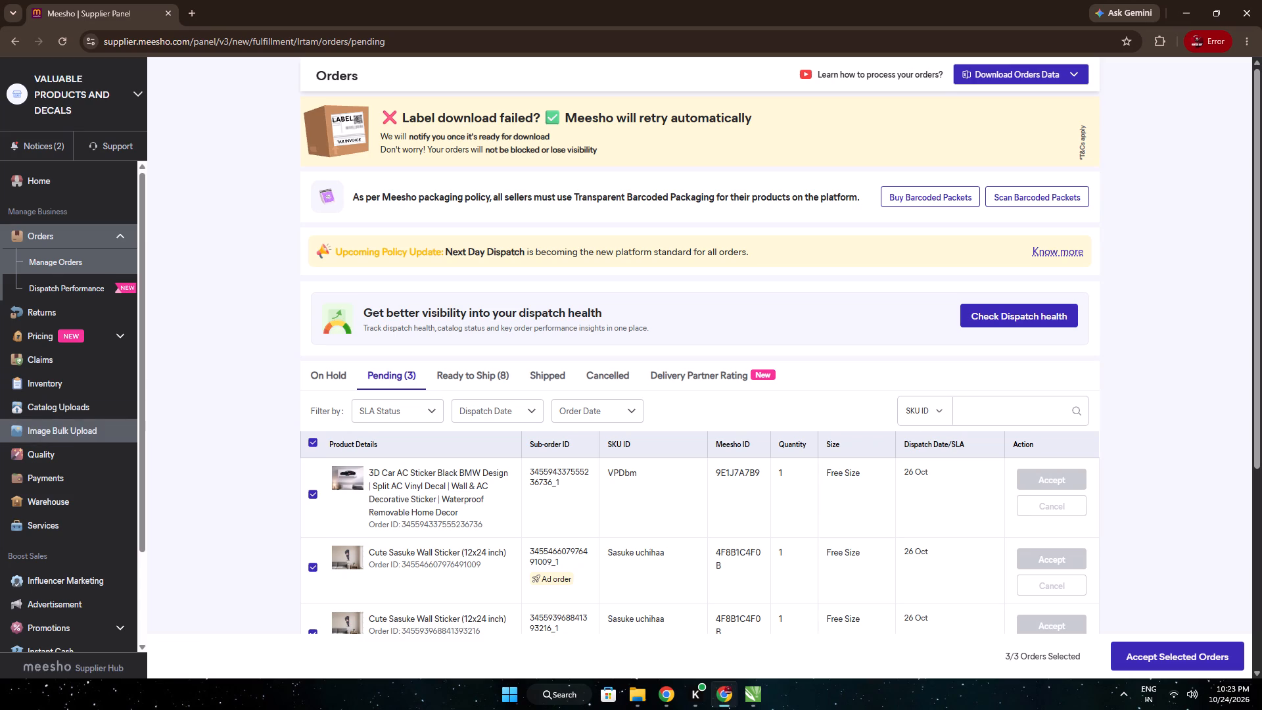
{"action": "left_click", "coordinate": [53, 314]}
{"action": "left_click", "coordinate": [713, 372]}
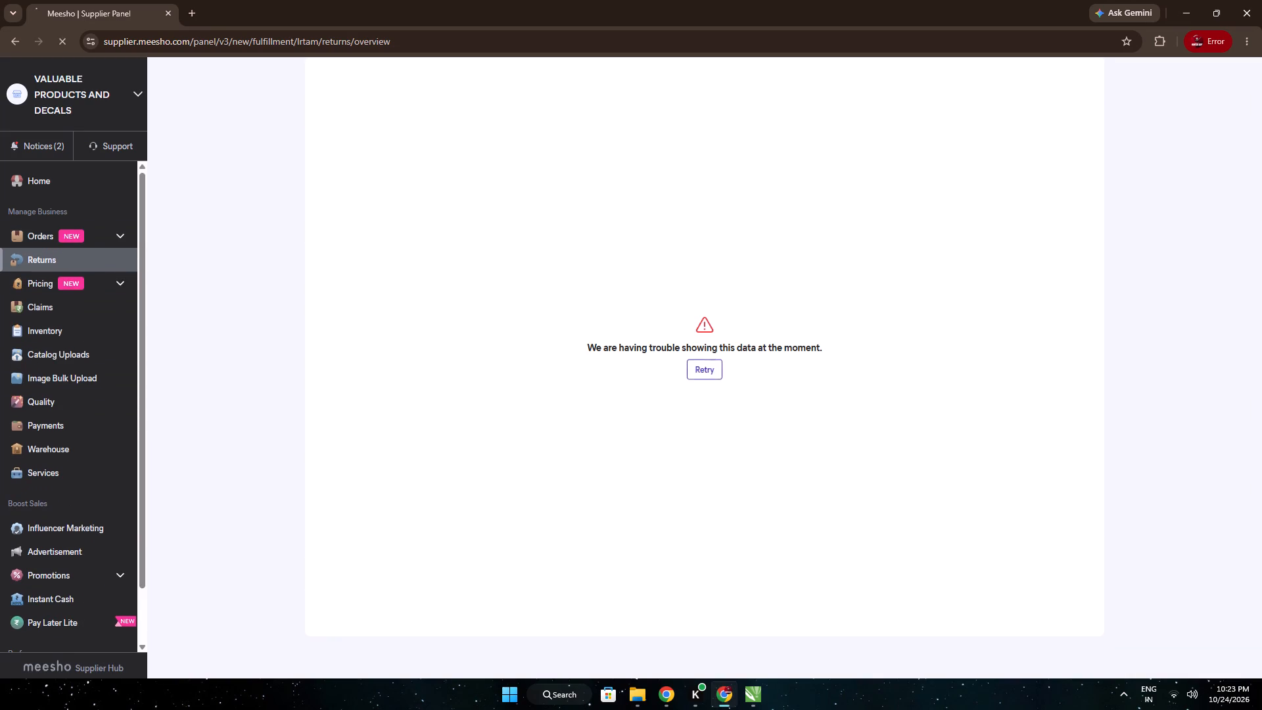
Open the Wi-Fi network list and switch Wi-Fi off and on again to restore the internet connection.
{"action": "left_click", "coordinate": [1182, 705]}
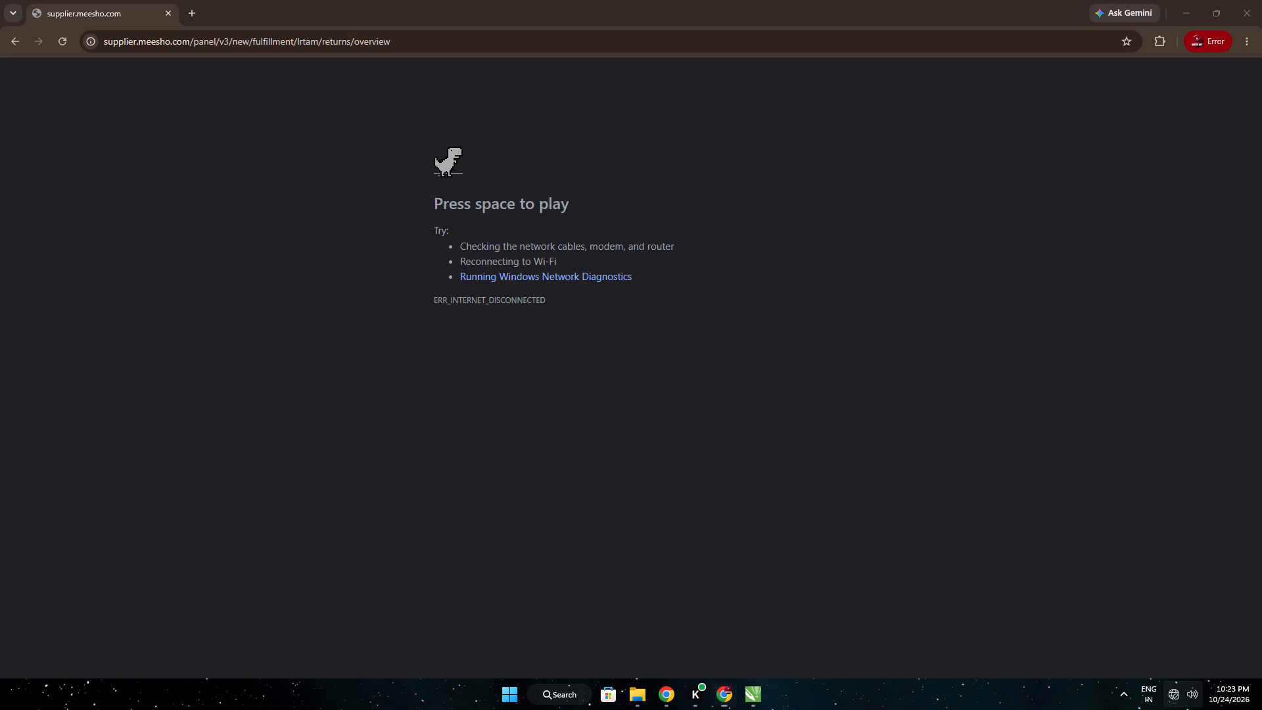
{"action": "left_click", "coordinate": [1175, 698]}
{"action": "left_click", "coordinate": [1087, 496]}
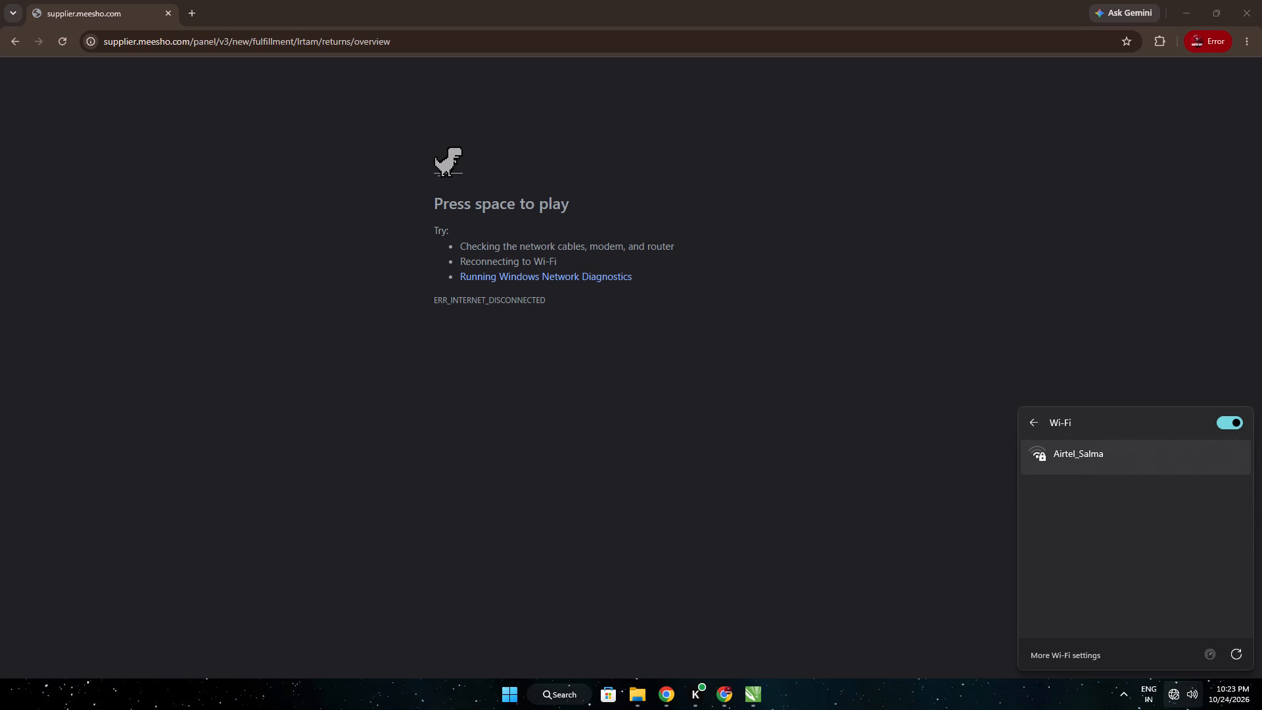
{"action": "left_click", "coordinate": [1218, 421]}
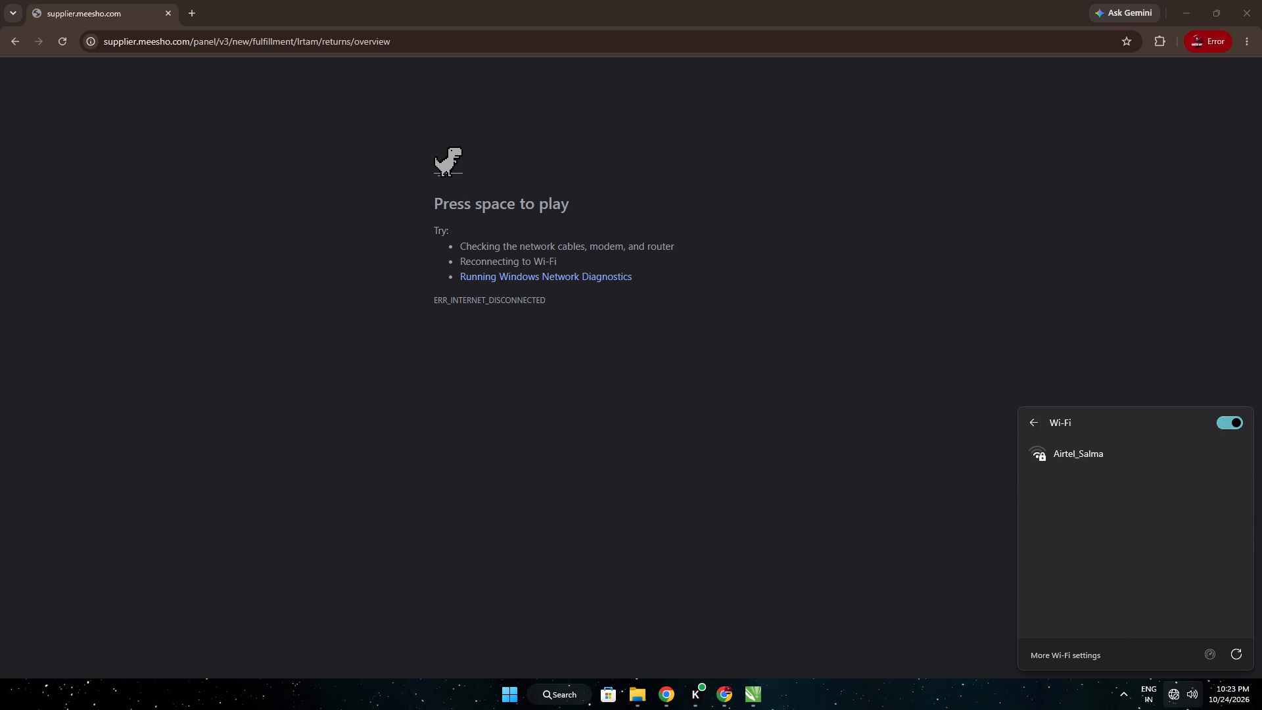
{"action": "left_click", "coordinate": [1218, 421]}
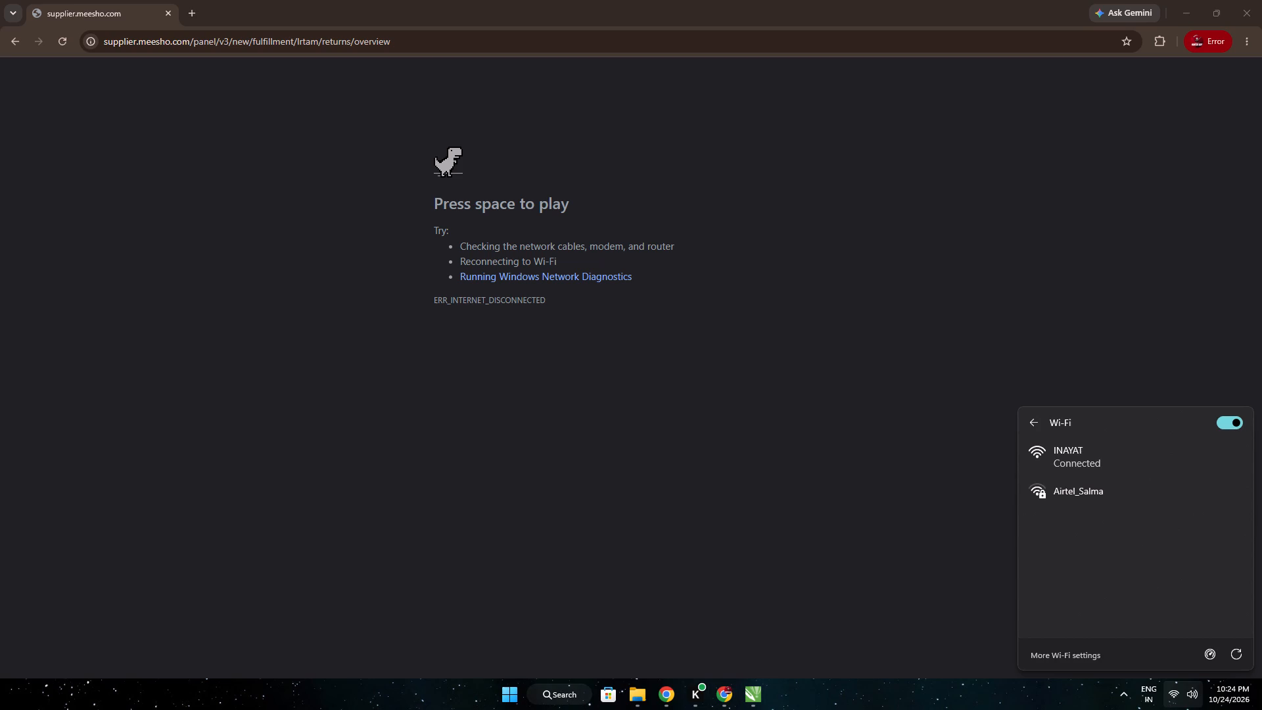
Reload the Meesho Returns overview page.
{"action": "left_click", "coordinate": [62, 41]}
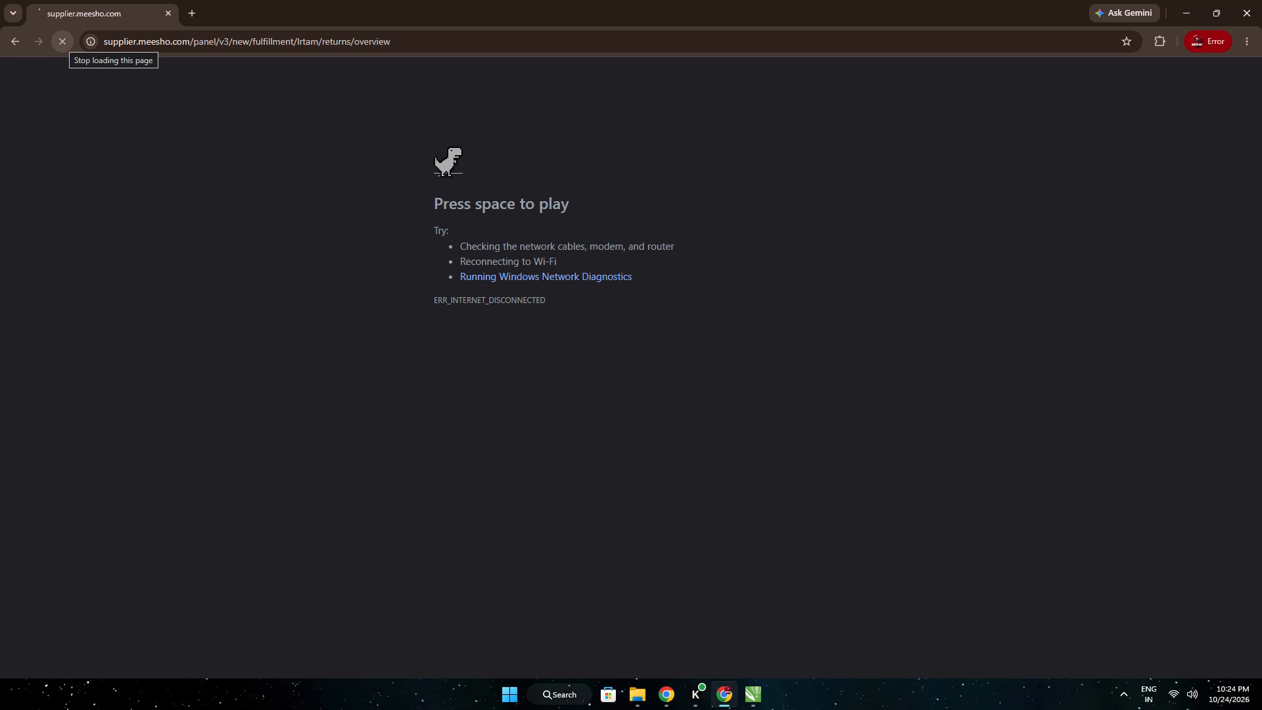
{"action": "scroll", "coordinate": [286, 268], "scroll_direction": "up", "scroll_amount": 2}
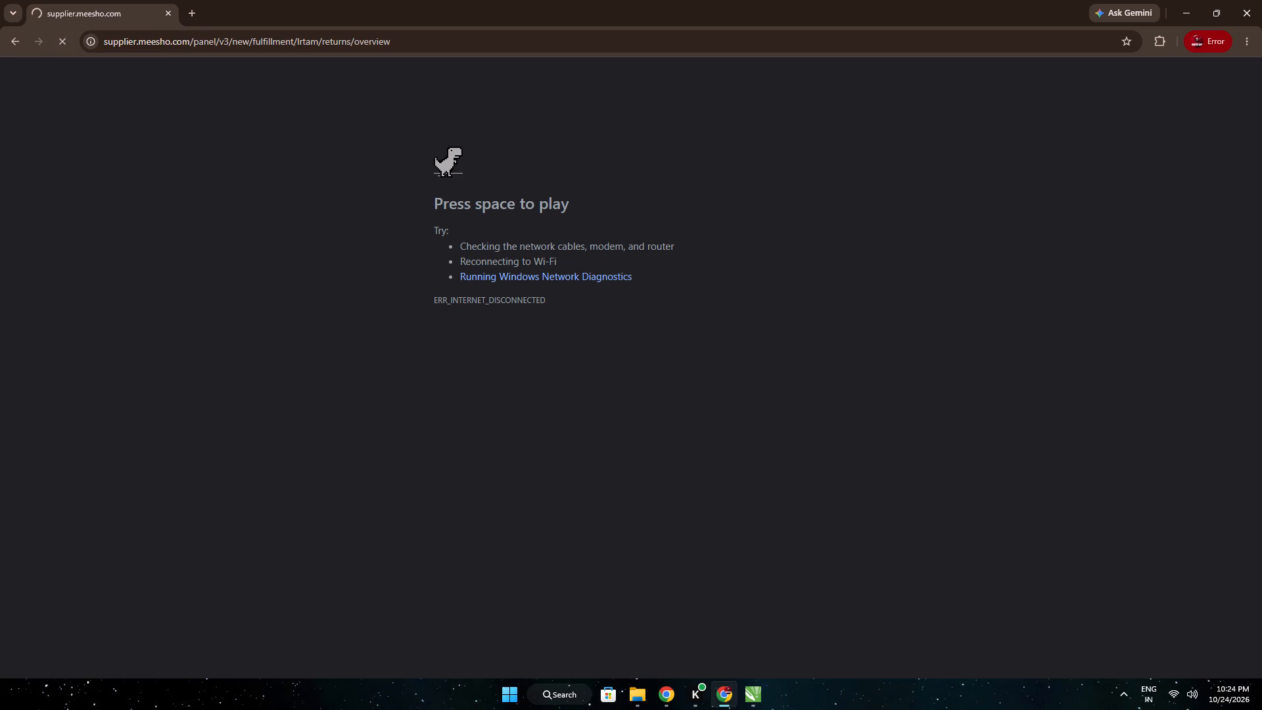
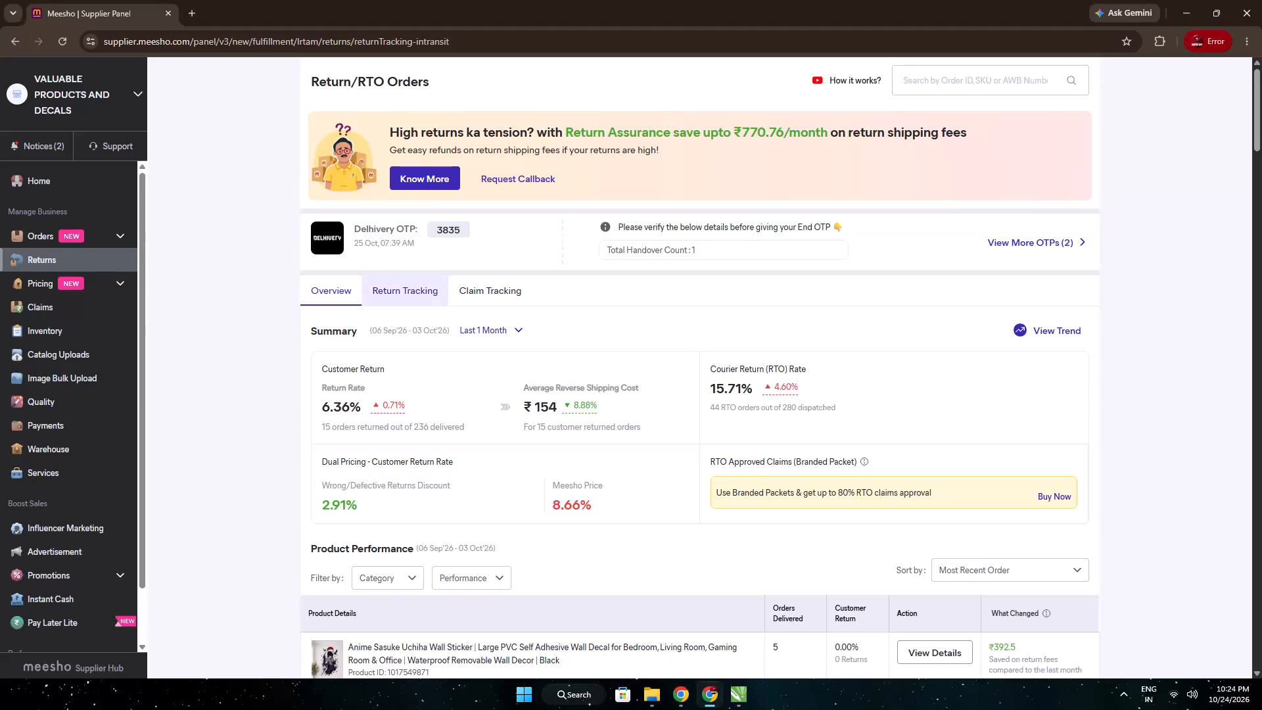
Review the delivered returns in Return Tracking, examining the products, return reasons and delivery dates through the list.
{"action": "left_click", "coordinate": [473, 329]}
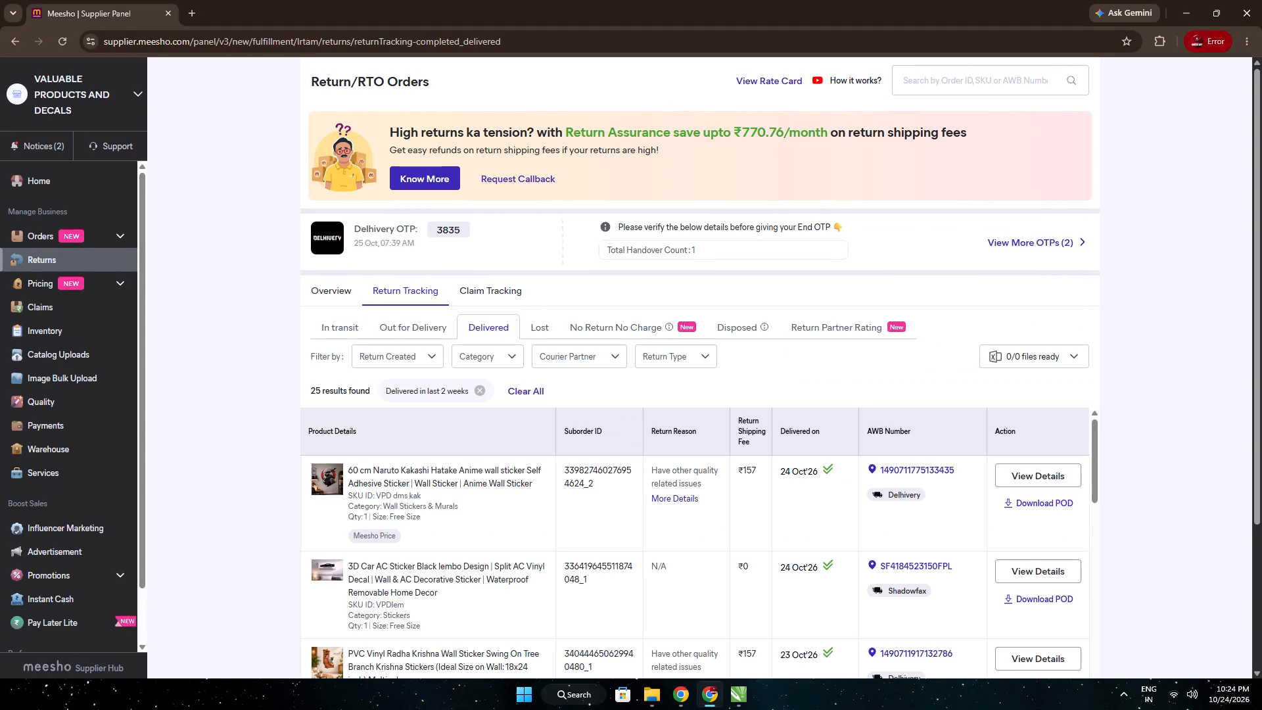
{"action": "scroll", "coordinate": [463, 473], "scroll_direction": "down", "scroll_amount": 2}
{"action": "scroll", "coordinate": [461, 504], "scroll_direction": "up", "scroll_amount": 4}
{"action": "scroll", "coordinate": [212, 490], "scroll_direction": "down", "scroll_amount": 4}
{"action": "scroll", "coordinate": [317, 489], "scroll_direction": "down", "scroll_amount": 3}
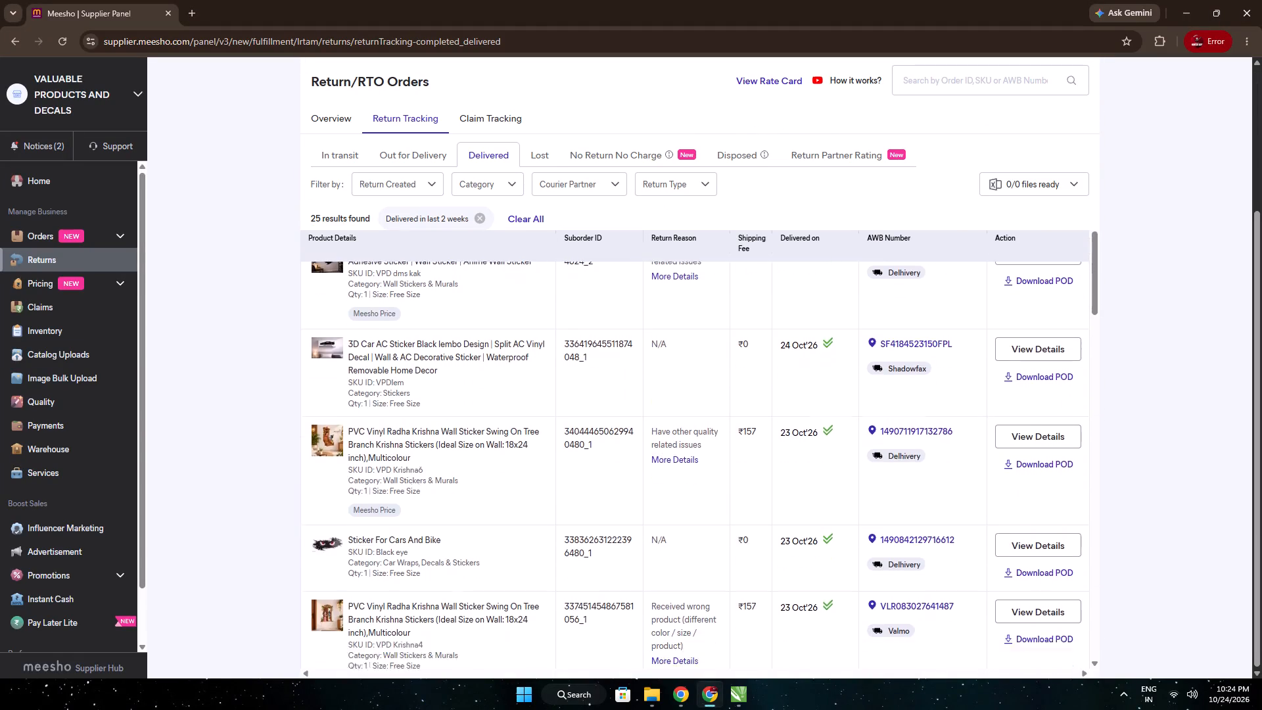
{"action": "scroll", "coordinate": [317, 488], "scroll_direction": "down", "scroll_amount": 7}
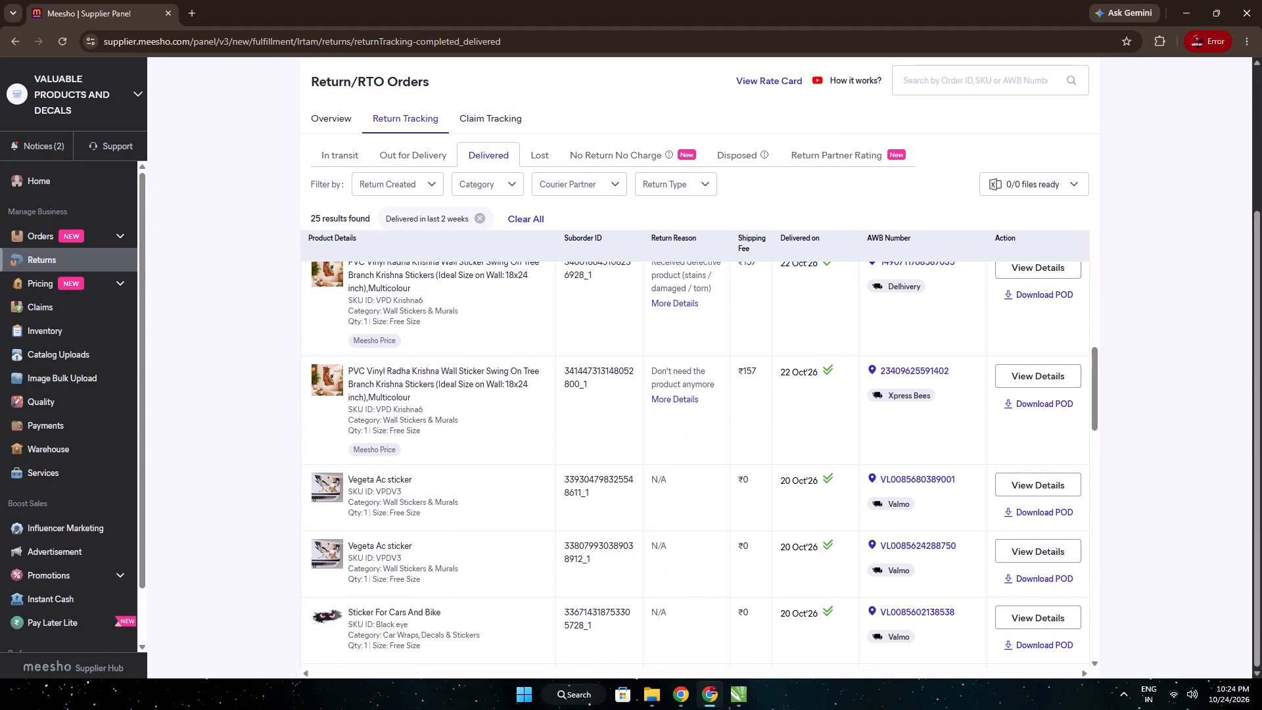
{"action": "scroll", "coordinate": [356, 481], "scroll_direction": "down", "scroll_amount": 7}
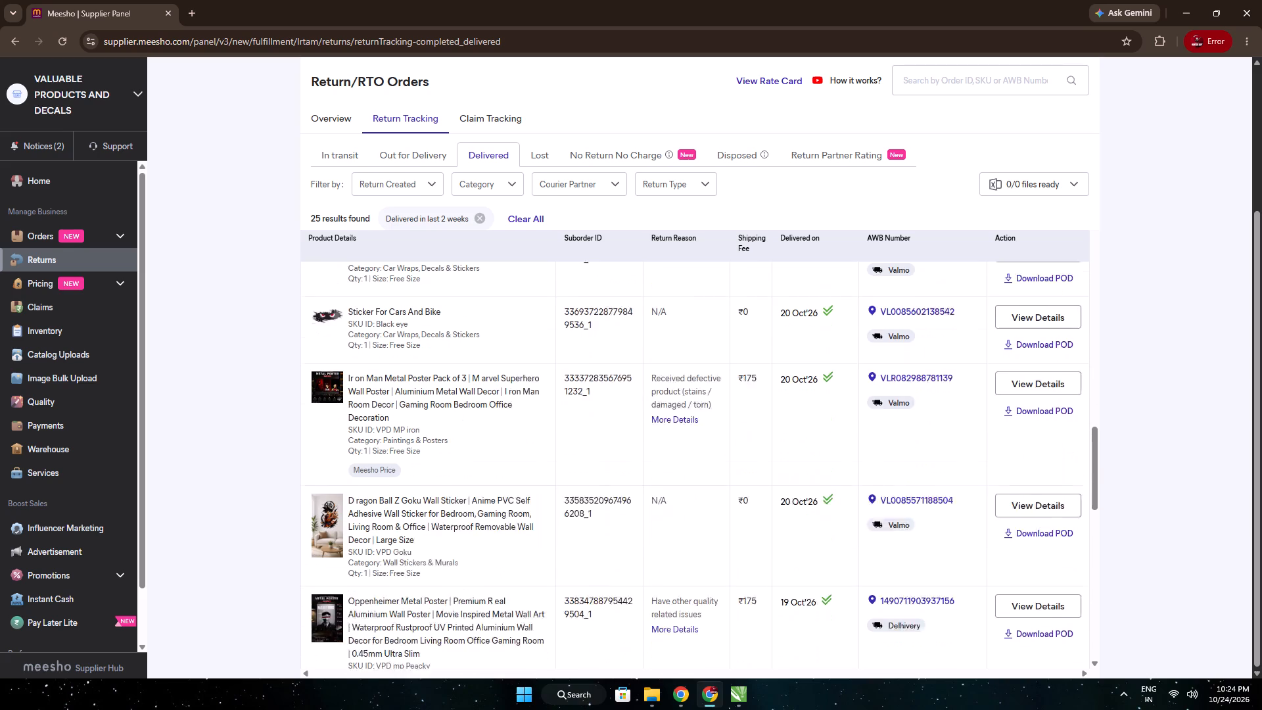
{"action": "scroll", "coordinate": [356, 481], "scroll_direction": "down", "scroll_amount": 1}
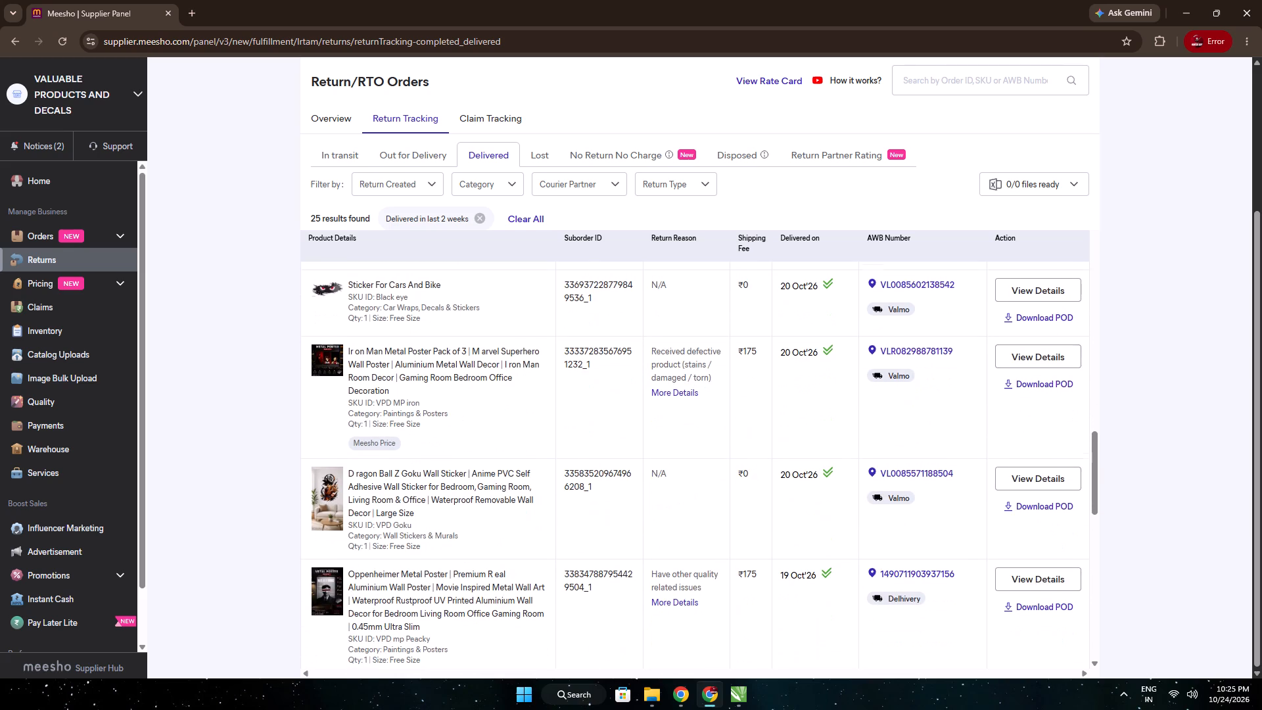
{"action": "scroll", "coordinate": [356, 481], "scroll_direction": "down", "scroll_amount": 5}
{"action": "scroll", "coordinate": [463, 538], "scroll_direction": "down", "scroll_amount": 4}
Switch to the other Chrome window, which has the Img.Upscaler page open.
{"action": "left_click", "coordinate": [680, 698]}
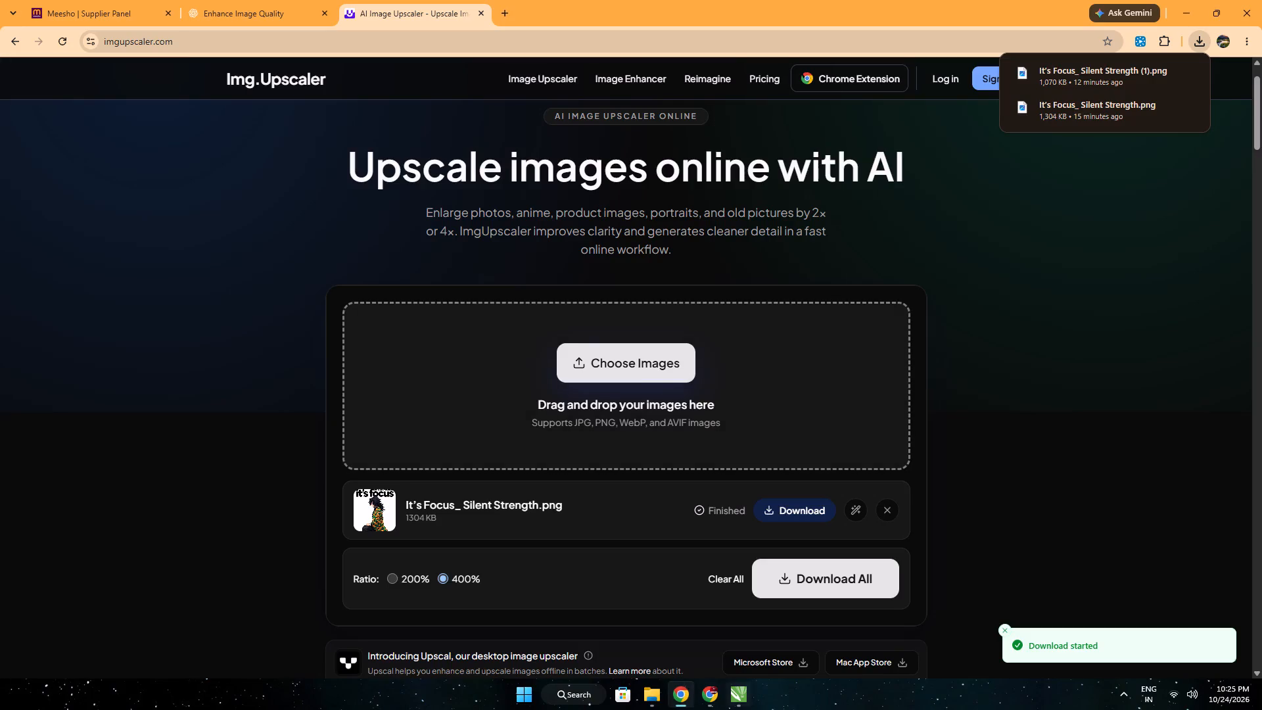
Switch to the ZOMST browser profile and open the Meesho supplier panel.
{"action": "left_click", "coordinate": [1232, 44]}
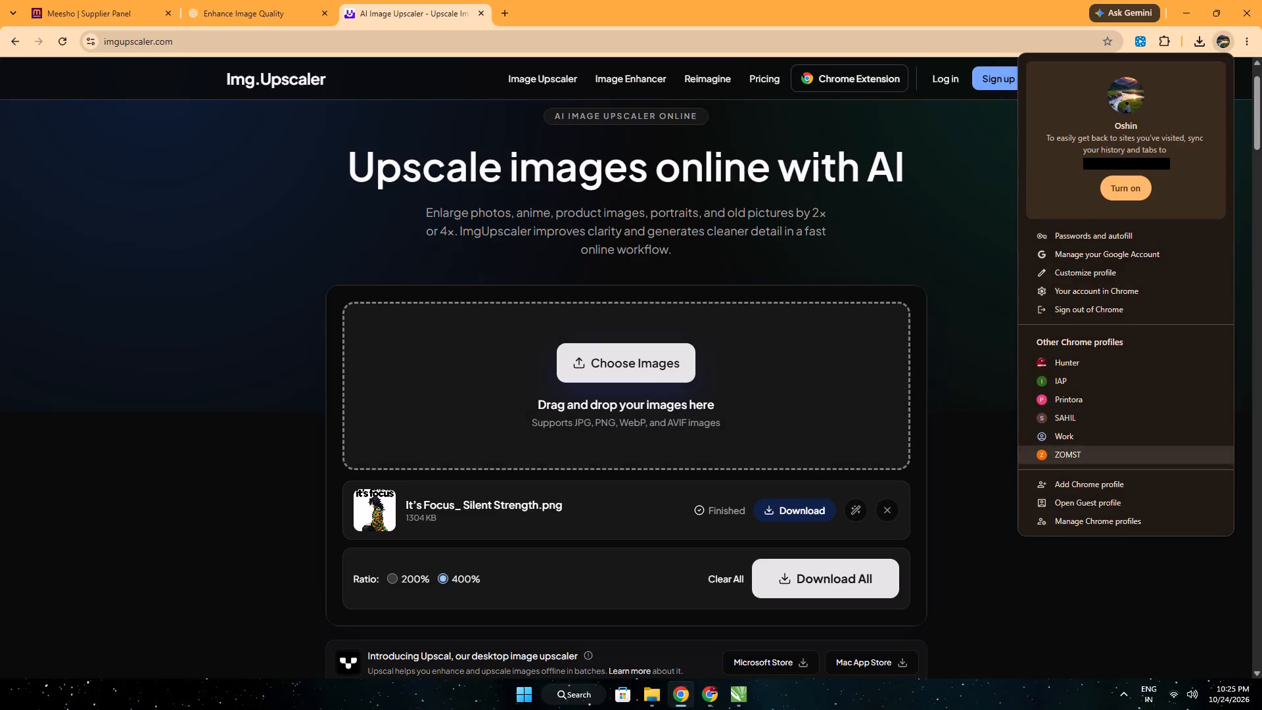
{"action": "left_click", "coordinate": [1050, 457]}
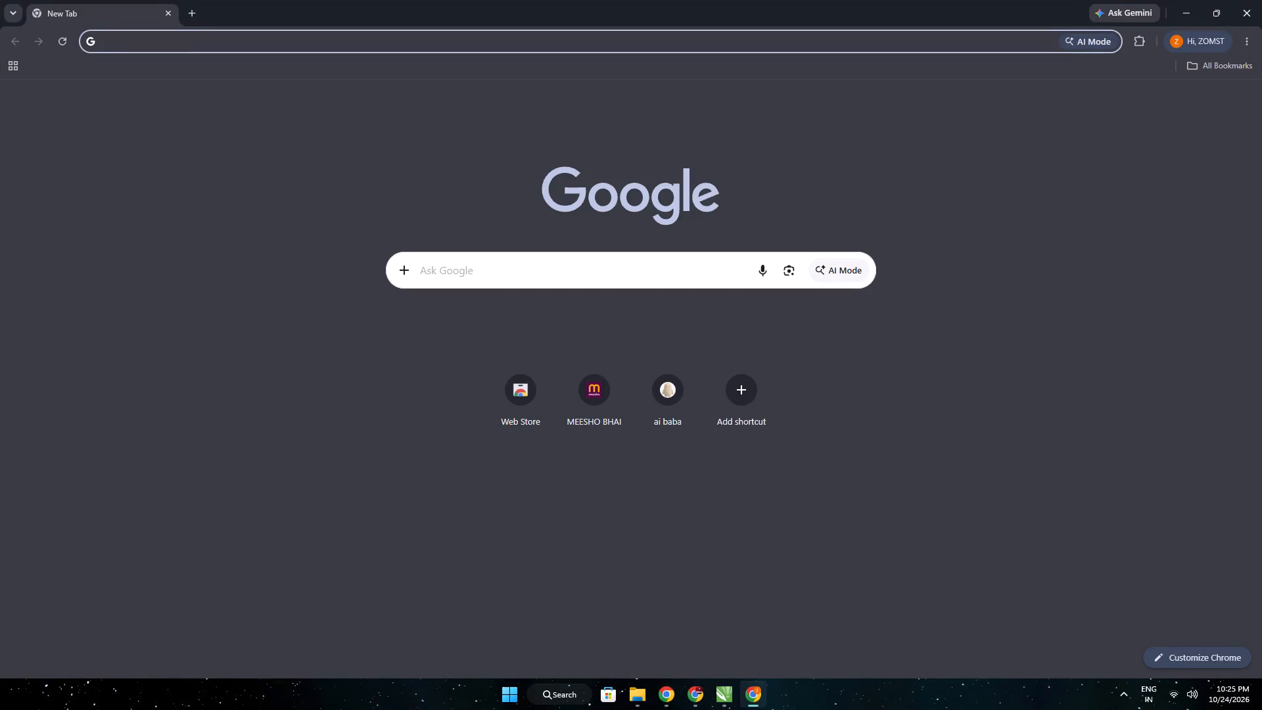
{"action": "left_click", "coordinate": [608, 400]}
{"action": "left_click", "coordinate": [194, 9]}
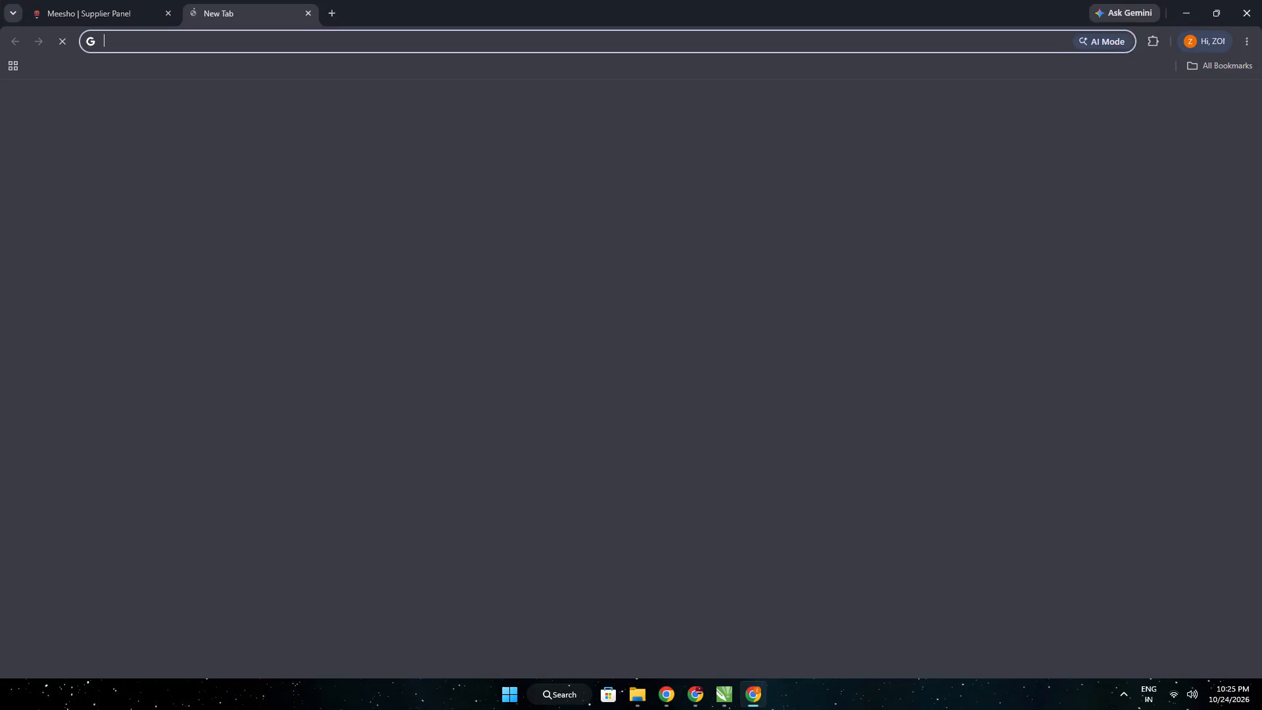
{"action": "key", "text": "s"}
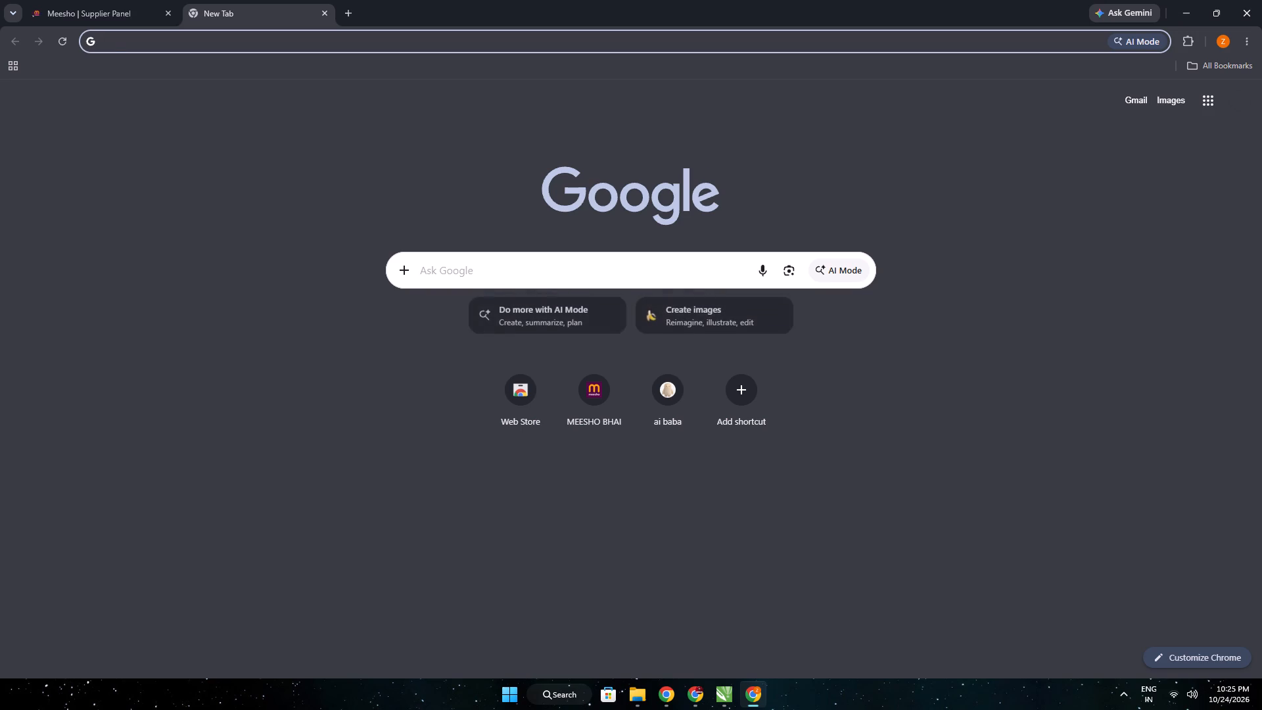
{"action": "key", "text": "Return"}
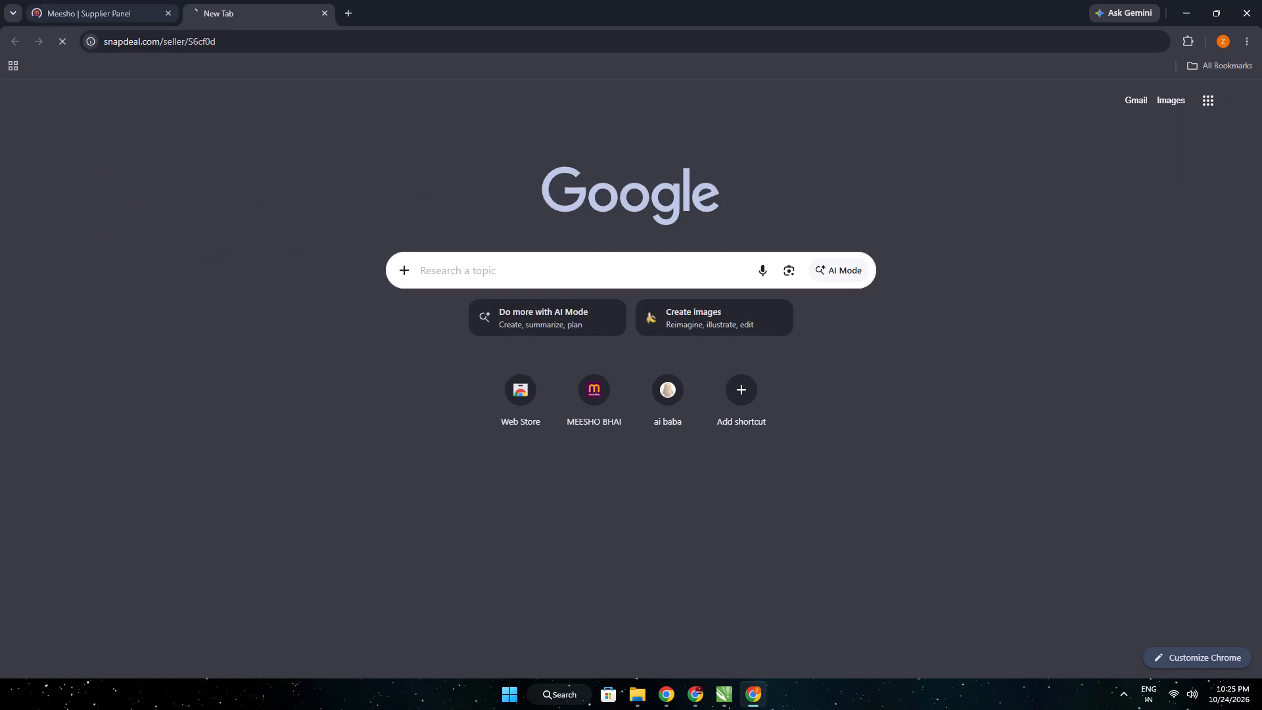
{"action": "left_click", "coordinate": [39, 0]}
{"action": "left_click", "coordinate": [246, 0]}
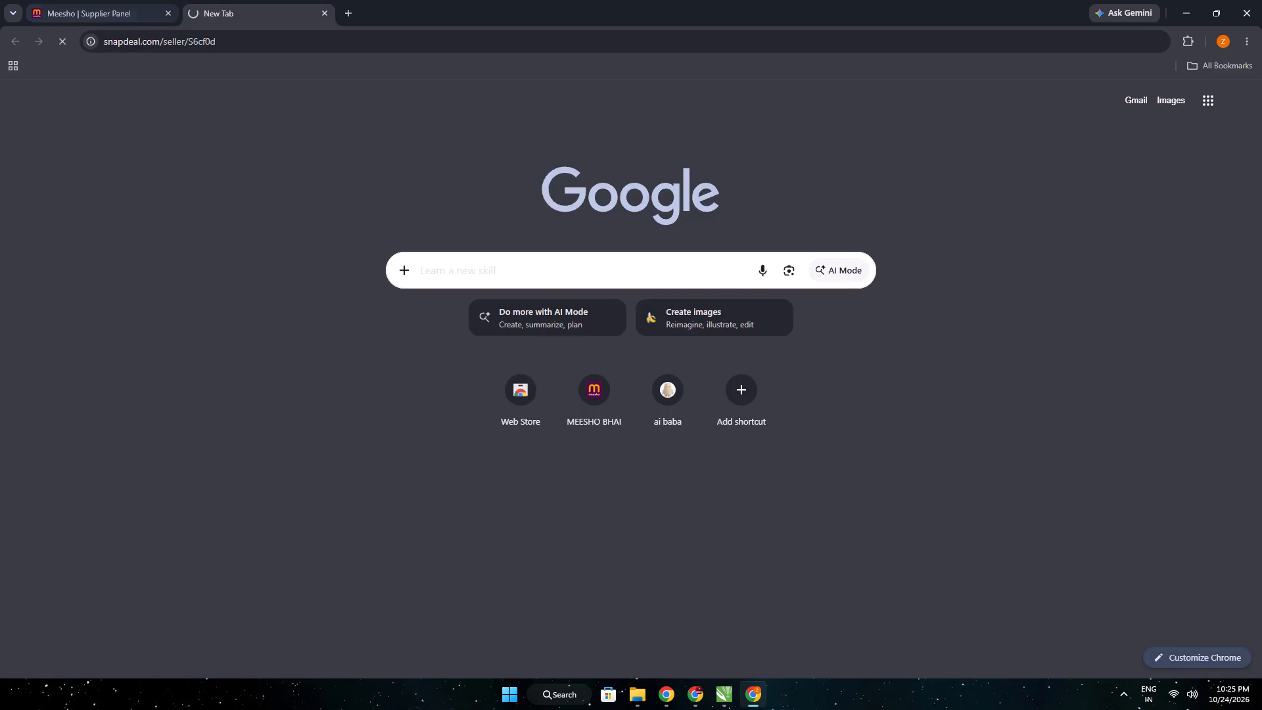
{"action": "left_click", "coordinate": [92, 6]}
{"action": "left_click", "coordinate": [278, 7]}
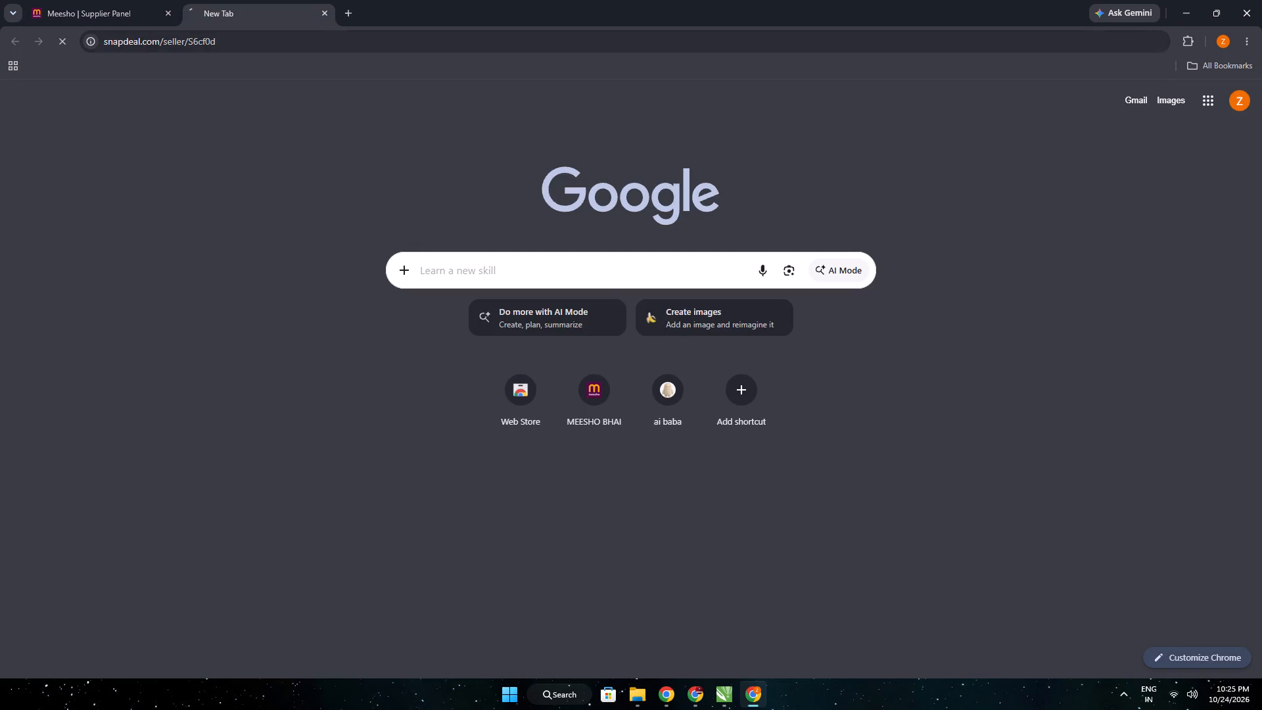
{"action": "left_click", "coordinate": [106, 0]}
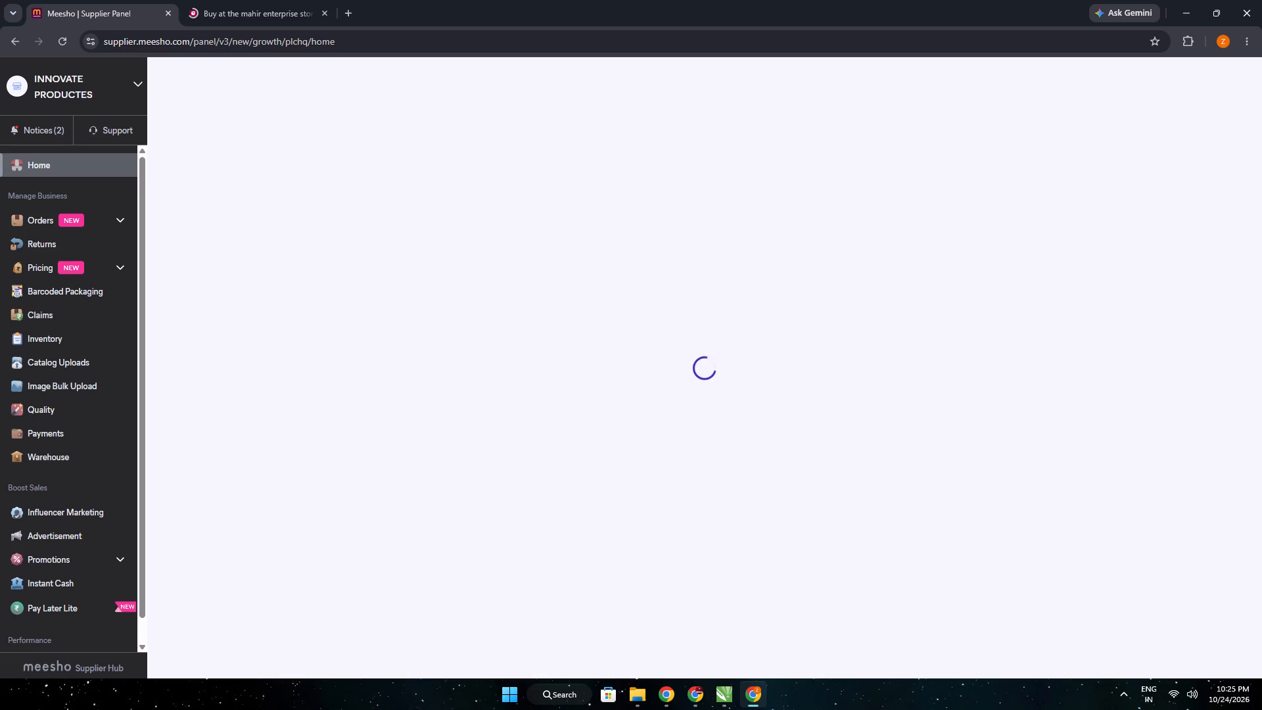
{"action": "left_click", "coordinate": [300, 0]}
Replace the mistaken Snapdeal store page with a Google search for snapdeal seller and open the Snapdeal Seller Onboarding result.
{"action": "left_click", "coordinate": [351, 16]}
{"action": "left_click", "coordinate": [321, 15]}
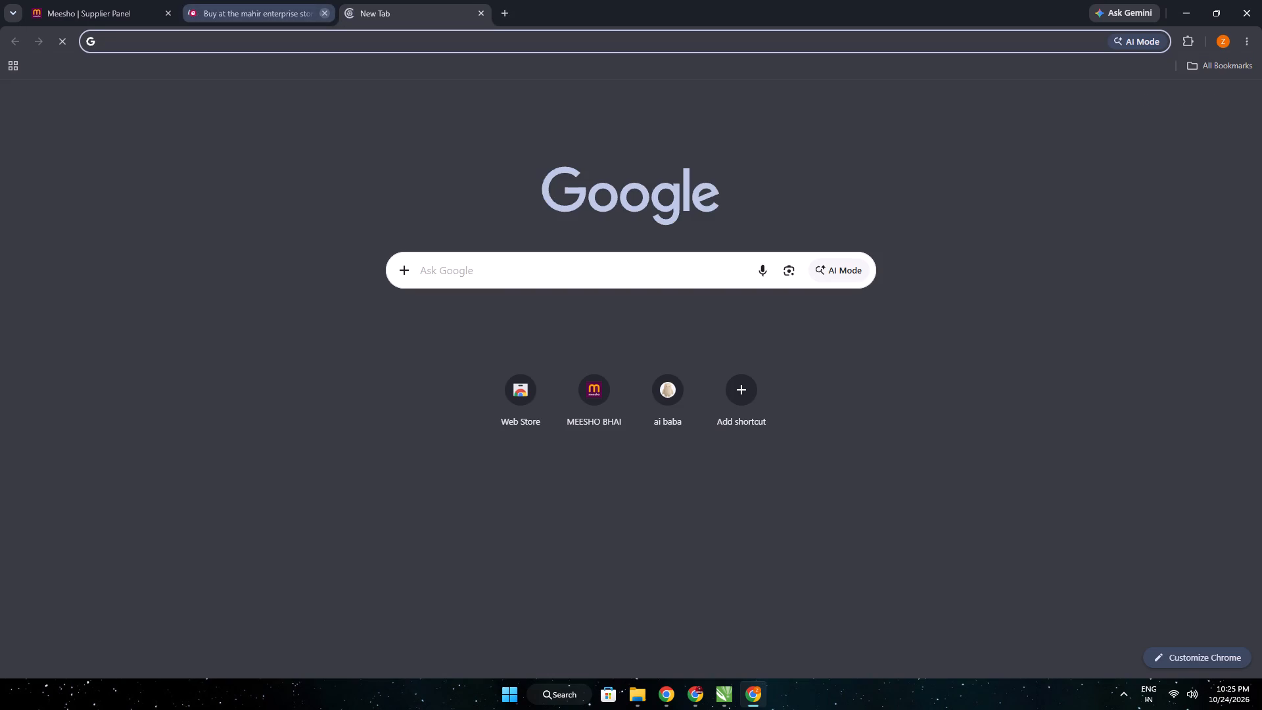
{"action": "key", "text": "s"}
{"action": "left_click", "coordinate": [250, 97]}
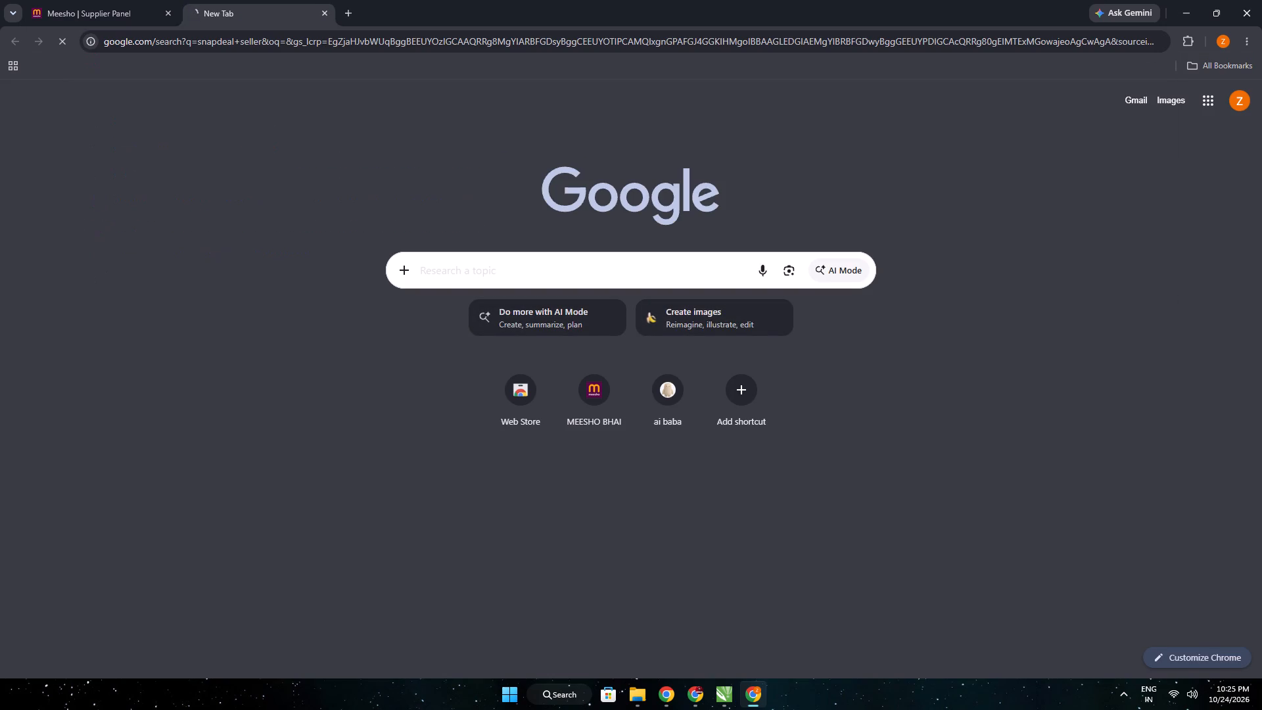
{"action": "left_click", "coordinate": [237, 208]}
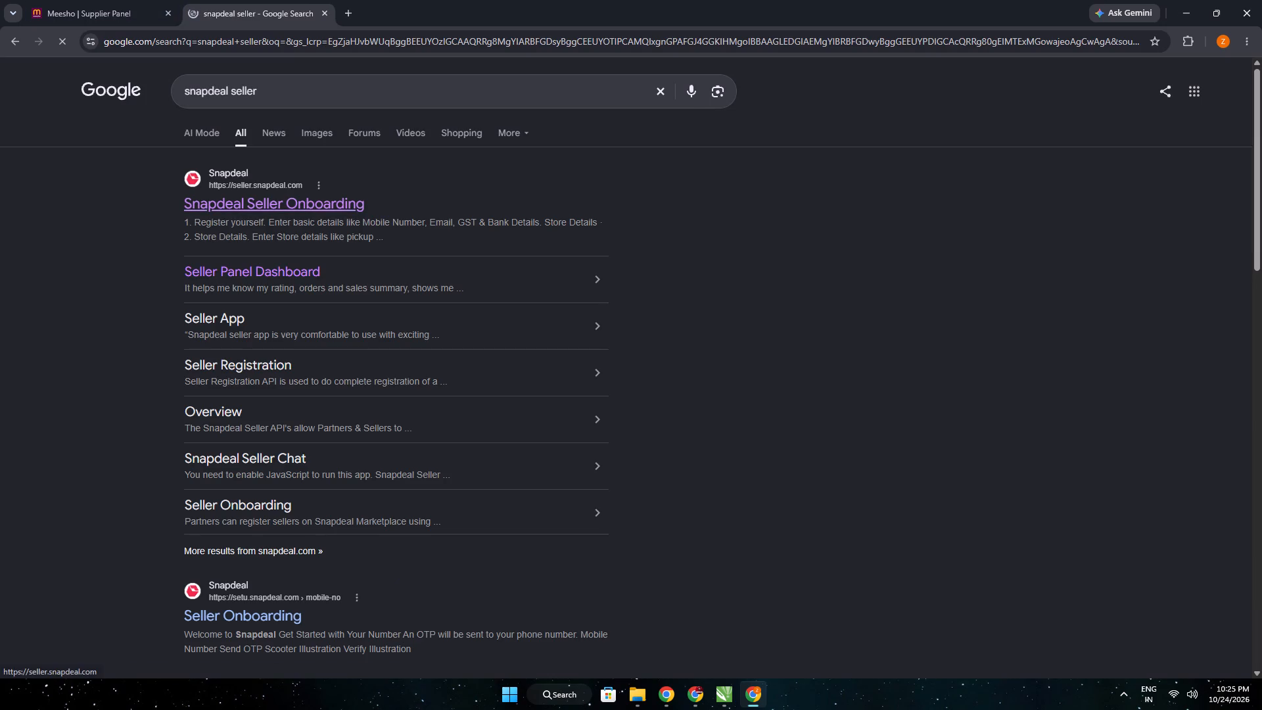
Bring up the pending orders of the INNOVATE PRODUCTES account in the Meesho supplier panel.
{"action": "left_click", "coordinate": [80, 0]}
{"action": "left_click", "coordinate": [395, 222]}
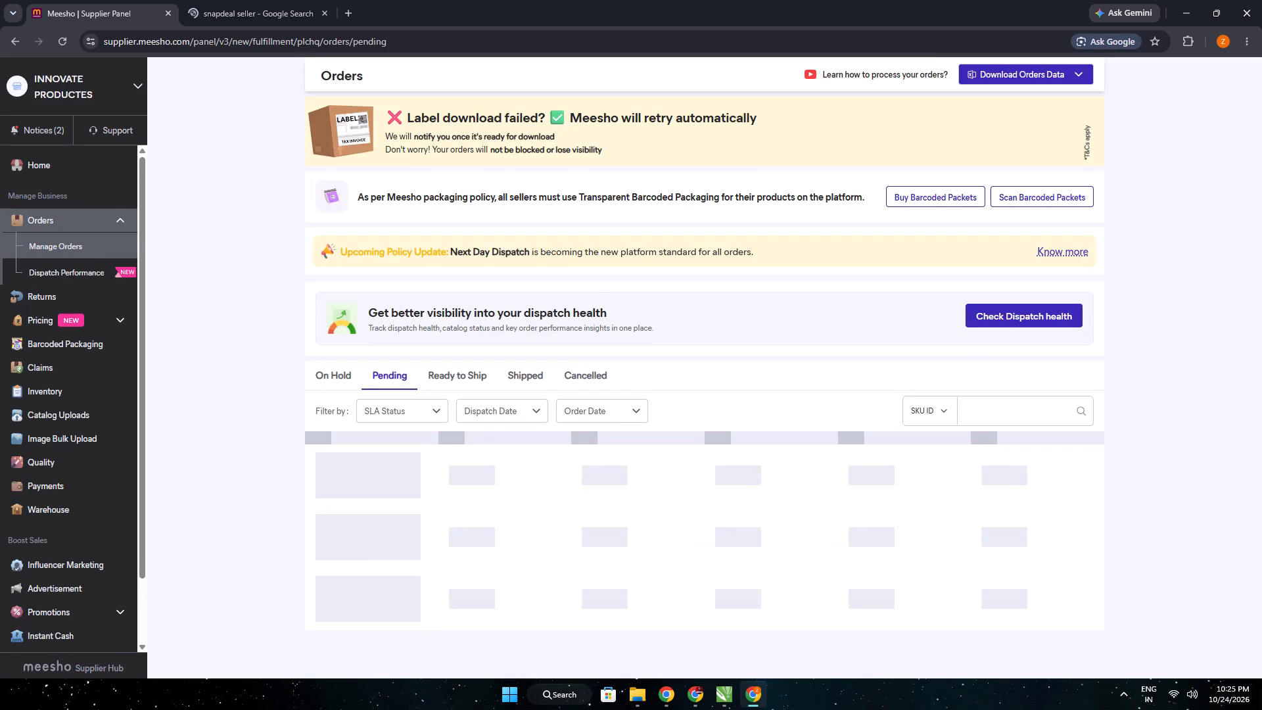
{"action": "left_click", "coordinate": [220, 0]}
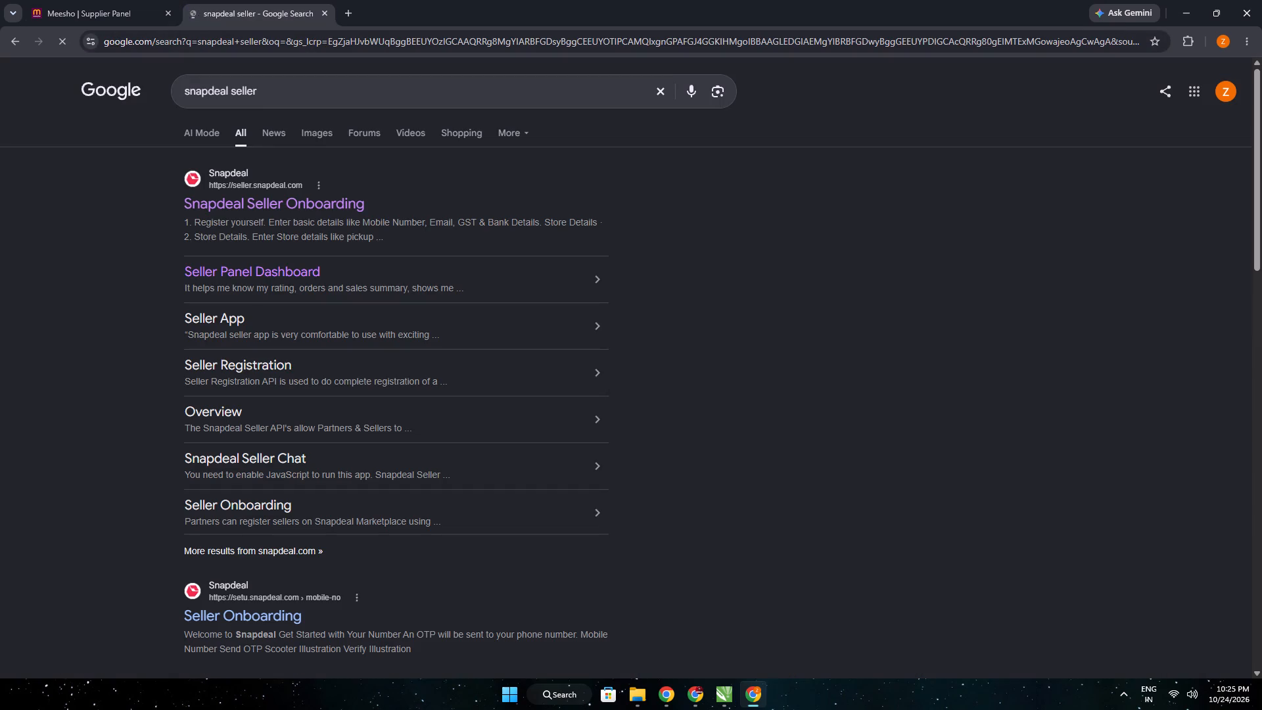
{"action": "left_click_drag", "start_coordinate": [109, 51], "coordinate": [120, 53]}
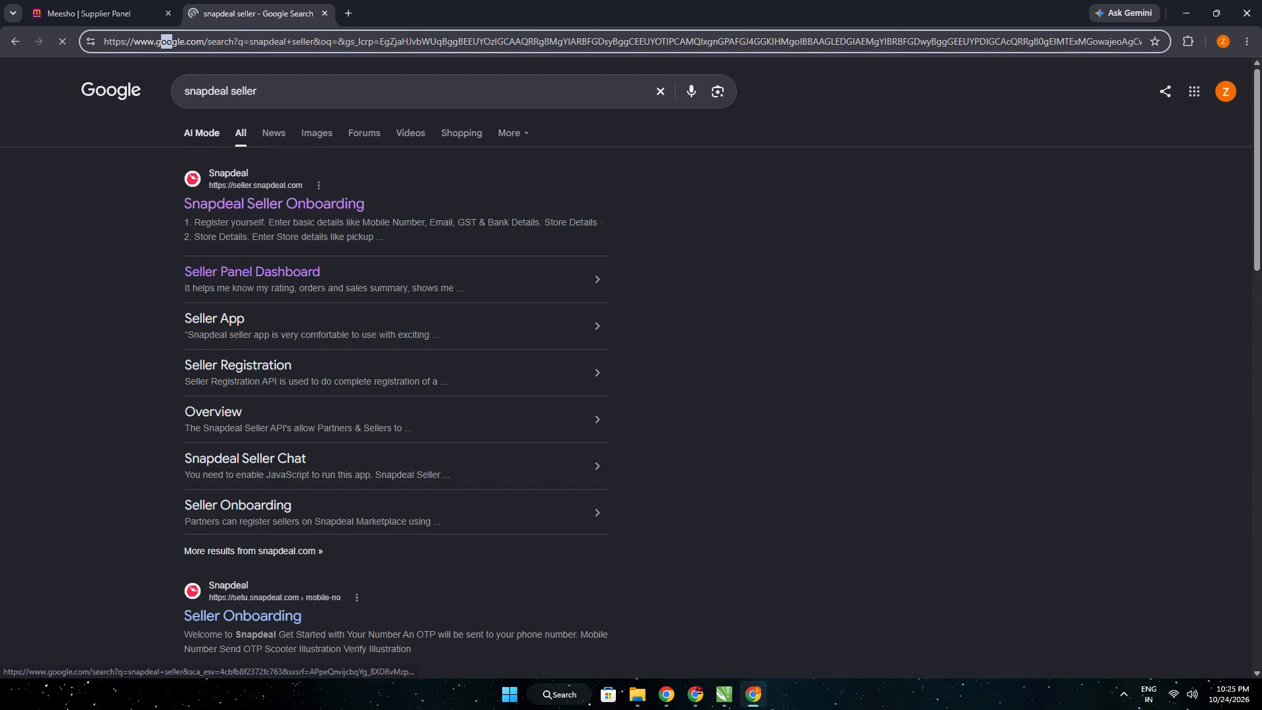
{"action": "left_click", "coordinate": [139, 0]}
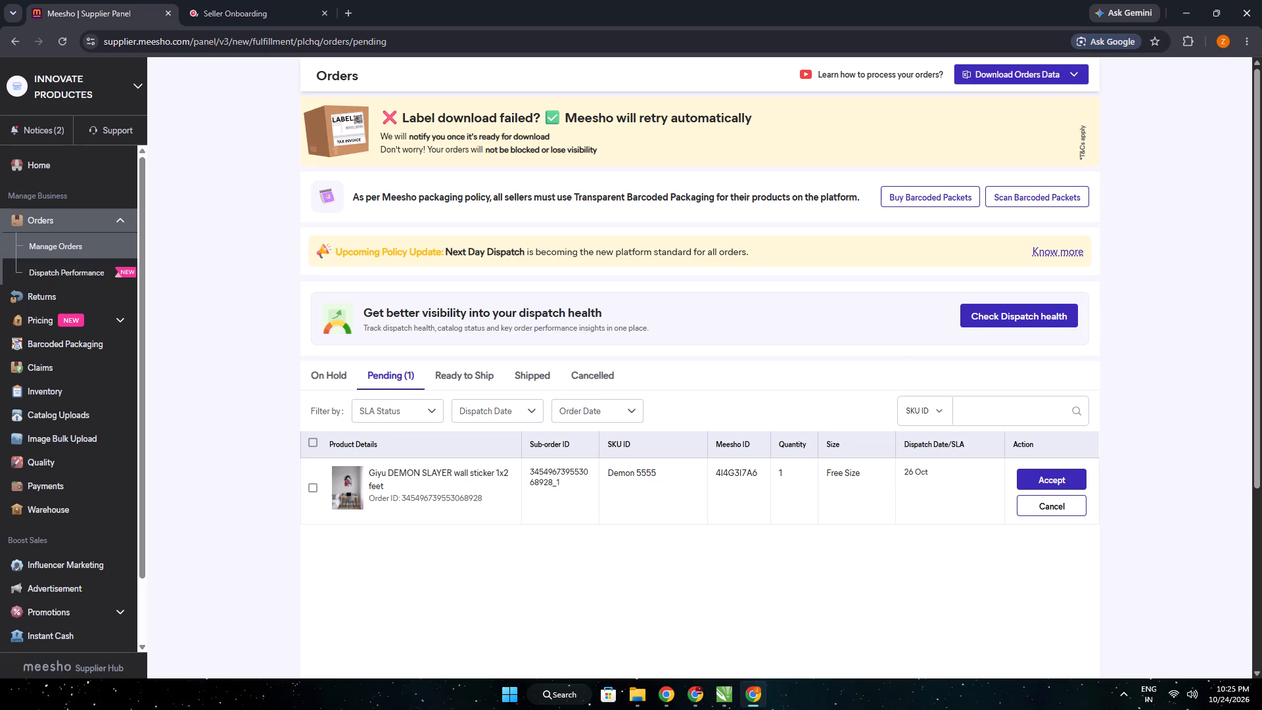
Copy the Giyu artwork area from the DEMON SLAYER wall sticker's enlarged product photo using a Google Lens selection, and close the photo.
{"action": "left_click", "coordinate": [348, 493]}
{"action": "right_click", "coordinate": [639, 308]}
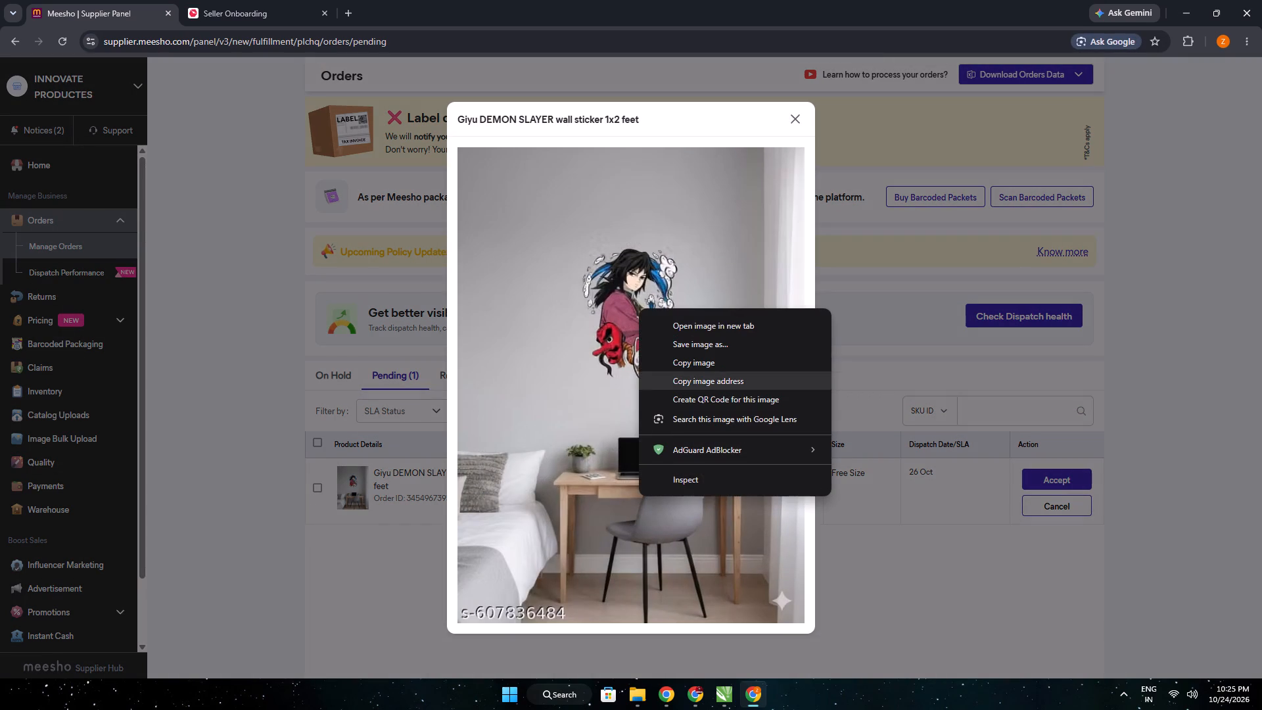
{"action": "left_click", "coordinate": [689, 423]}
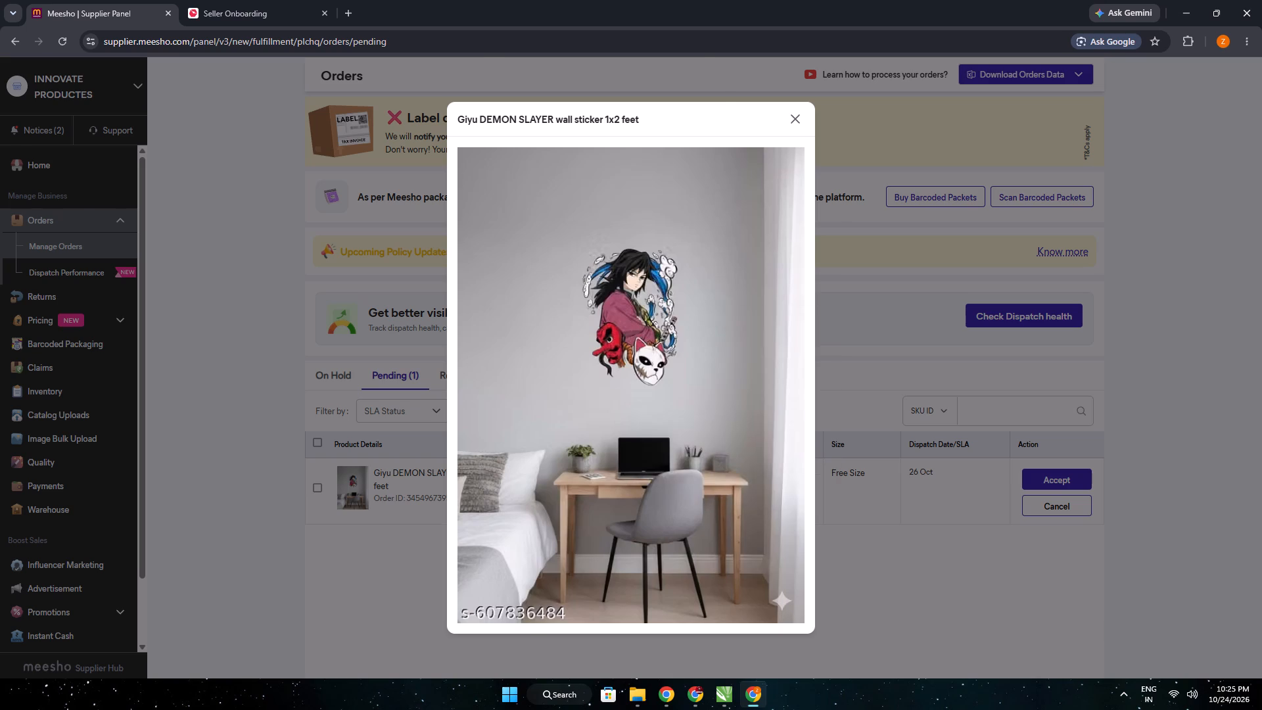
{"action": "left_click", "coordinate": [695, 263]}
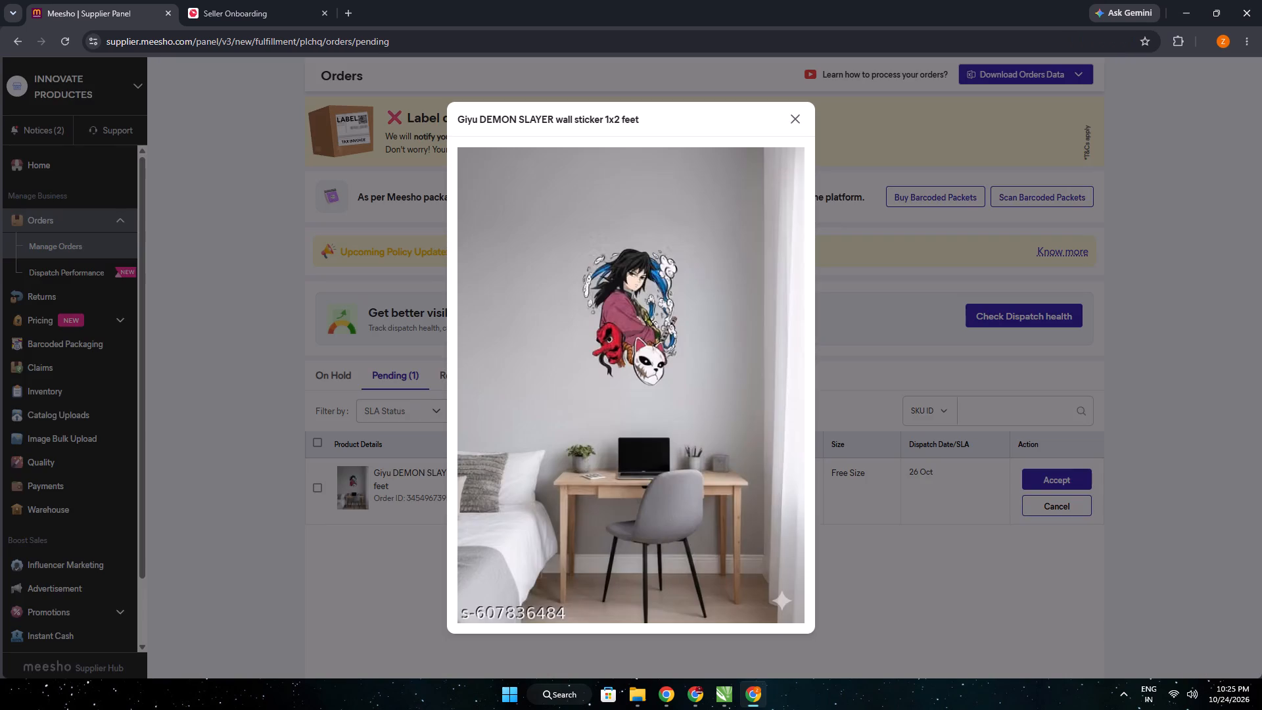
{"action": "left_click_drag", "start_coordinate": [693, 402], "coordinate": [851, 256]}
{"action": "left_click", "coordinate": [730, 429]}
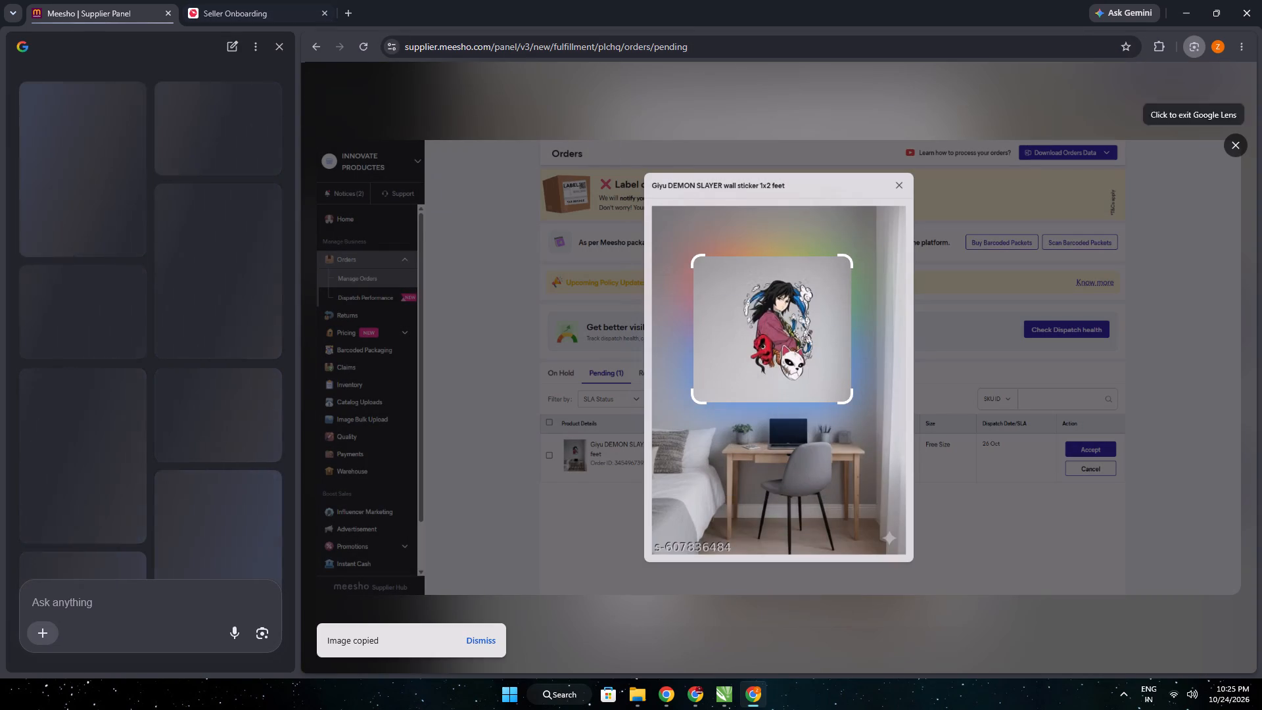
{"action": "left_click", "coordinate": [1232, 142]}
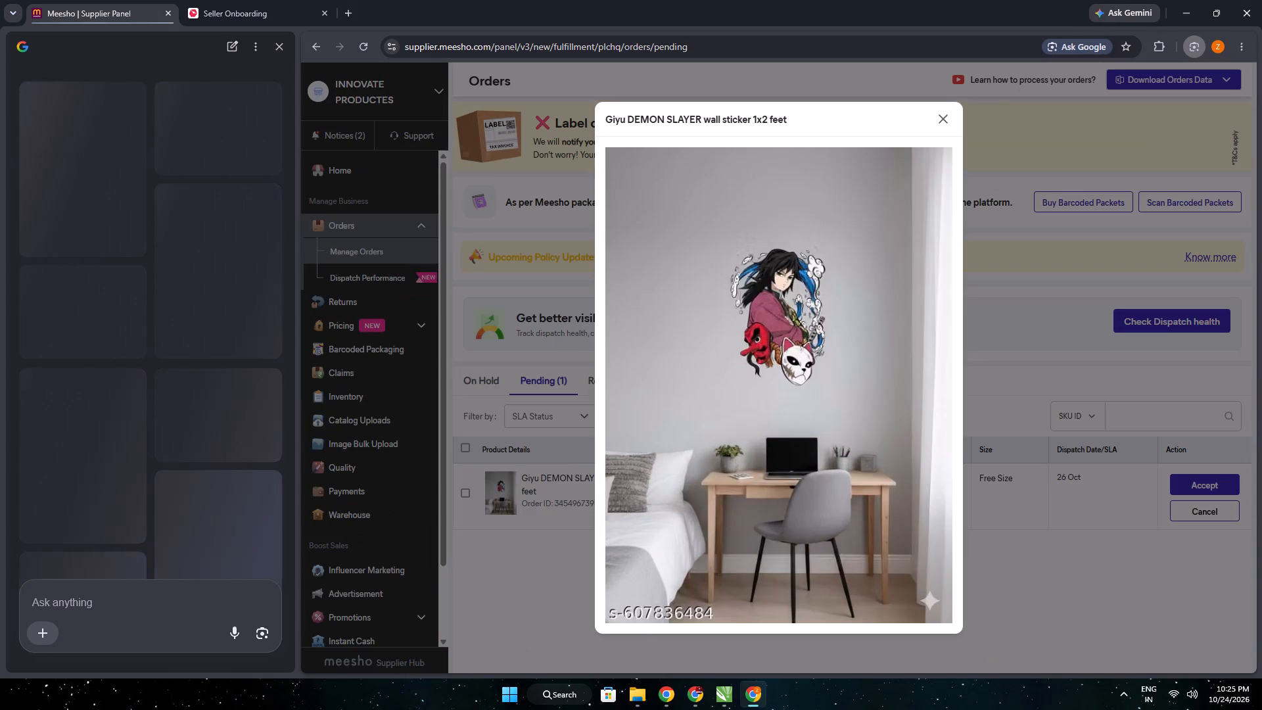
{"action": "left_click", "coordinate": [942, 120]}
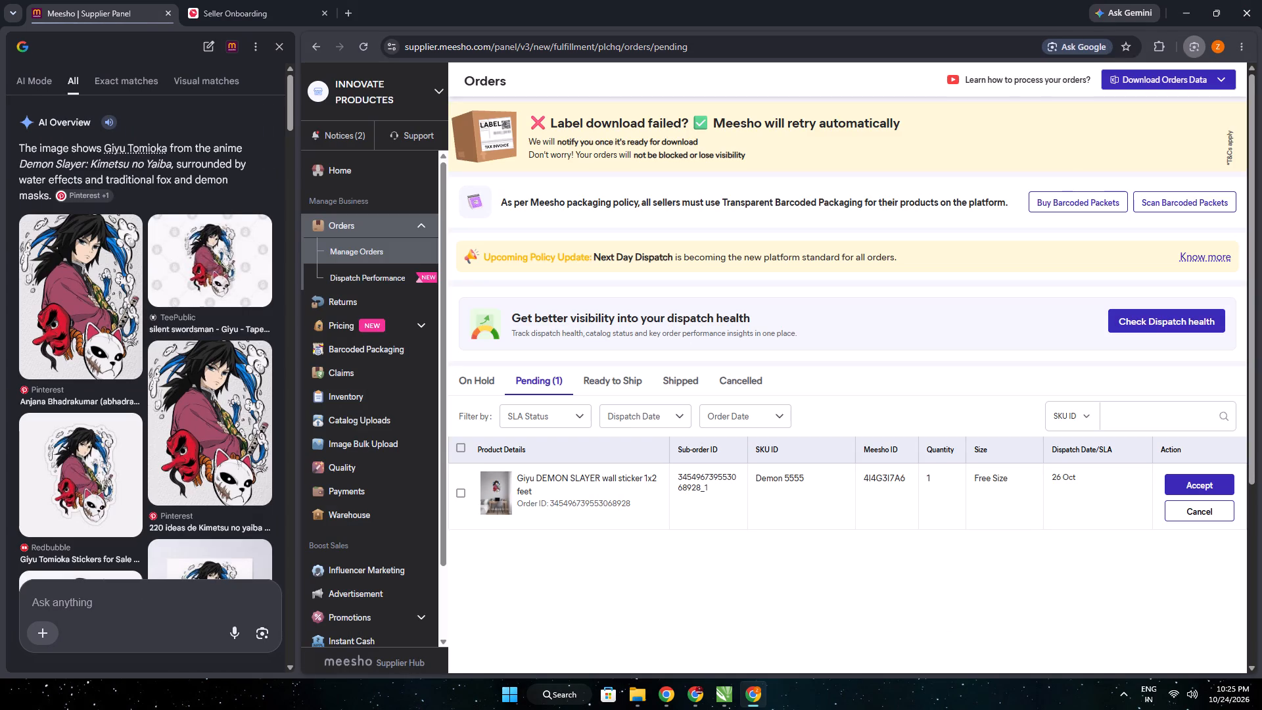
Accept the pending order for the Giyu DEMON SLAYER wall sticker 1x2 feet.
{"action": "left_click", "coordinate": [1193, 486]}
{"action": "left_click", "coordinate": [697, 398]}
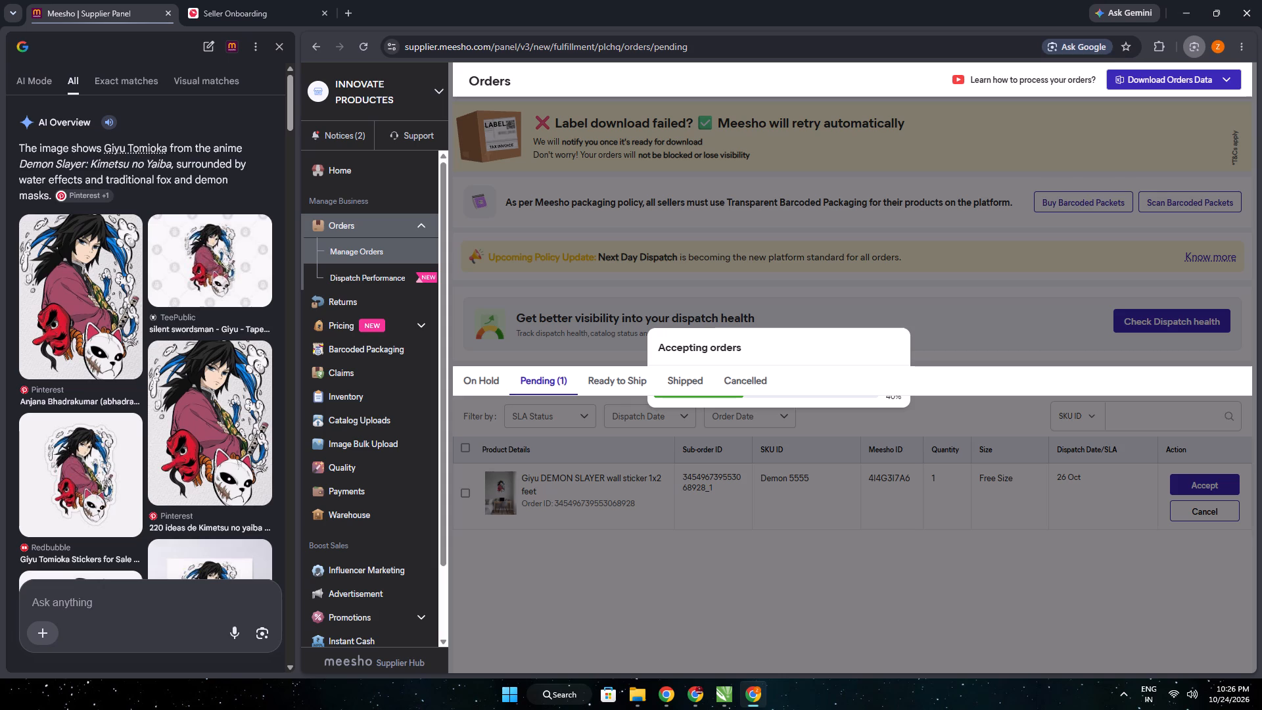
{"action": "left_click", "coordinate": [690, 688]}
{"action": "left_click", "coordinate": [671, 700]}
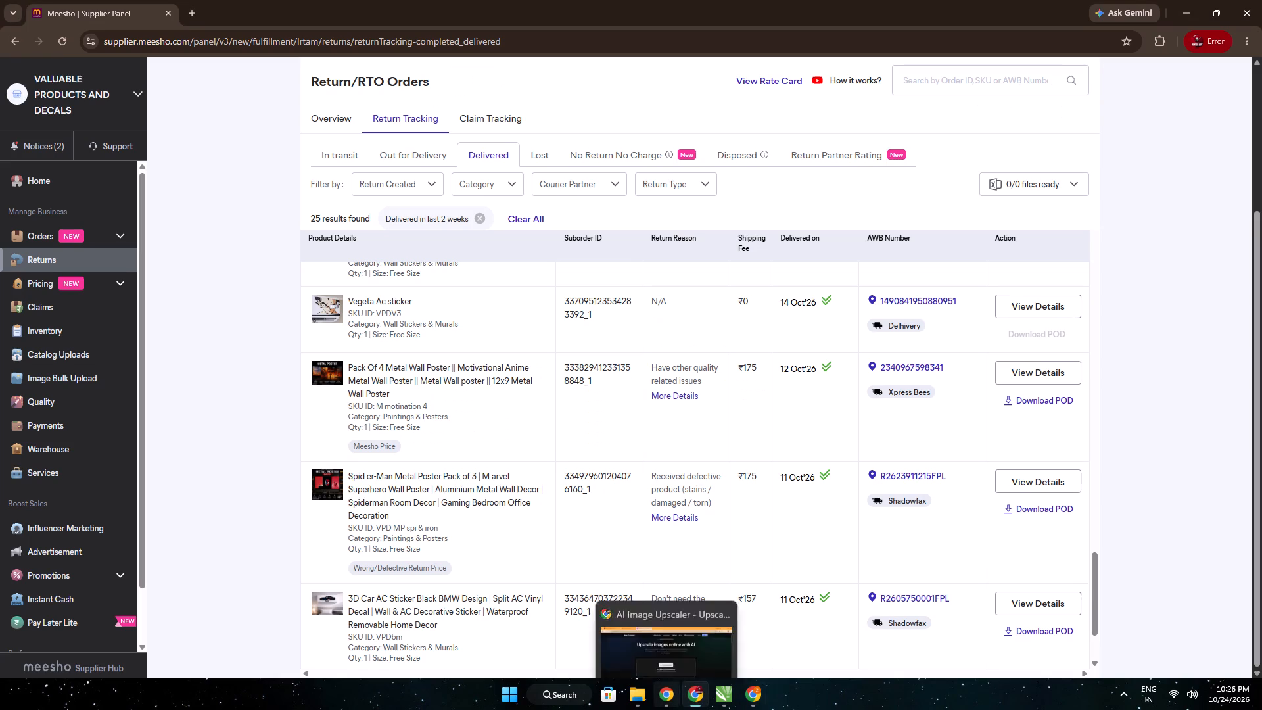
{"action": "left_click", "coordinate": [256, 0]}
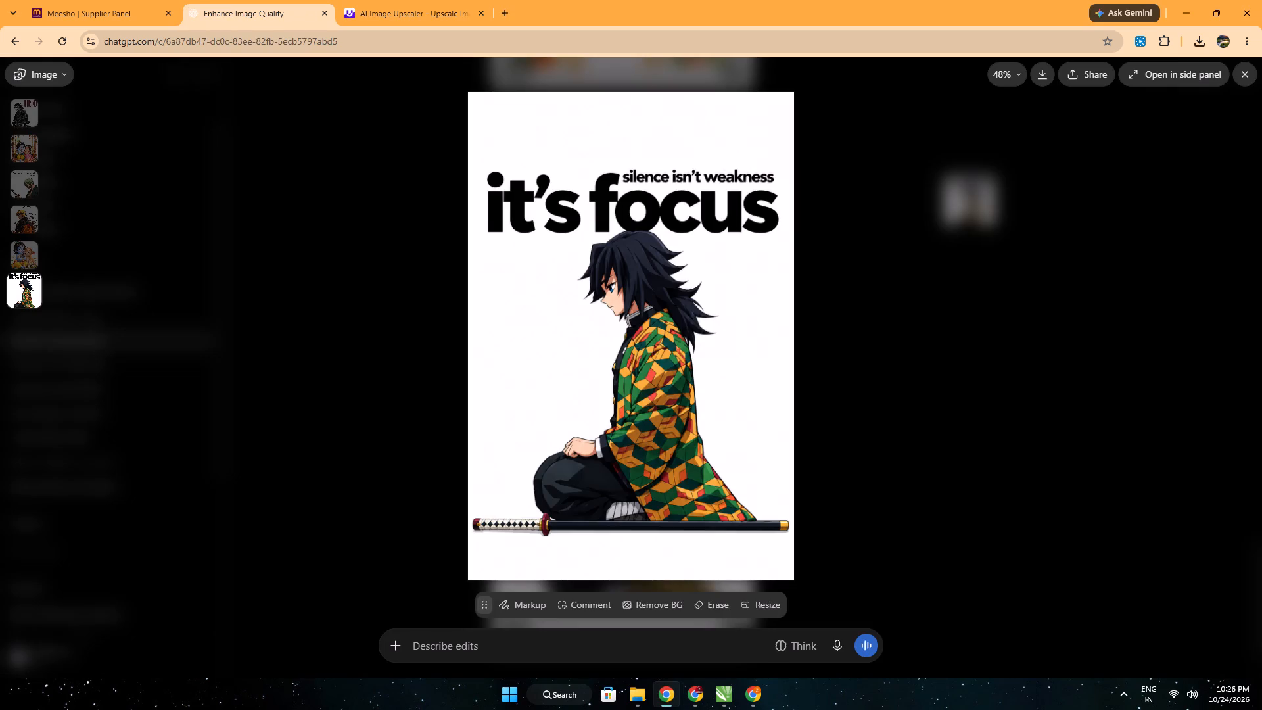
{"action": "left_click", "coordinate": [429, 645]}
{"action": "left_click", "coordinate": [1246, 85]}
{"action": "left_click", "coordinate": [571, 646]}
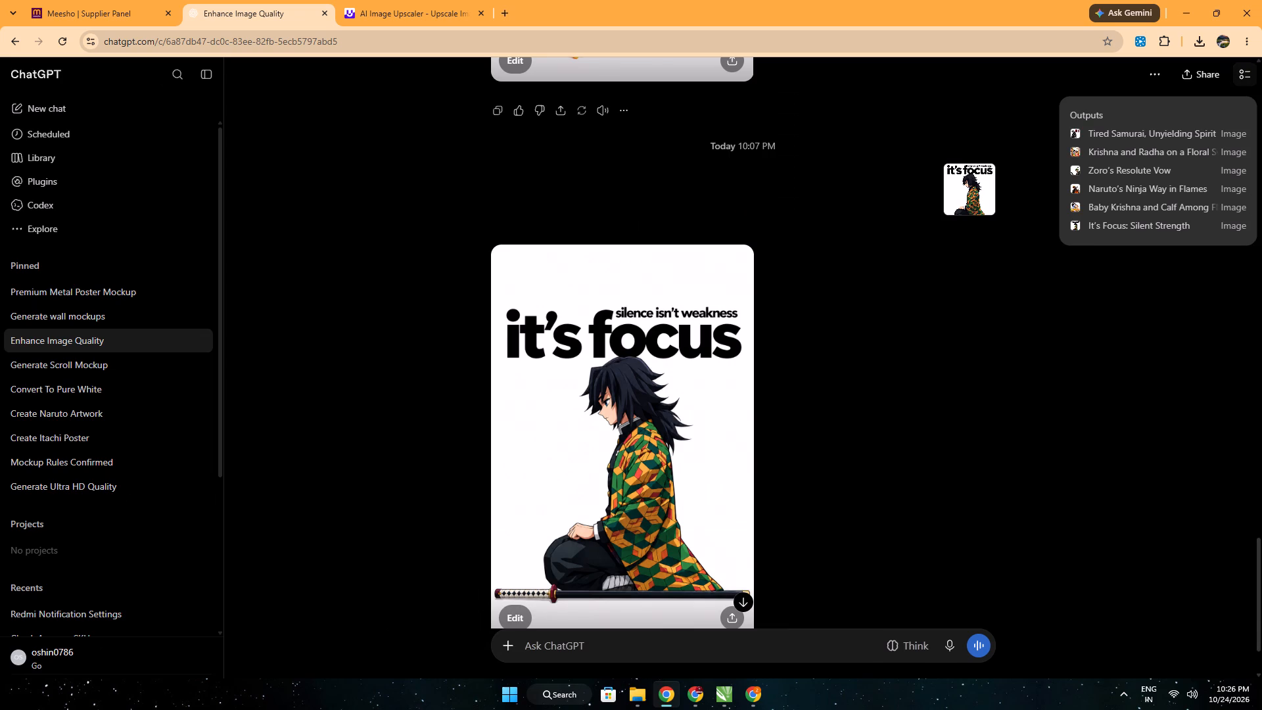
{"action": "key", "text": "ctrl+v"}
{"action": "left_click", "coordinate": [563, 602]}
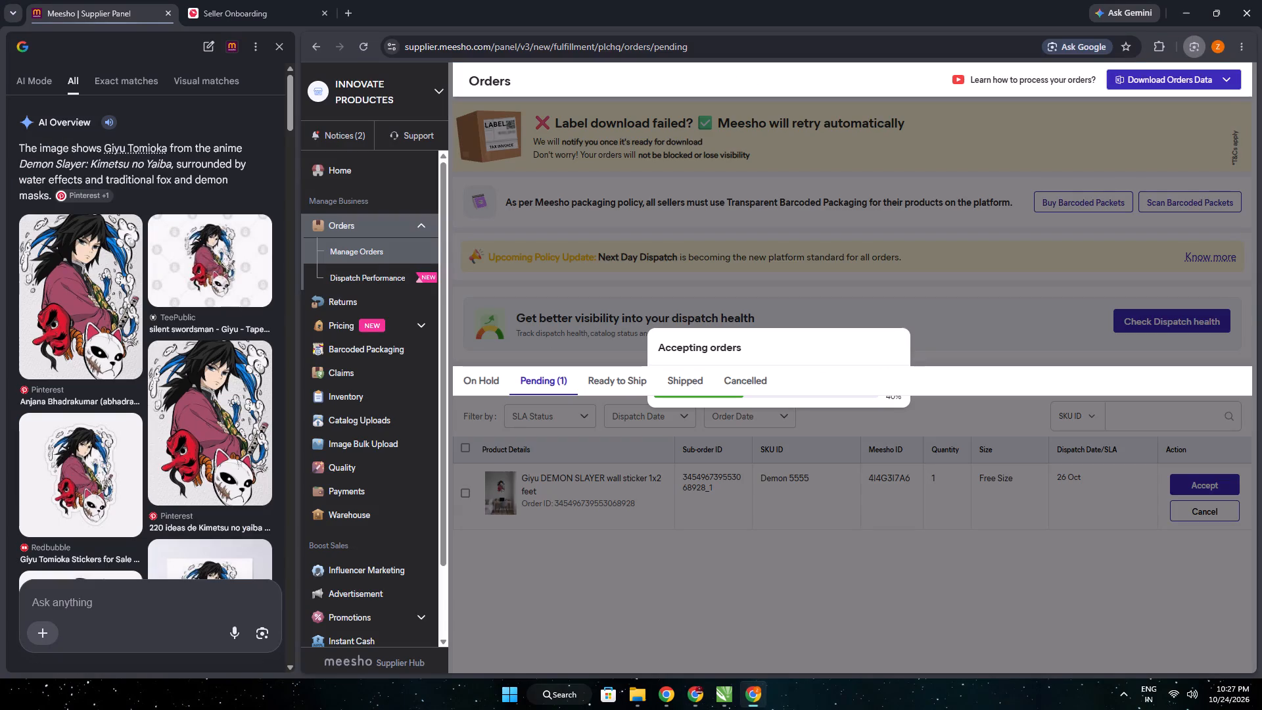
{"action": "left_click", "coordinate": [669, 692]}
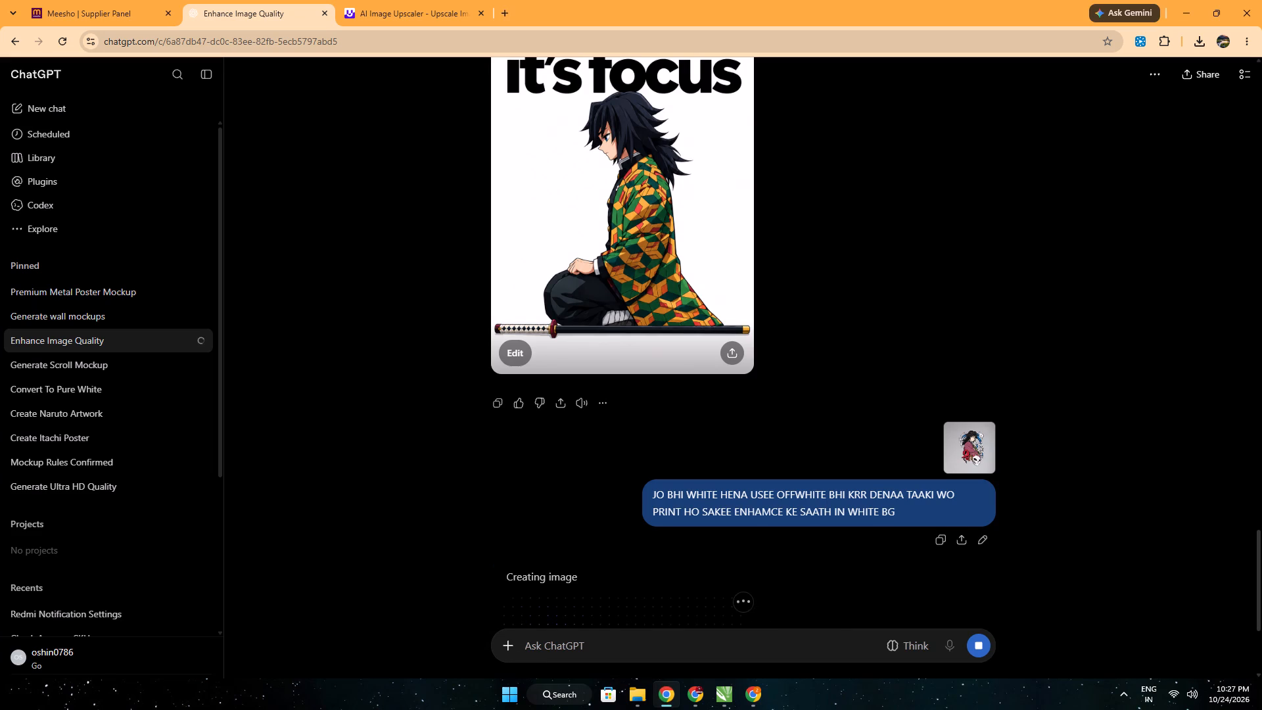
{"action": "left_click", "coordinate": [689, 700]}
Copy the selected Radha Krishna staircase sticker from 19 oct .cdr in CorelDRAW and paste it into 23 oct .cdr.
{"action": "left_click", "coordinate": [719, 694]}
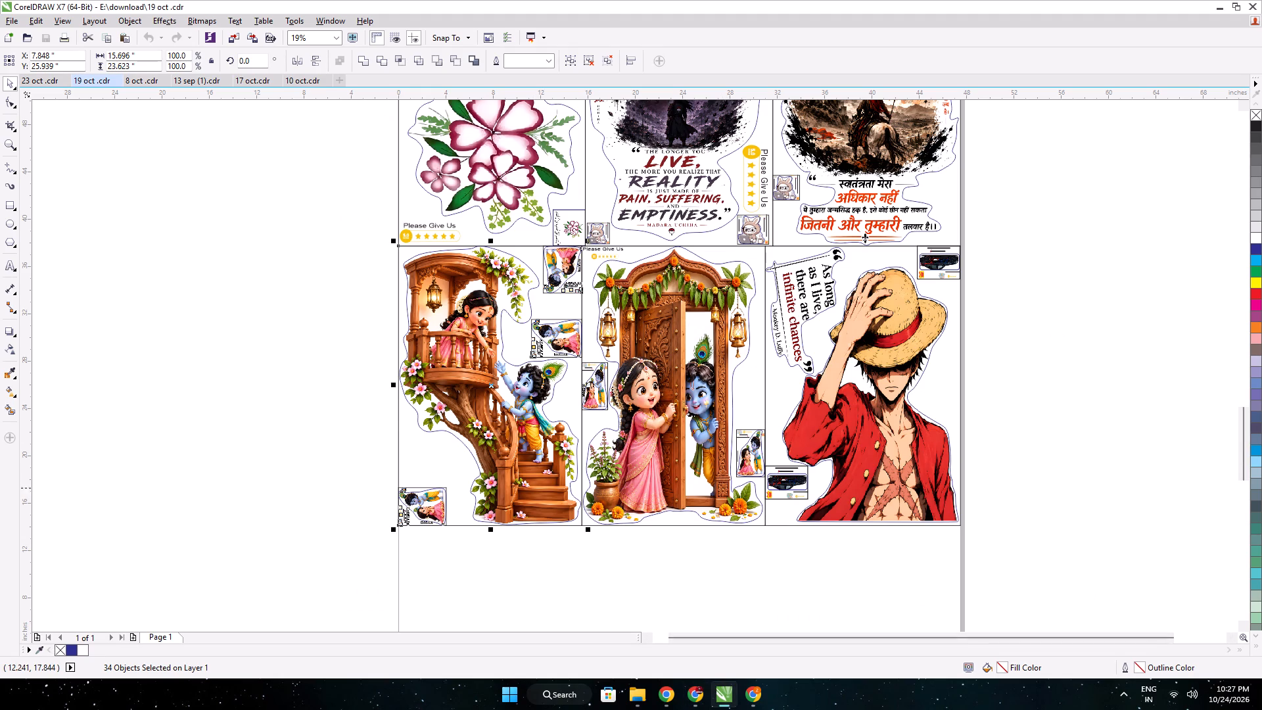
{"action": "key", "text": "ctrl+c"}
{"action": "left_click", "coordinate": [44, 79]}
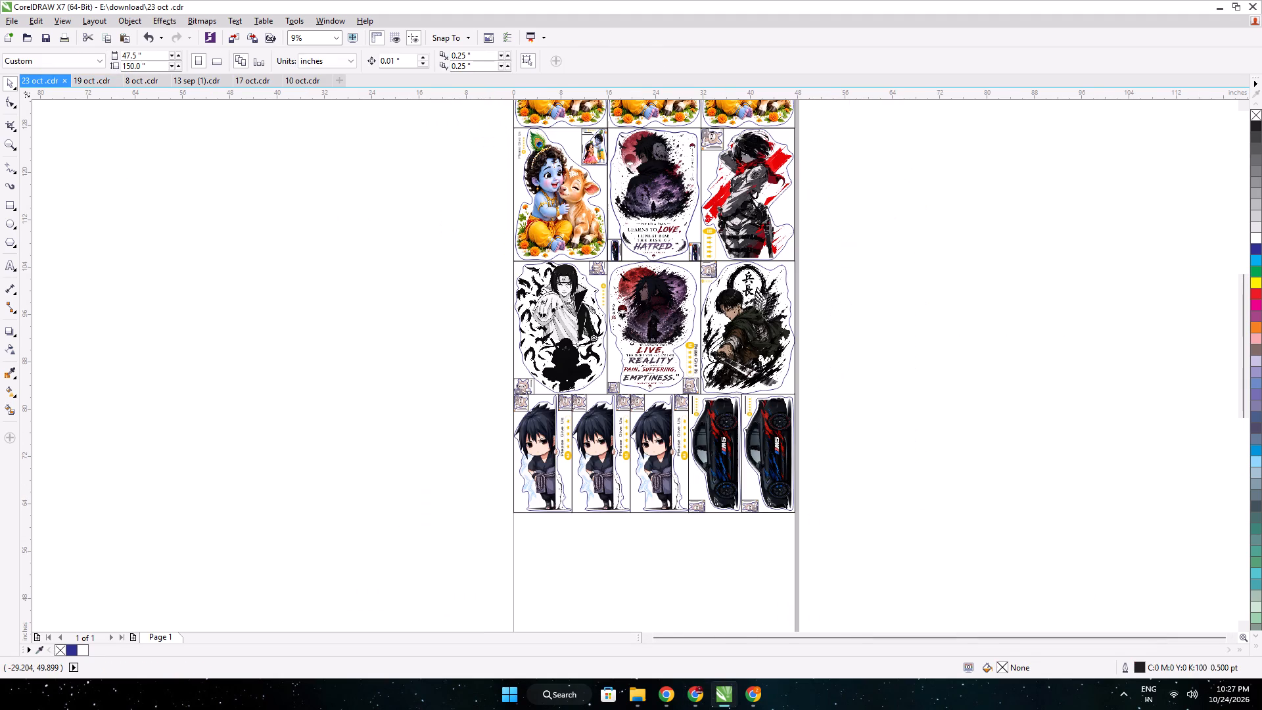
{"action": "middle_click_drag", "start_coordinate": [253, 308], "coordinate": [298, 264]}
{"action": "key", "text": "ctrl+v"}
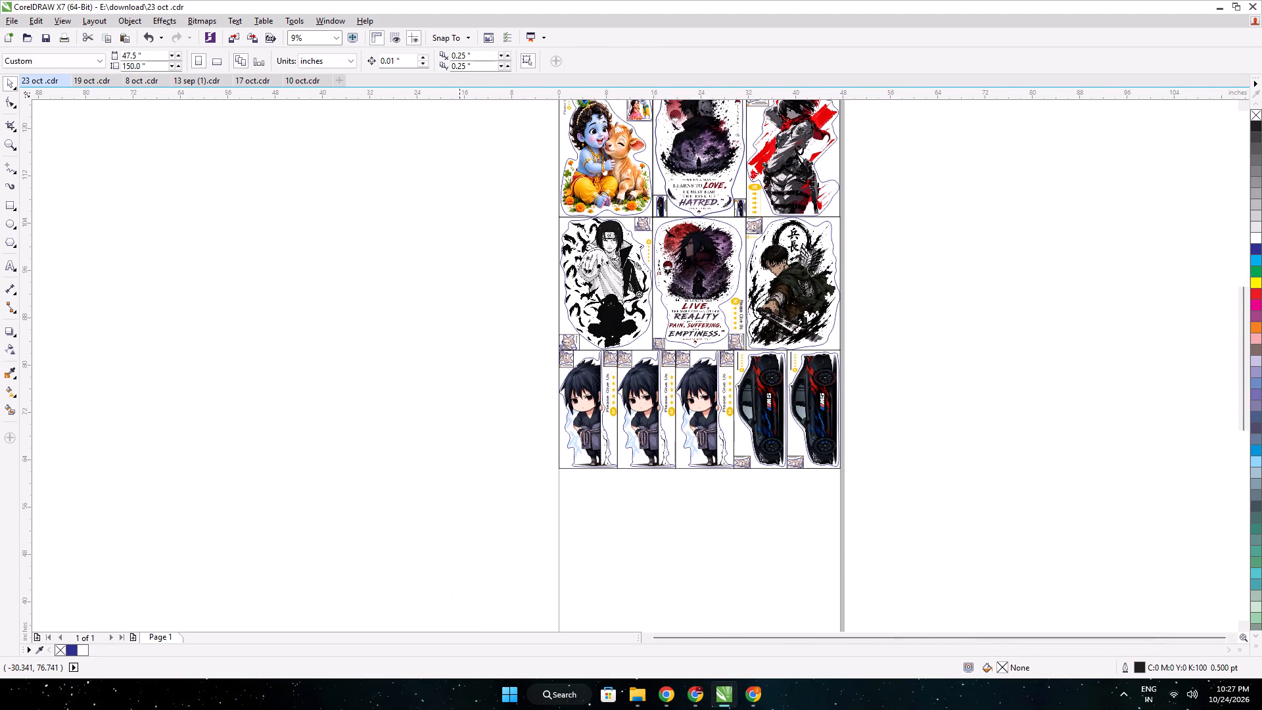
Move the pasted Radha Krishna sticker directly beneath the first chibi Sasuke sticker, flush with the row's lower line and the page's left edge.
{"action": "middle_click_drag", "start_coordinate": [370, 404], "coordinate": [327, 141]}
{"action": "left_click_drag", "start_coordinate": [553, 396], "coordinate": [549, 329]}
{"action": "scroll", "coordinate": [538, 260], "scroll_direction": "up", "scroll_amount": 1}
{"action": "middle_click_drag", "start_coordinate": [538, 260], "coordinate": [584, 310]}
{"action": "scroll", "coordinate": [585, 307], "scroll_direction": "up", "scroll_amount": 1}
{"action": "middle_click_drag", "start_coordinate": [588, 316], "coordinate": [574, 394]}
{"action": "left_click_drag", "start_coordinate": [568, 512], "coordinate": [598, 266]}
{"action": "scroll", "coordinate": [565, 216], "scroll_direction": "up", "scroll_amount": 1}
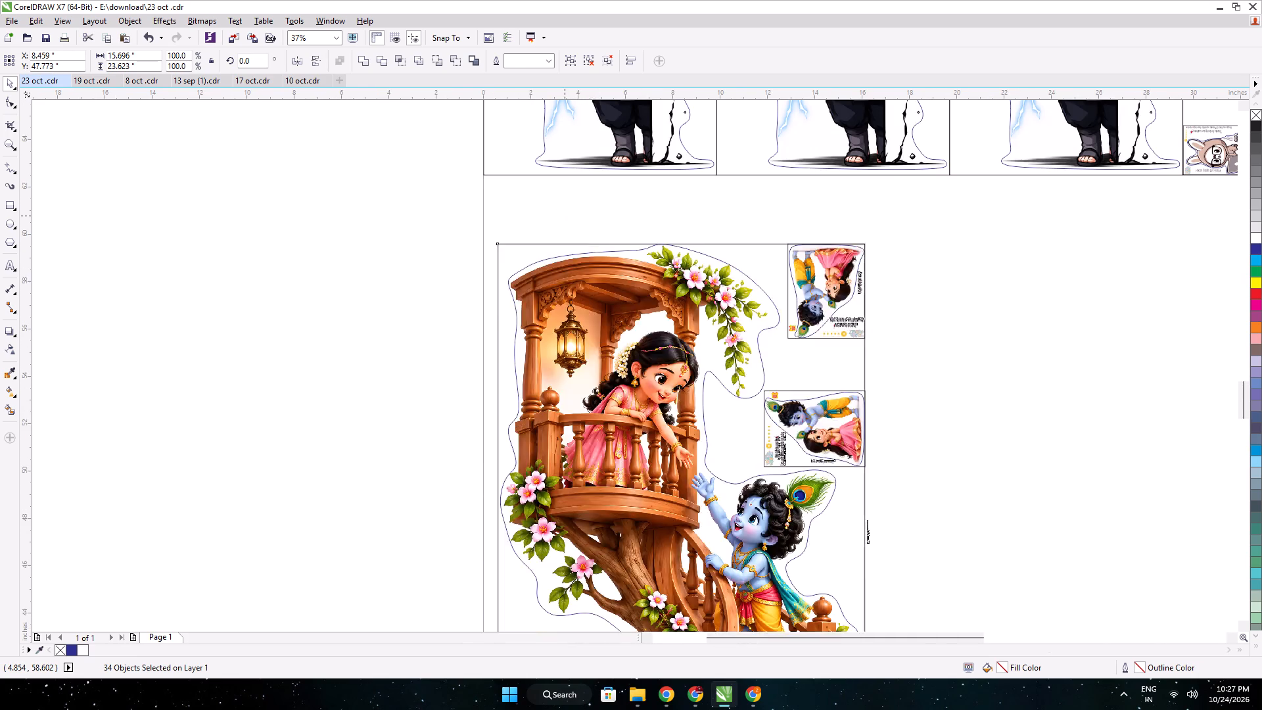
{"action": "scroll", "coordinate": [565, 216], "scroll_direction": "up", "scroll_amount": 1}
{"action": "left_click_drag", "start_coordinate": [568, 338], "coordinate": [519, 130]}
{"action": "middle_click_drag", "start_coordinate": [519, 133], "coordinate": [596, 447]}
{"action": "scroll", "coordinate": [596, 446], "scroll_direction": "up", "scroll_amount": 1}
{"action": "left_click_drag", "start_coordinate": [582, 452], "coordinate": [573, 384]}
{"action": "scroll", "coordinate": [479, 360], "scroll_direction": "down", "scroll_amount": 7}
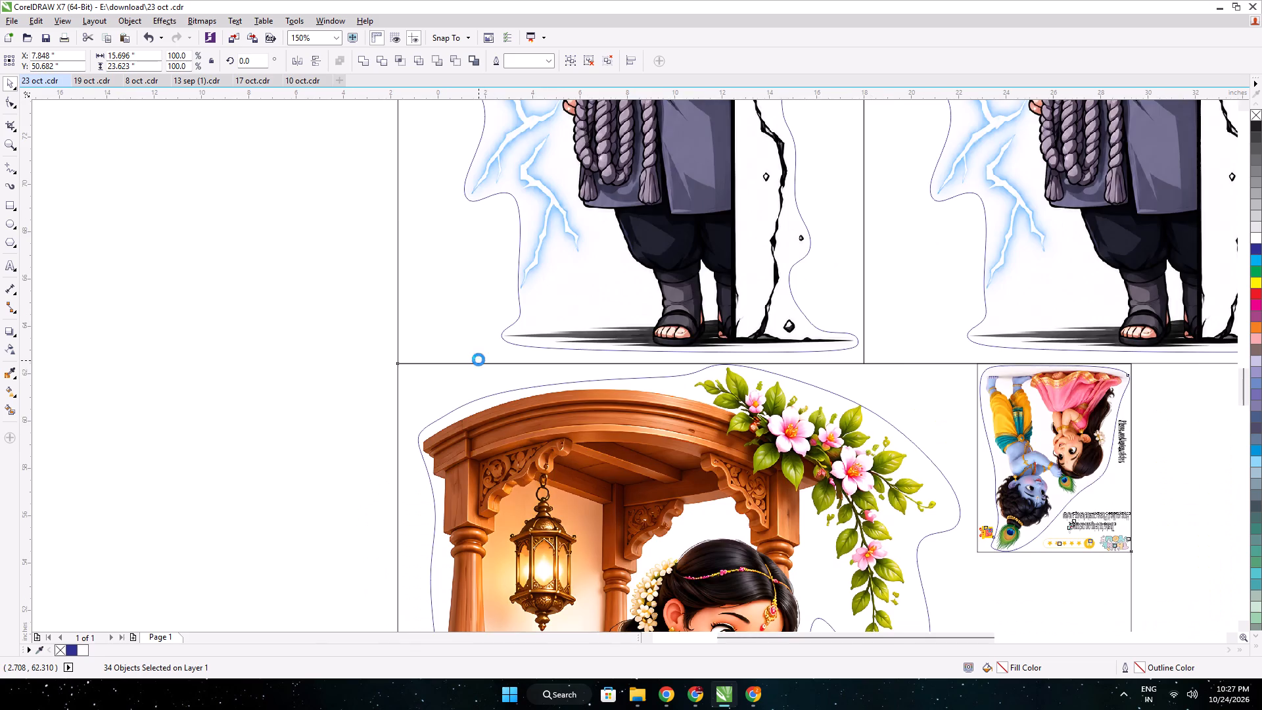
{"action": "scroll", "coordinate": [564, 364], "scroll_direction": "up", "scroll_amount": 1}
{"action": "scroll", "coordinate": [634, 375], "scroll_direction": "up", "scroll_amount": 1}
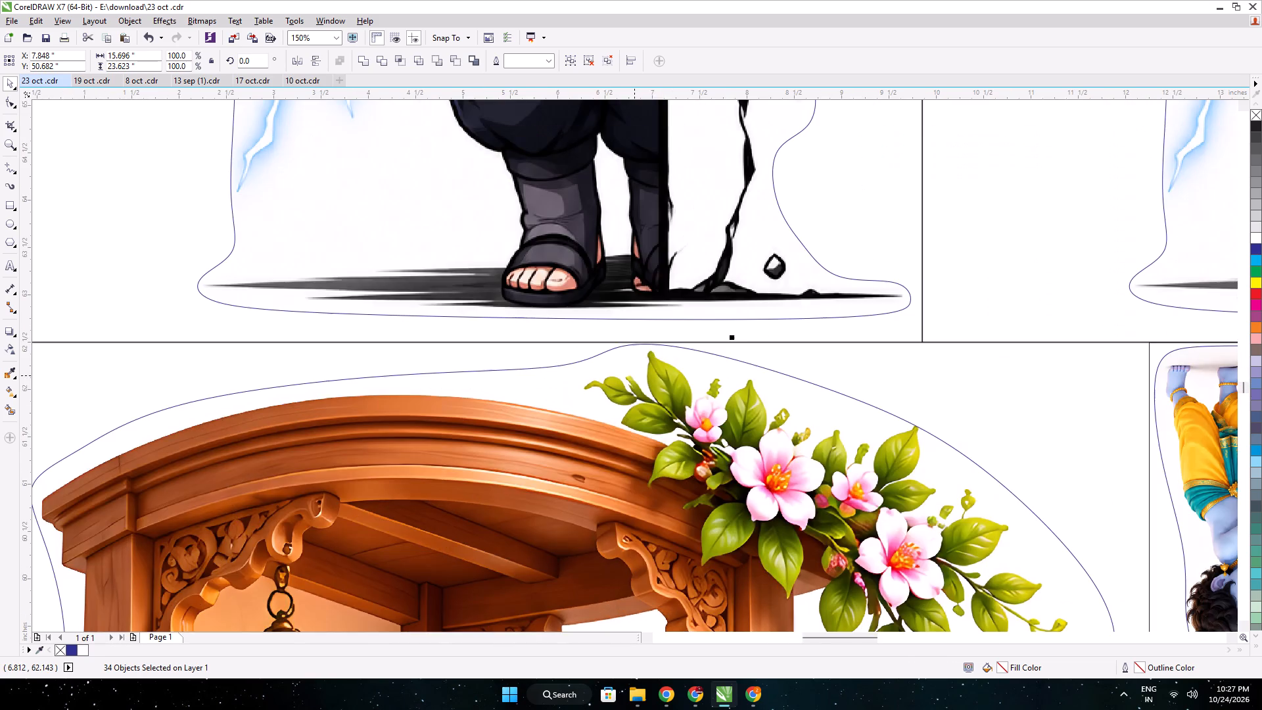
{"action": "scroll", "coordinate": [634, 373], "scroll_direction": "up", "scroll_amount": 1}
{"action": "scroll", "coordinate": [592, 366], "scroll_direction": "down", "scroll_amount": 12}
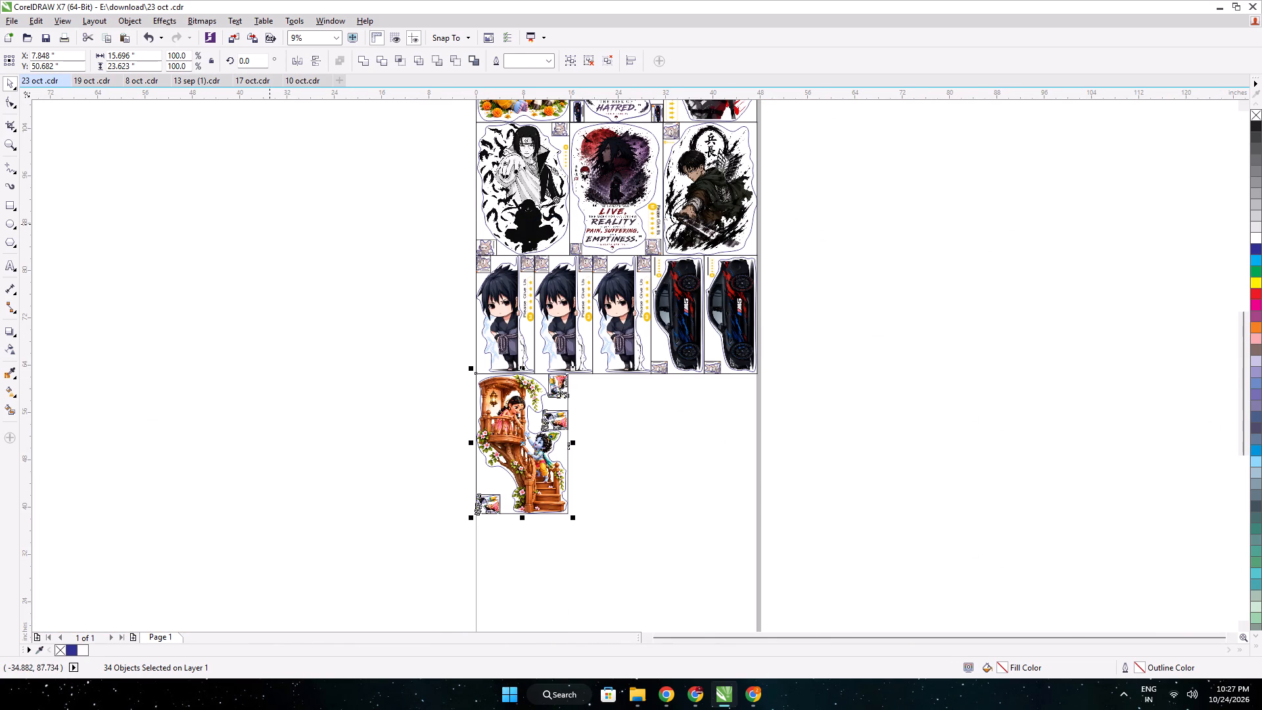
Set the Radha Krishna sticker's width to 15.8 inches.
{"action": "double_click", "coordinate": [111, 53]}
{"action": "type", "text": "15.8"}
{"action": "key", "text": "Return"}
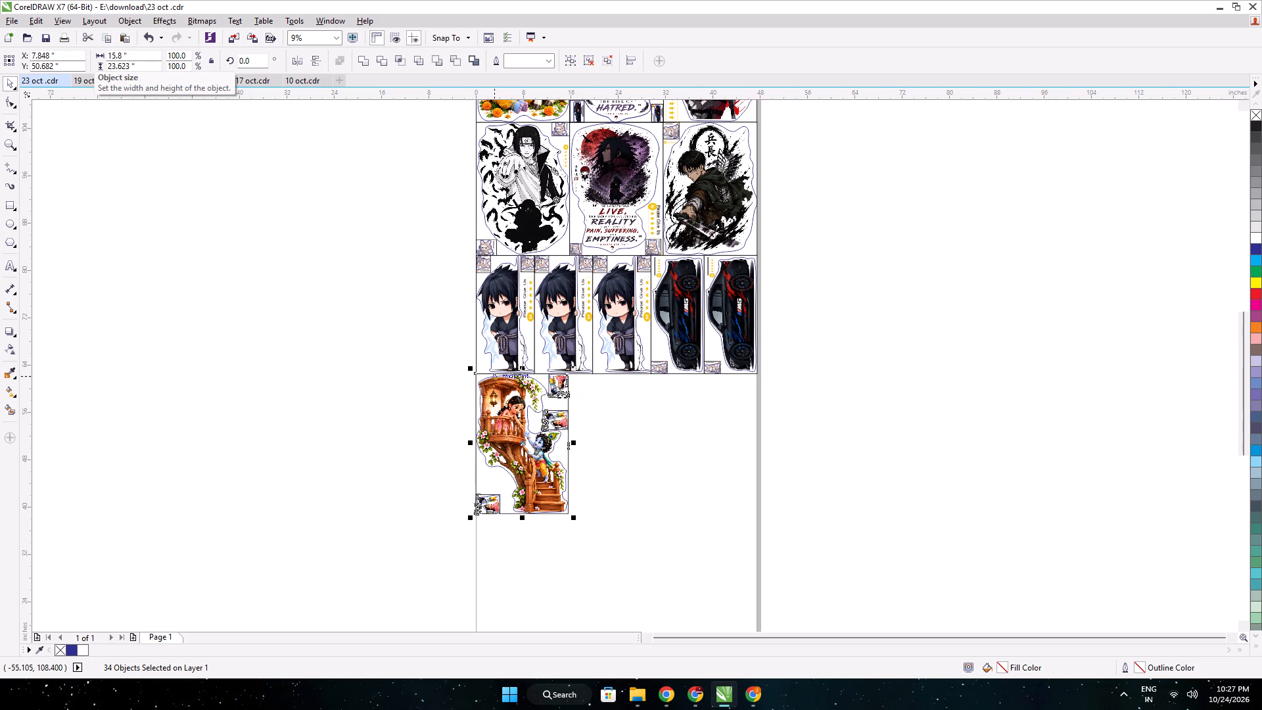
Nudge the widened Radha Krishna sticker right until its left border lines up with the page edge, and deselect it.
{"action": "scroll", "coordinate": [488, 376], "scroll_direction": "up", "scroll_amount": 4}
{"action": "key", "text": "Right"}
{"action": "key", "text": "Right"}
{"action": "key", "text": "Right"}
{"action": "key", "text": "Right"}
{"action": "key", "text": "Right"}
{"action": "key", "text": "Right"}
{"action": "key", "text": "Right"}
{"action": "key", "text": "Right"}
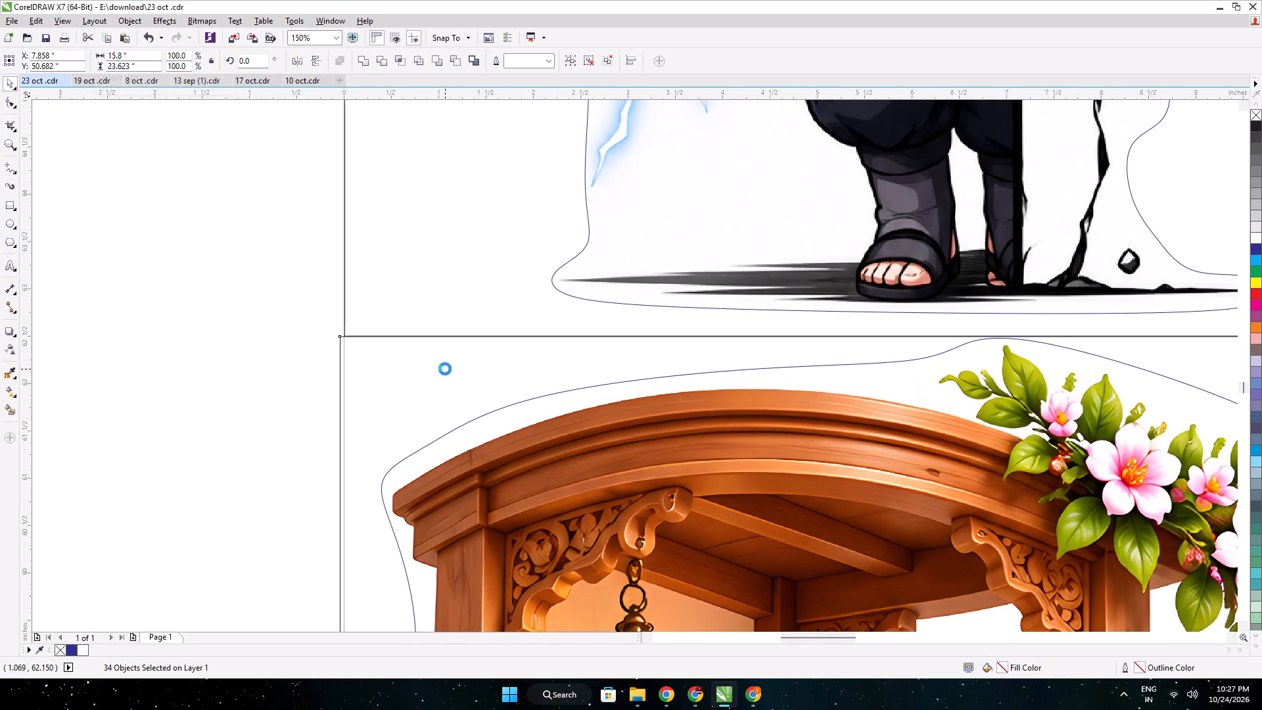
{"action": "key", "text": "Right"}
{"action": "key", "text": "Left"}
{"action": "key", "text": "Right"}
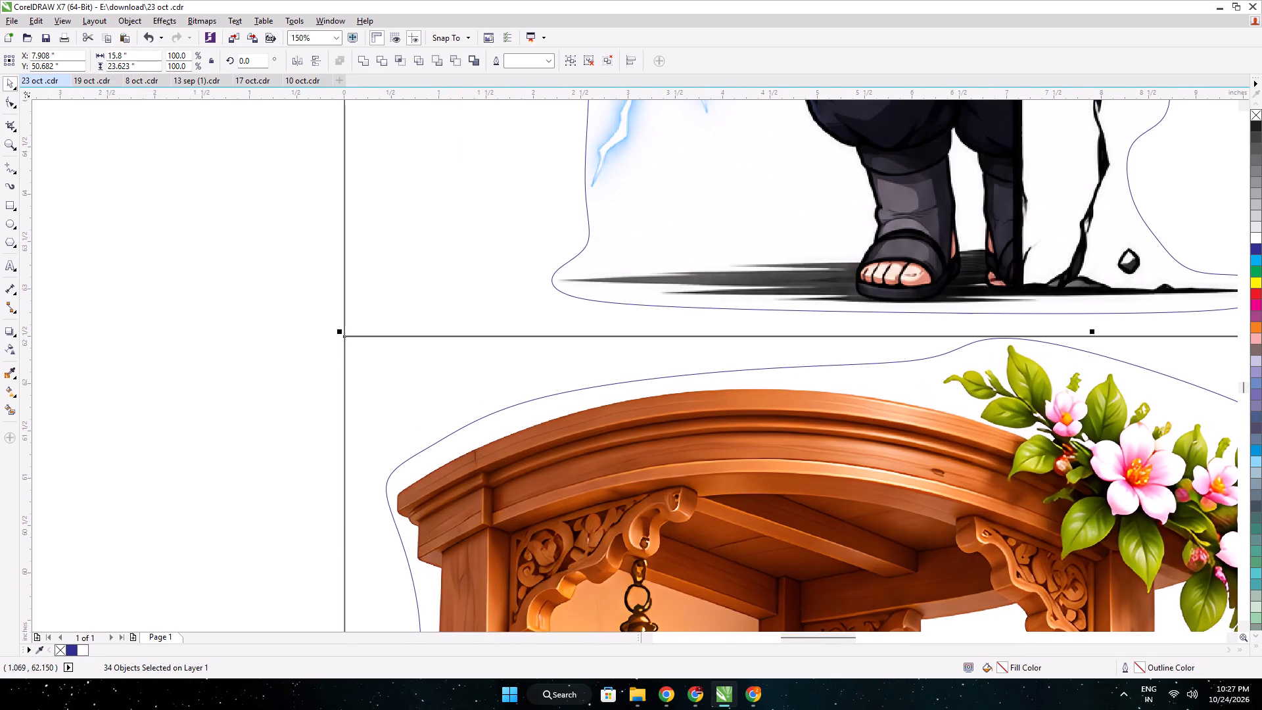
{"action": "left_click", "coordinate": [245, 308]}
Import It's Focus_ Silent Strength (1).png from Downloads and place it right of the page, about 13.65 by 20.48 inches.
{"action": "scroll", "coordinate": [298, 310], "scroll_direction": "down", "scroll_amount": 5}
{"action": "middle_click_drag", "start_coordinate": [408, 300], "coordinate": [271, 325]}
{"action": "key", "text": "ctrl+i"}
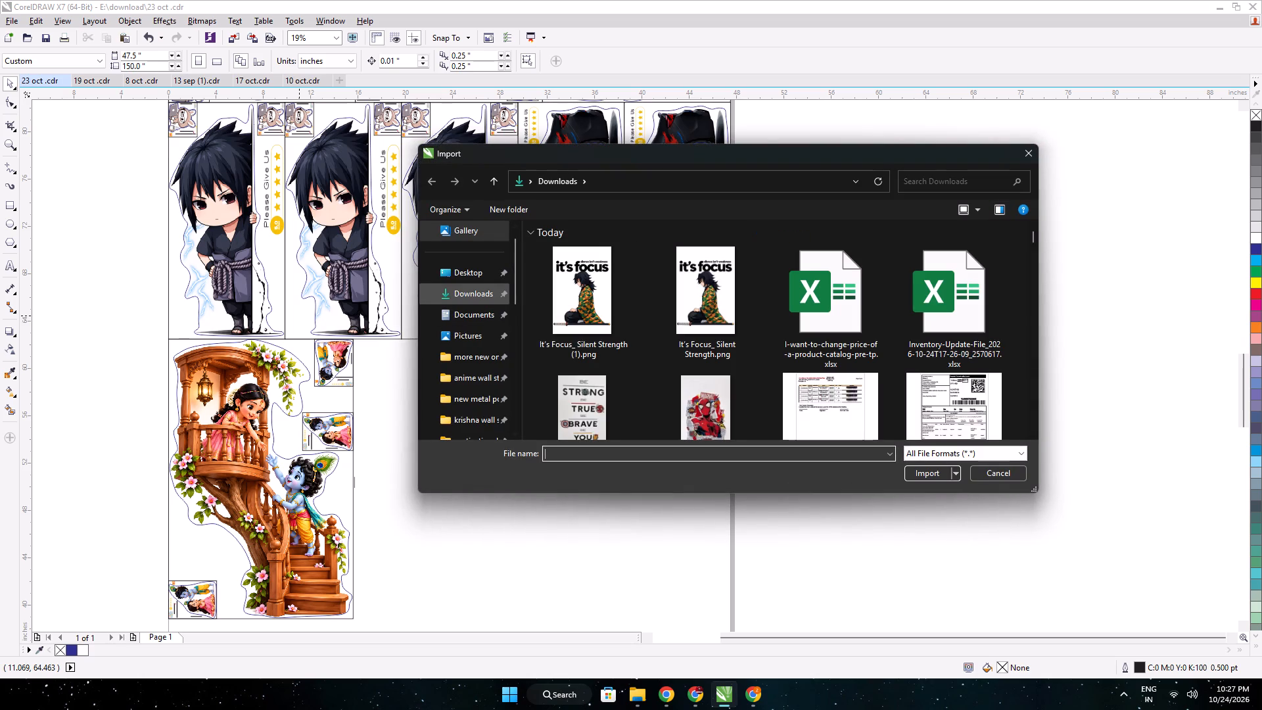
{"action": "left_click", "coordinate": [567, 304]}
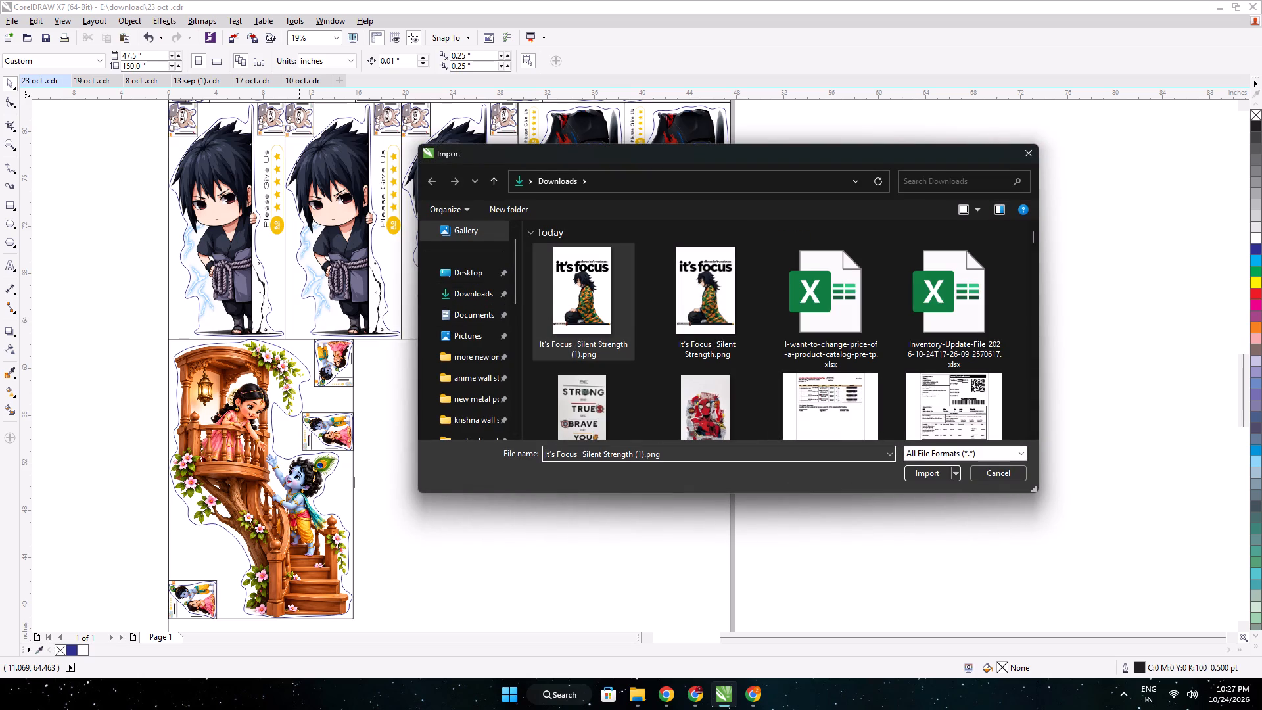
{"action": "left_click", "coordinate": [908, 466]}
{"action": "left_click", "coordinate": [776, 350]}
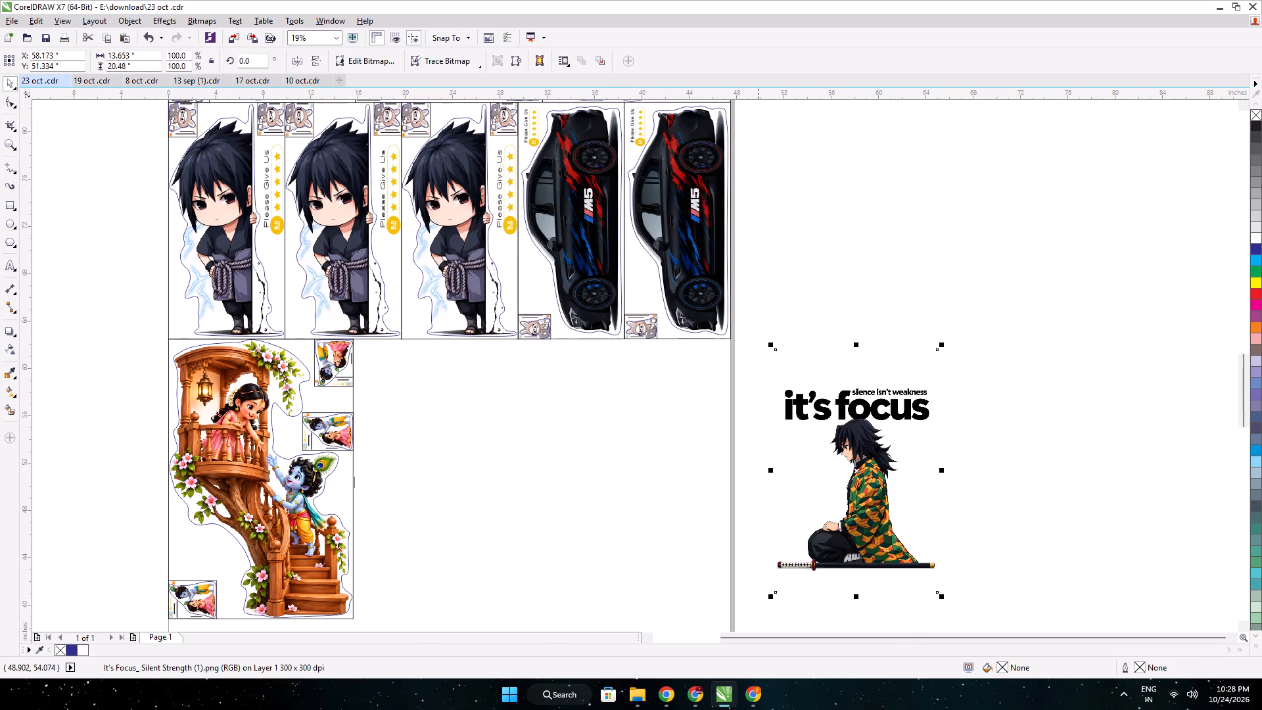
Examine the lettering and figure of the imported It's Focus artwork up close for print quality.
{"action": "scroll", "coordinate": [766, 428], "scroll_direction": "up", "scroll_amount": 1}
{"action": "middle_click_drag", "start_coordinate": [870, 416], "coordinate": [540, 350]}
{"action": "scroll", "coordinate": [597, 356], "scroll_direction": "up", "scroll_amount": 1}
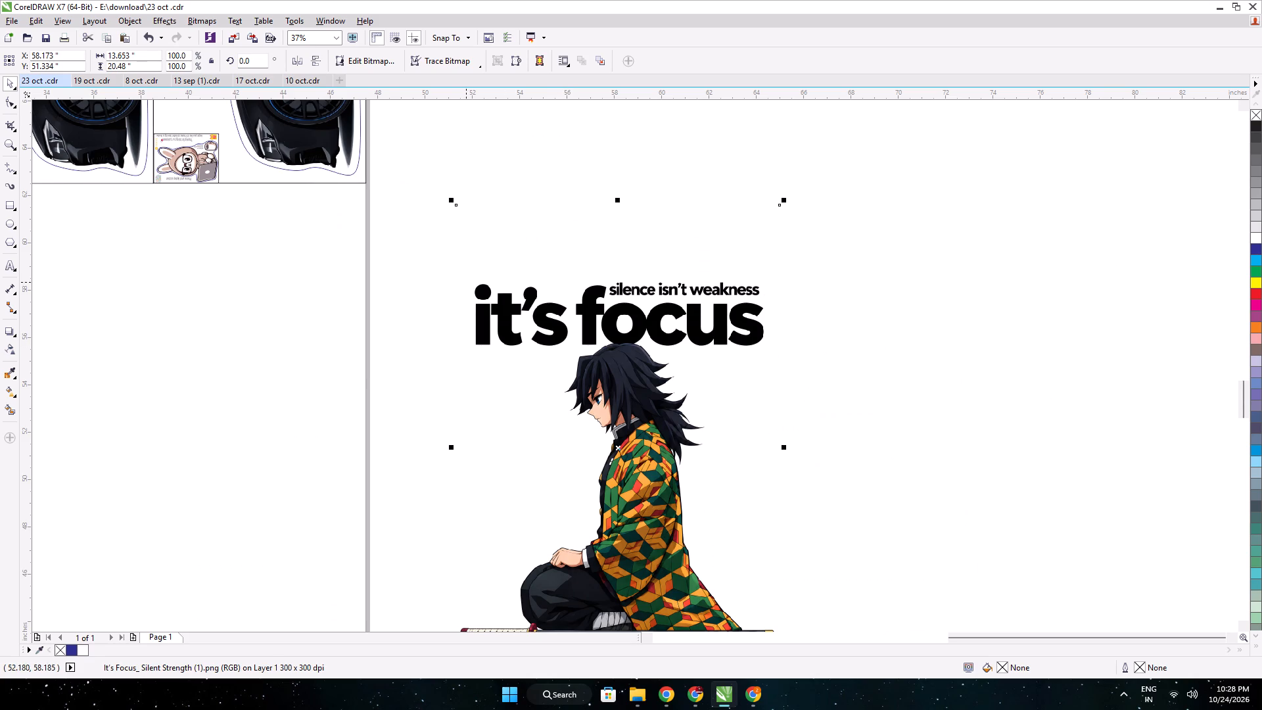
{"action": "scroll", "coordinate": [649, 346], "scroll_direction": "up", "scroll_amount": 1}
{"action": "scroll", "coordinate": [593, 334], "scroll_direction": "up", "scroll_amount": 1}
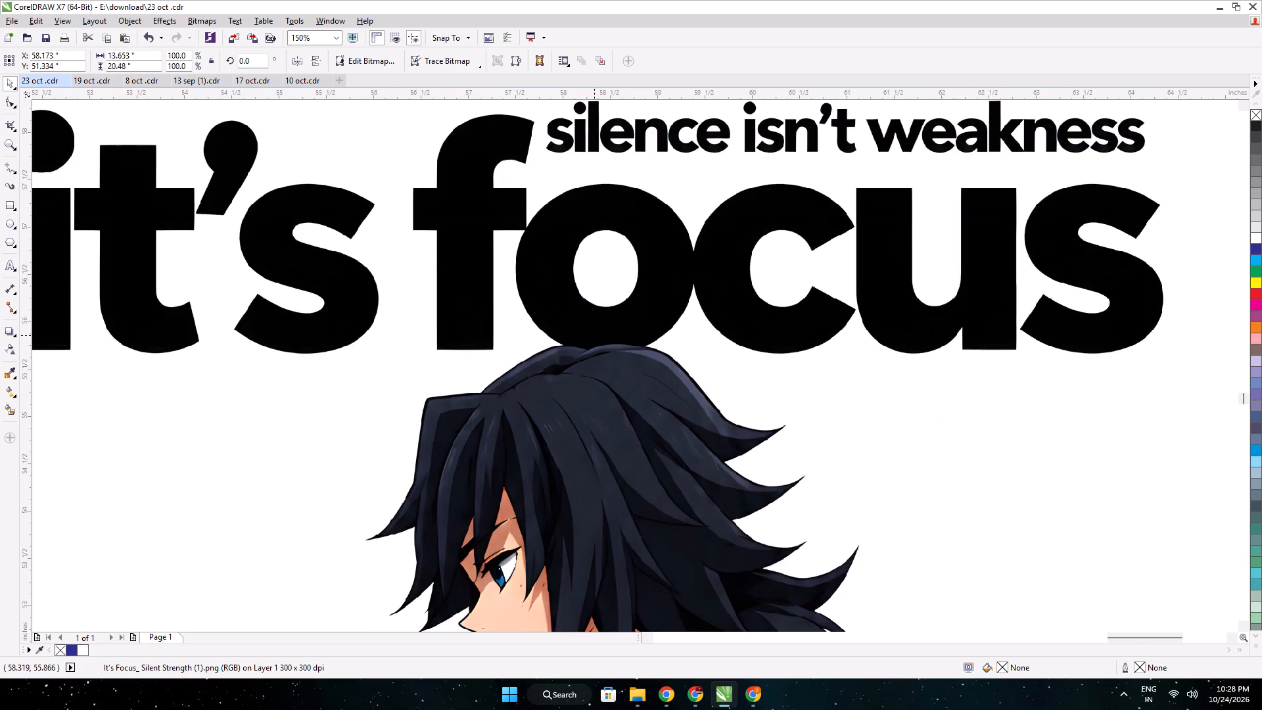
{"action": "scroll", "coordinate": [609, 343], "scroll_direction": "up", "scroll_amount": 2}
{"action": "scroll", "coordinate": [601, 363], "scroll_direction": "down", "scroll_amount": 7}
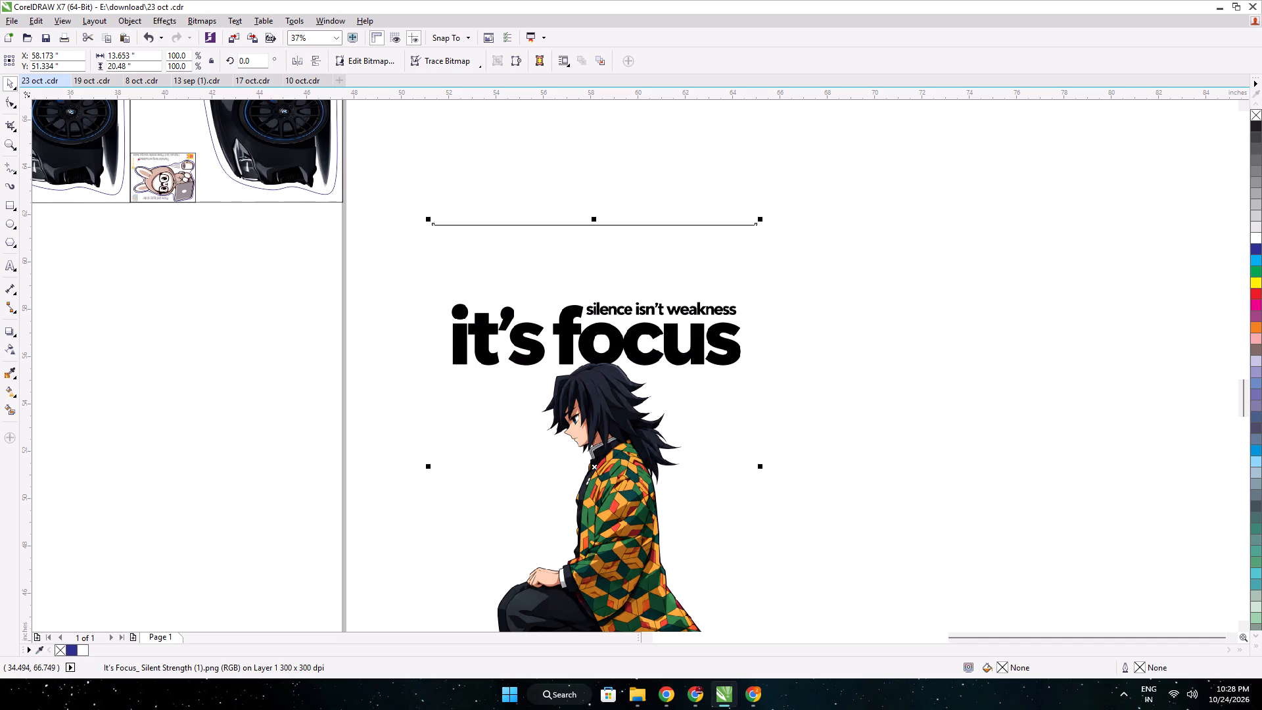
{"action": "scroll", "coordinate": [534, 262], "scroll_direction": "down", "scroll_amount": 1}
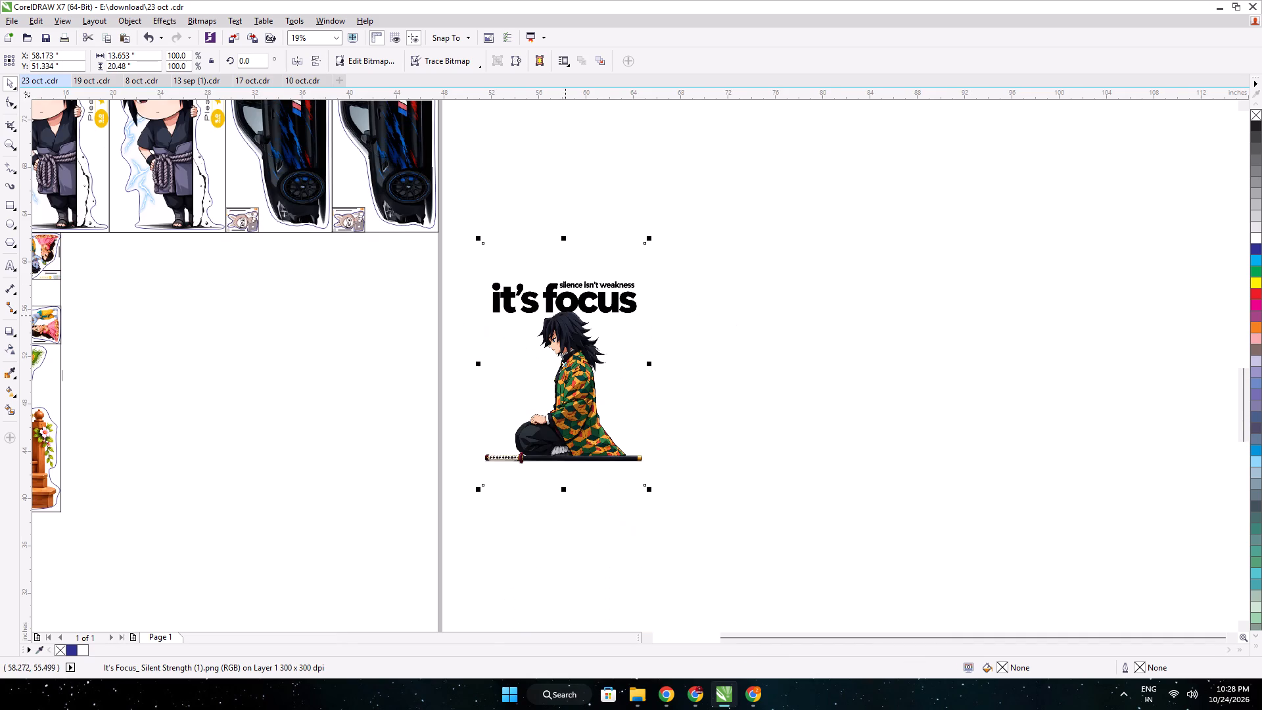
{"action": "scroll", "coordinate": [599, 306], "scroll_direction": "up", "scroll_amount": 2}
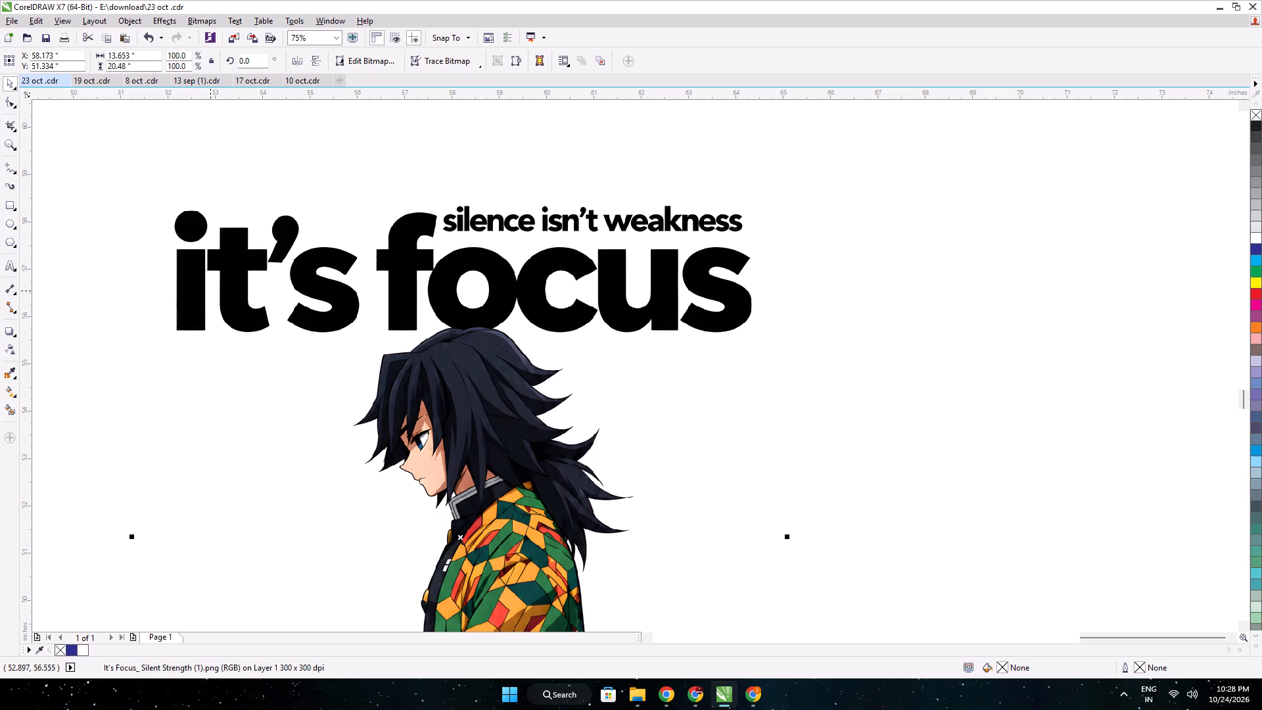
{"action": "scroll", "coordinate": [248, 312], "scroll_direction": "down", "scroll_amount": 2}
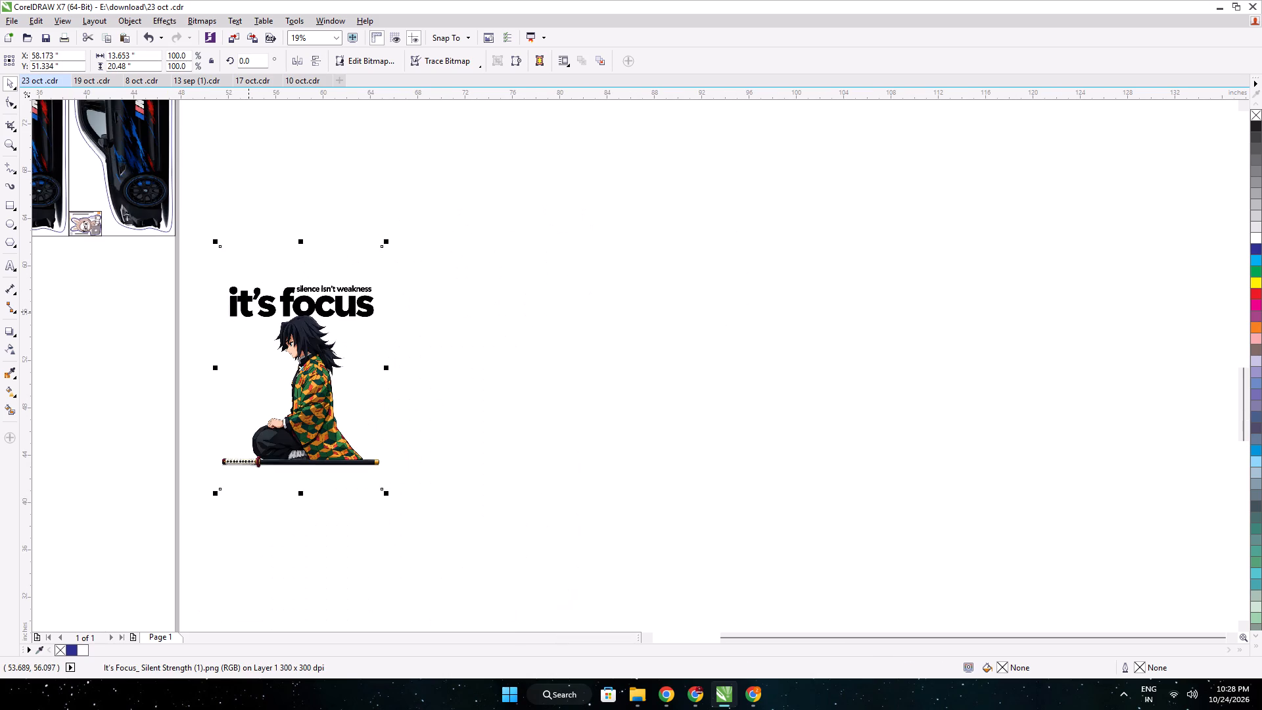
Move the It's Focus artwork about 15 inches further right, away from the page edge.
{"action": "left_click_drag", "start_coordinate": [307, 355], "coordinate": [311, 355]}
{"action": "left_click_drag", "start_coordinate": [311, 355], "coordinate": [482, 348]}
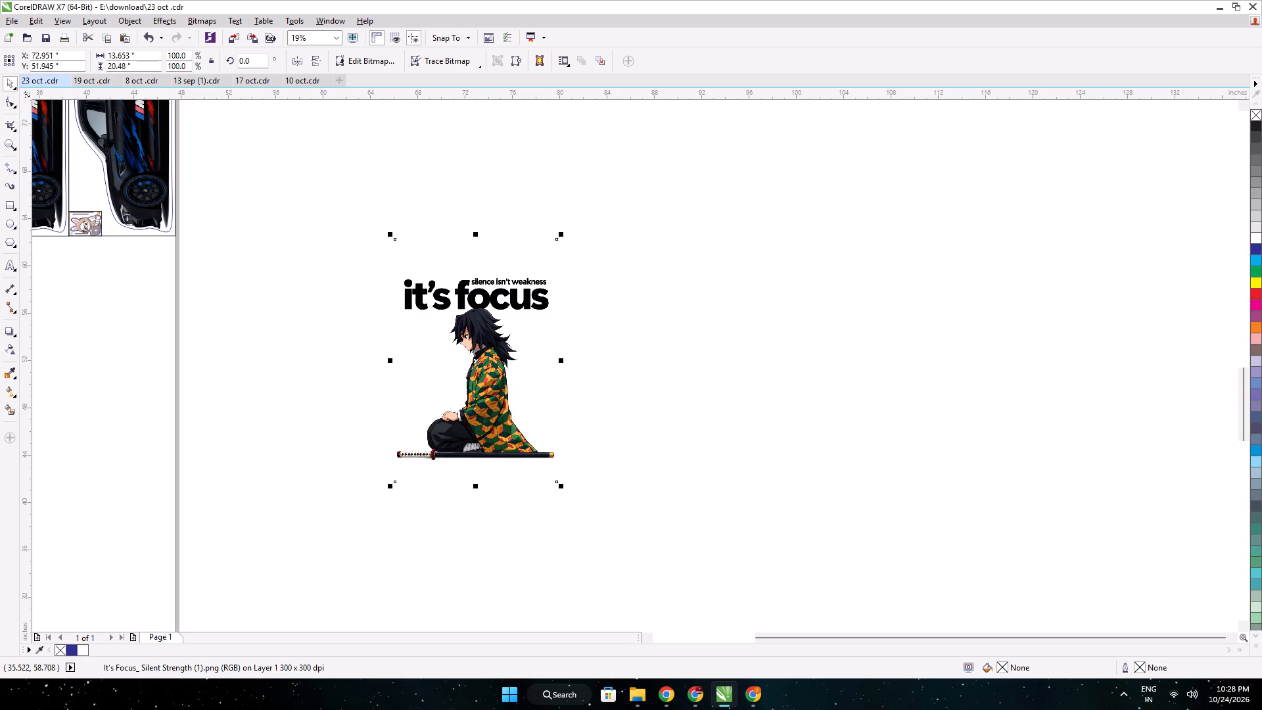
Start a B-Spline cut outline below the sword's gold tip, running under the sword and around the hilt end.
{"action": "left_click", "coordinate": [17, 172]}
{"action": "left_click", "coordinate": [68, 229]}
{"action": "scroll", "coordinate": [524, 448], "scroll_direction": "up", "scroll_amount": 1}
{"action": "left_click_drag", "start_coordinate": [567, 467], "coordinate": [563, 467]}
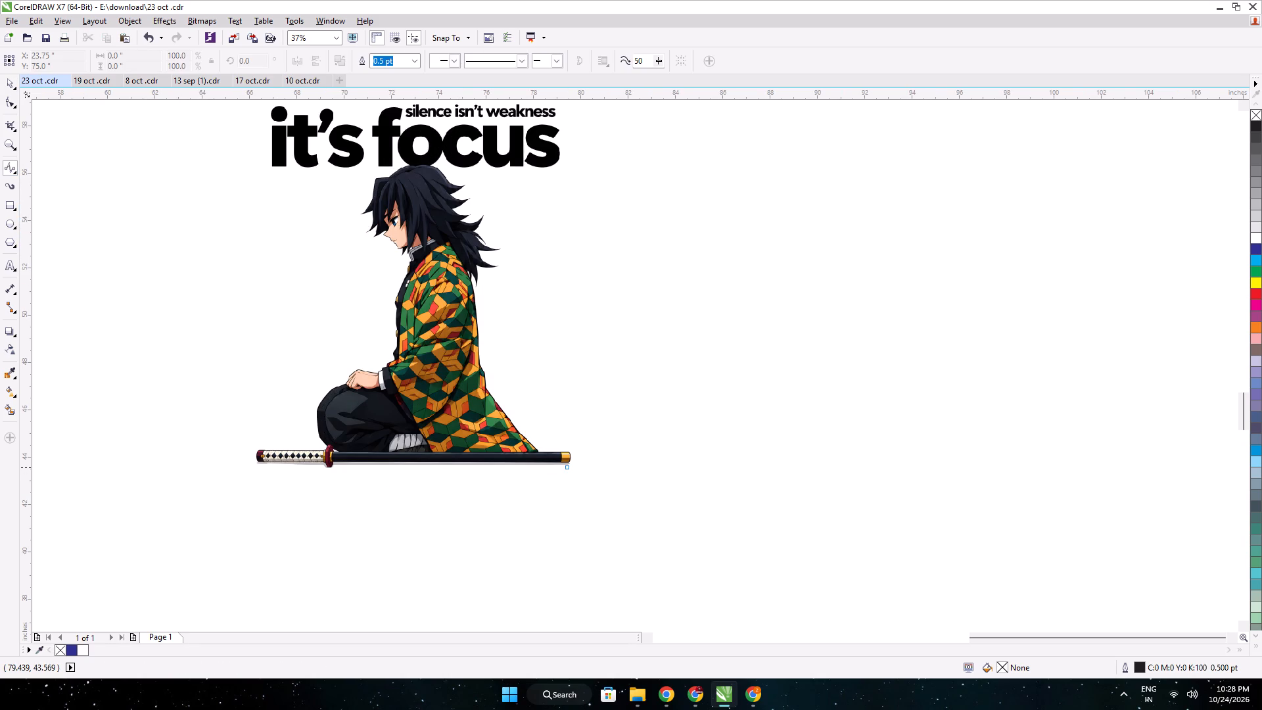
{"action": "left_click_drag", "start_coordinate": [563, 467], "coordinate": [547, 467]}
{"action": "left_click", "coordinate": [275, 469]}
{"action": "left_click", "coordinate": [256, 467]}
{"action": "left_click", "coordinate": [250, 465]}
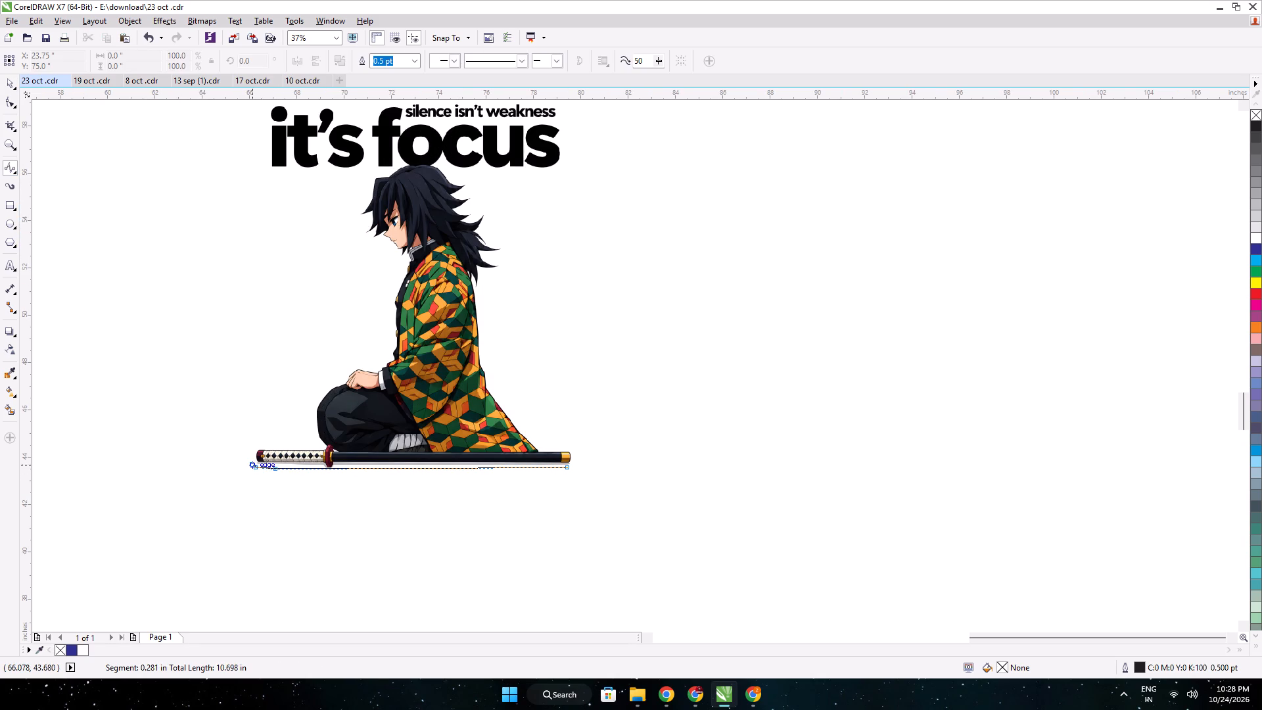
{"action": "left_click", "coordinate": [250, 448]}
{"action": "left_click", "coordinate": [270, 444]}
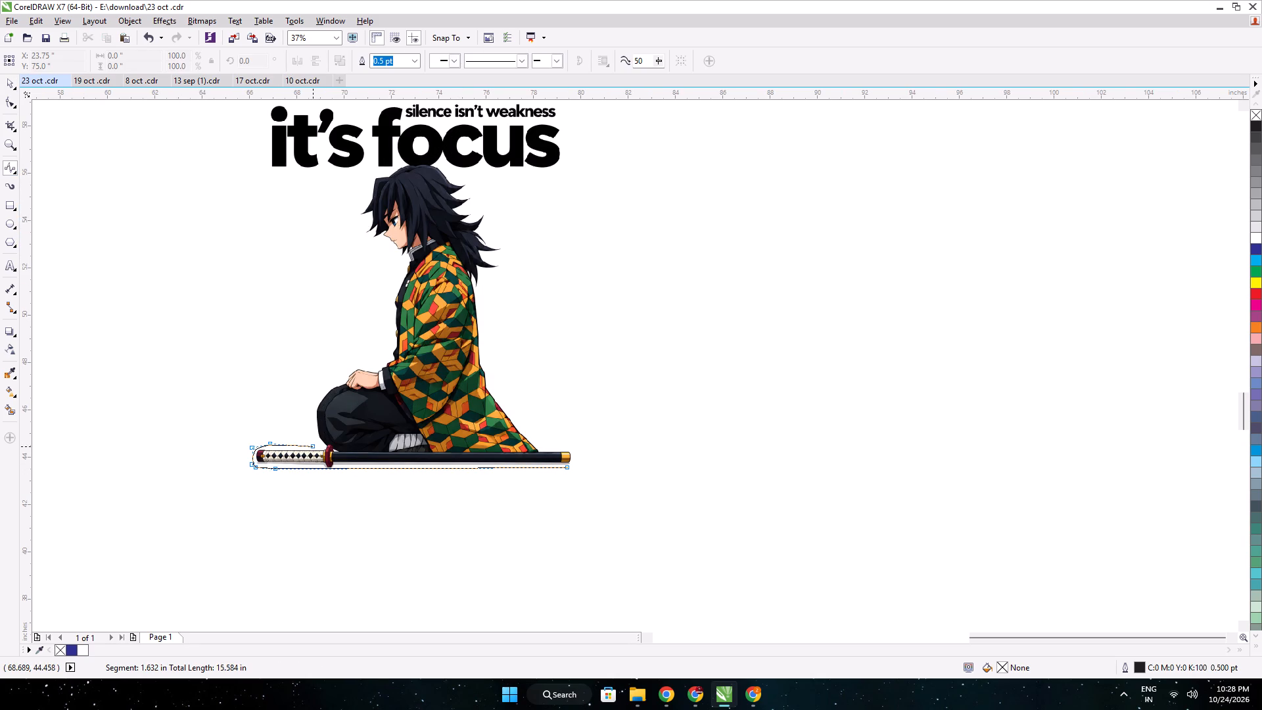
Continue the cut outline along the top of the hilt and around the knee and hand to the sleeve.
{"action": "left_click", "coordinate": [318, 446]}
{"action": "left_click", "coordinate": [314, 433]}
{"action": "left_click", "coordinate": [309, 412]}
{"action": "left_click", "coordinate": [323, 389]}
{"action": "left_click", "coordinate": [344, 372]}
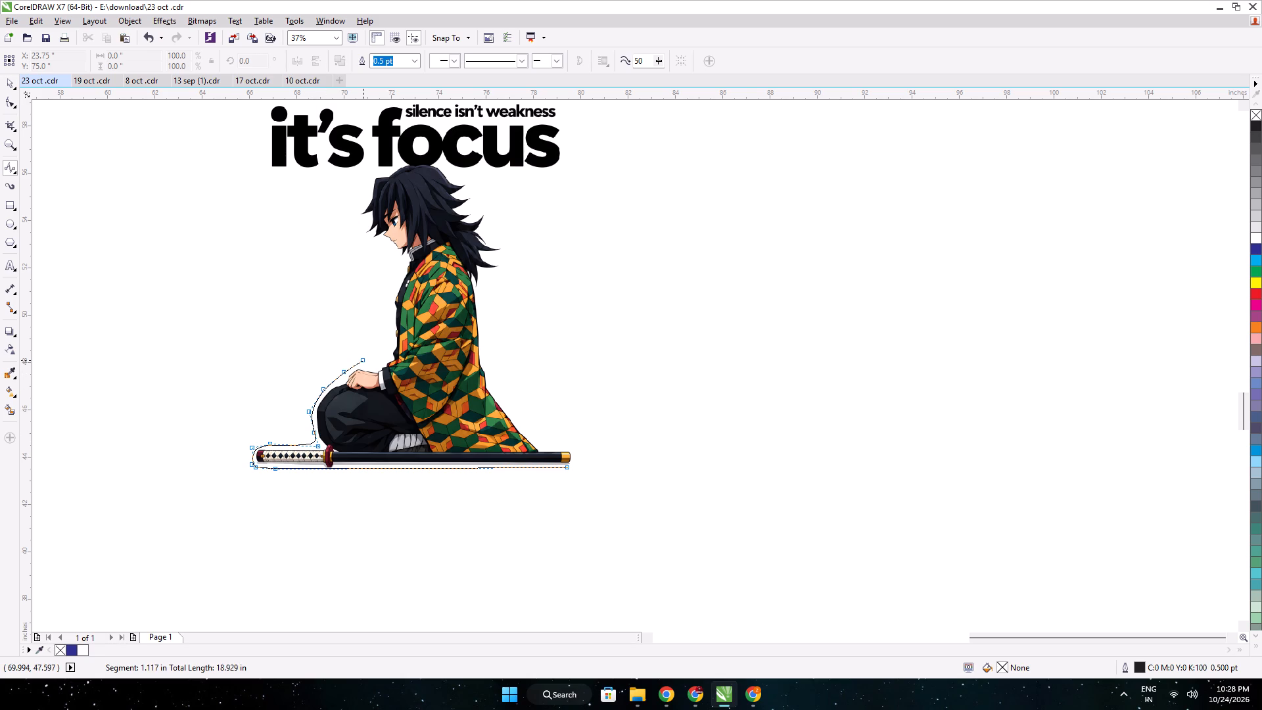
{"action": "left_click", "coordinate": [363, 362]}
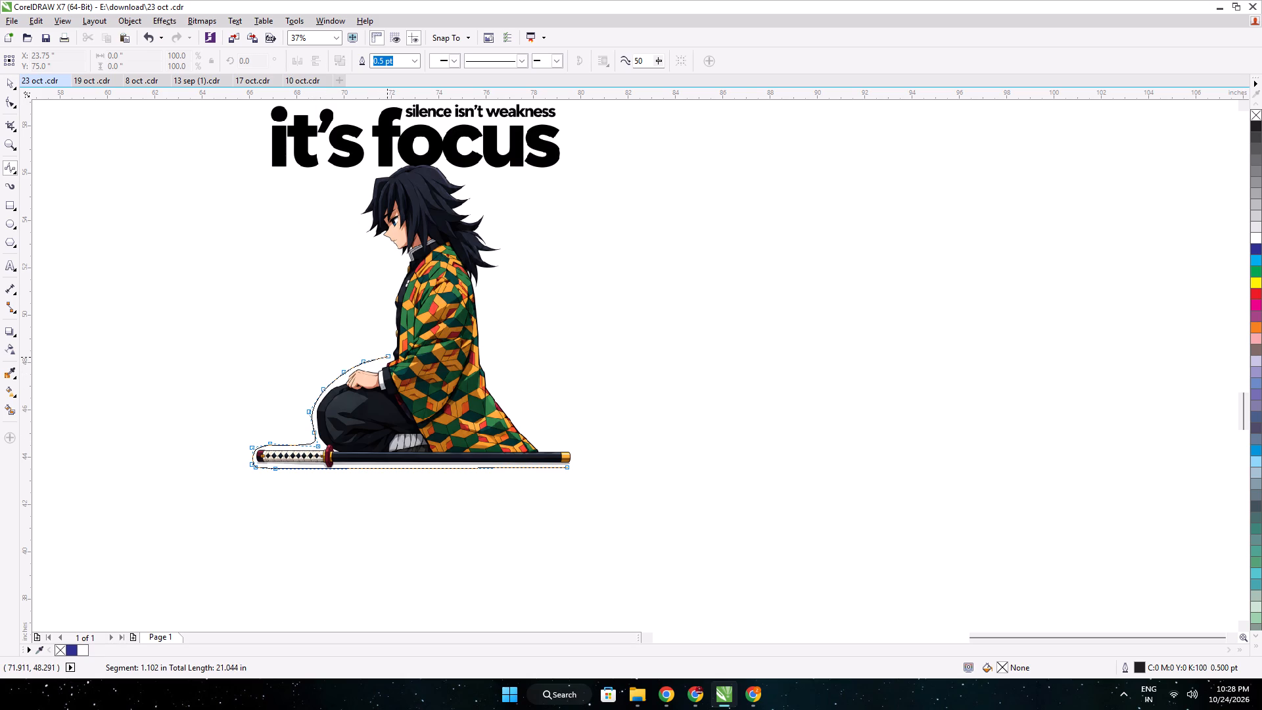
{"action": "left_click", "coordinate": [387, 357]}
Continue the cut outline up the chest, around the chin and face, to the front of the hair.
{"action": "left_click", "coordinate": [389, 346]}
{"action": "left_click", "coordinate": [390, 321]}
{"action": "left_click", "coordinate": [388, 290]}
{"action": "left_click", "coordinate": [406, 263]}
{"action": "left_click", "coordinate": [388, 249]}
{"action": "left_click", "coordinate": [377, 243]}
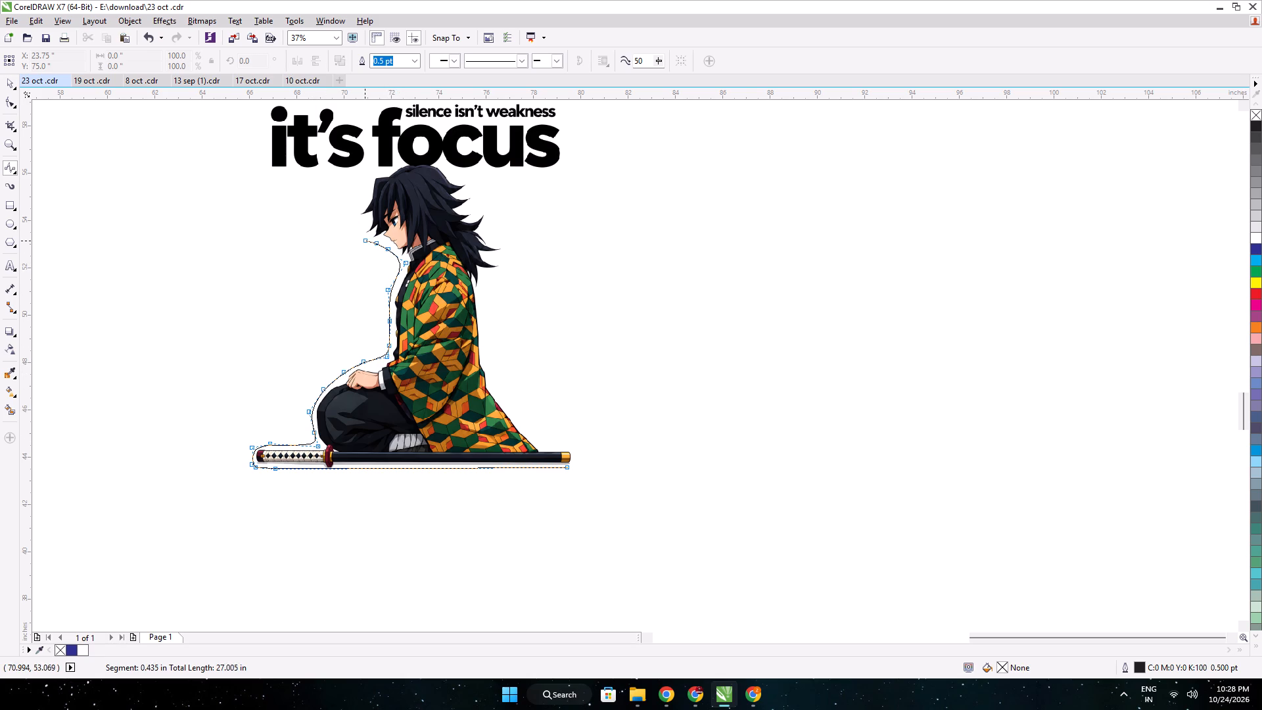
{"action": "left_click", "coordinate": [364, 240]}
{"action": "left_click", "coordinate": [360, 228]}
{"action": "left_click", "coordinate": [359, 202]}
{"action": "left_click", "coordinate": [369, 187]}
Run the cut outline beneath the word "it's" and up the outer side of the letter i.
{"action": "left_click", "coordinate": [343, 175]}
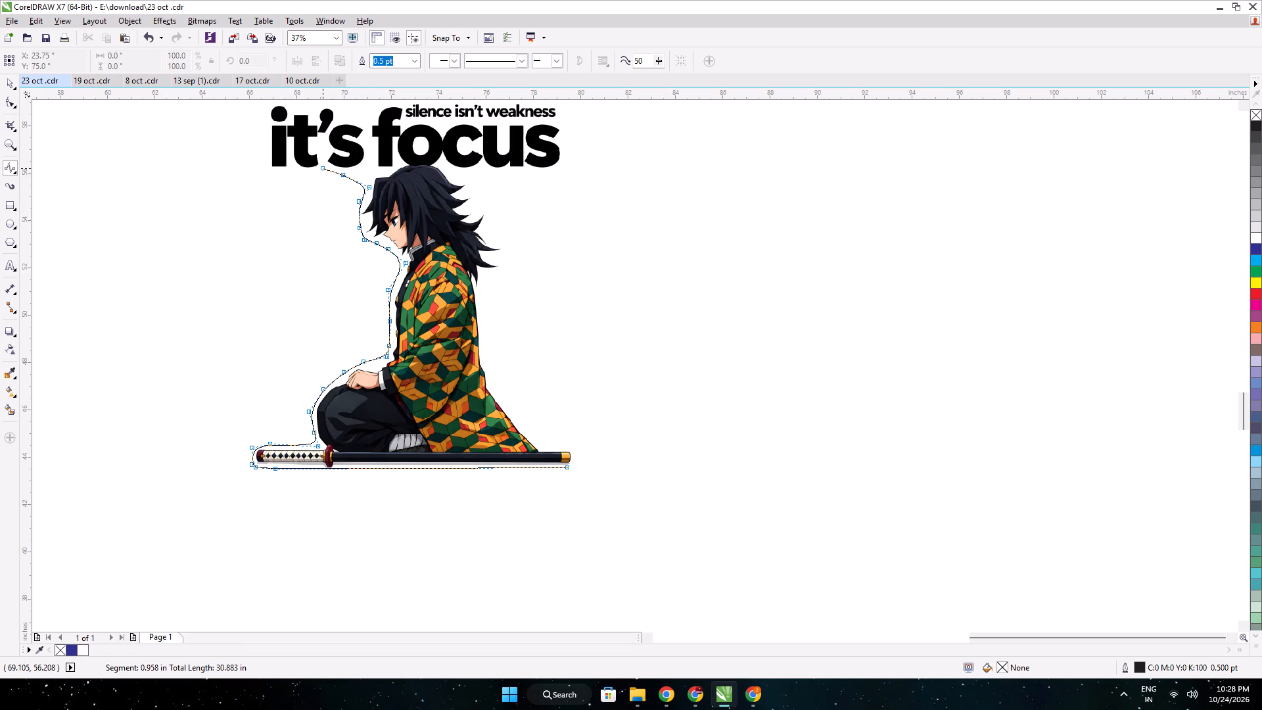
{"action": "left_click", "coordinate": [314, 172]}
{"action": "double_click", "coordinate": [279, 174]}
{"action": "middle_click_drag", "start_coordinate": [271, 171], "coordinate": [327, 263]}
{"action": "scroll", "coordinate": [325, 260], "scroll_direction": "up", "scroll_amount": 2}
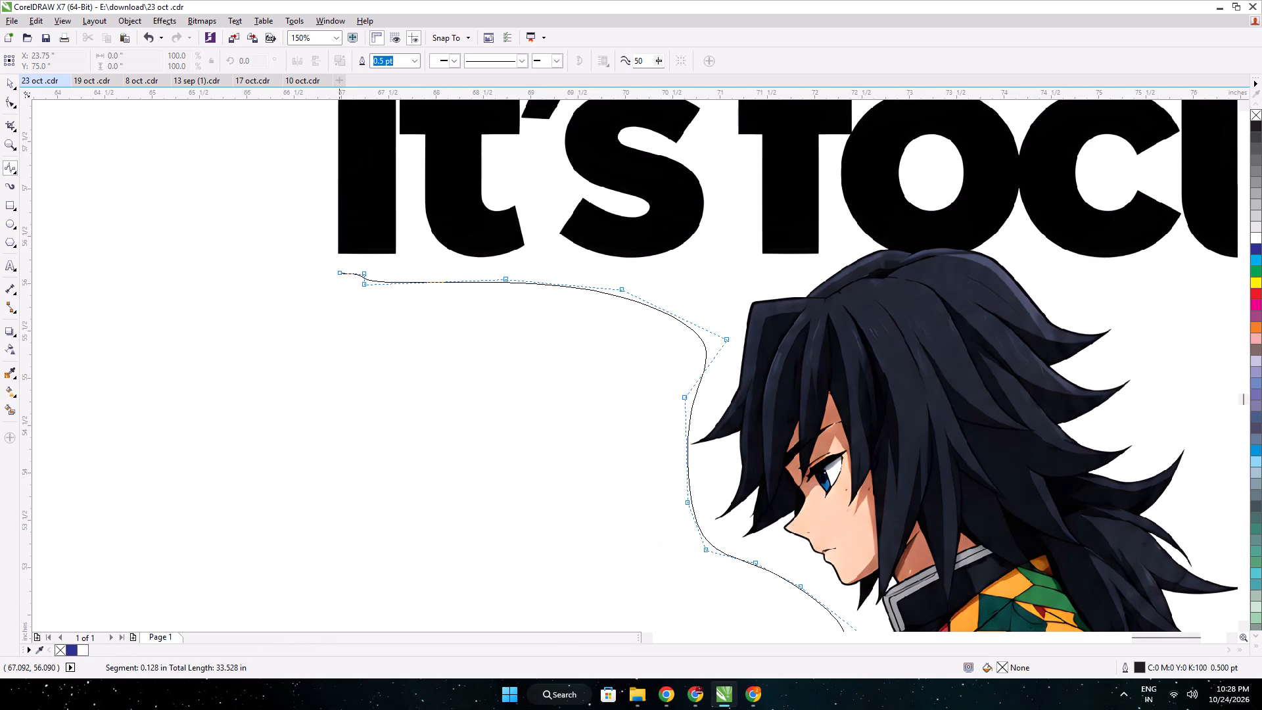
{"action": "left_click", "coordinate": [337, 264]}
{"action": "left_click", "coordinate": [329, 245]}
{"action": "middle_click_drag", "start_coordinate": [329, 244], "coordinate": [313, 521]}
{"action": "left_click", "coordinate": [315, 362]}
{"action": "left_click", "coordinate": [317, 346]}
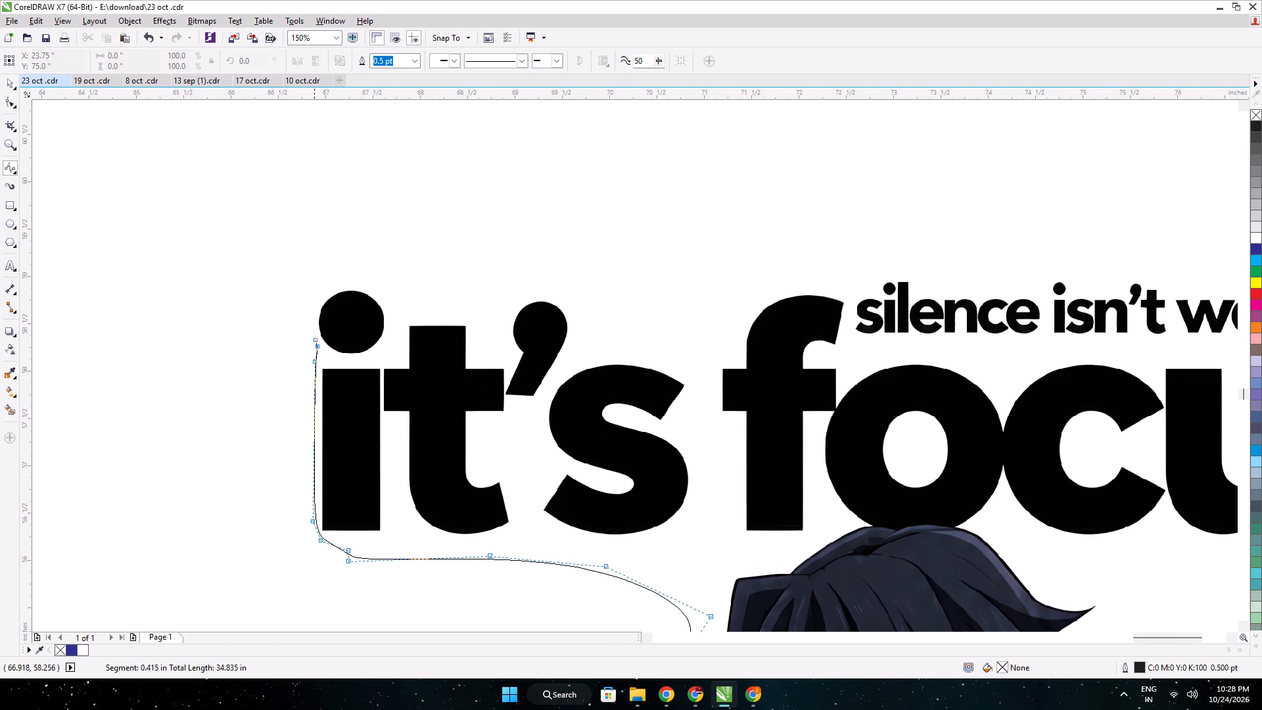
Continue the cut outline over the dot of the i, the t and the apostrophe of "it's".
{"action": "left_click", "coordinate": [311, 325]}
{"action": "left_click", "coordinate": [317, 302]}
{"action": "left_click", "coordinate": [339, 283]}
{"action": "left_click", "coordinate": [369, 289]}
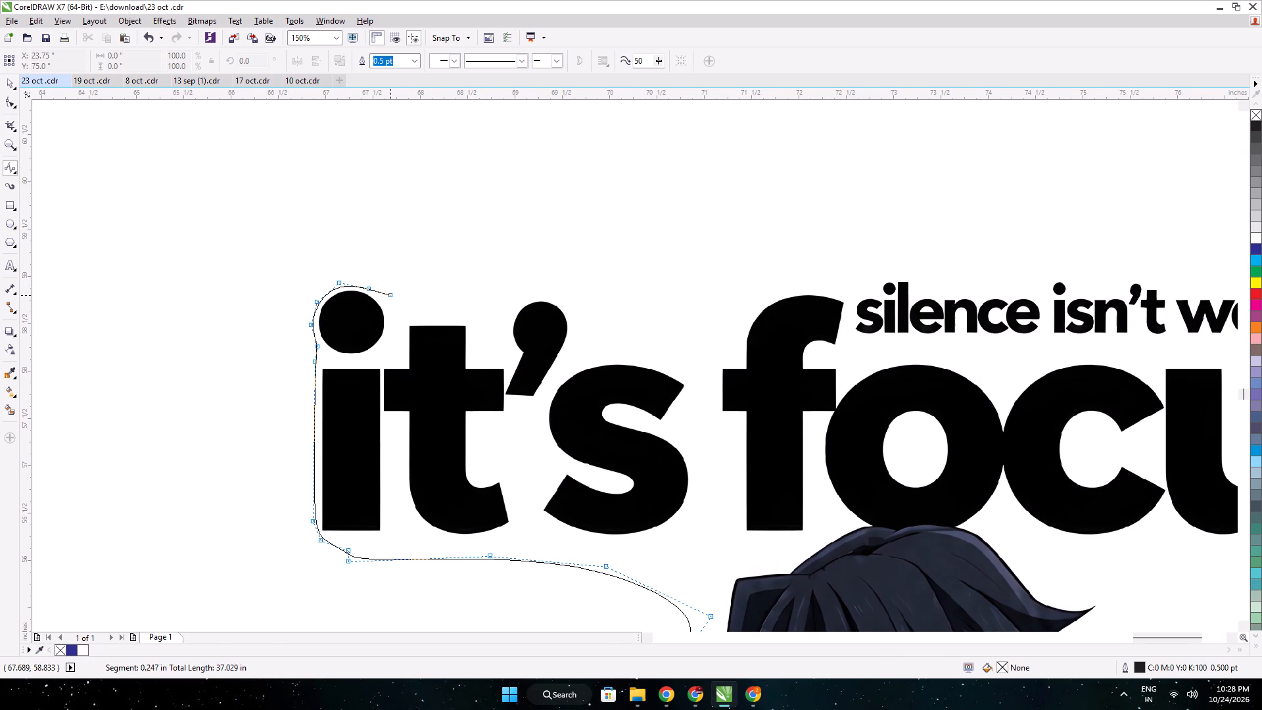
{"action": "left_click", "coordinate": [390, 302]}
{"action": "left_click", "coordinate": [395, 325]}
{"action": "left_click_drag", "start_coordinate": [410, 312], "coordinate": [426, 312]}
{"action": "left_click", "coordinate": [475, 319]}
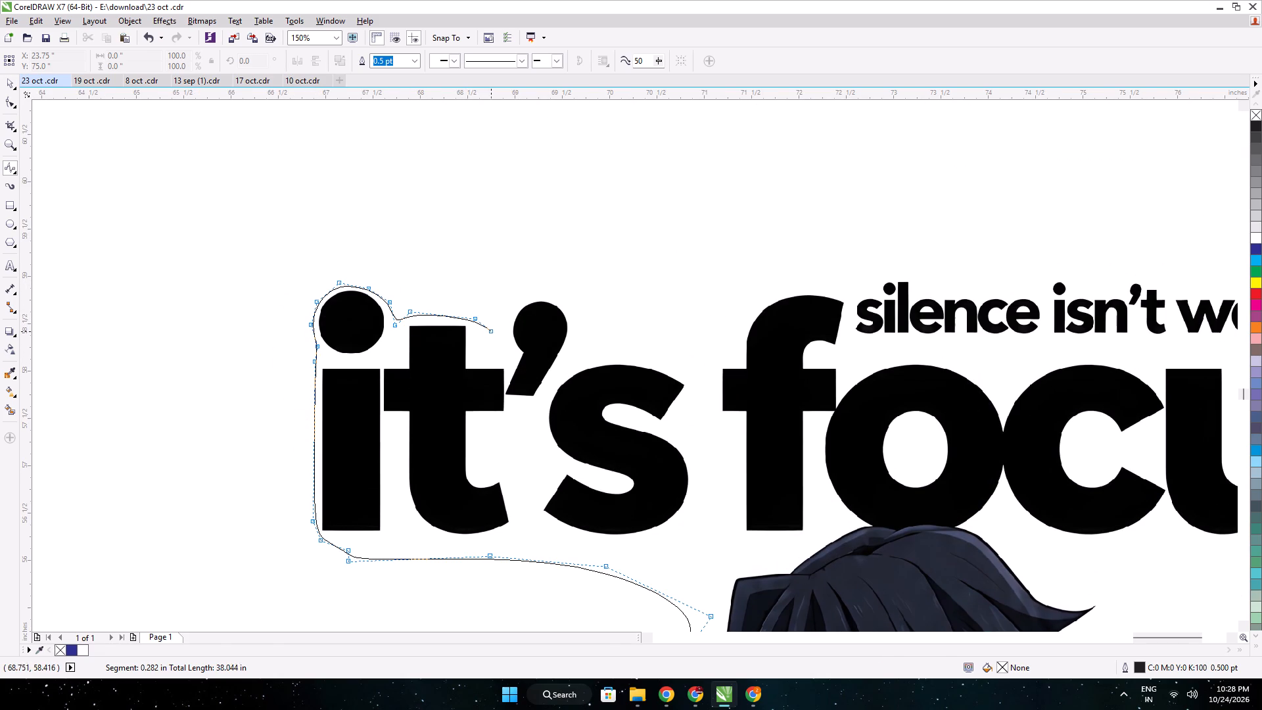
{"action": "left_click", "coordinate": [492, 332]}
{"action": "left_click", "coordinate": [507, 321]}
{"action": "left_click_drag", "start_coordinate": [513, 298], "coordinate": [528, 295]}
{"action": "left_click", "coordinate": [568, 283]}
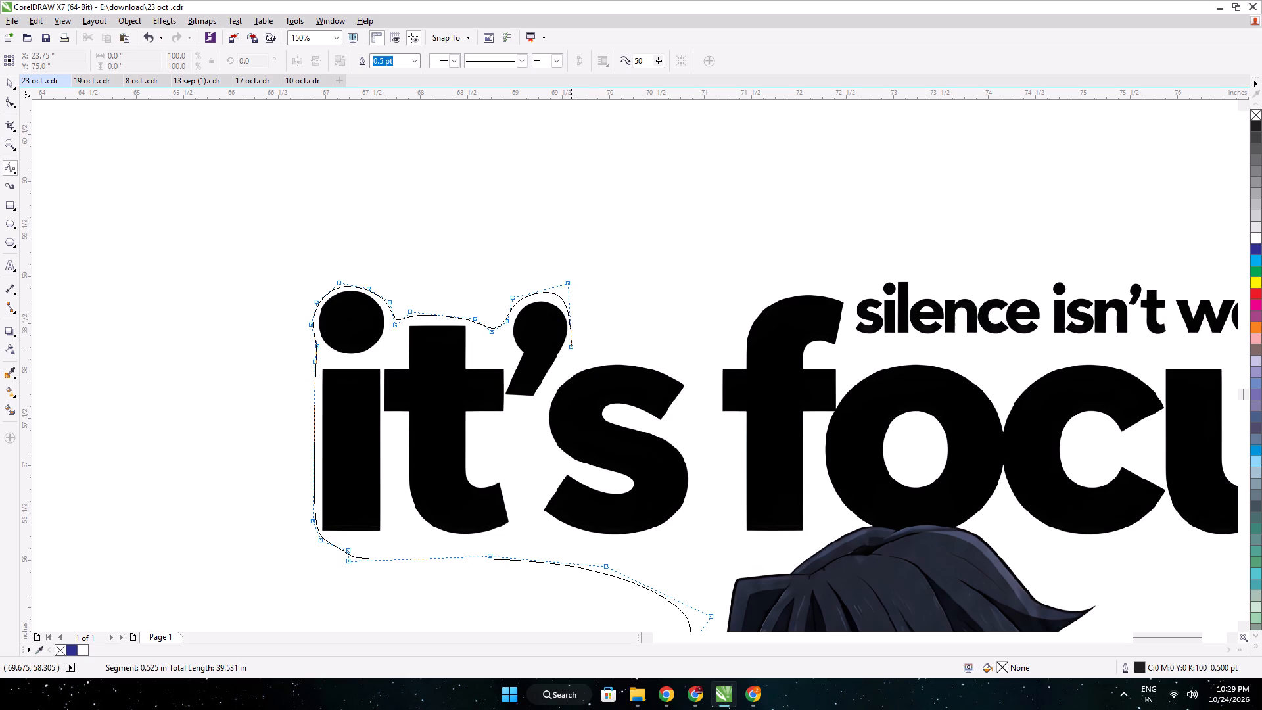
Continue the cut outline above the s of "it's" and over the top of the f in "focus".
{"action": "left_click", "coordinate": [573, 352]}
{"action": "left_click", "coordinate": [609, 361]}
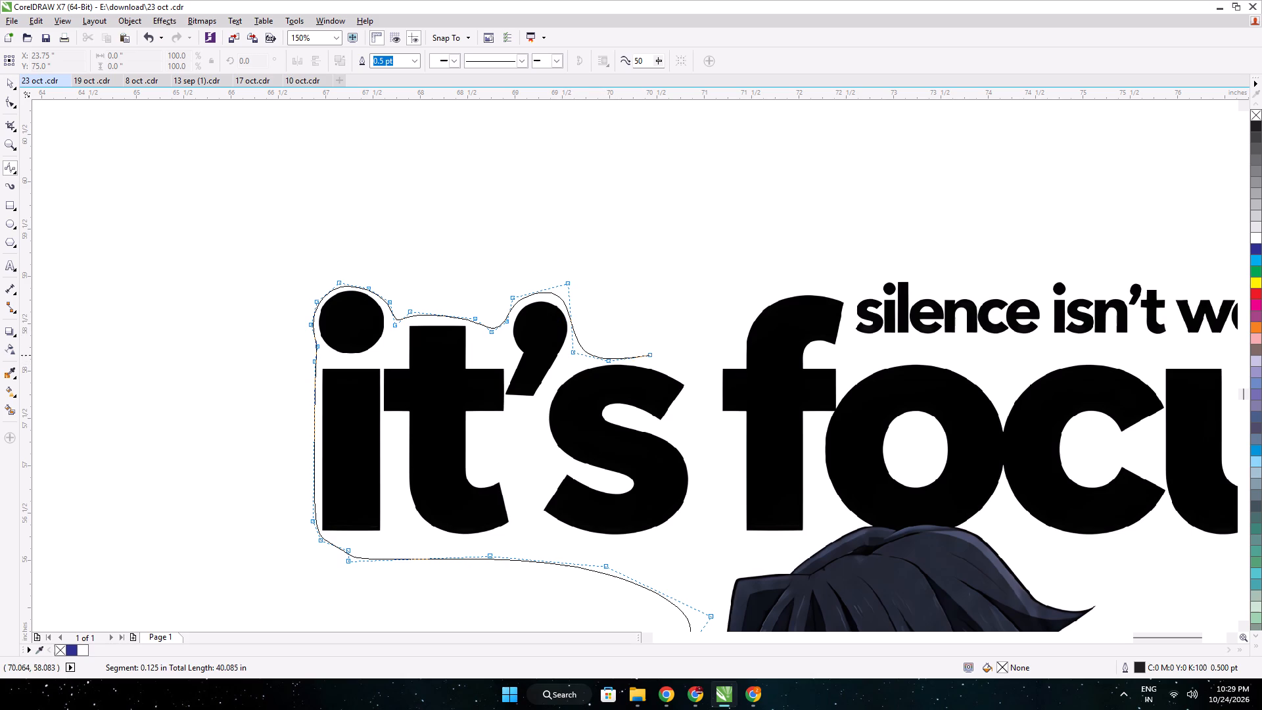
{"action": "left_click", "coordinate": [652, 356]}
{"action": "left_click", "coordinate": [694, 362]}
{"action": "left_click", "coordinate": [728, 360]}
{"action": "left_click_drag", "start_coordinate": [731, 329], "coordinate": [734, 323]}
{"action": "left_click_drag", "start_coordinate": [752, 298], "coordinate": [753, 298]}
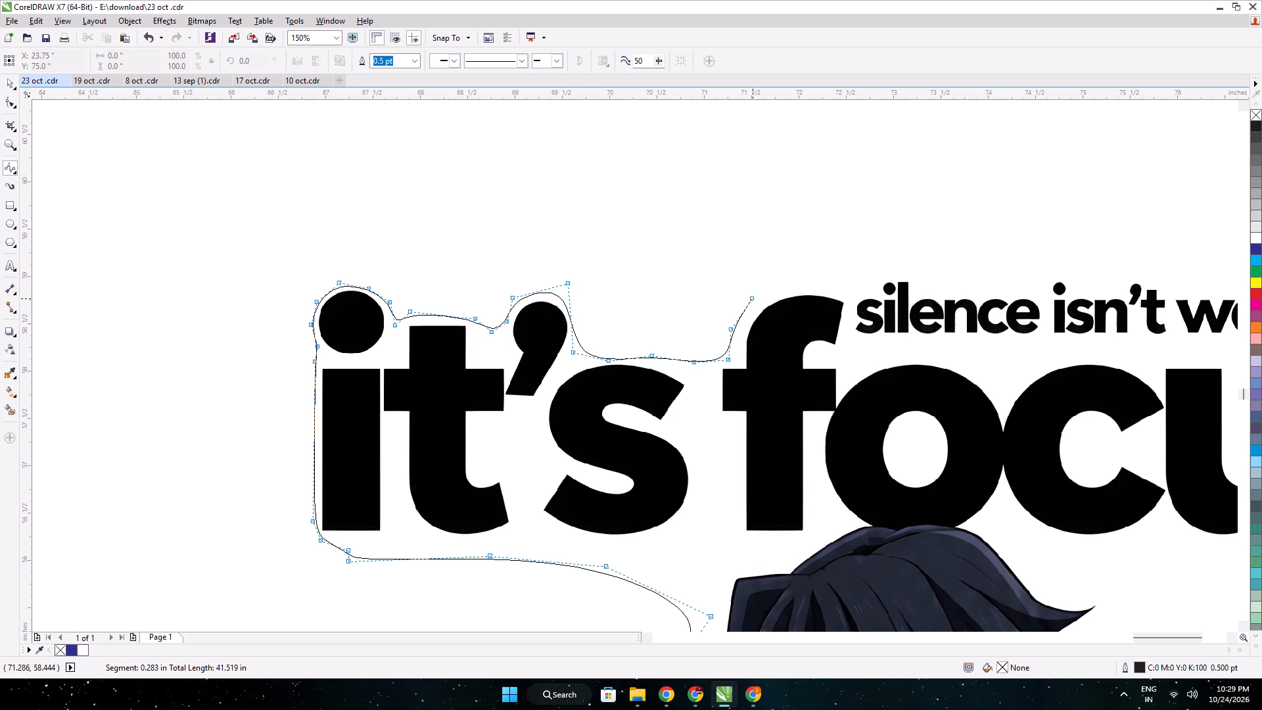
{"action": "left_click_drag", "start_coordinate": [753, 298], "coordinate": [770, 293]}
{"action": "left_click", "coordinate": [833, 283]}
Extend the cut outline above the "silence isn't weakness" line to its far end, rising over the k.
{"action": "middle_click_drag", "start_coordinate": [833, 283], "coordinate": [465, 350]}
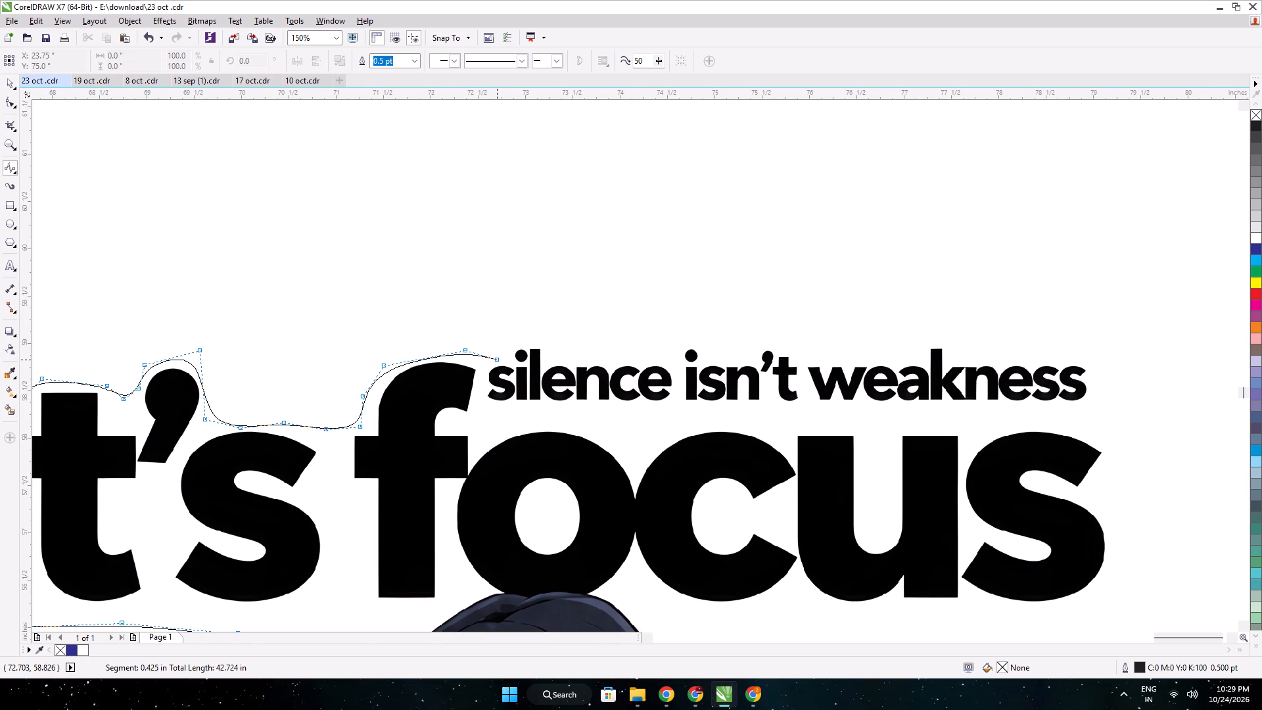
{"action": "left_click", "coordinate": [497, 359]}
{"action": "left_click_drag", "start_coordinate": [505, 344], "coordinate": [560, 339]}
{"action": "left_click", "coordinate": [651, 343]}
{"action": "left_click_drag", "start_coordinate": [705, 337], "coordinate": [726, 339]}
{"action": "left_click", "coordinate": [806, 345]}
{"action": "left_click", "coordinate": [890, 355]}
{"action": "left_click", "coordinate": [914, 356]}
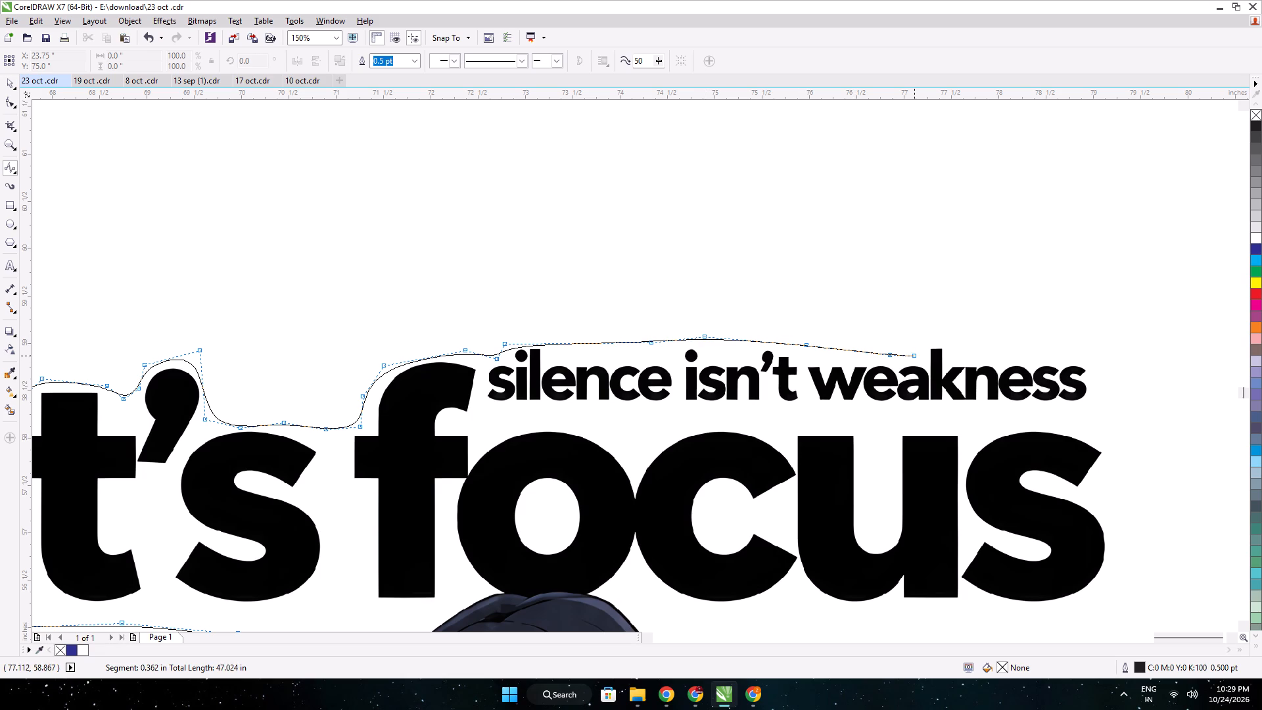
{"action": "left_click_drag", "start_coordinate": [924, 333], "coordinate": [931, 335]}
{"action": "left_click", "coordinate": [971, 341]}
{"action": "middle_click_drag", "start_coordinate": [966, 344], "coordinate": [502, 373]}
{"action": "left_click_drag", "start_coordinate": [534, 384], "coordinate": [543, 383]}
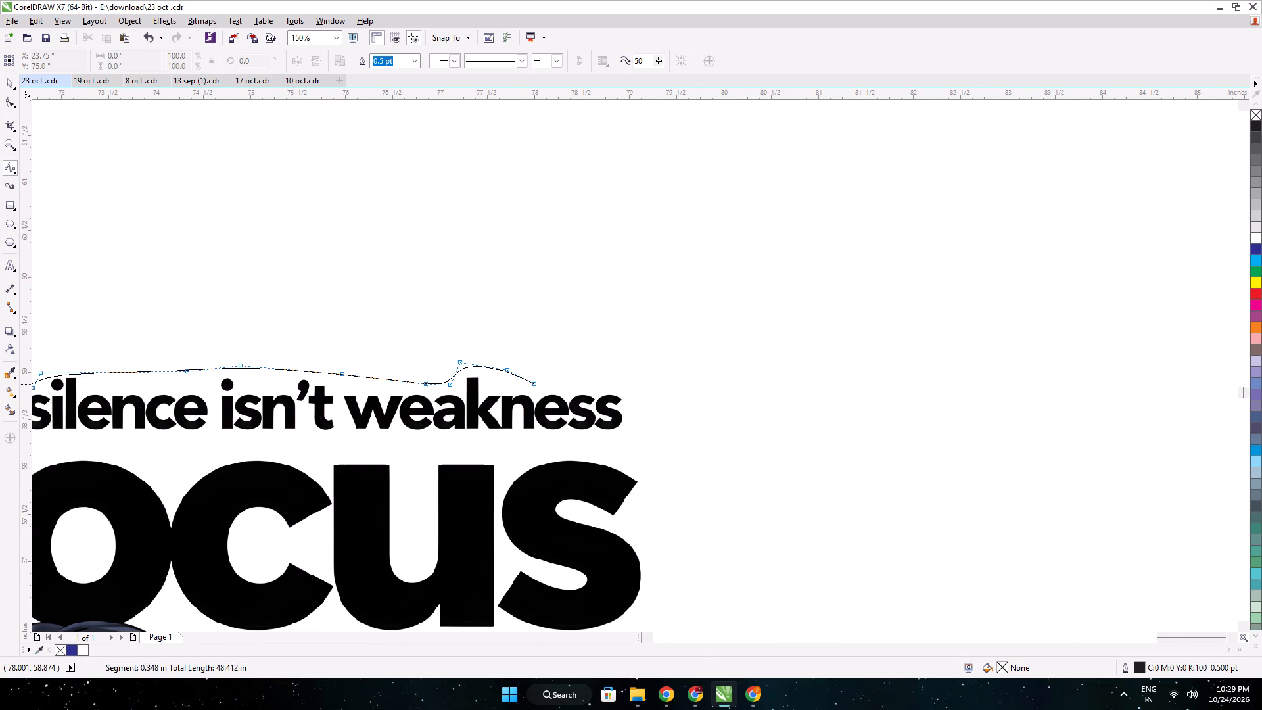
{"action": "left_click_drag", "start_coordinate": [592, 387], "coordinate": [605, 387]}
{"action": "left_click", "coordinate": [626, 388]}
{"action": "left_click", "coordinate": [643, 392]}
Bring the cut outline down from the end of "weakness" around the final s of "focus".
{"action": "left_click", "coordinate": [617, 445]}
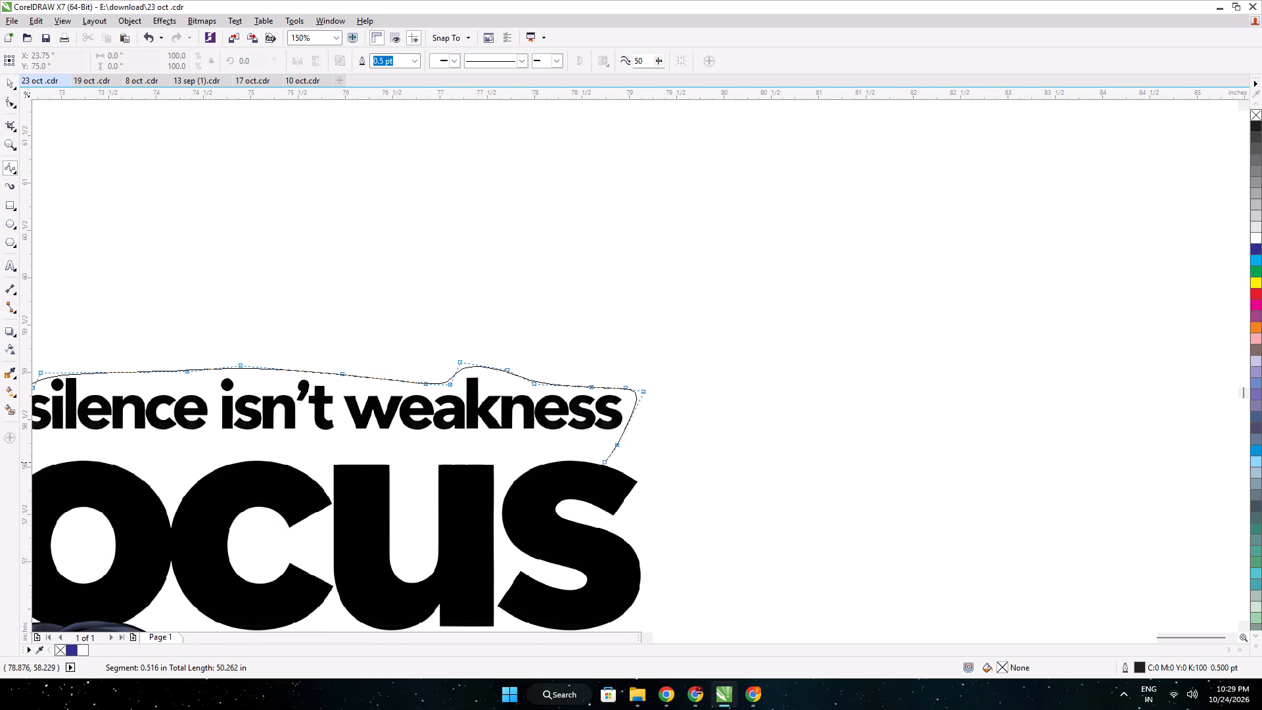
{"action": "left_click", "coordinate": [626, 459]}
{"action": "left_click", "coordinate": [648, 478]}
{"action": "middle_click_drag", "start_coordinate": [651, 481], "coordinate": [527, 389]}
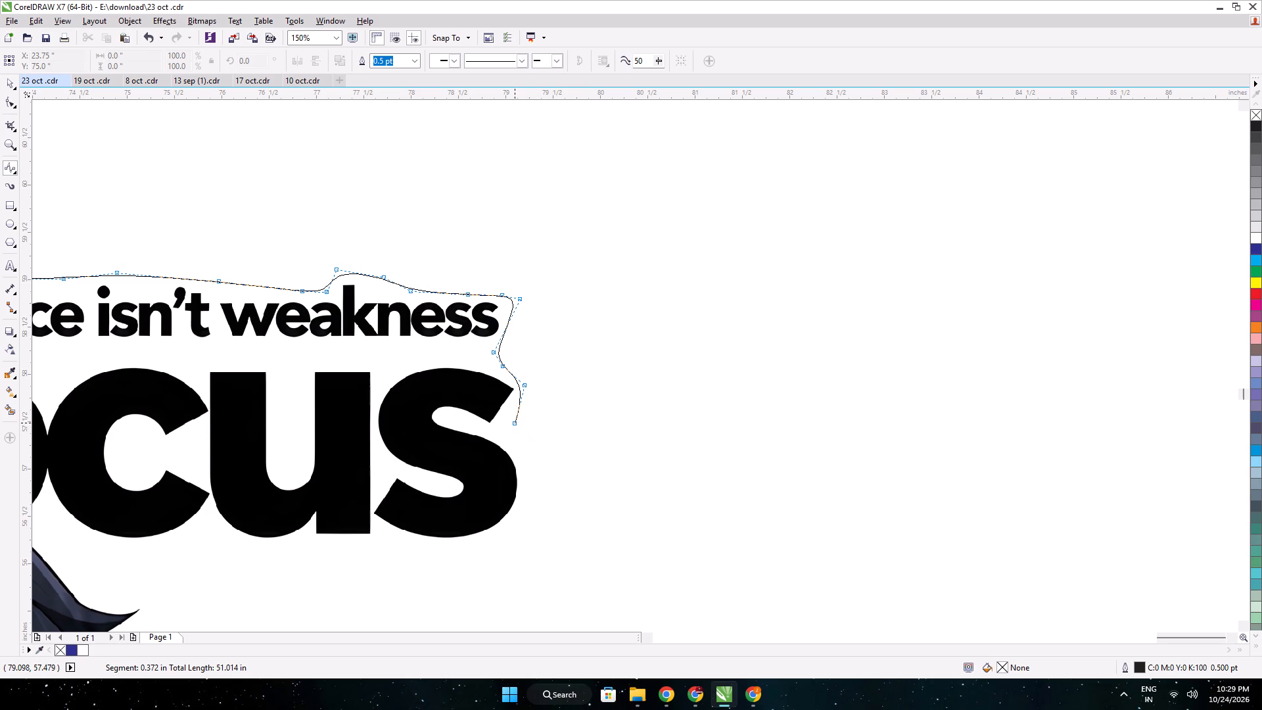
{"action": "left_click", "coordinate": [517, 419]}
{"action": "left_click_drag", "start_coordinate": [500, 427], "coordinate": [511, 436]}
{"action": "left_click_drag", "start_coordinate": [526, 458], "coordinate": [533, 463]}
{"action": "middle_click_drag", "start_coordinate": [541, 470], "coordinate": [471, 314]}
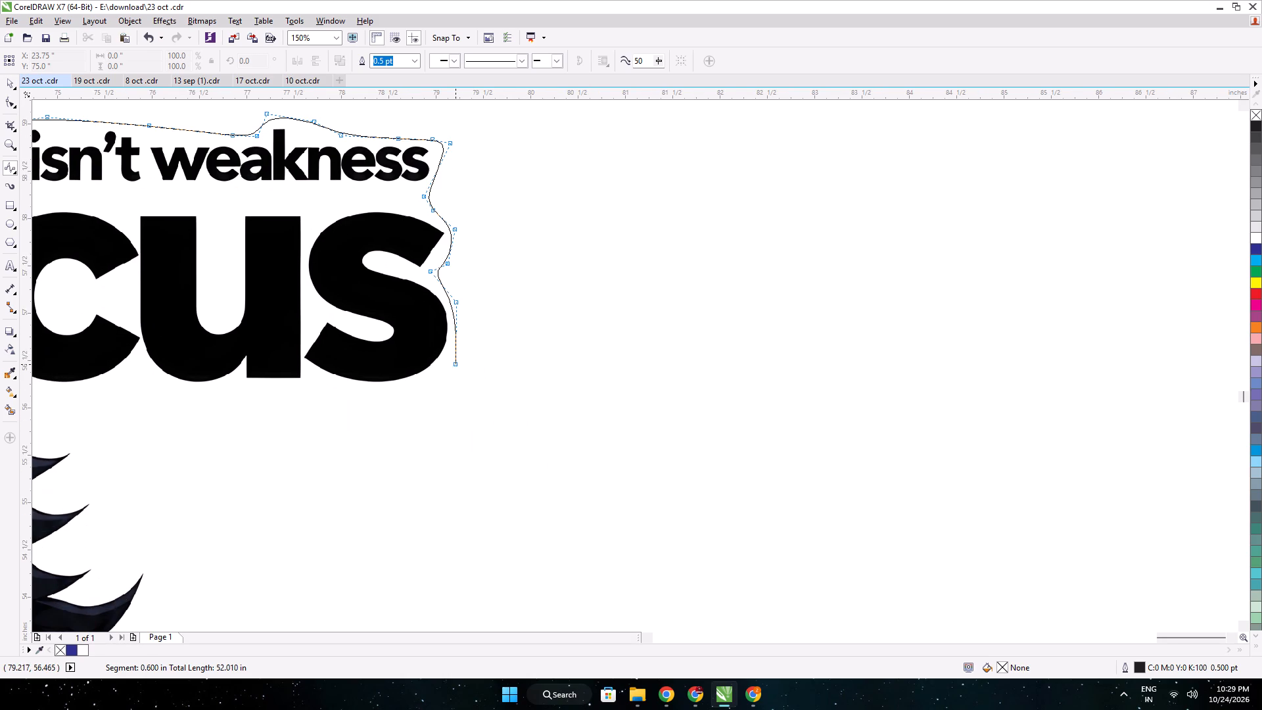
{"action": "left_click", "coordinate": [449, 366]}
Run the cut outline beneath the word "focus" back to the top of the character's hair.
{"action": "left_click_drag", "start_coordinate": [410, 391], "coordinate": [404, 391]}
{"action": "left_click", "coordinate": [323, 393]}
{"action": "middle_click_drag", "start_coordinate": [325, 393], "coordinate": [611, 412]}
{"action": "scroll", "coordinate": [337, 396], "scroll_direction": "up", "scroll_amount": 1}
{"action": "left_click", "coordinate": [529, 406]}
{"action": "left_click", "coordinate": [431, 412]}
{"action": "left_click", "coordinate": [360, 415]}
Continue the cut outline down around the spiky hair tips at the back of the head.
{"action": "left_click_drag", "start_coordinate": [340, 442], "coordinate": [349, 465]}
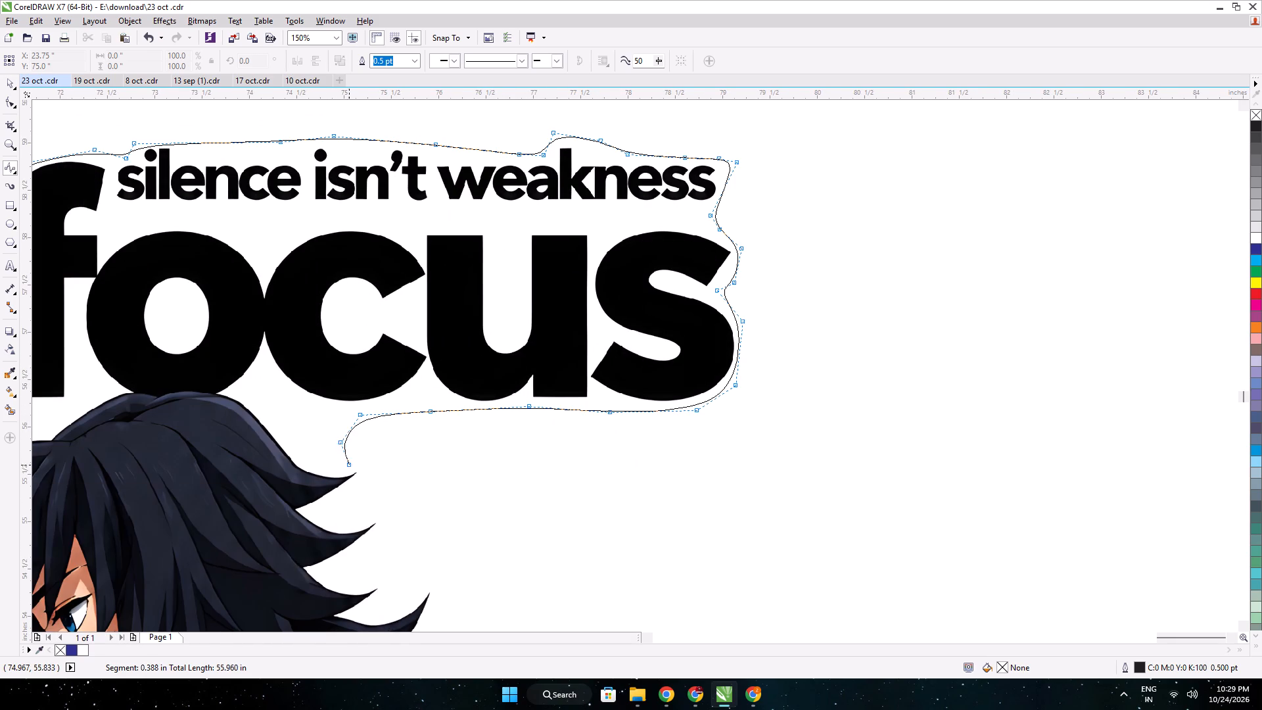
{"action": "left_click_drag", "start_coordinate": [390, 484], "coordinate": [392, 491]}
{"action": "middle_click_drag", "start_coordinate": [398, 552], "coordinate": [377, 341]}
{"action": "left_click_drag", "start_coordinate": [372, 369], "coordinate": [388, 371]}
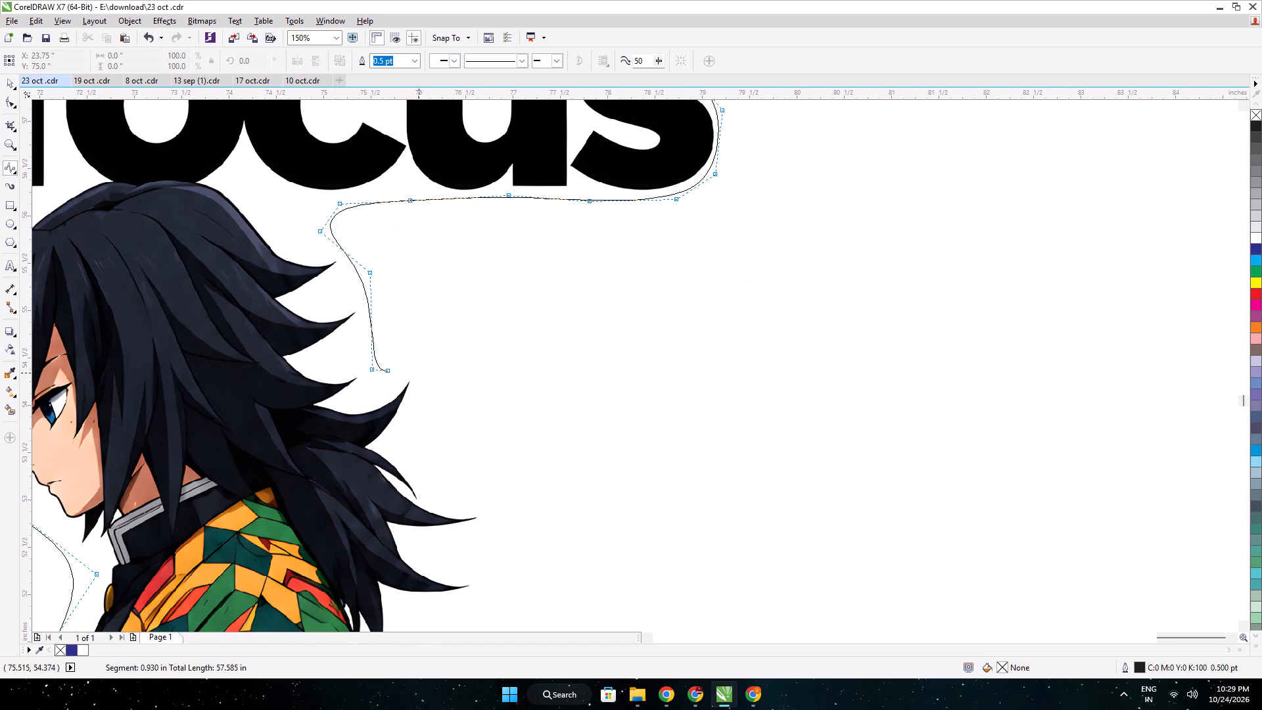
{"action": "left_click_drag", "start_coordinate": [432, 363], "coordinate": [431, 377]}
{"action": "left_click_drag", "start_coordinate": [423, 425], "coordinate": [428, 450]}
{"action": "left_click_drag", "start_coordinate": [426, 462], "coordinate": [434, 467]}
{"action": "left_click", "coordinate": [473, 490]}
{"action": "middle_click_drag", "start_coordinate": [489, 496], "coordinate": [371, 239]}
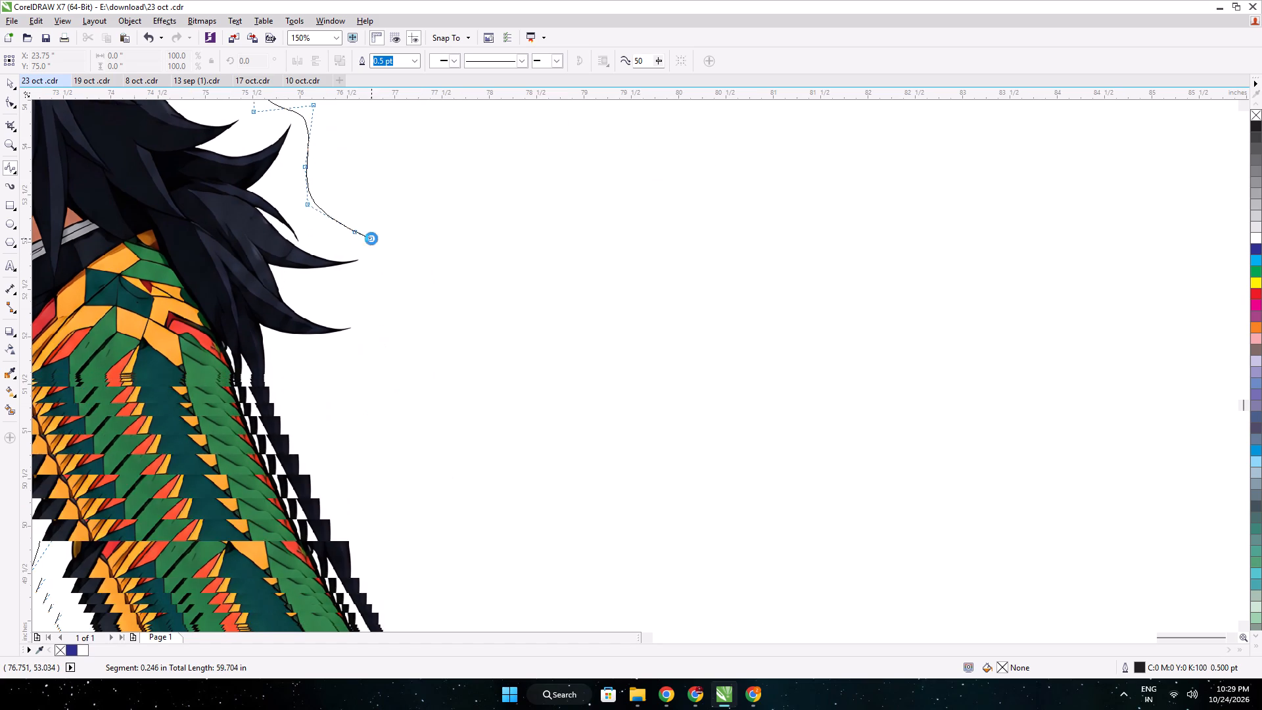
{"action": "left_click", "coordinate": [372, 286]}
{"action": "left_click_drag", "start_coordinate": [343, 293], "coordinate": [347, 301]}
{"action": "left_click_drag", "start_coordinate": [381, 354], "coordinate": [372, 357]}
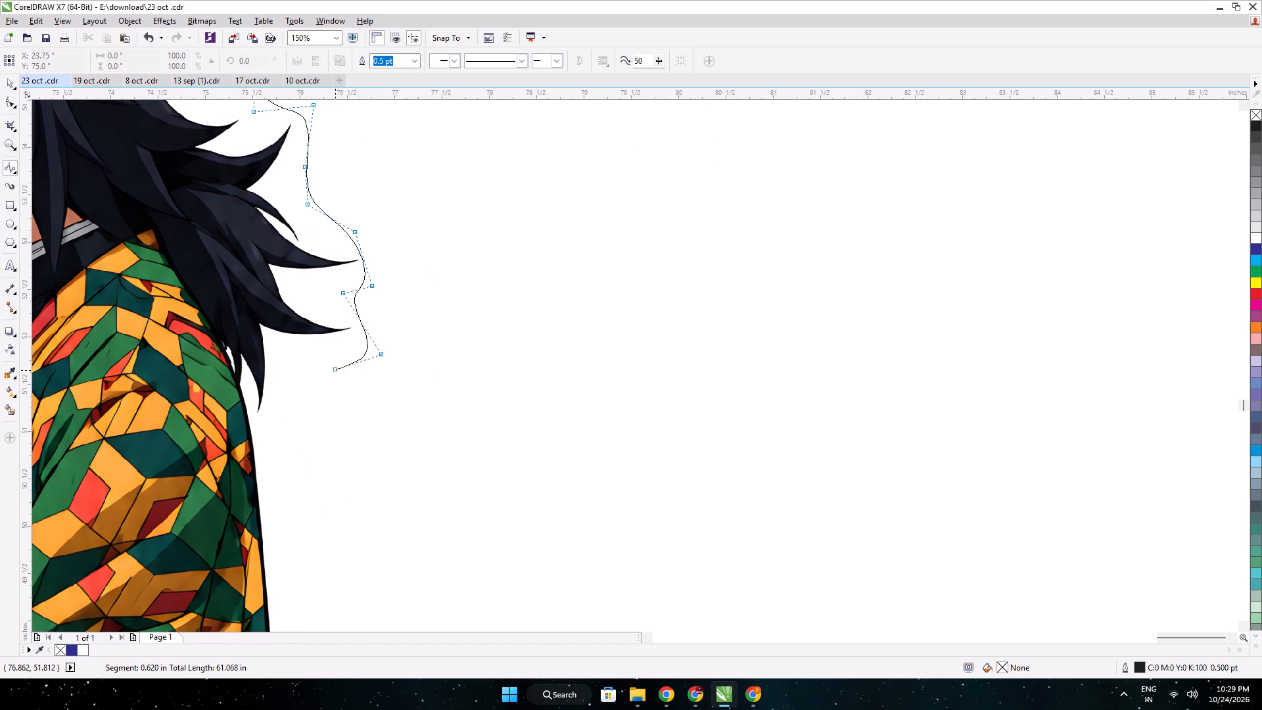
{"action": "left_click", "coordinate": [300, 360]}
Continue the cut outline from the lowest hair tips down the back of the patterned haori to the waist.
{"action": "middle_click_drag", "start_coordinate": [300, 361], "coordinate": [446, 172]}
{"action": "left_click_drag", "start_coordinate": [428, 220], "coordinate": [422, 227]}
{"action": "left_click", "coordinate": [412, 241]}
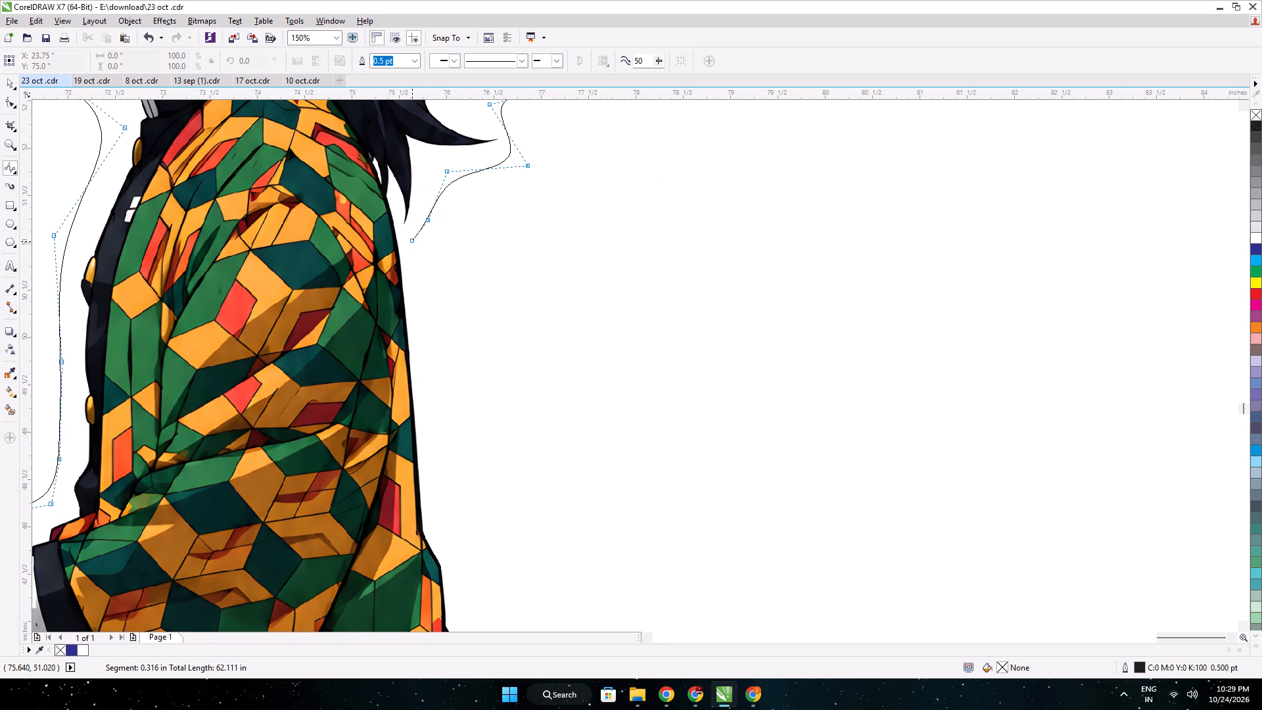
{"action": "left_click", "coordinate": [411, 310]}
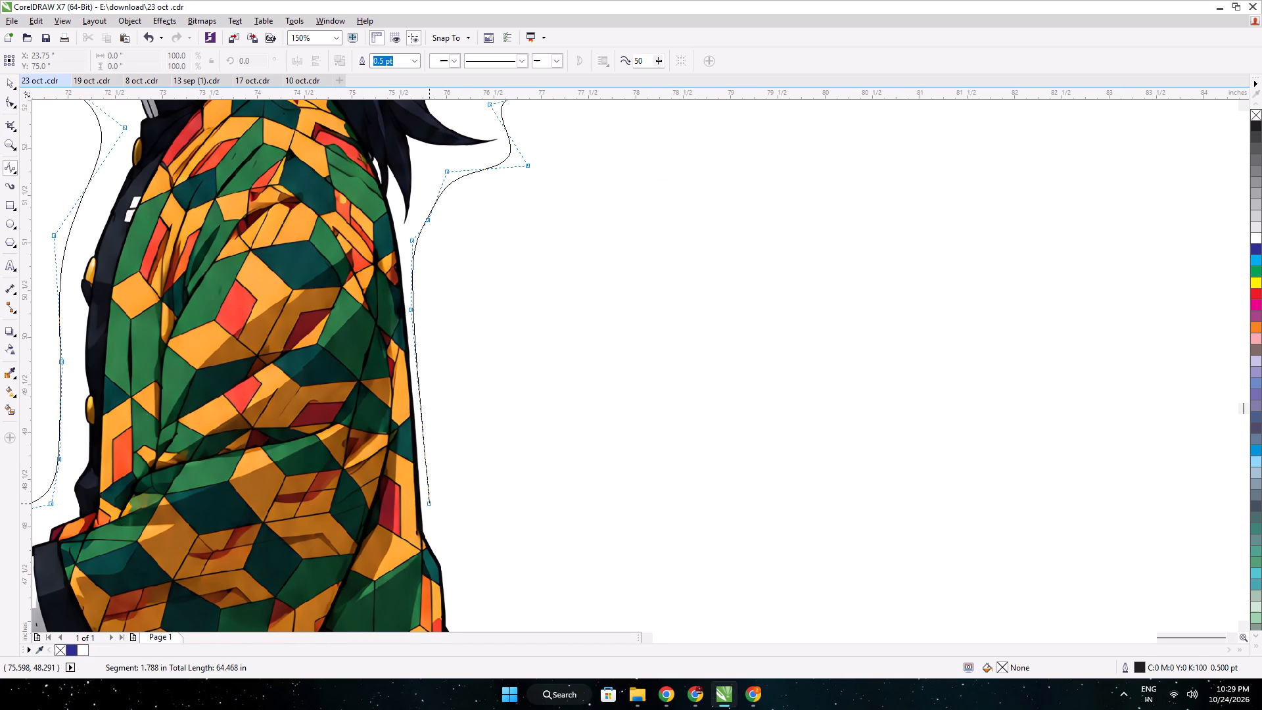
{"action": "left_click", "coordinate": [429, 519]}
Carry the cut outline around the waist bend and along the flared haori hem to just above the scabbard.
{"action": "middle_click_drag", "start_coordinate": [428, 520], "coordinate": [373, 323]}
{"action": "scroll", "coordinate": [413, 496], "scroll_direction": "up", "scroll_amount": 1}
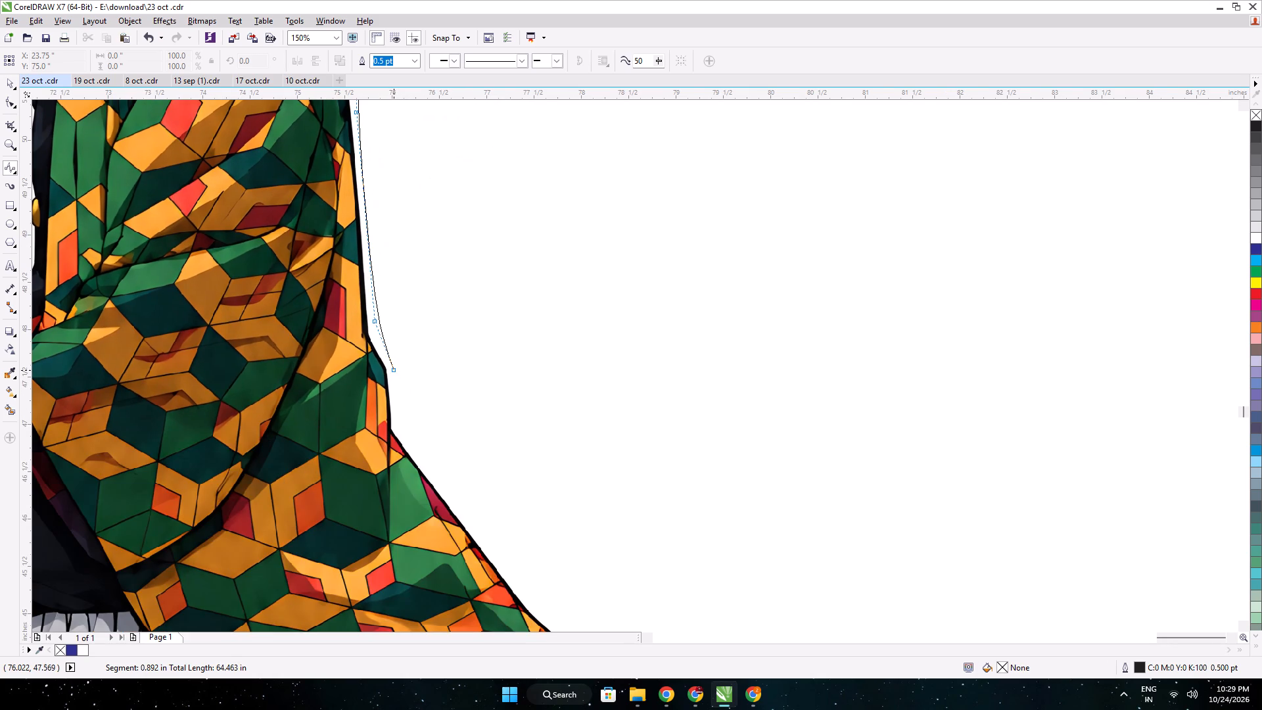
{"action": "left_click", "coordinate": [394, 369]}
{"action": "left_click_drag", "start_coordinate": [405, 418], "coordinate": [413, 431]}
{"action": "left_click", "coordinate": [424, 463]}
{"action": "middle_click_drag", "start_coordinate": [438, 471], "coordinate": [308, 274]}
{"action": "scroll", "coordinate": [415, 431], "scroll_direction": "up", "scroll_amount": 1}
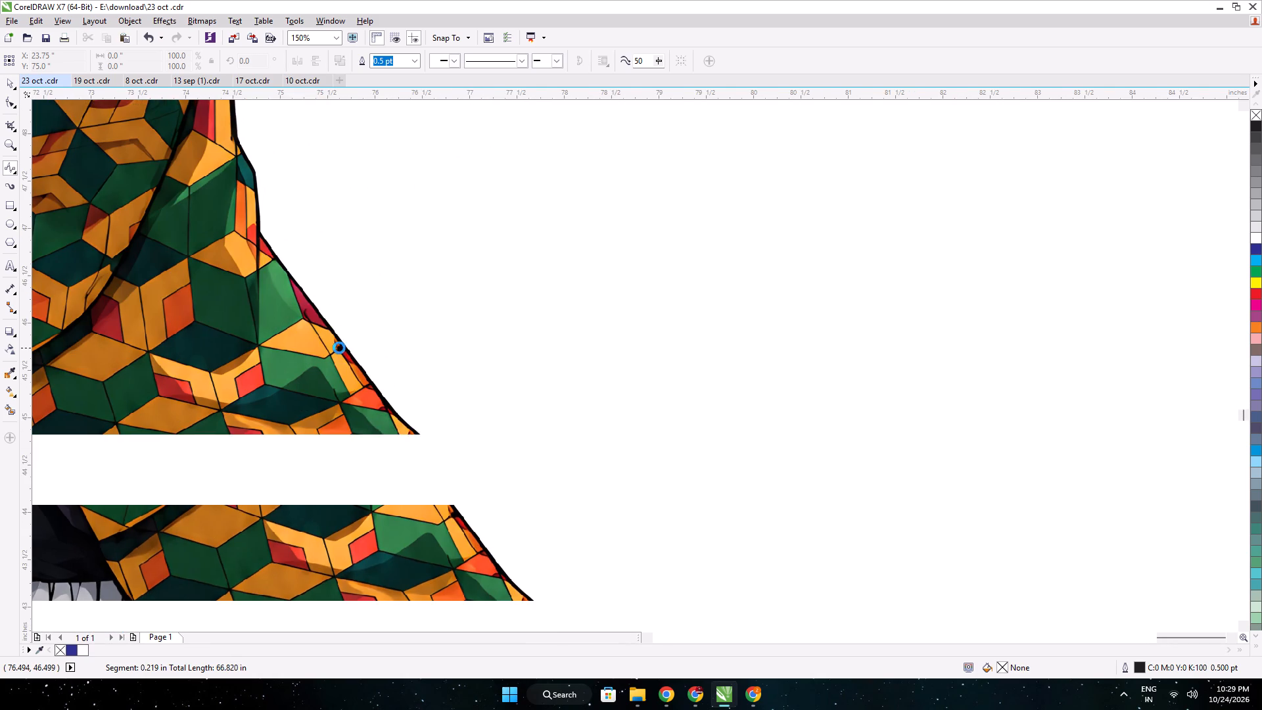
{"action": "left_click", "coordinate": [370, 367]}
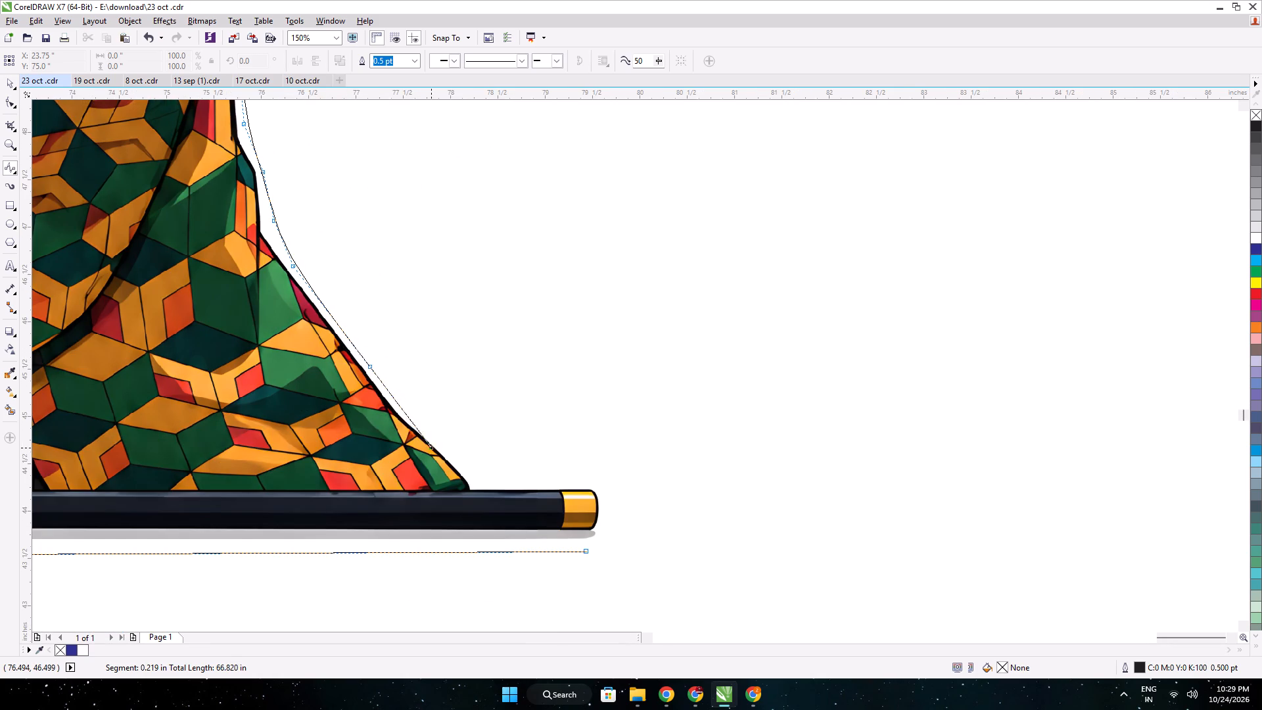
{"action": "left_click", "coordinate": [439, 446]}
{"action": "left_click", "coordinate": [469, 465]}
{"action": "left_click", "coordinate": [500, 482]}
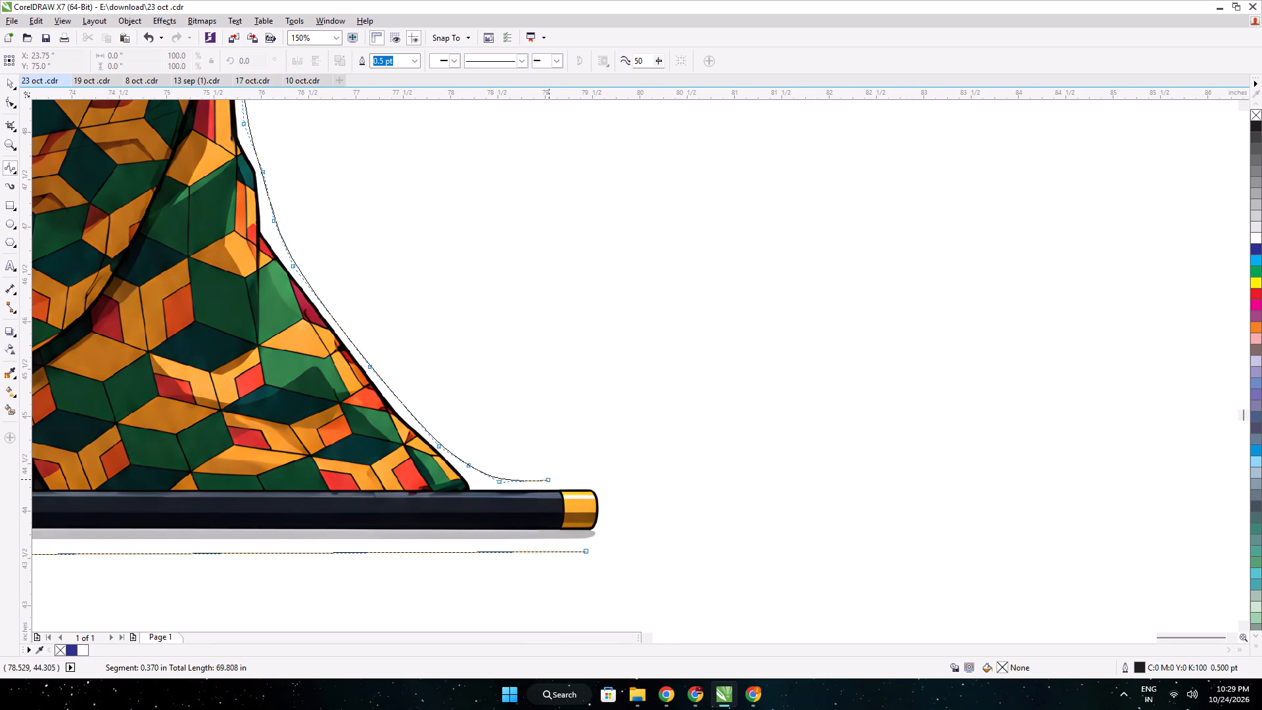
Wrap the cut outline around the gold-capped end of the scabbard and close it at its starting point.
{"action": "left_click_drag", "start_coordinate": [555, 481], "coordinate": [571, 483]}
{"action": "left_click_drag", "start_coordinate": [594, 483], "coordinate": [605, 485]}
{"action": "left_click", "coordinate": [601, 485]}
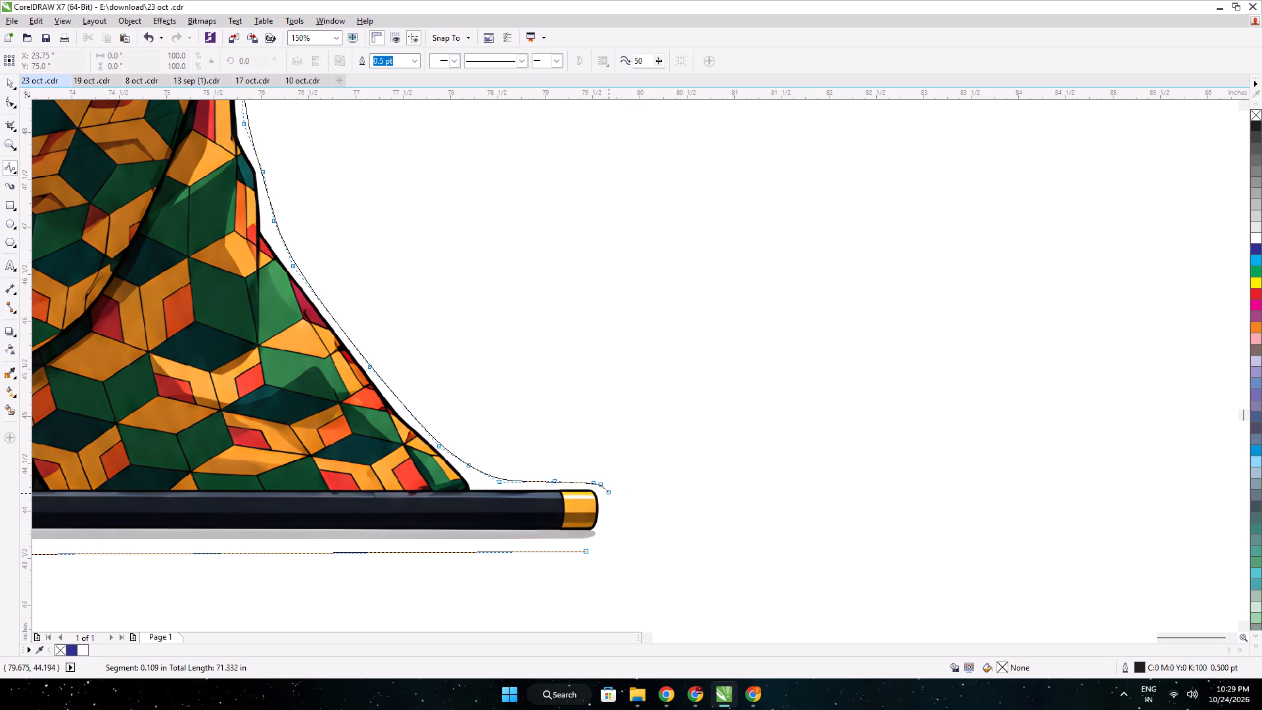
{"action": "left_click", "coordinate": [608, 519]}
{"action": "left_click_drag", "start_coordinate": [603, 540], "coordinate": [603, 547]}
{"action": "left_click", "coordinate": [600, 559]}
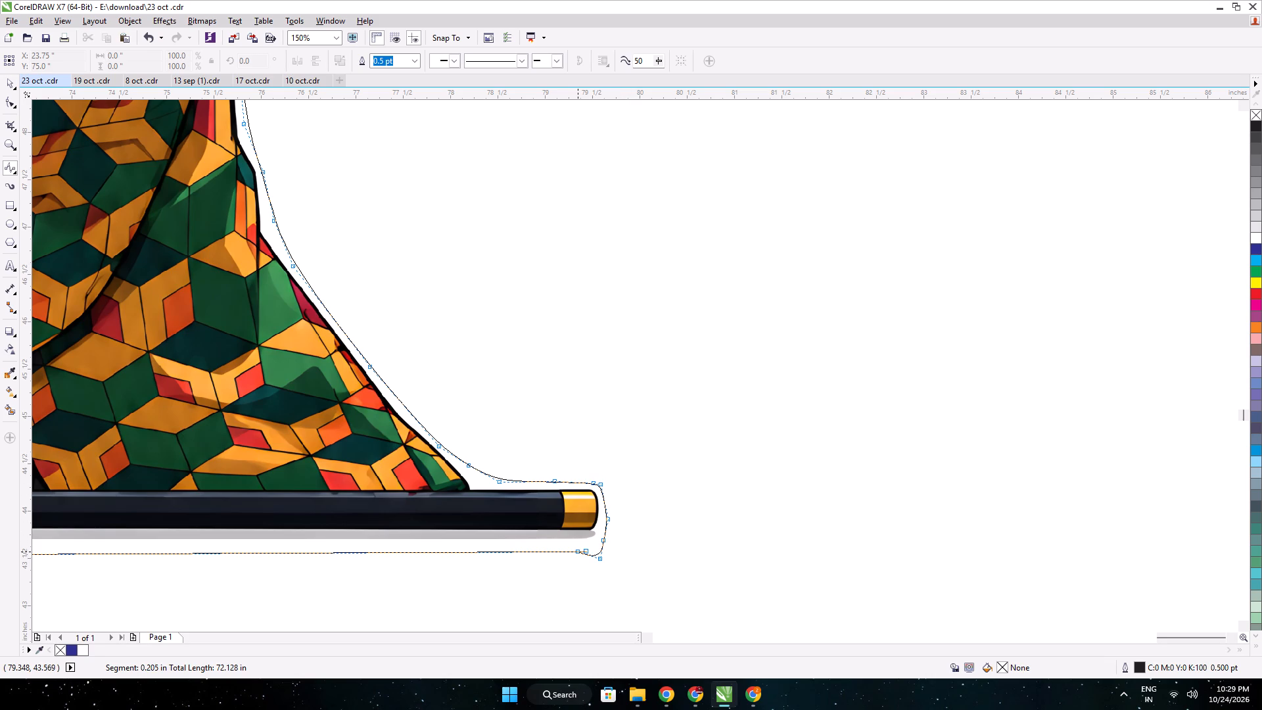
{"action": "left_click", "coordinate": [578, 552]}
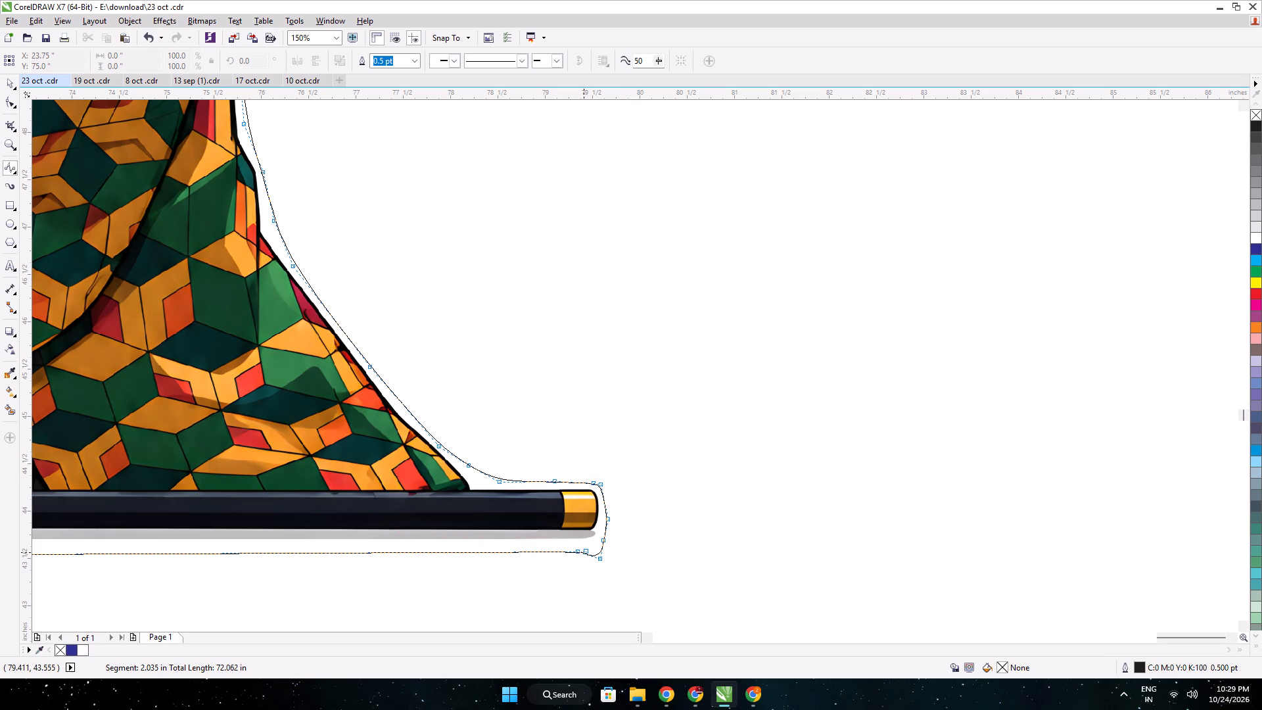
{"action": "left_click", "coordinate": [584, 552]}
Intersect the artwork with the closed cut outline and delete the original uncropped image.
{"action": "scroll", "coordinate": [498, 539], "scroll_direction": "down", "scroll_amount": 3}
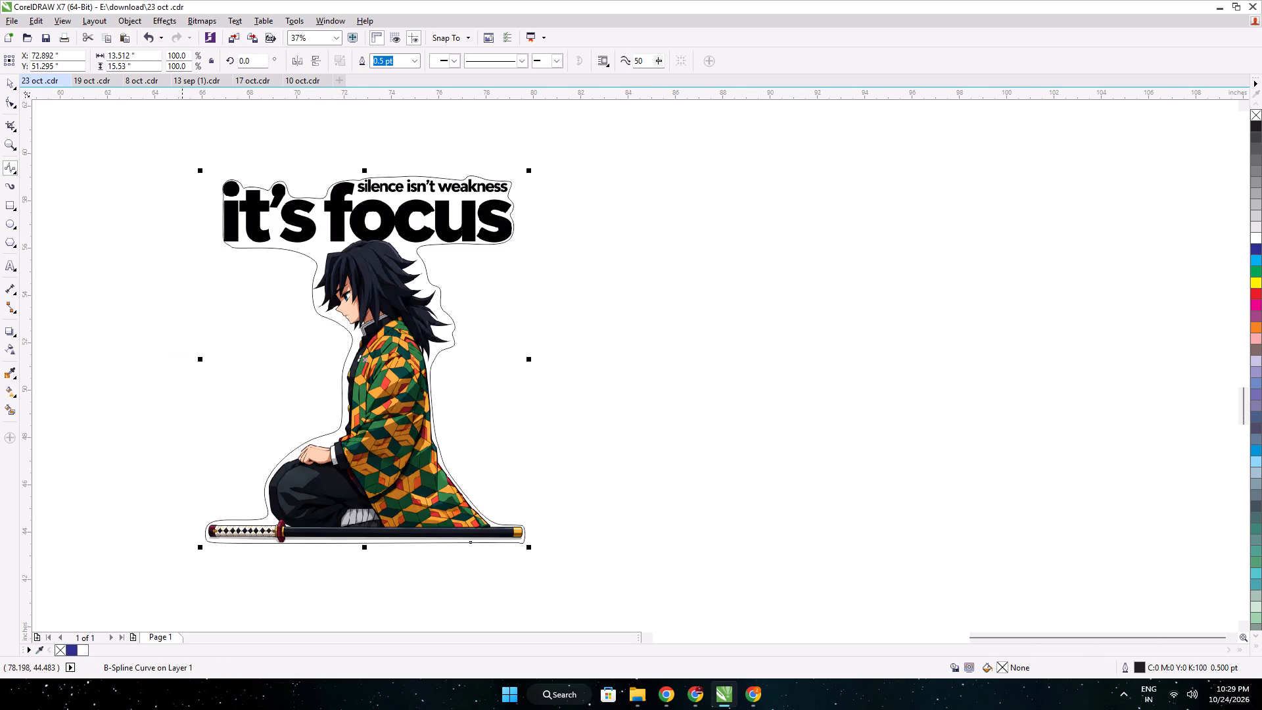
{"action": "left_click", "coordinate": [10, 87]}
{"action": "left_click", "coordinate": [300, 352], "text": "shift"}
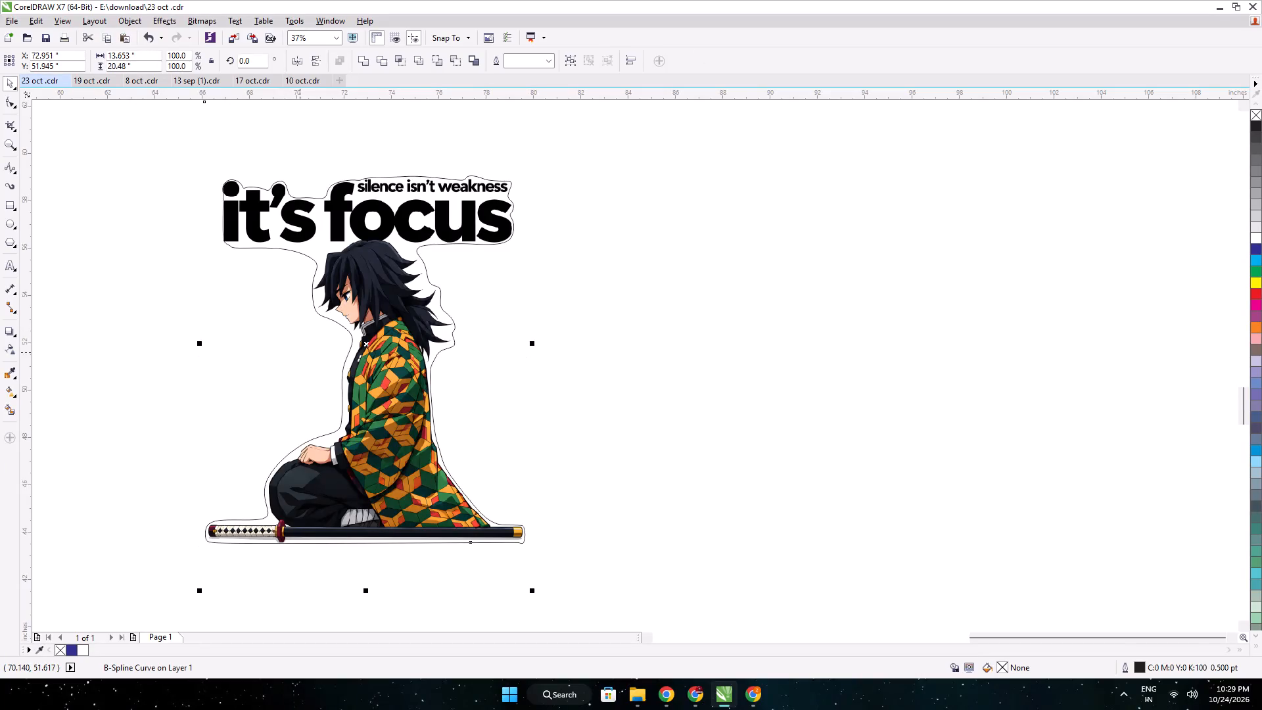
{"action": "scroll", "coordinate": [236, 206], "scroll_direction": "down", "scroll_amount": 1}
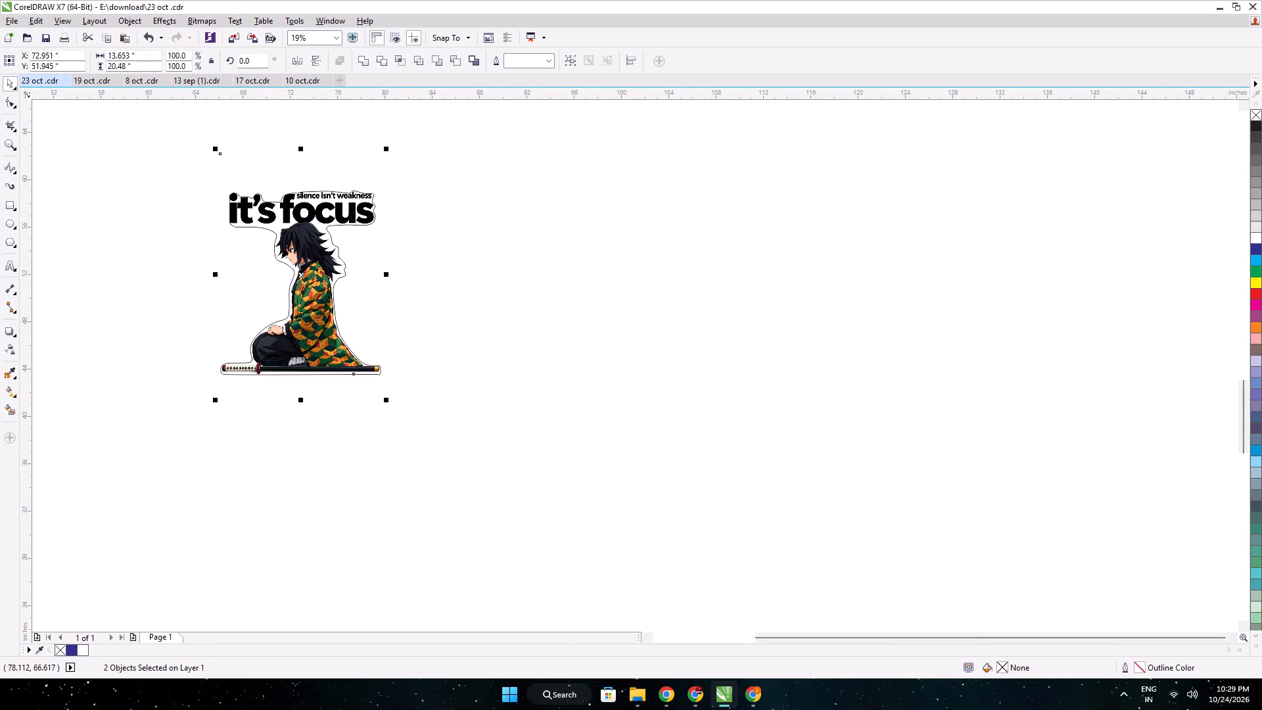
{"action": "left_click", "coordinate": [404, 56]}
{"action": "left_click", "coordinate": [231, 151]}
{"action": "left_click", "coordinate": [262, 176]}
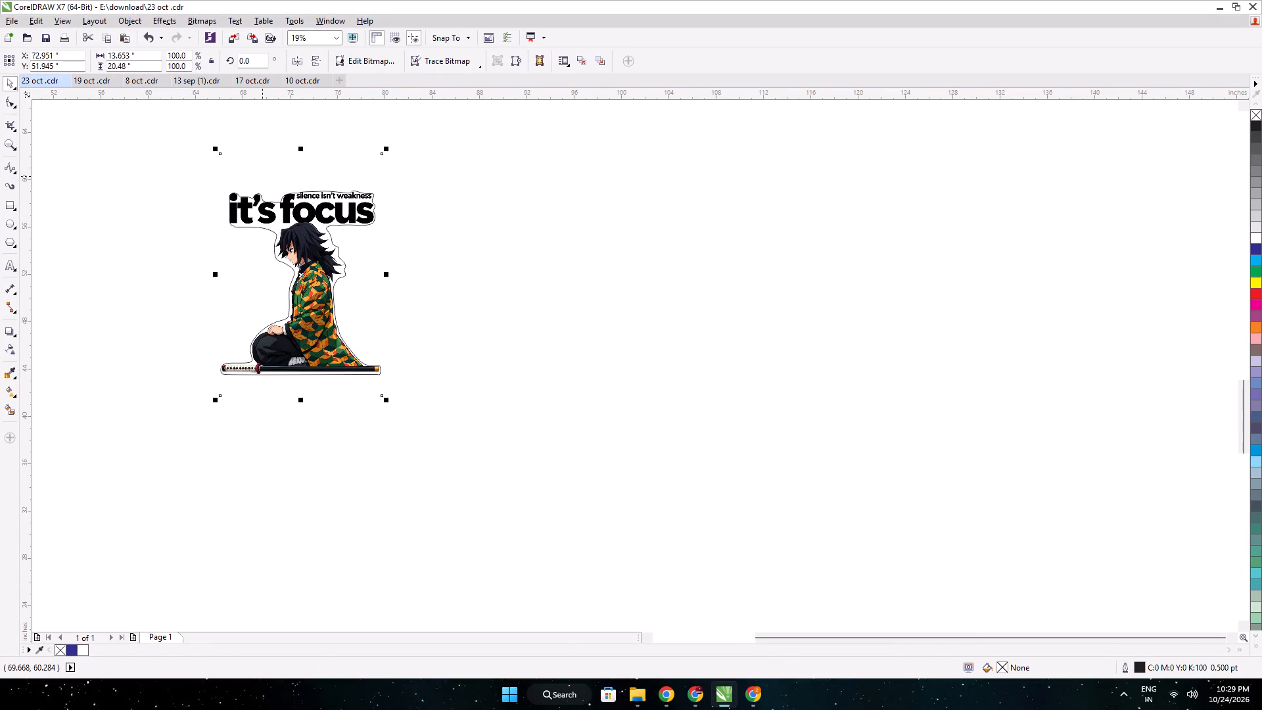
{"action": "key", "text": "Delete"}
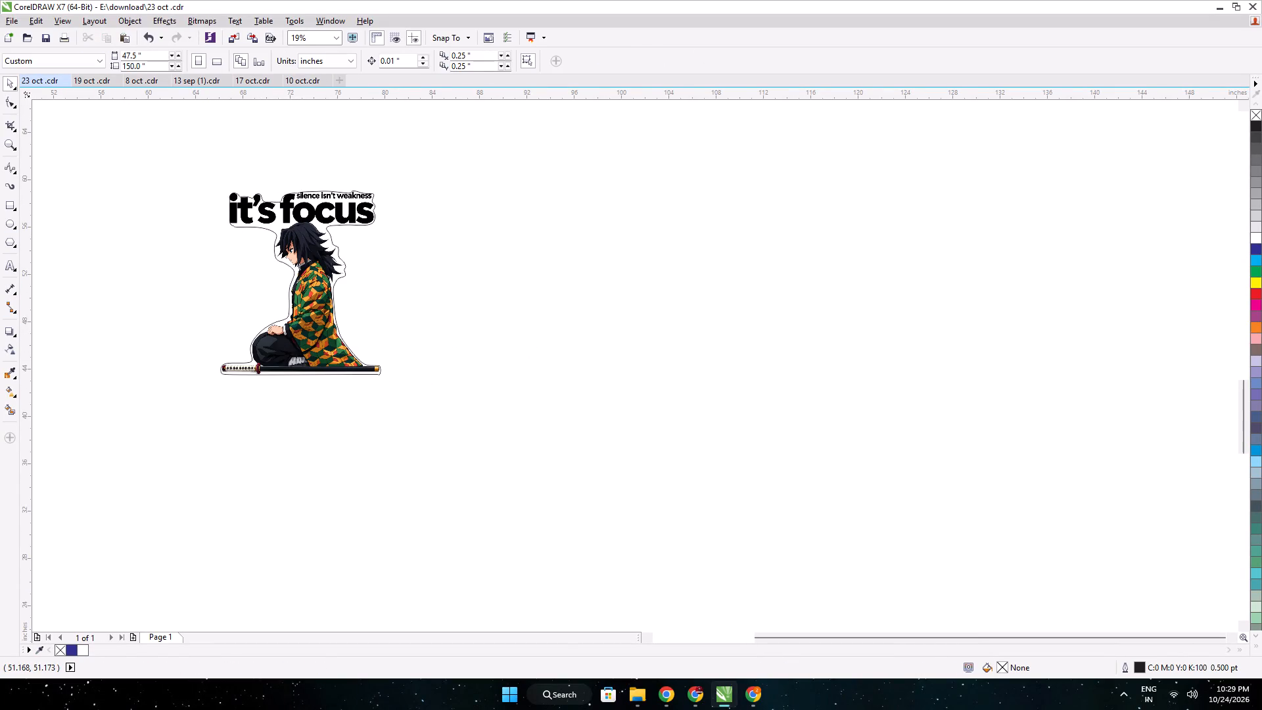
Draw a rectangle about 14.5 in wide around the artwork and raise its bottom edge to just below the sword, about 16.34 in tall.
{"action": "left_click", "coordinate": [15, 205]}
{"action": "left_click_drag", "start_coordinate": [211, 181], "coordinate": [383, 386]}
{"action": "scroll", "coordinate": [375, 370], "scroll_direction": "up", "scroll_amount": 1}
{"action": "scroll", "coordinate": [222, 410], "scroll_direction": "up", "scroll_amount": 2}
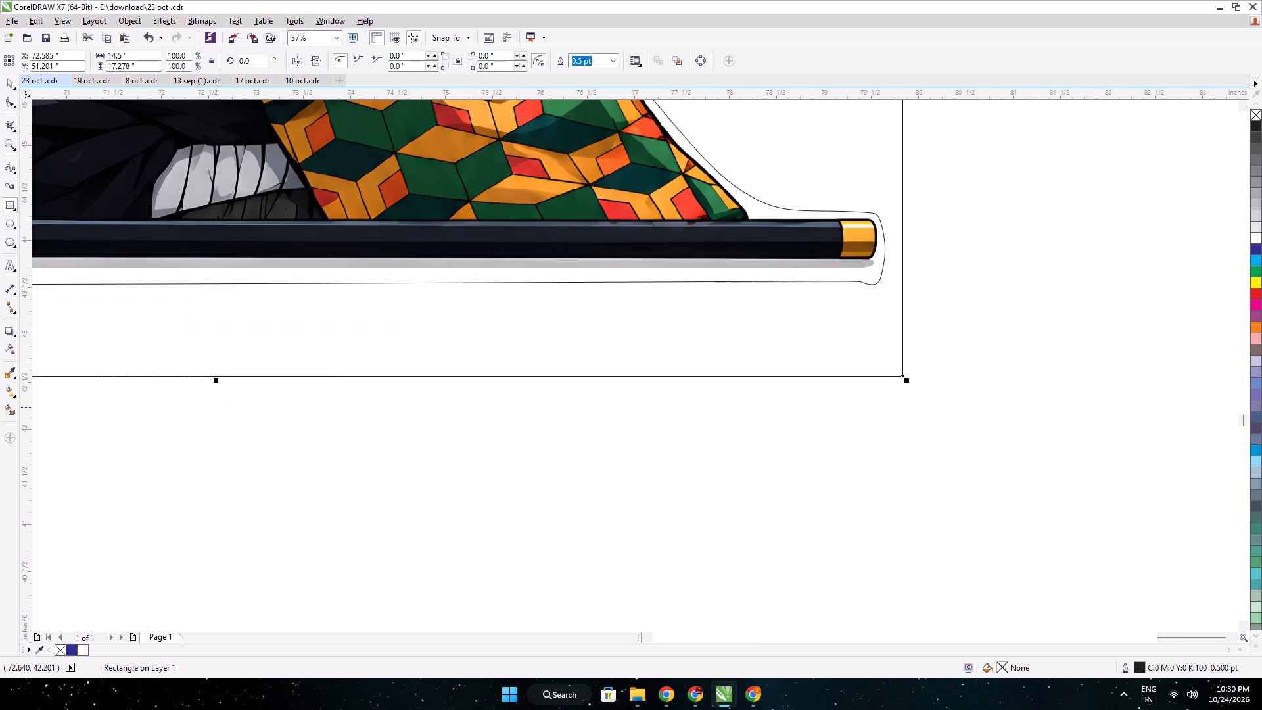
{"action": "left_click_drag", "start_coordinate": [214, 381], "coordinate": [214, 293]}
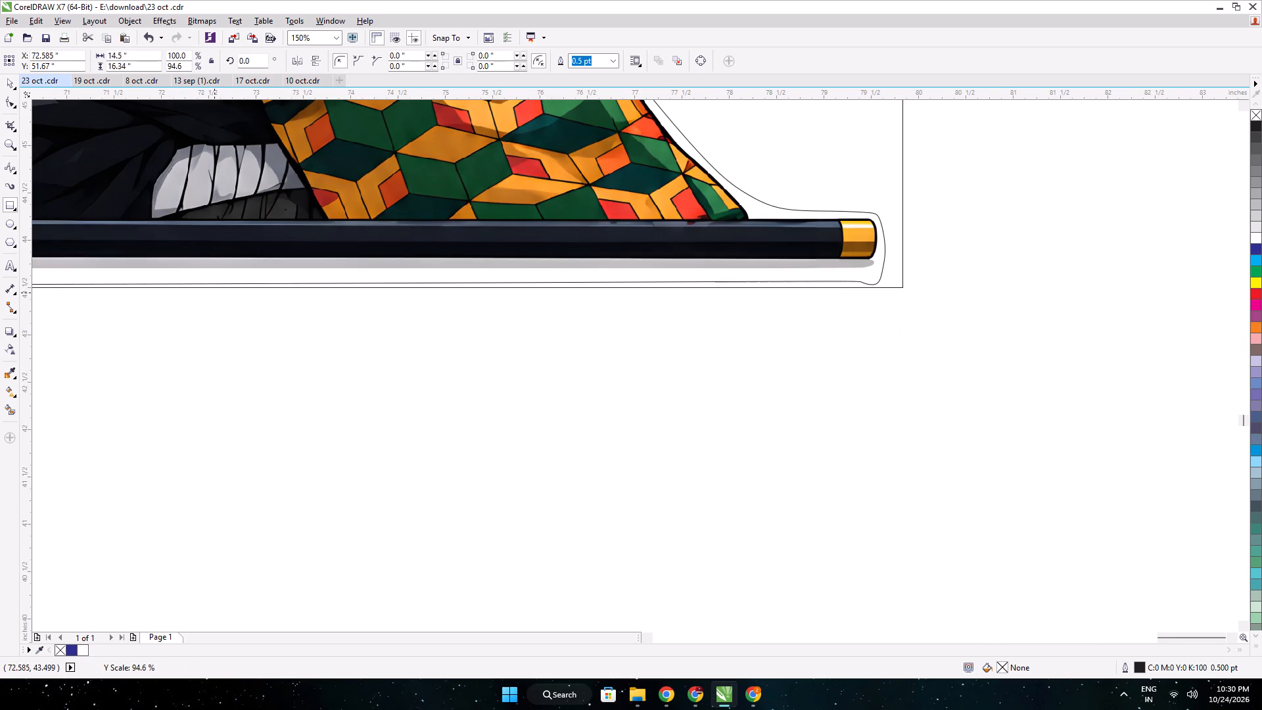
Lower the rectangle's top edge to just above the lettering's cut outline, making the rectangle about 15.6 in tall.
{"action": "scroll", "coordinate": [229, 213], "scroll_direction": "down", "scroll_amount": 3}
{"action": "middle_click_drag", "start_coordinate": [250, 166], "coordinate": [306, 513]}
{"action": "scroll", "coordinate": [299, 465], "scroll_direction": "up", "scroll_amount": 1}
{"action": "middle_click_drag", "start_coordinate": [285, 208], "coordinate": [296, 294]}
{"action": "scroll", "coordinate": [296, 294], "scroll_direction": "up", "scroll_amount": 1}
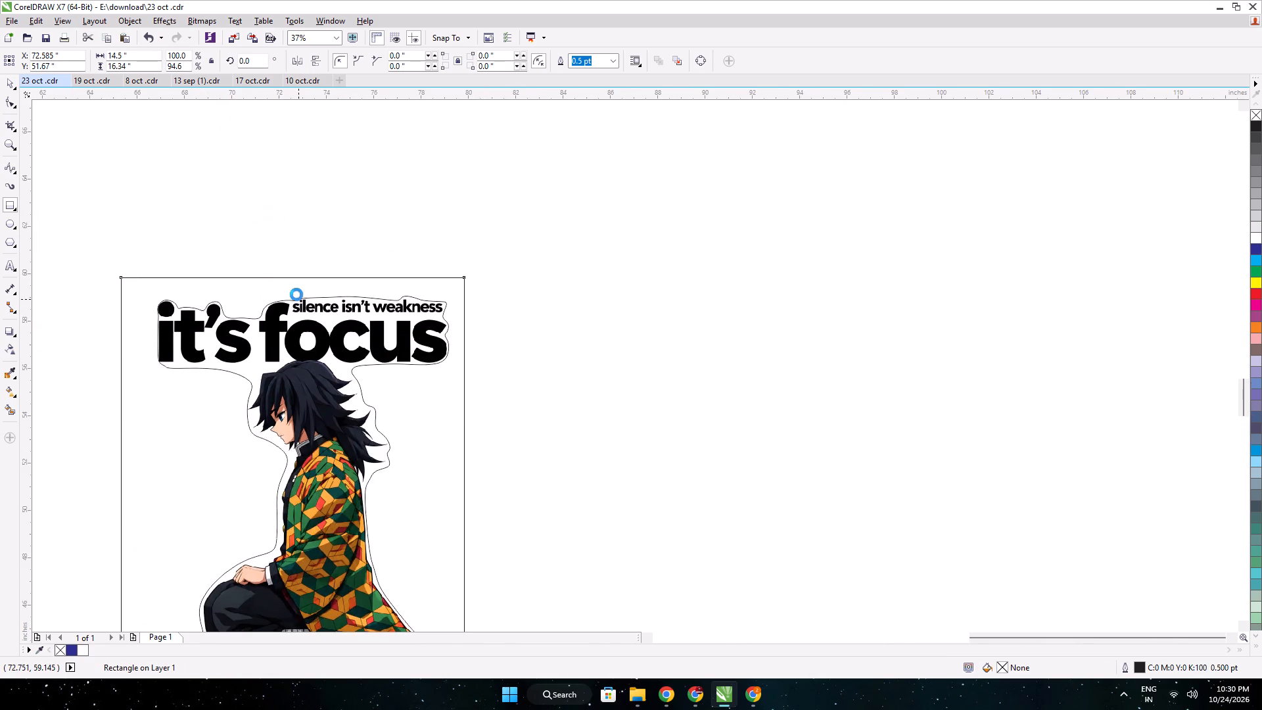
{"action": "scroll", "coordinate": [296, 295], "scroll_direction": "up", "scroll_amount": 2}
{"action": "left_click_drag", "start_coordinate": [291, 216], "coordinate": [305, 286]}
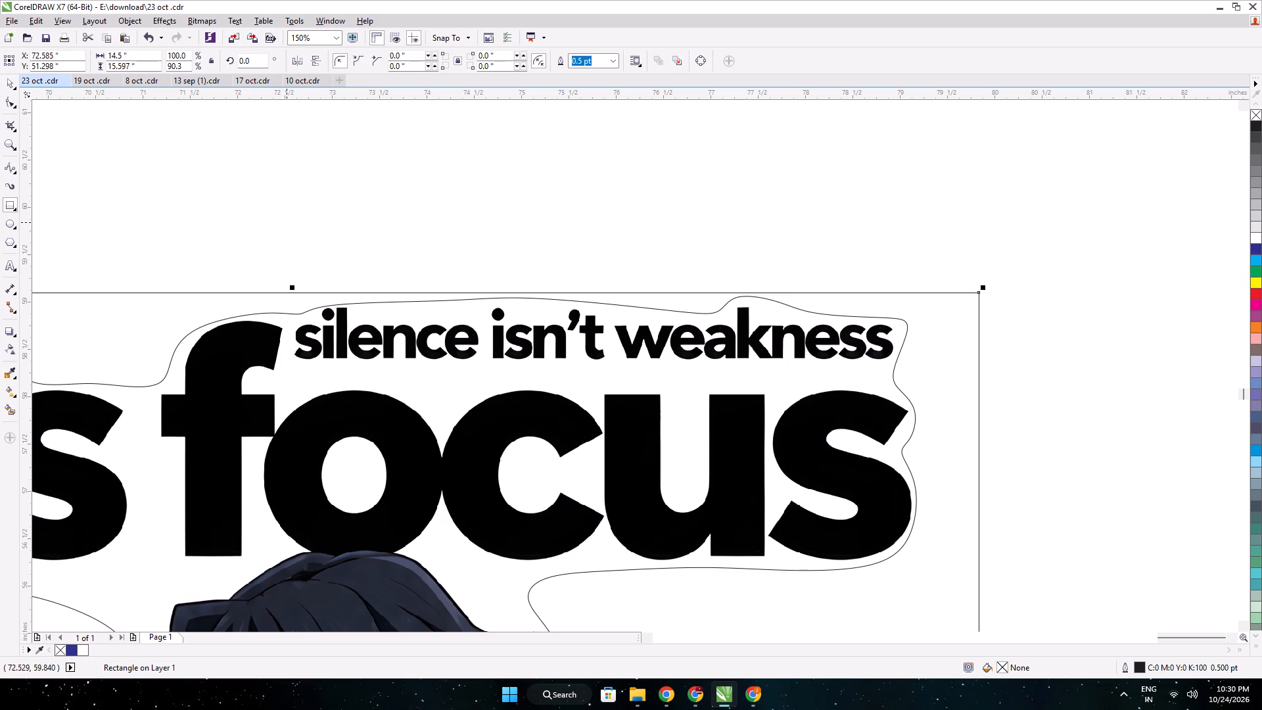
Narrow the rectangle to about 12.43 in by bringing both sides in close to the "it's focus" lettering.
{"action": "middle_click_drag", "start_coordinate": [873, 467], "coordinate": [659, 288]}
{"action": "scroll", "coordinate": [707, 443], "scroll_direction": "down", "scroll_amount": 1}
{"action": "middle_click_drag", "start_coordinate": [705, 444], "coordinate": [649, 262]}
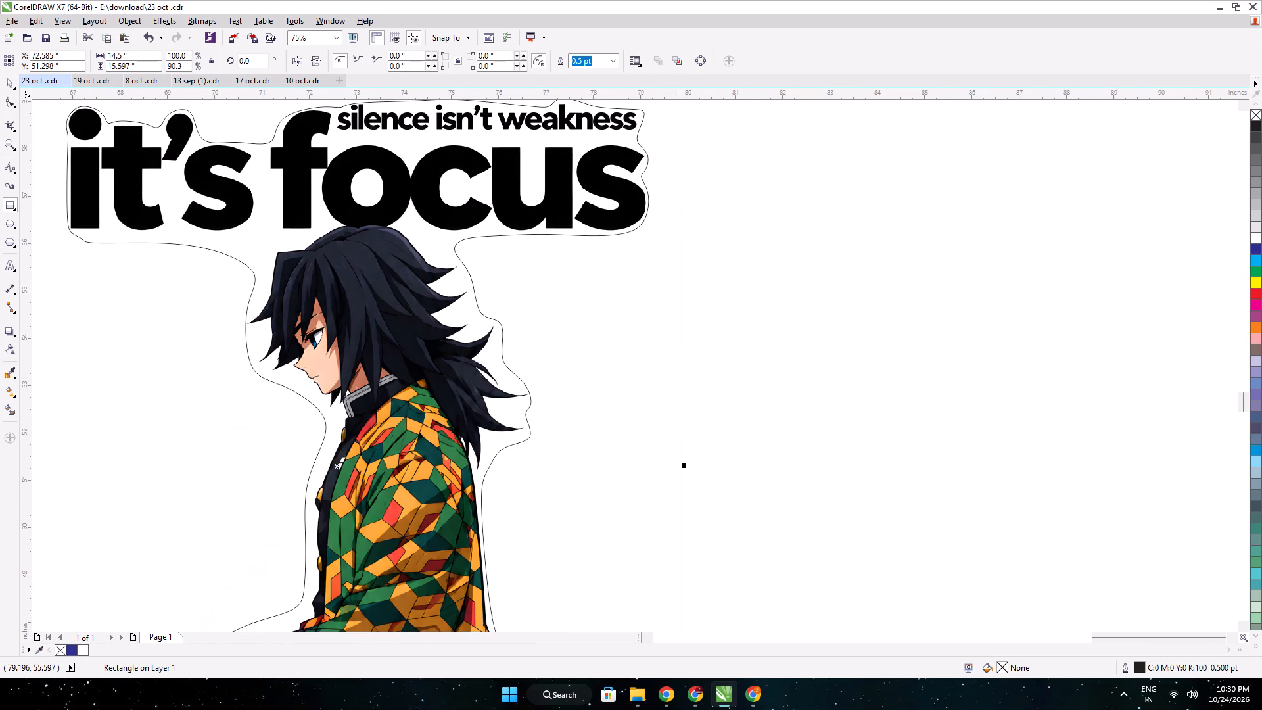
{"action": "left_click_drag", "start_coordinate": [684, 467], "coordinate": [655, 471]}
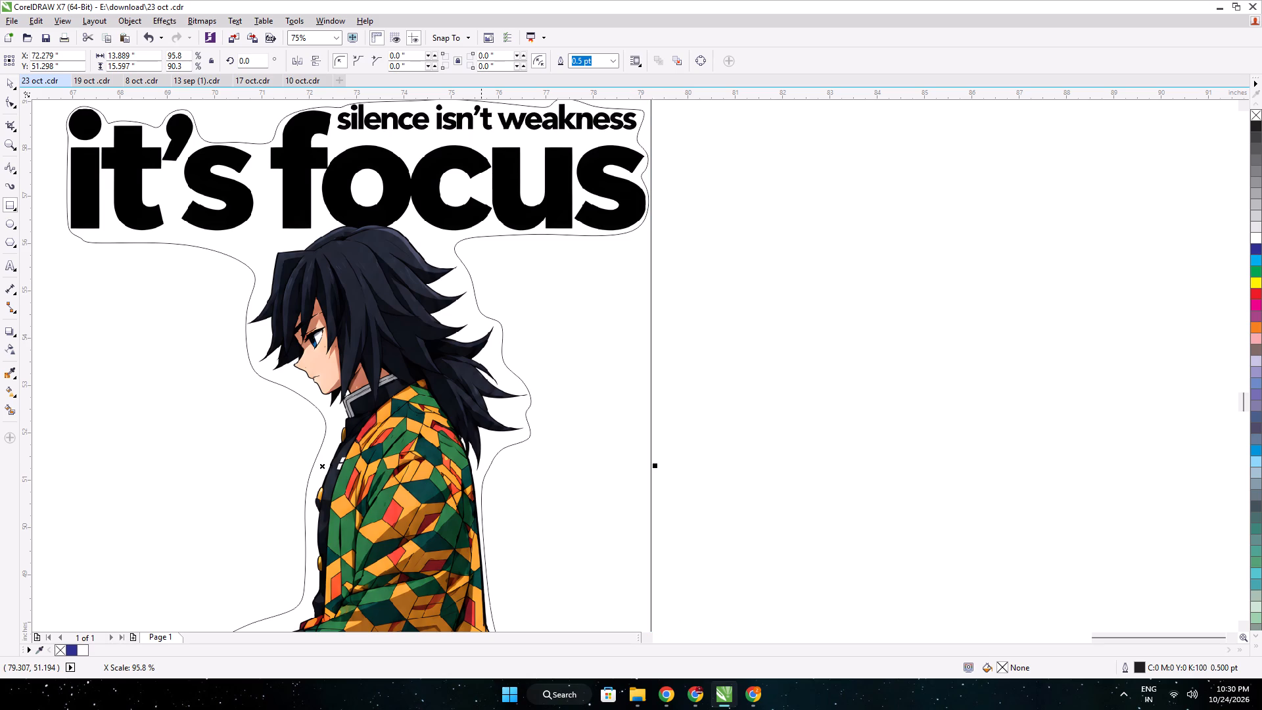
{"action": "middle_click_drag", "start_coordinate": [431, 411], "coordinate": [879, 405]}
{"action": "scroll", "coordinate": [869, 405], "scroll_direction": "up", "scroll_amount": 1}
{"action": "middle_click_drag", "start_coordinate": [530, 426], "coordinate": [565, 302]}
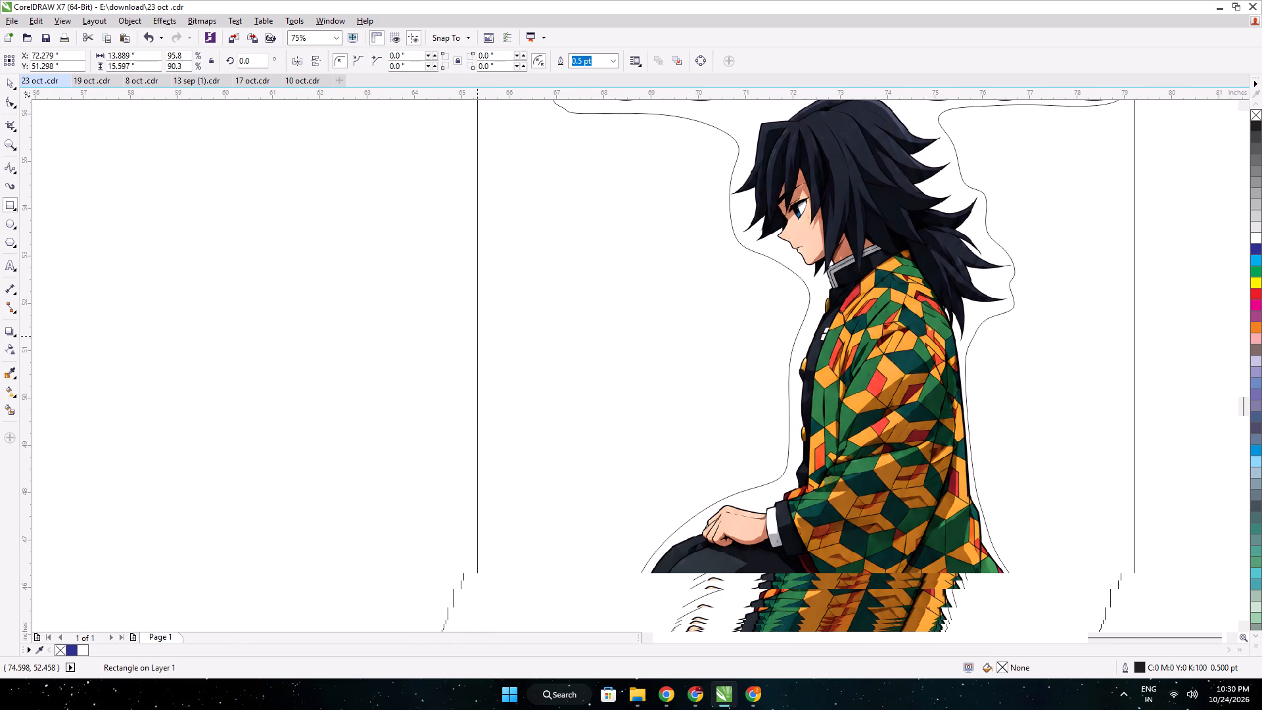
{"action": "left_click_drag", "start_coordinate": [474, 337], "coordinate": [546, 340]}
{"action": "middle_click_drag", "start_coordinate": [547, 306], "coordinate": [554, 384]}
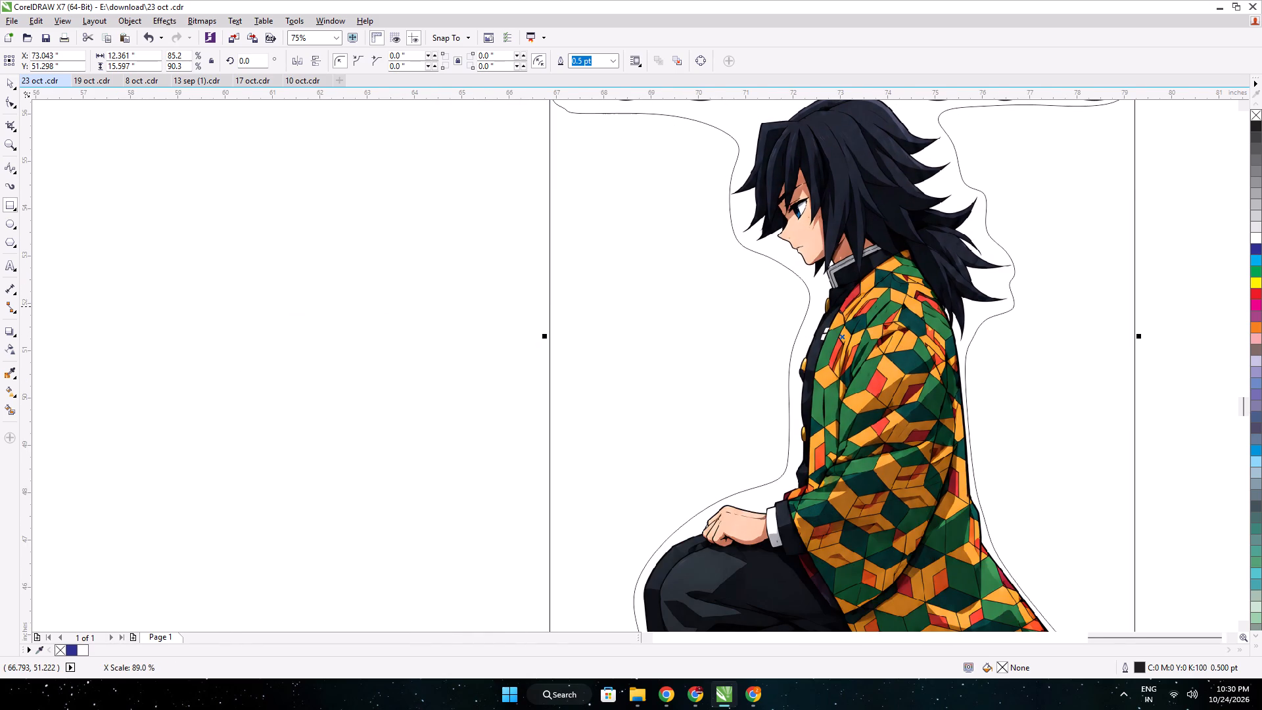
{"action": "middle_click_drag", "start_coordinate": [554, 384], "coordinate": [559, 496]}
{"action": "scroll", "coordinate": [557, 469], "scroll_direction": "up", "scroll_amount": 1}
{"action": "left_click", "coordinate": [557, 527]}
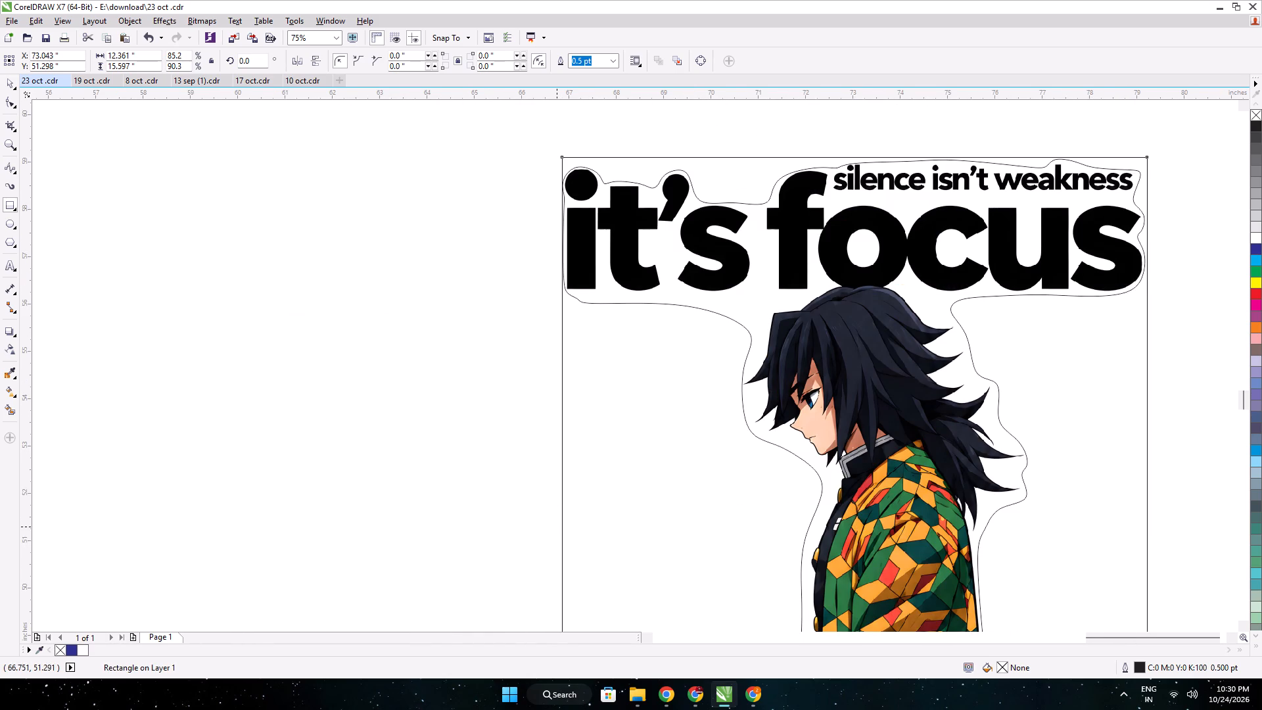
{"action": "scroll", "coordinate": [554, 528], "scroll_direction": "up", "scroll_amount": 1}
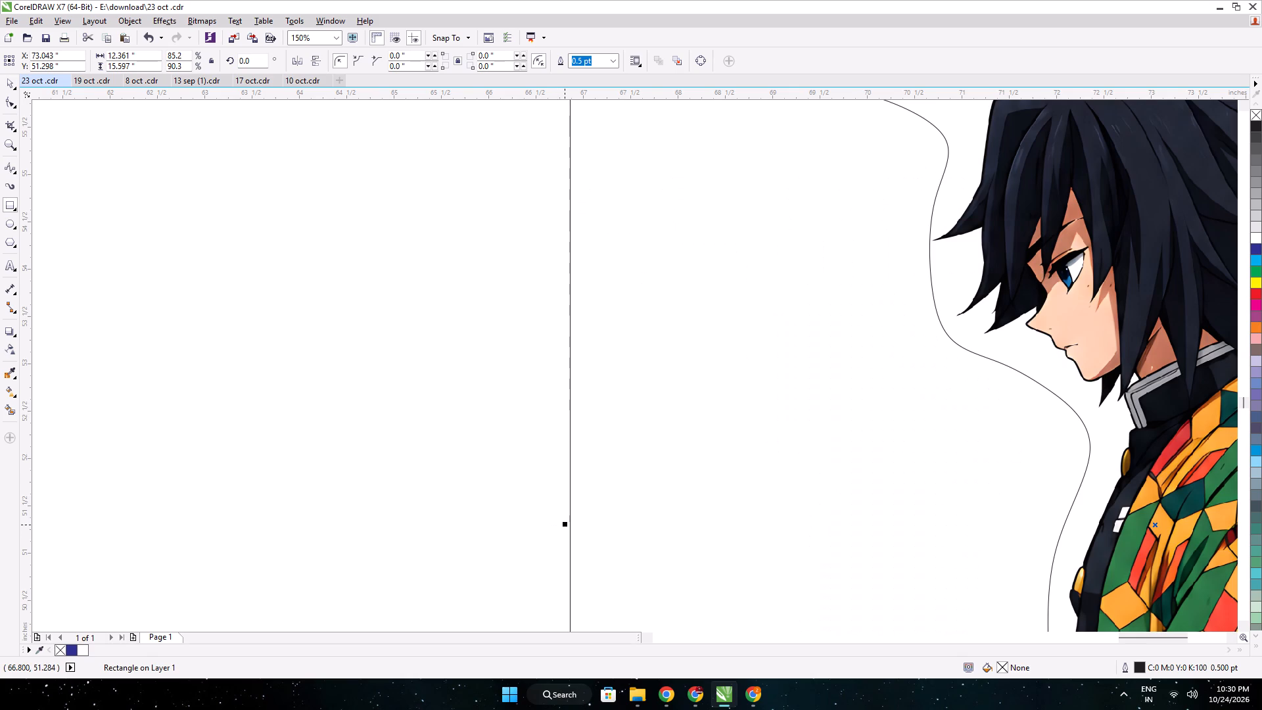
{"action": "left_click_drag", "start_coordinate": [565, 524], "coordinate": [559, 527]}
Widen the rectangle on both sides to about 14.06 in so it encloses the full sword.
{"action": "scroll", "coordinate": [592, 412], "scroll_direction": "down", "scroll_amount": 1}
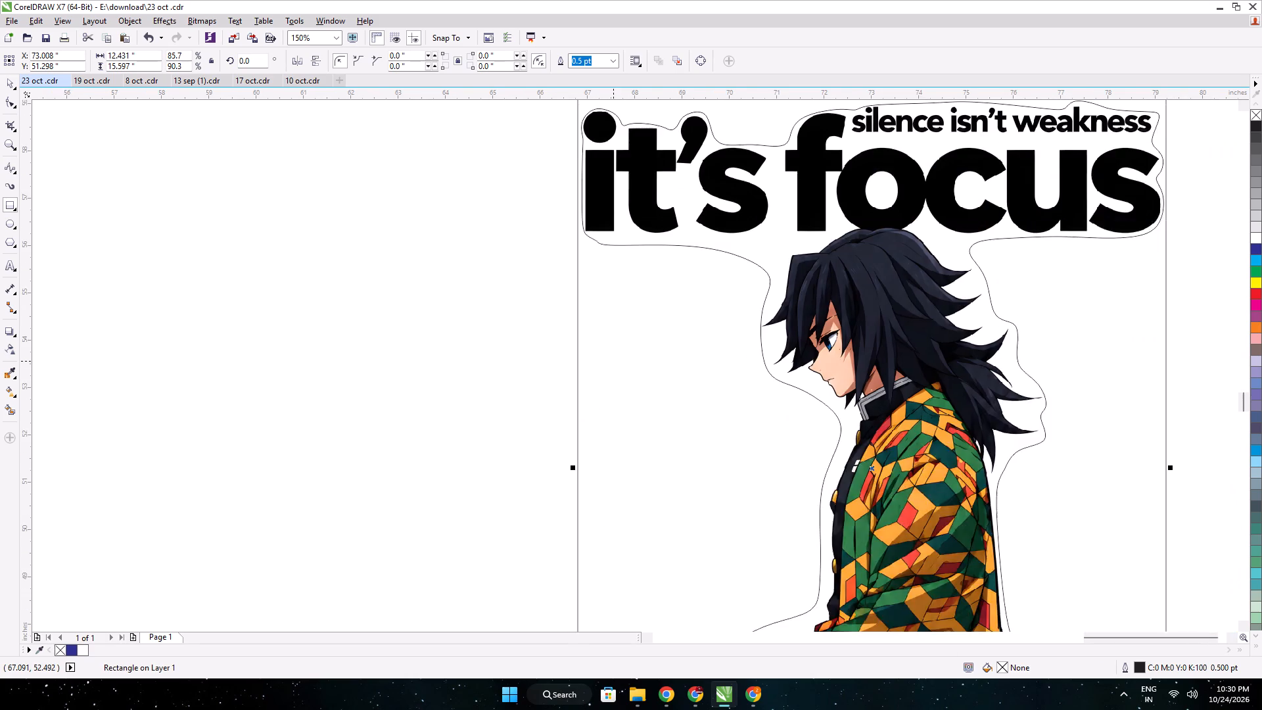
{"action": "middle_click_drag", "start_coordinate": [615, 362], "coordinate": [607, 473]}
{"action": "scroll", "coordinate": [607, 473], "scroll_direction": "up", "scroll_amount": 1}
{"action": "scroll", "coordinate": [605, 467], "scroll_direction": "down", "scroll_amount": 1}
{"action": "middle_click_drag", "start_coordinate": [653, 520], "coordinate": [551, 304]}
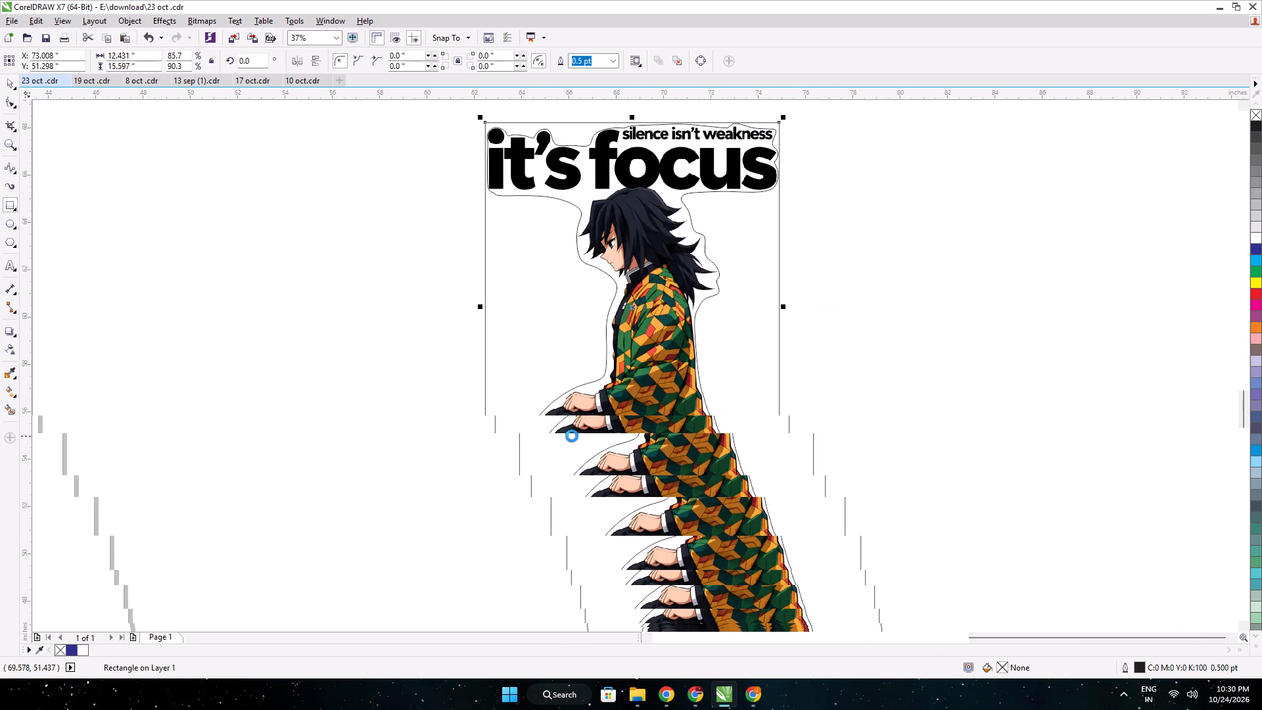
{"action": "scroll", "coordinate": [573, 436], "scroll_direction": "down", "scroll_amount": 1}
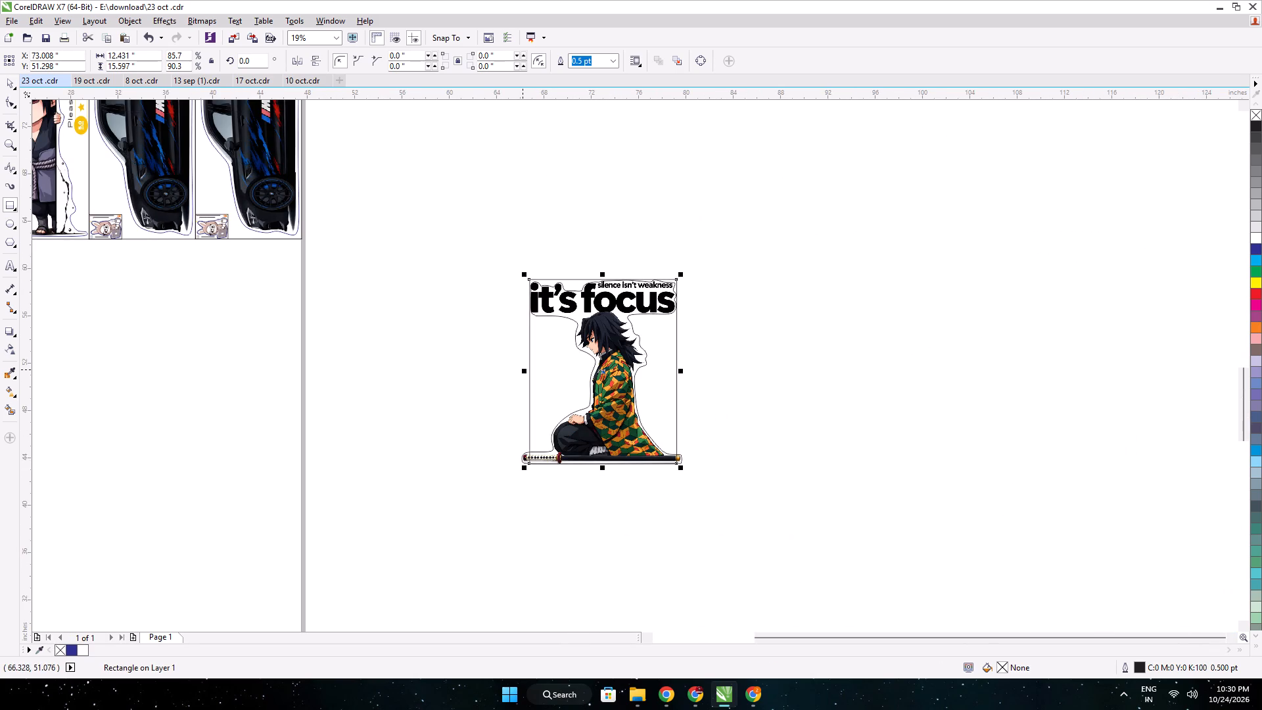
{"action": "left_click_drag", "start_coordinate": [523, 371], "coordinate": [511, 379]}
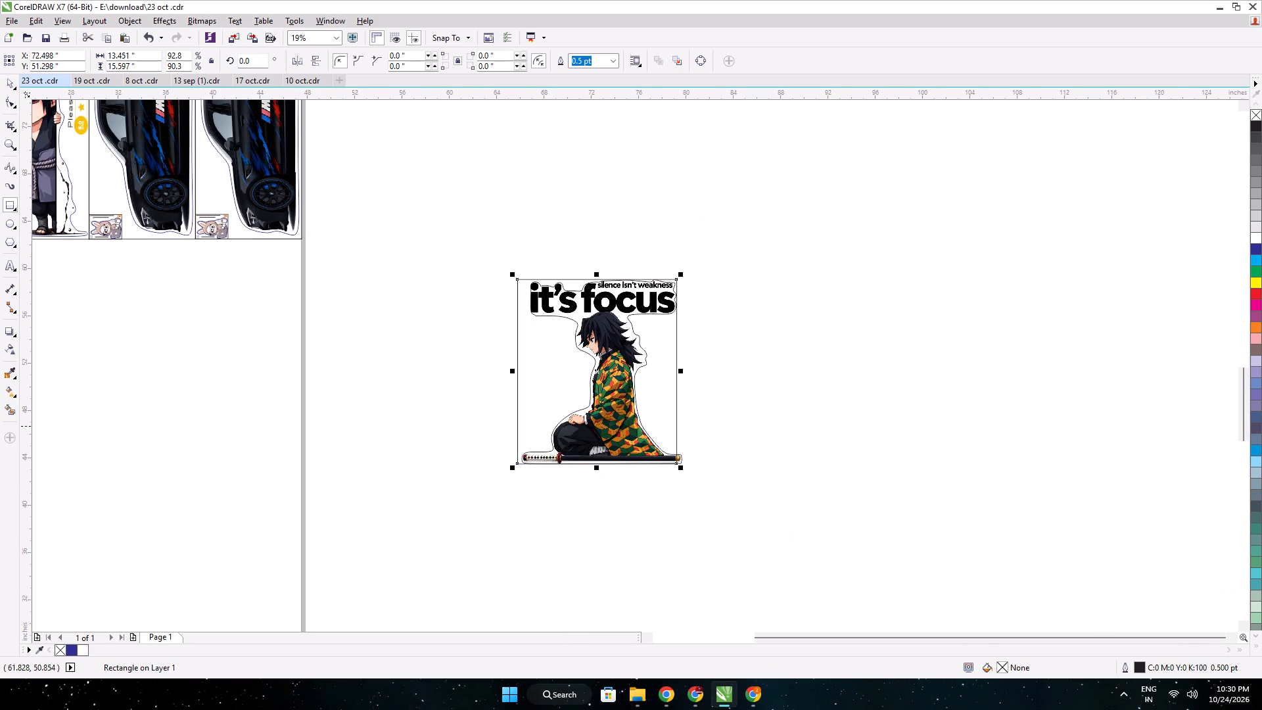
{"action": "left_click_drag", "start_coordinate": [682, 371], "coordinate": [689, 375]}
Extend the rectangle's bottom edge slightly below the sword's cut outline, making the rectangle about 15.68 in tall.
{"action": "scroll", "coordinate": [587, 492], "scroll_direction": "up", "scroll_amount": 3}
{"action": "scroll", "coordinate": [640, 400], "scroll_direction": "up", "scroll_amount": 1}
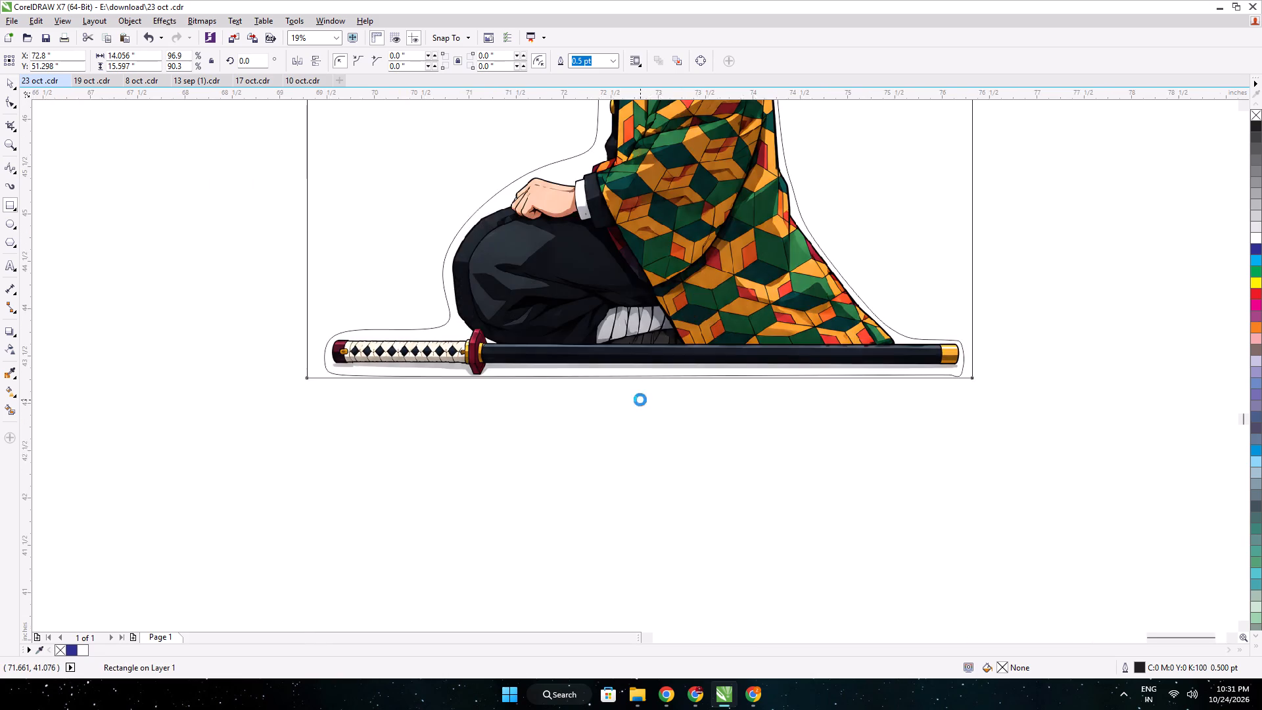
{"action": "scroll", "coordinate": [640, 400], "scroll_direction": "up", "scroll_amount": 1}
{"action": "left_click_drag", "start_coordinate": [639, 316], "coordinate": [640, 331]}
{"action": "left_click", "coordinate": [623, 392]}
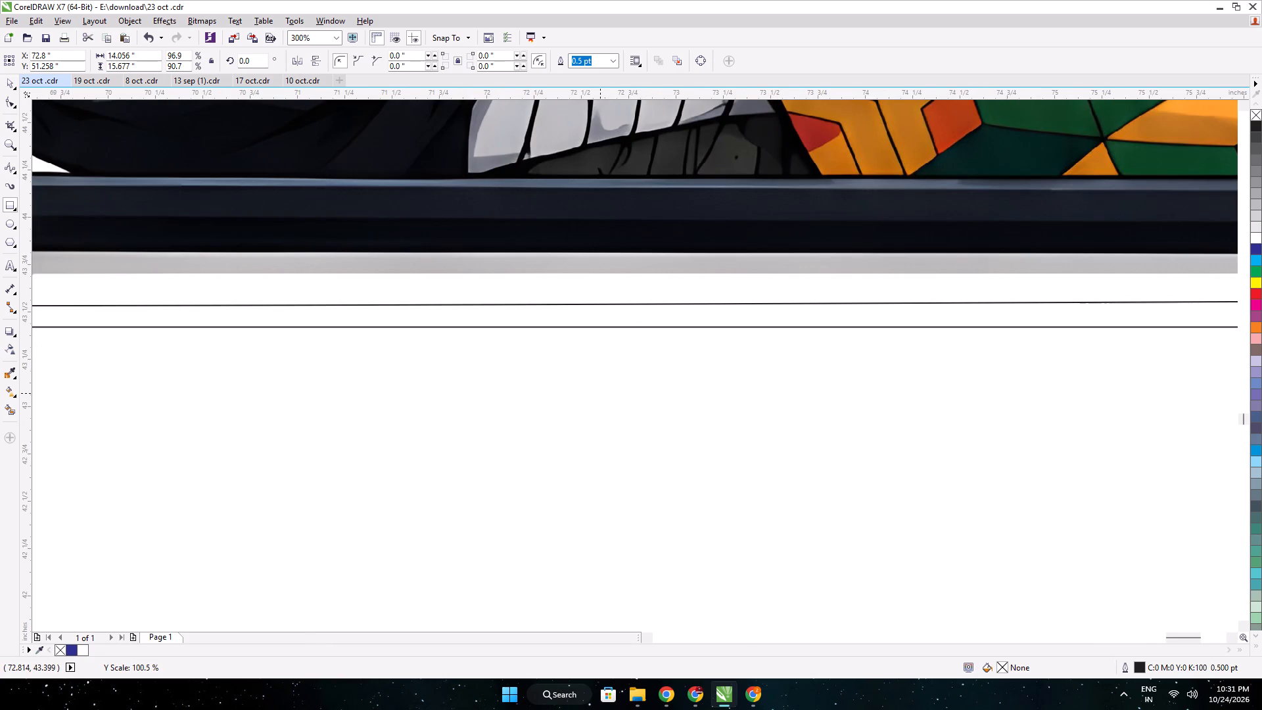
Sample the blue (C100 M100 Y0 K0) cut line of an M5 car sticker and apply it to the Giyu cut outline.
{"action": "scroll", "coordinate": [596, 393], "scroll_direction": "down", "scroll_amount": 8}
{"action": "middle_click_drag", "start_coordinate": [616, 281], "coordinate": [638, 414]}
{"action": "scroll", "coordinate": [638, 414], "scroll_direction": "up", "scroll_amount": 1}
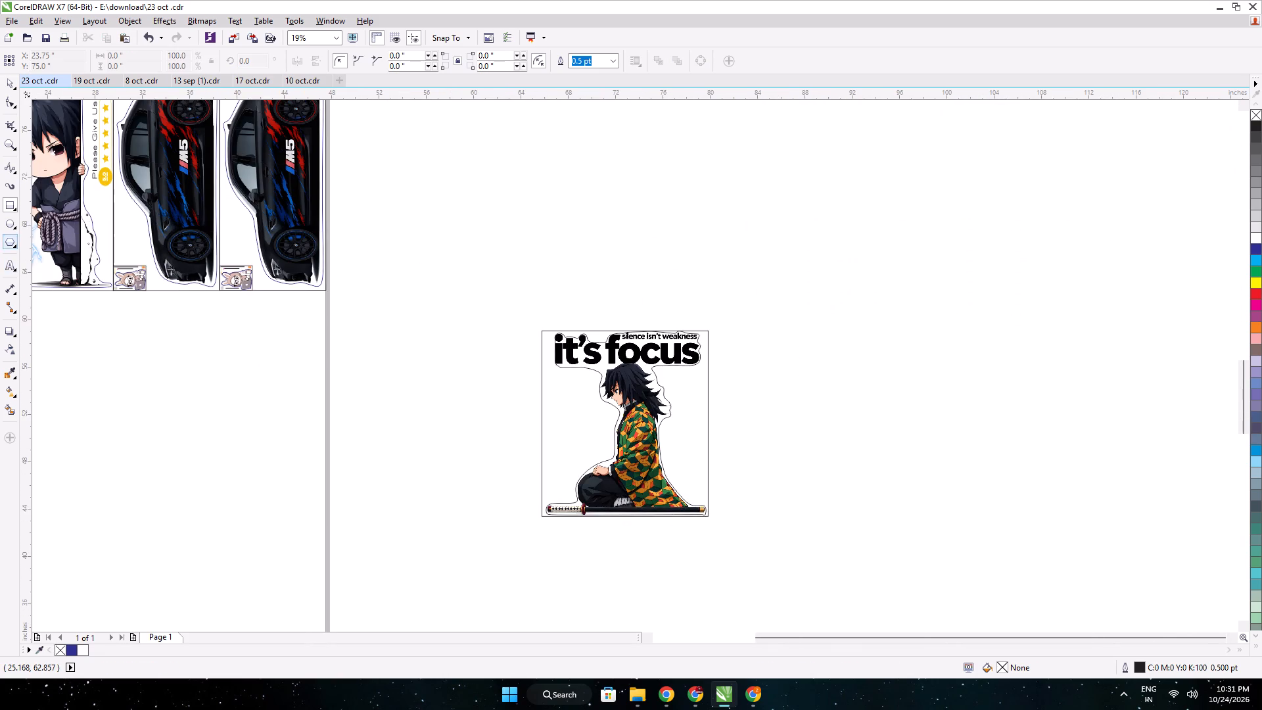
{"action": "left_click", "coordinate": [2, 367]}
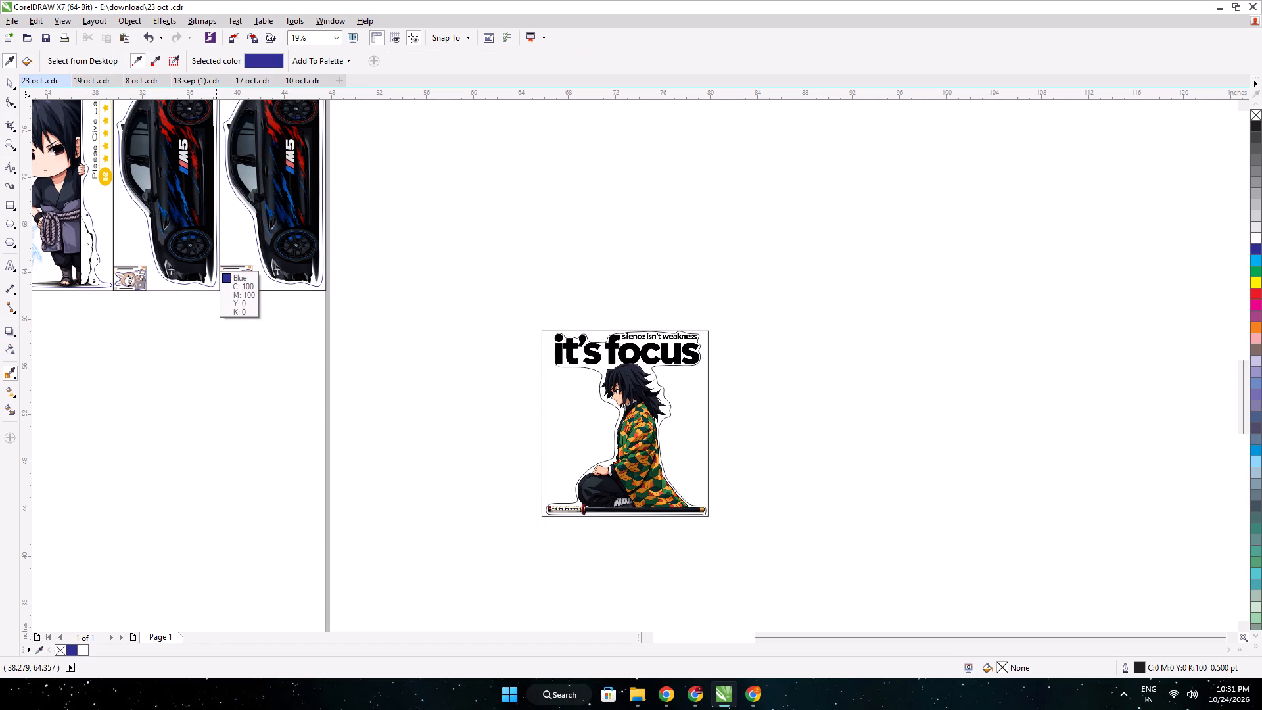
{"action": "left_click", "coordinate": [216, 268]}
{"action": "scroll", "coordinate": [588, 375], "scroll_direction": "up", "scroll_amount": 5}
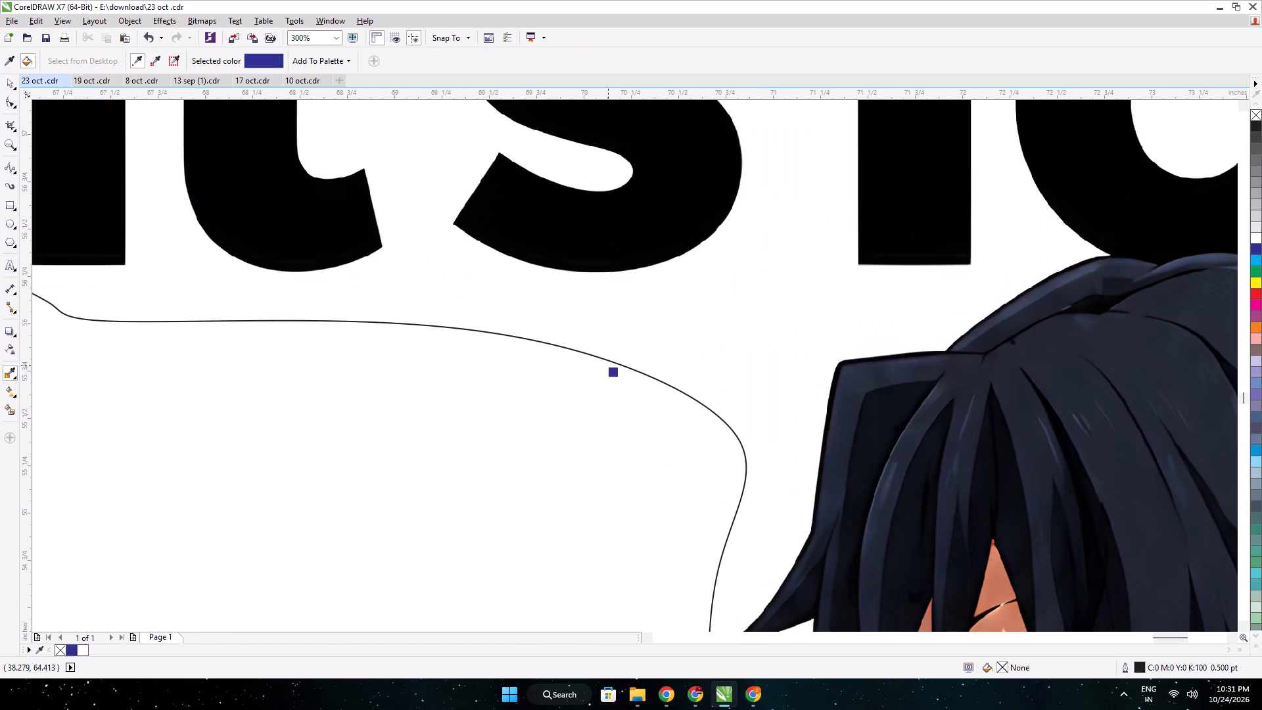
{"action": "left_click", "coordinate": [608, 364]}
{"action": "key", "text": "ctrl+z"}
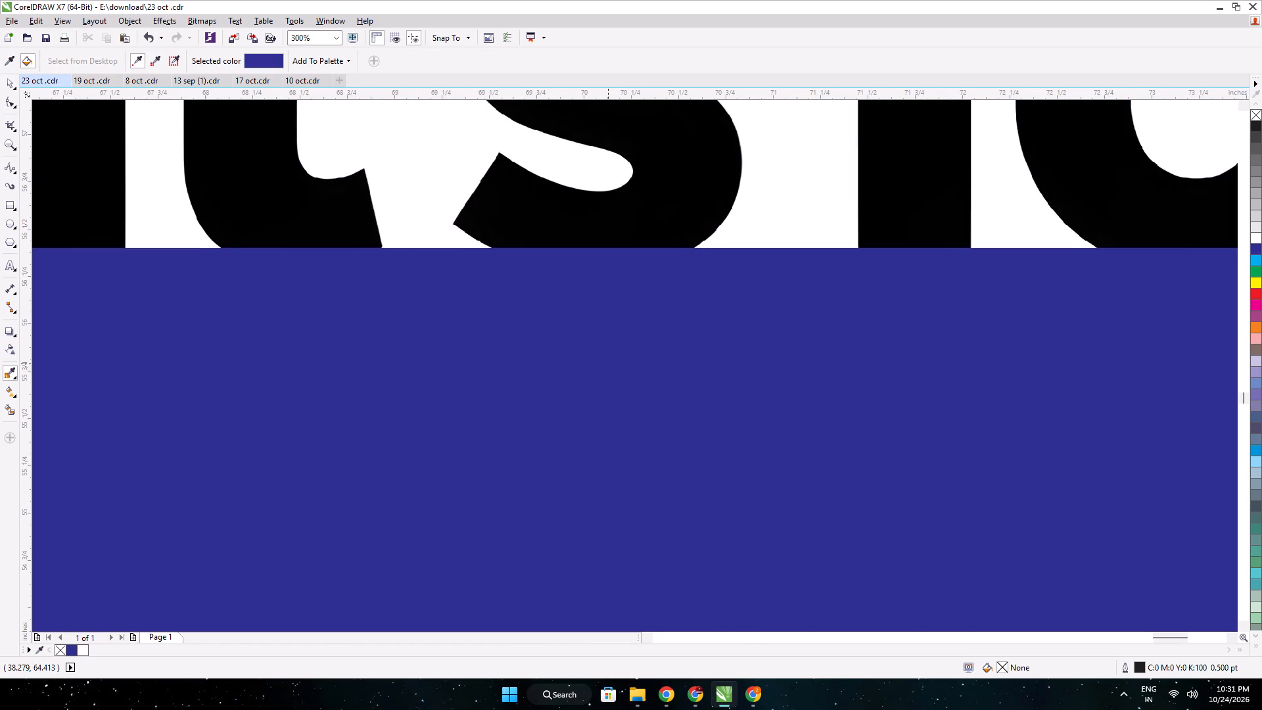
{"action": "scroll", "coordinate": [608, 364], "scroll_direction": "up", "scroll_amount": 1}
{"action": "left_click", "coordinate": [609, 360]}
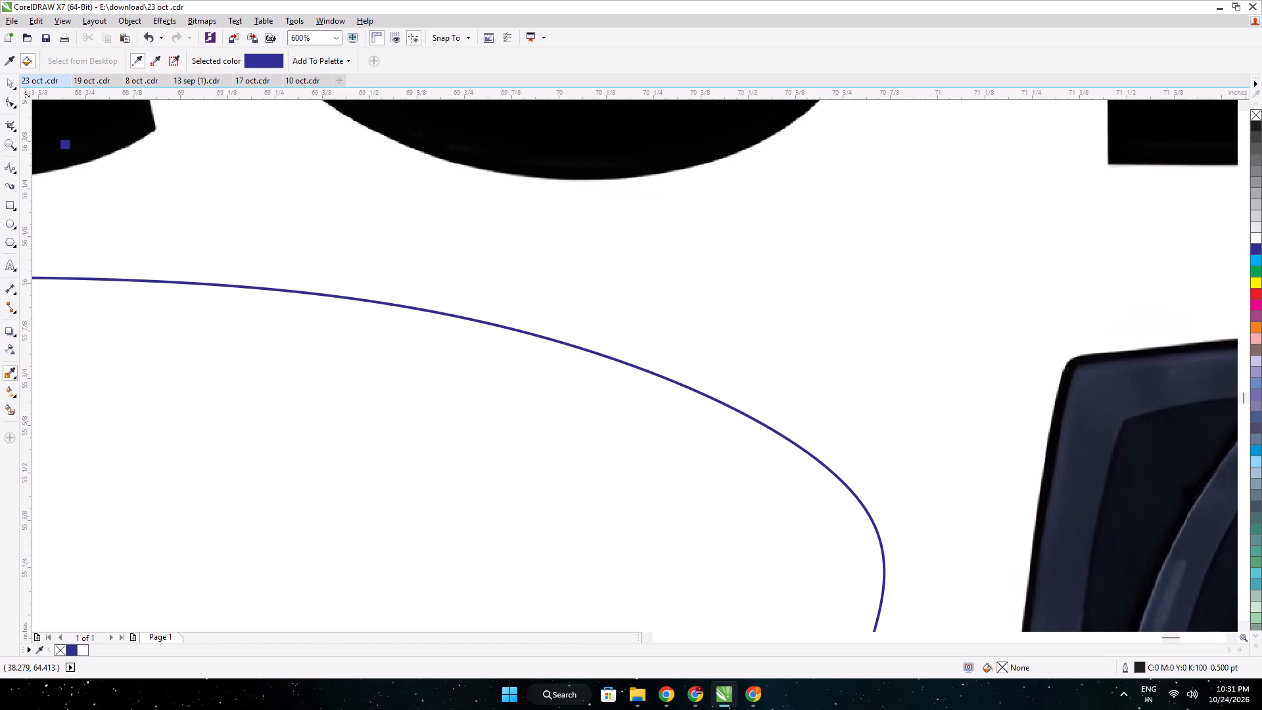
Delete the small bunny cards in the upper corners of the three chibi Sasuke stickers.
{"action": "left_click", "coordinate": [9, 80]}
{"action": "scroll", "coordinate": [323, 335], "scroll_direction": "down", "scroll_amount": 10}
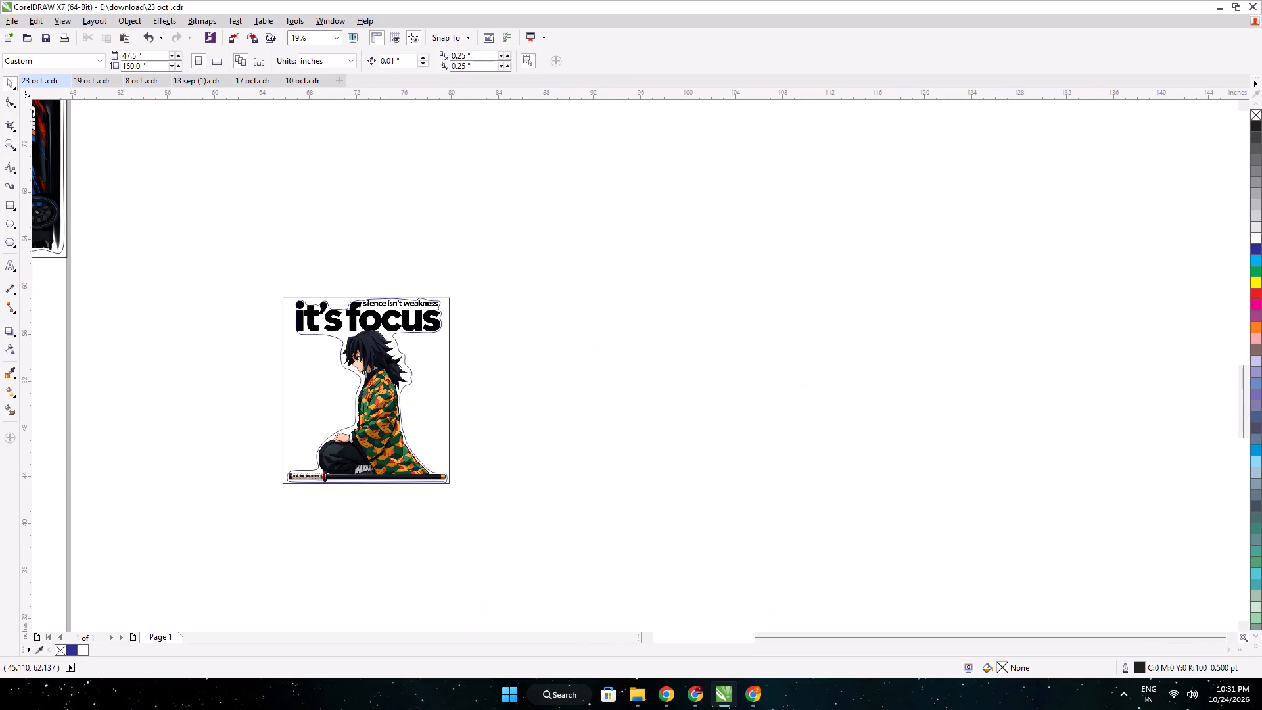
{"action": "middle_click_drag", "start_coordinate": [89, 268], "coordinate": [407, 362]}
{"action": "middle_click_drag", "start_coordinate": [329, 389], "coordinate": [574, 500]}
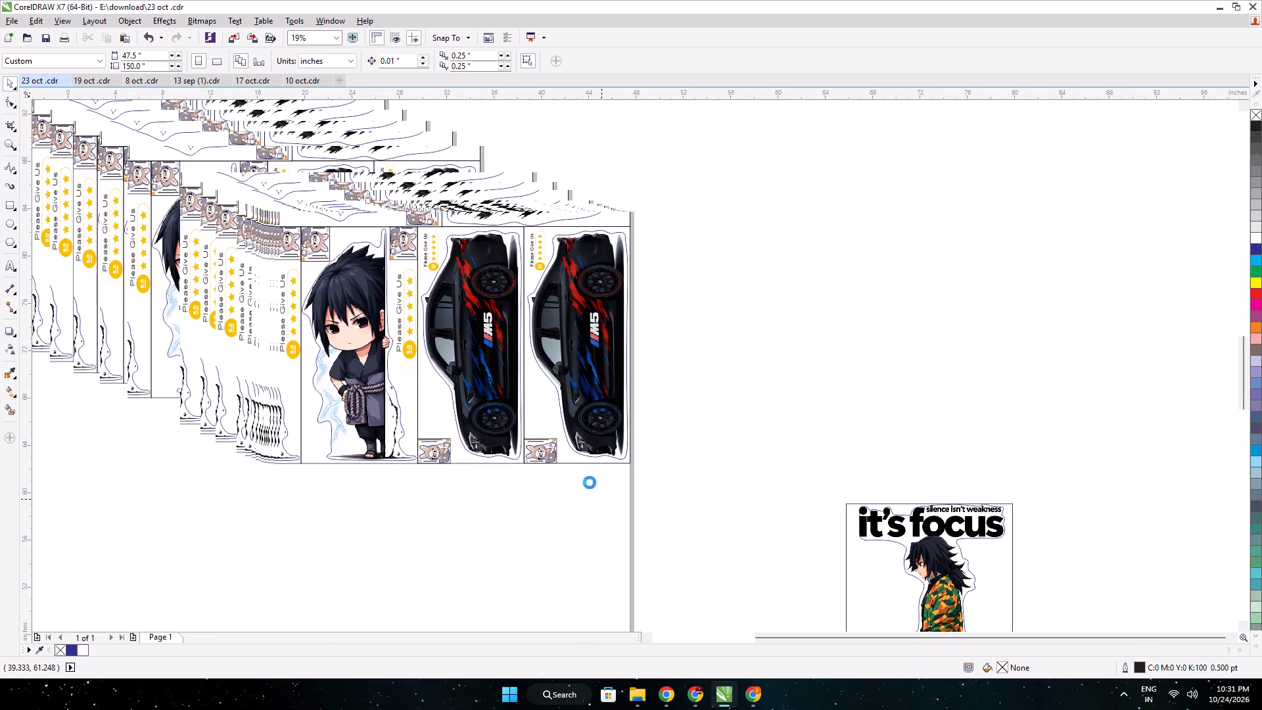
{"action": "middle_click_drag", "start_coordinate": [492, 295], "coordinate": [667, 444]}
{"action": "scroll", "coordinate": [564, 385], "scroll_direction": "up", "scroll_amount": 1}
{"action": "scroll", "coordinate": [597, 396], "scroll_direction": "down", "scroll_amount": 1}
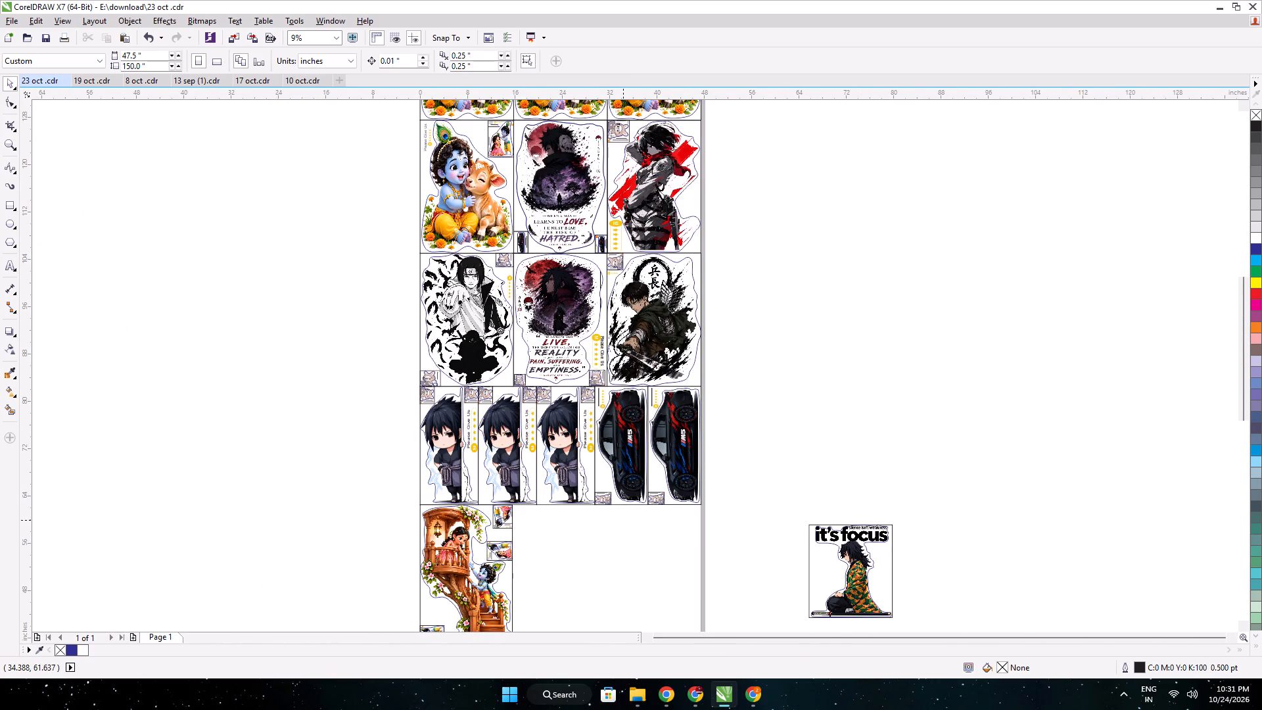
{"action": "scroll", "coordinate": [643, 513], "scroll_direction": "up", "scroll_amount": 1}
{"action": "left_click_drag", "start_coordinate": [713, 521], "coordinate": [432, 466]}
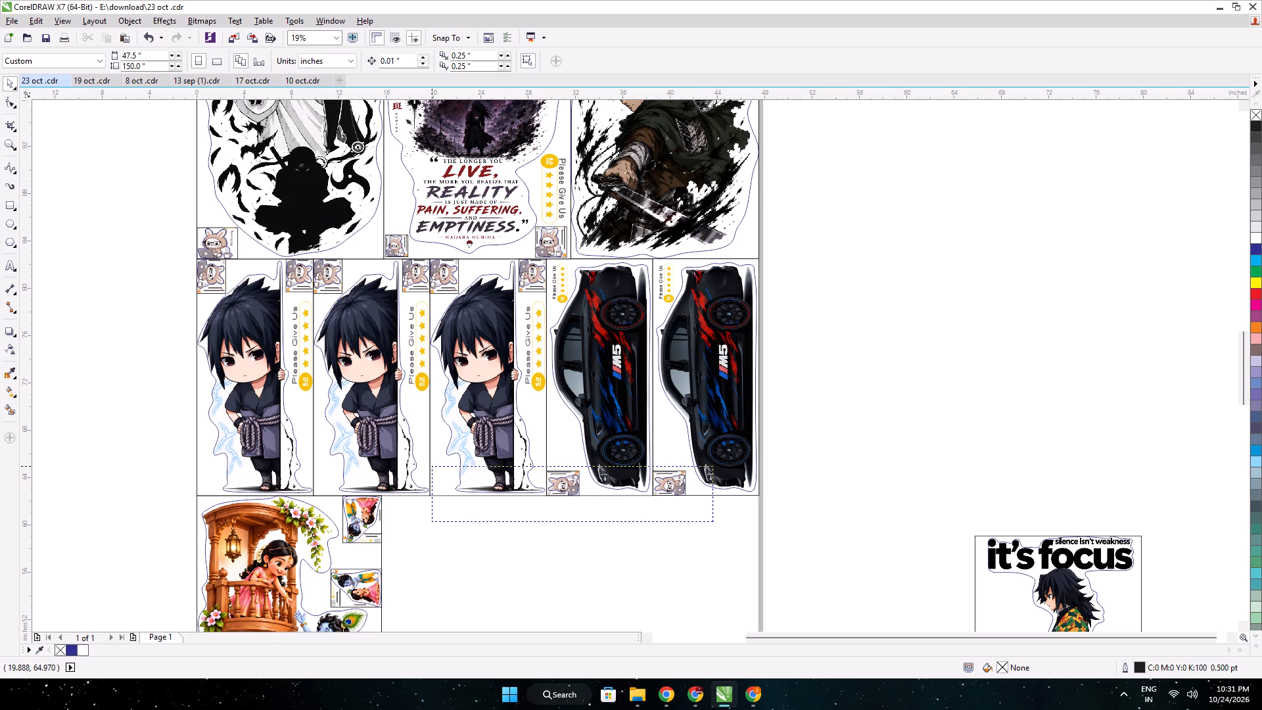
{"action": "left_click_drag", "start_coordinate": [432, 466], "coordinate": [429, 456]}
{"action": "left_click", "coordinate": [496, 511]}
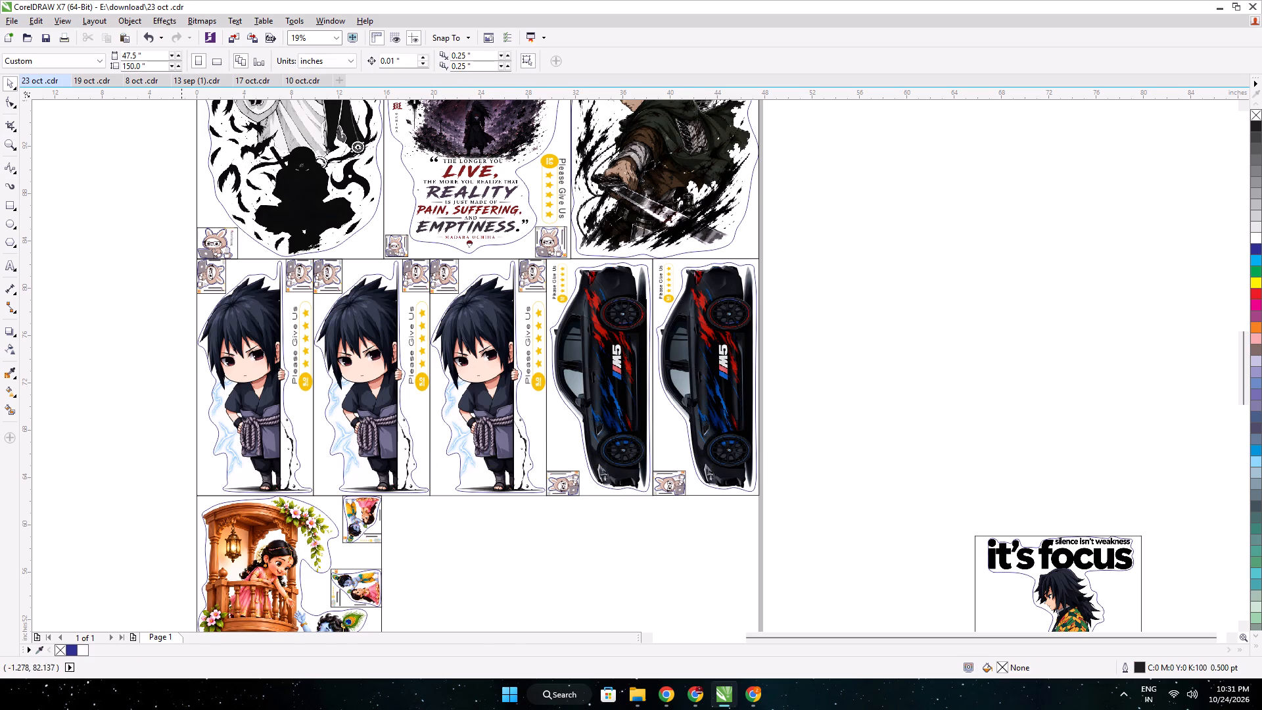
{"action": "left_click_drag", "start_coordinate": [181, 255], "coordinate": [548, 296]}
{"action": "key", "text": "Delete"}
Duplicate the small M5 thank-you card beside the "Hatred" quote sticker and fit the copy into the first Sasuke frame's upper-left corner.
{"action": "middle_click_drag", "start_coordinate": [576, 200], "coordinate": [557, 333]}
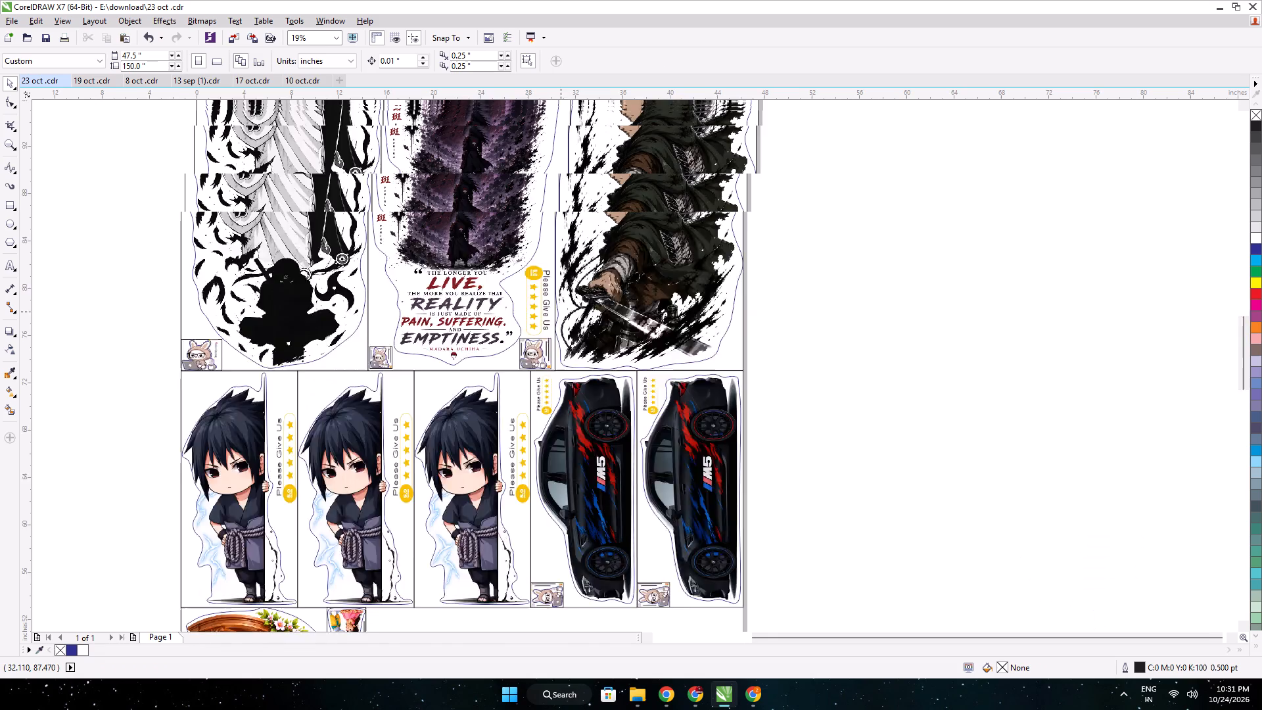
{"action": "middle_click_drag", "start_coordinate": [557, 333], "coordinate": [524, 517]}
{"action": "scroll", "coordinate": [524, 517], "scroll_direction": "up", "scroll_amount": 1}
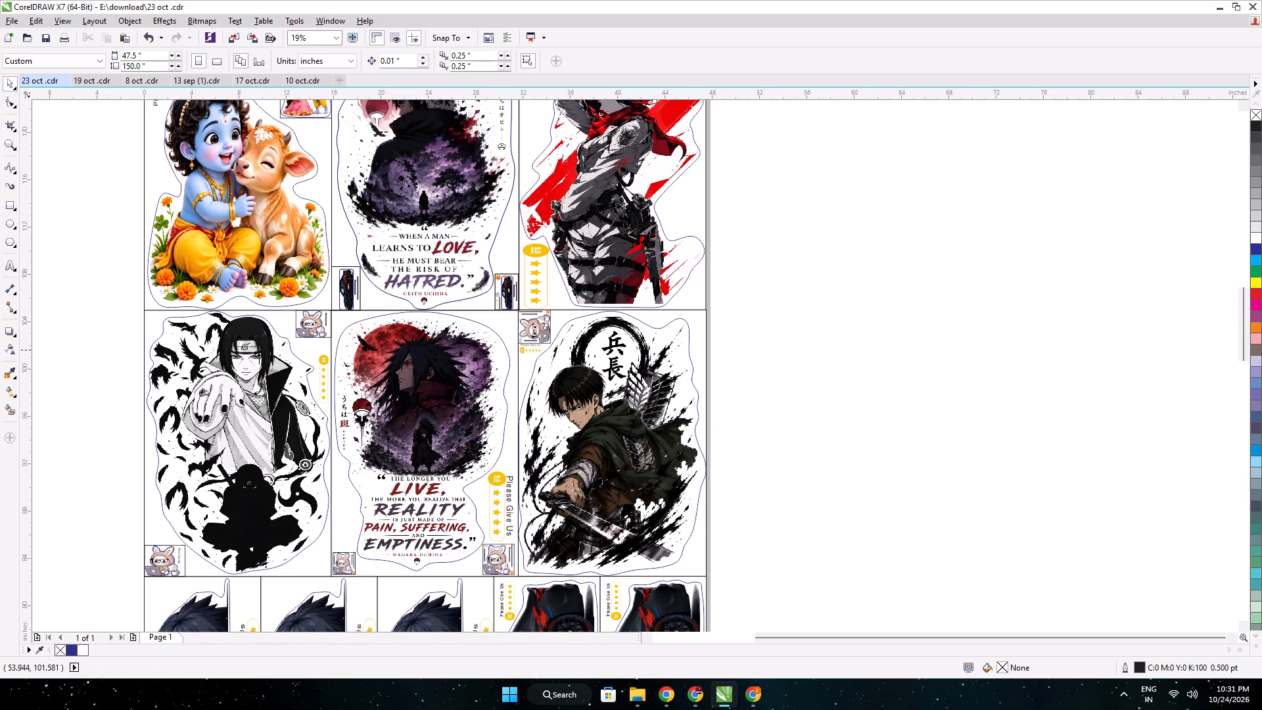
{"action": "left_click_drag", "start_coordinate": [774, 345], "coordinate": [491, 267]}
{"action": "right_click_drag", "start_coordinate": [745, 302], "coordinate": [490, 273]}
{"action": "key", "text": "ctrl+d"}
{"action": "left_click_drag", "start_coordinate": [507, 283], "coordinate": [482, 305]}
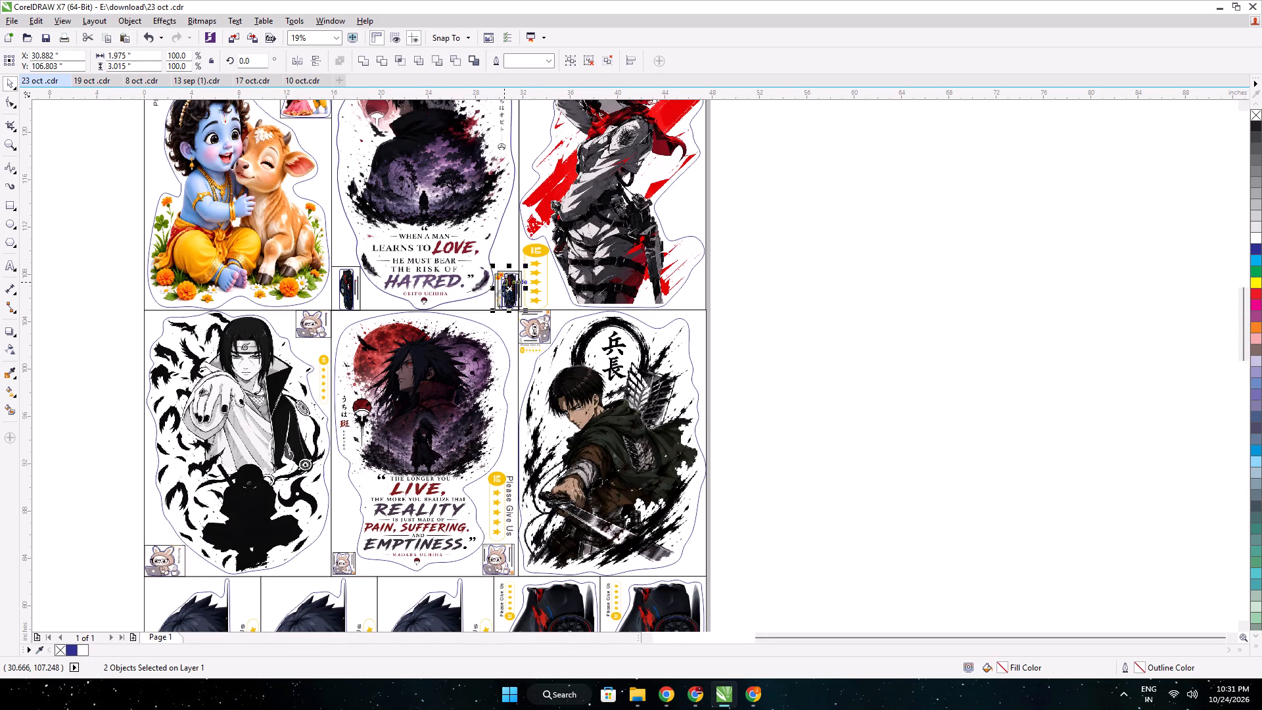
{"action": "left_click_drag", "start_coordinate": [482, 305], "coordinate": [151, 587]}
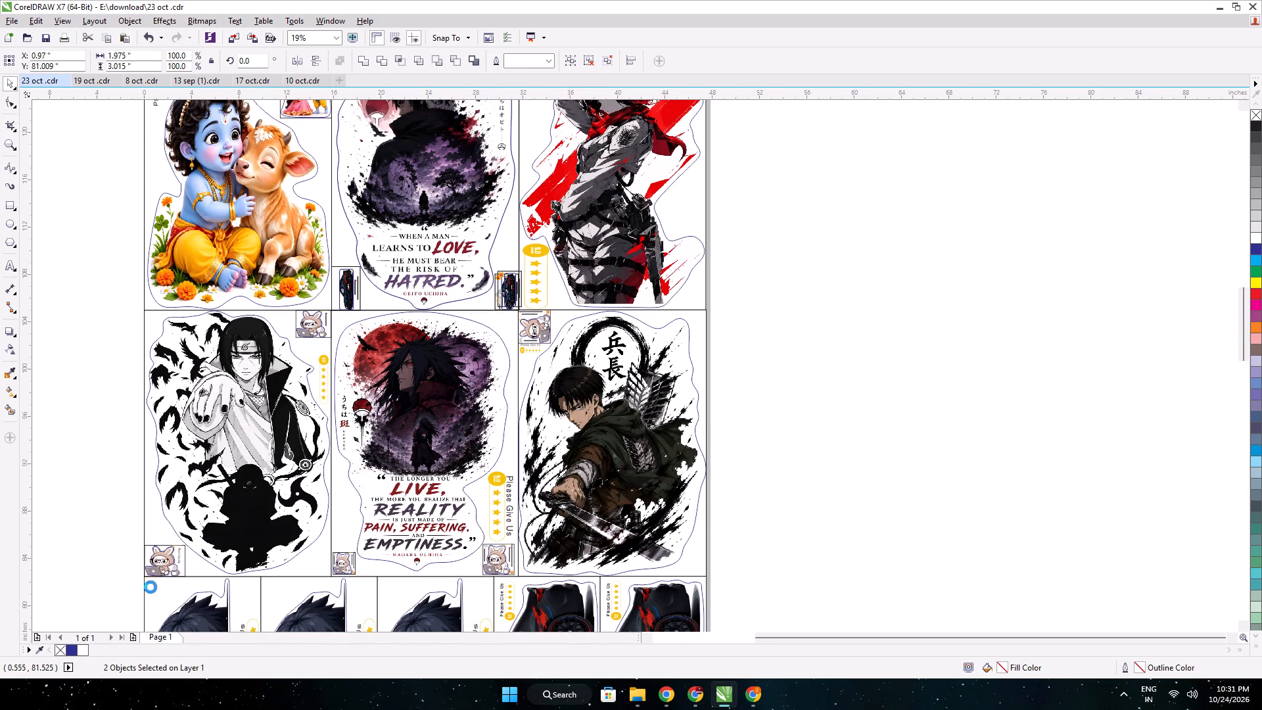
{"action": "scroll", "coordinate": [145, 585], "scroll_direction": "up", "scroll_amount": 4}
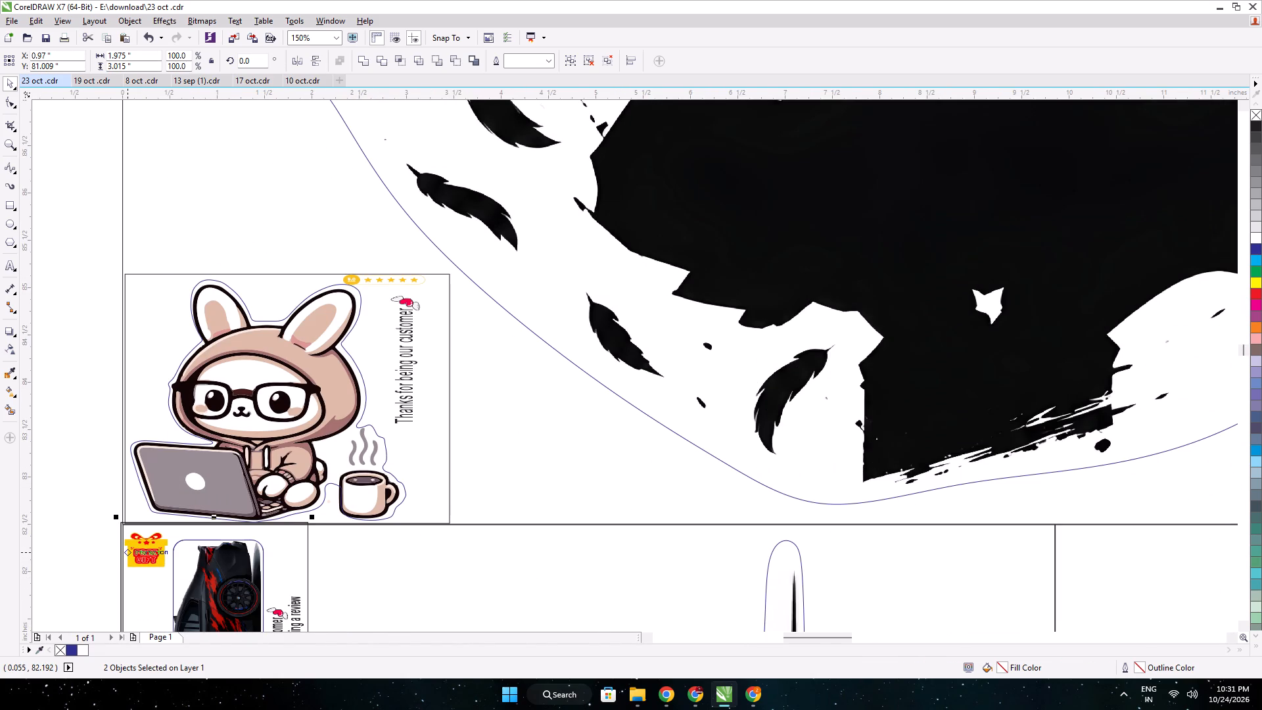
{"action": "key", "text": "Right"}
{"action": "key", "text": "Right"}
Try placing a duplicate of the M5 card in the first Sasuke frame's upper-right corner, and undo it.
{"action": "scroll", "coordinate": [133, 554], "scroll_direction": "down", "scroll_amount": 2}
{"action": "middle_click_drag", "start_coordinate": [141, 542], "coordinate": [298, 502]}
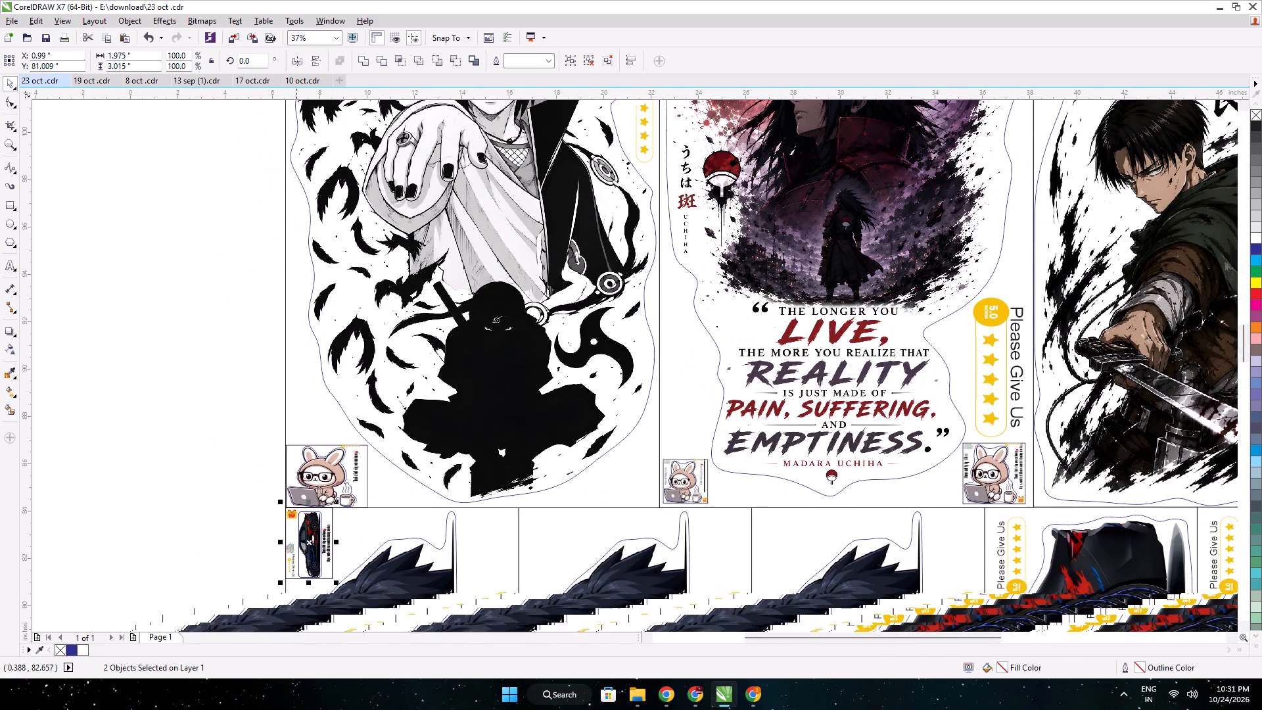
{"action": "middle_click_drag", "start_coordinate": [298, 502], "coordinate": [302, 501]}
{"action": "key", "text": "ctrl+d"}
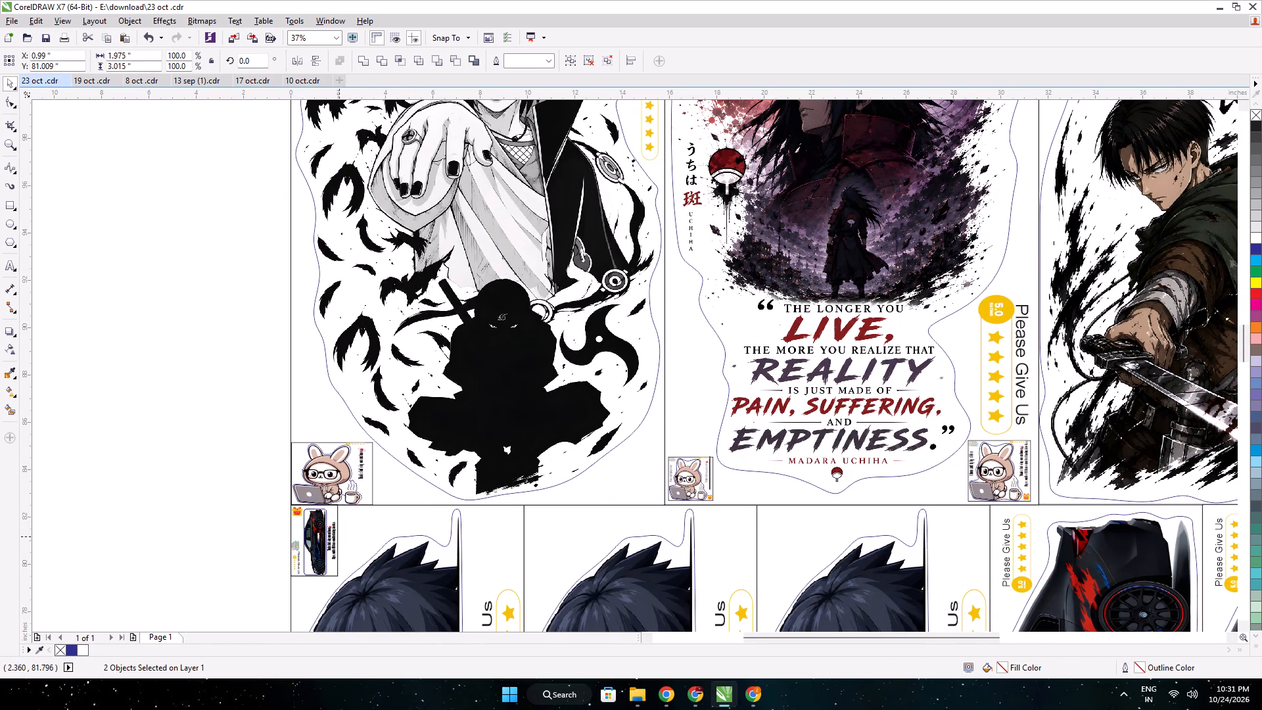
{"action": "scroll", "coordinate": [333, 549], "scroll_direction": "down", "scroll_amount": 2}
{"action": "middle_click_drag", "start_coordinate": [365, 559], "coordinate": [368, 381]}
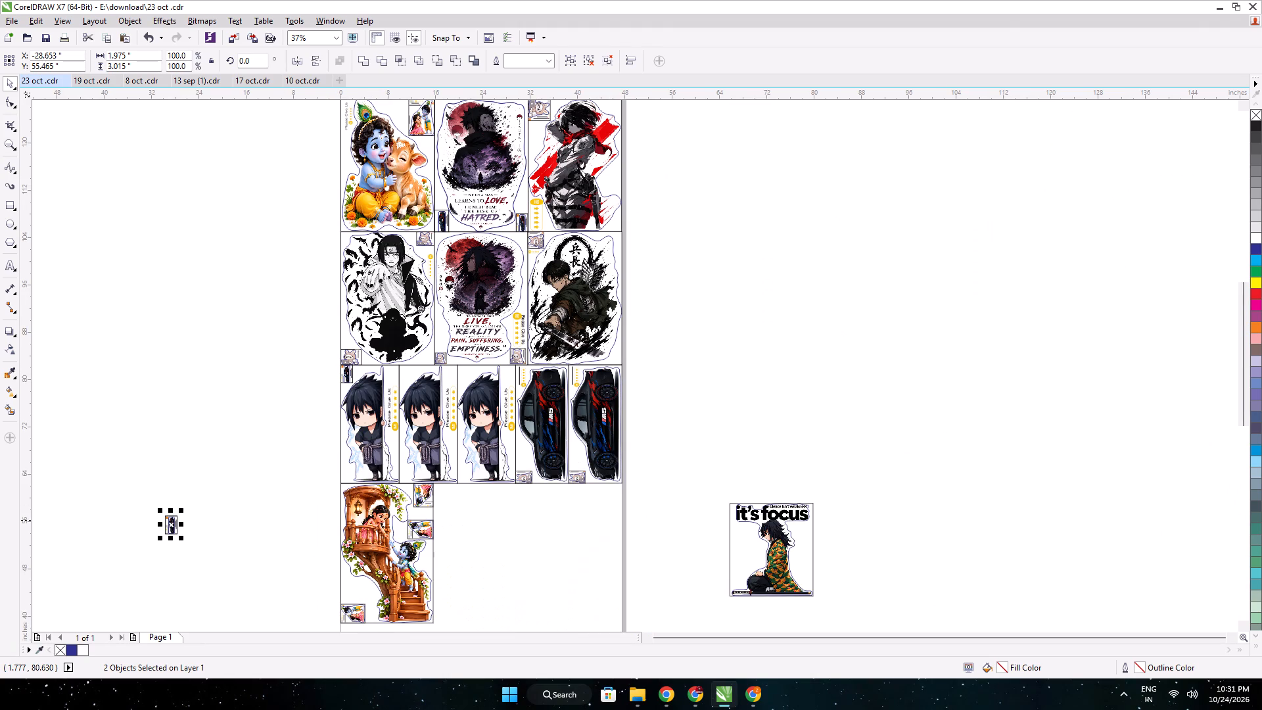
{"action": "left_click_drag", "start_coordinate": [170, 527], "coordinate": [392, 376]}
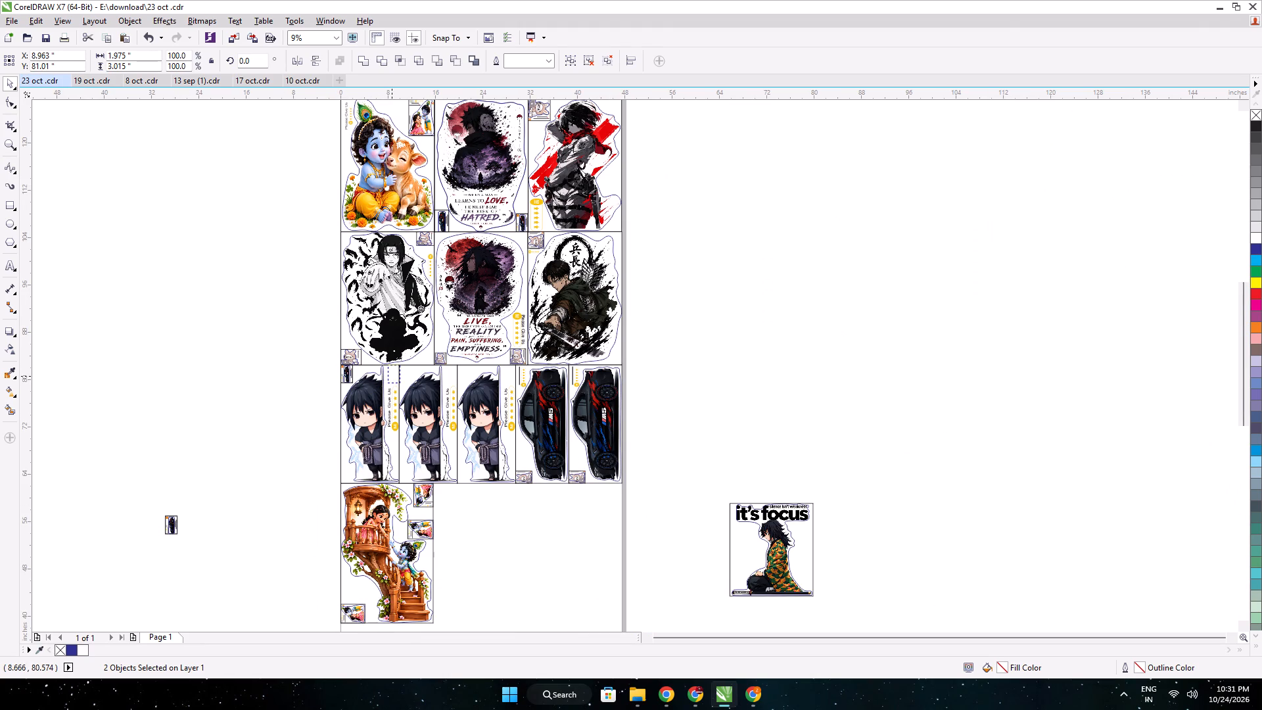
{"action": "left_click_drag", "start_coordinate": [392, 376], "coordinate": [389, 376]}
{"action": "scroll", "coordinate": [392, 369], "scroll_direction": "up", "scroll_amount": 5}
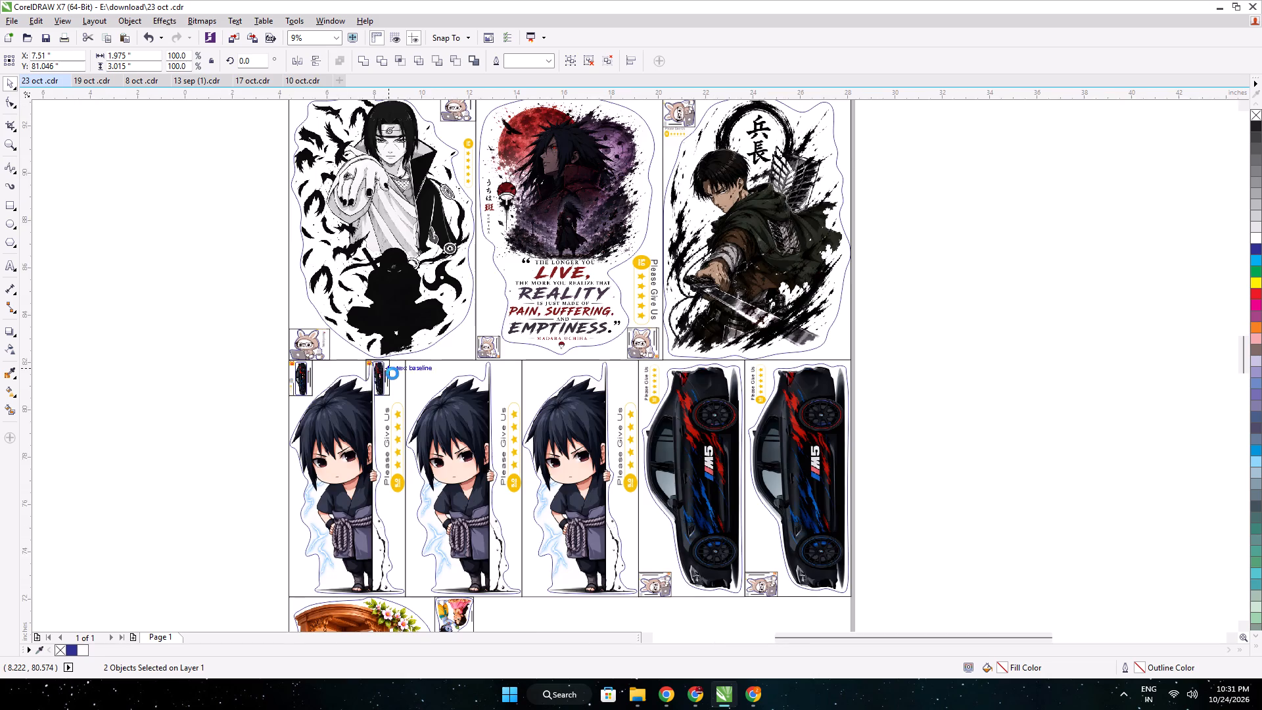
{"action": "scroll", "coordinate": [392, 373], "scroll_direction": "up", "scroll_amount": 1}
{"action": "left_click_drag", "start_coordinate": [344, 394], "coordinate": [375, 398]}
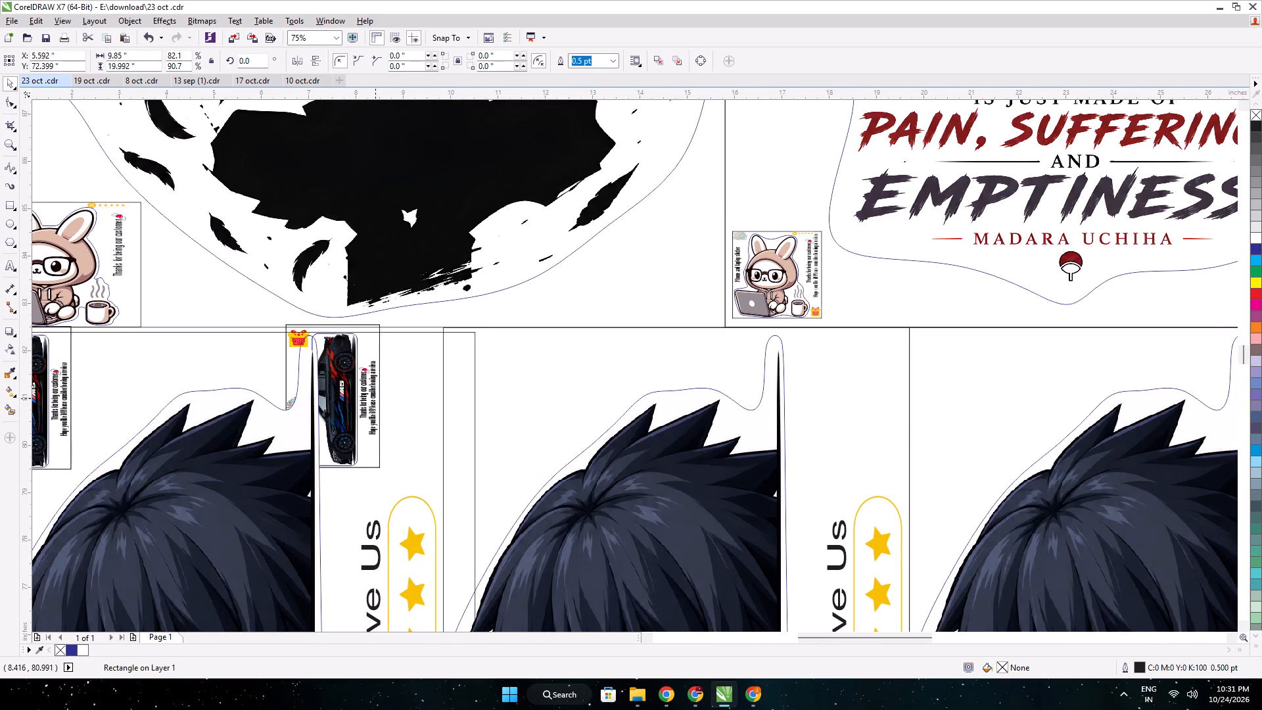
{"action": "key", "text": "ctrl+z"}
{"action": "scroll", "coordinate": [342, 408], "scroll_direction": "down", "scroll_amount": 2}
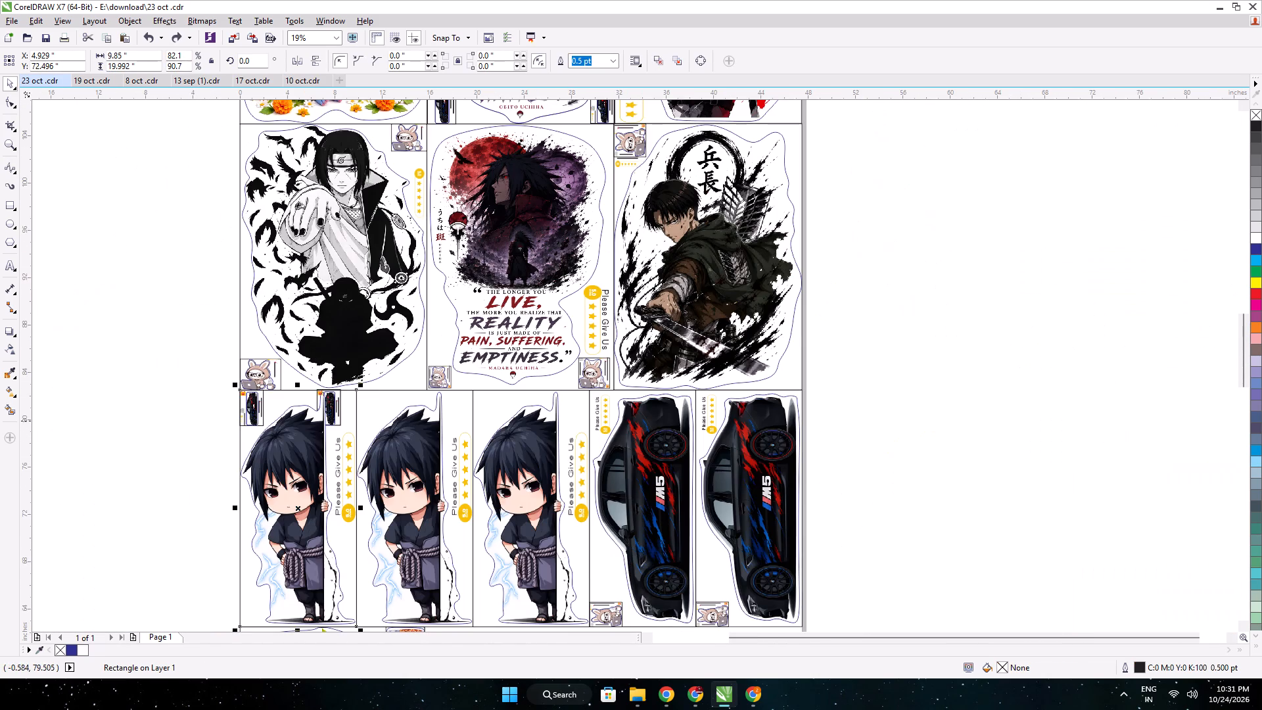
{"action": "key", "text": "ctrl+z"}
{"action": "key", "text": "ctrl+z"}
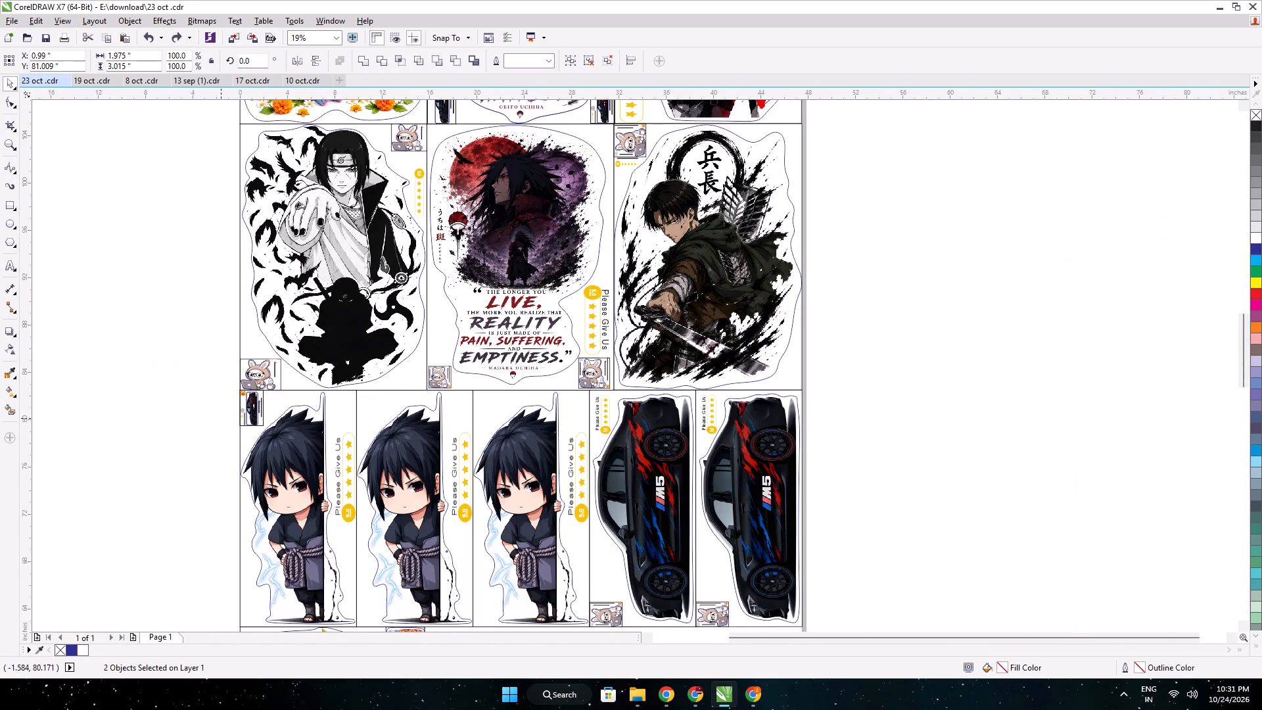
Duplicate the M5 card and its frame and fit the copy into the first Sasuke frame's upper-right corner, at about X 8.86 in, Y 80.99 in.
{"action": "middle_click_drag", "start_coordinate": [222, 418], "coordinate": [551, 300]}
{"action": "left_click", "coordinate": [541, 313]}
{"action": "scroll", "coordinate": [574, 293], "scroll_direction": "up", "scroll_amount": 2}
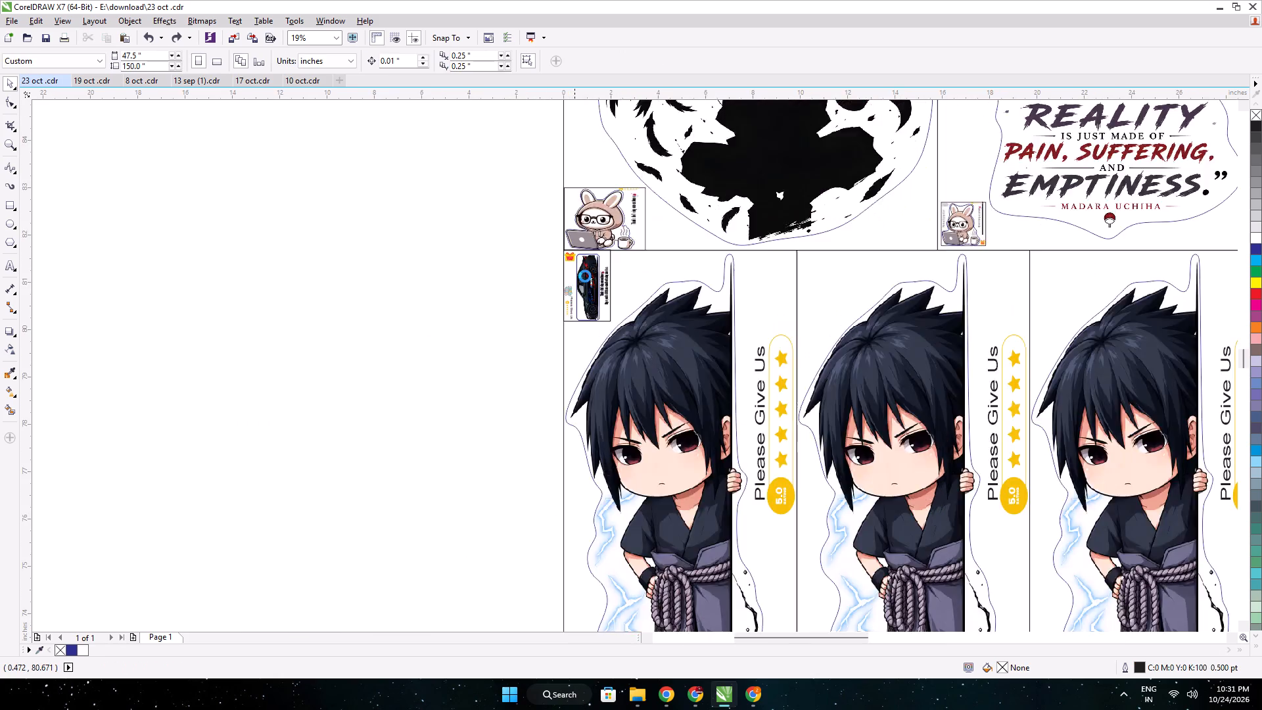
{"action": "middle_click_drag", "start_coordinate": [588, 271], "coordinate": [541, 300]}
{"action": "left_click_drag", "start_coordinate": [489, 230], "coordinate": [605, 406]}
{"action": "middle_click_drag", "start_coordinate": [673, 390], "coordinate": [468, 404]}
{"action": "key", "text": "ctrl+d"}
{"action": "left_click_drag", "start_coordinate": [360, 321], "coordinate": [613, 366]}
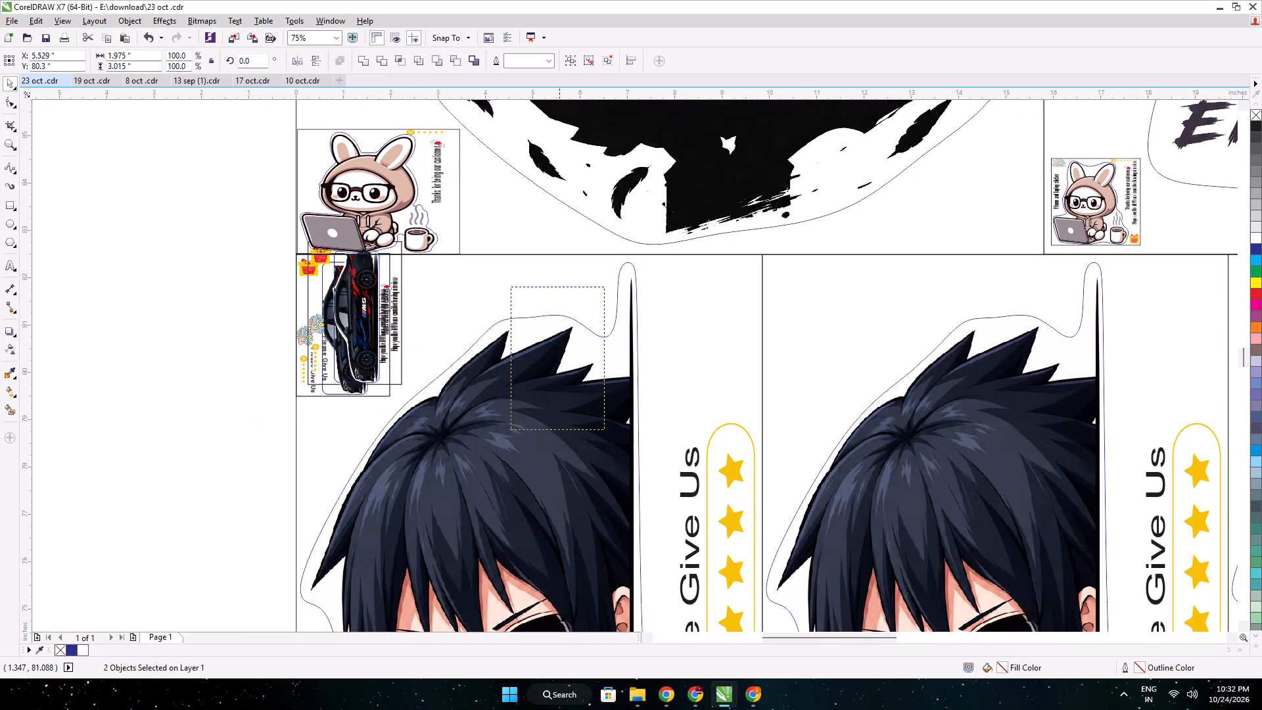
{"action": "left_click_drag", "start_coordinate": [613, 366], "coordinate": [716, 330]}
{"action": "scroll", "coordinate": [745, 257], "scroll_direction": "up", "scroll_amount": 1}
{"action": "key", "text": "Up"}
{"action": "key", "text": "Up"}
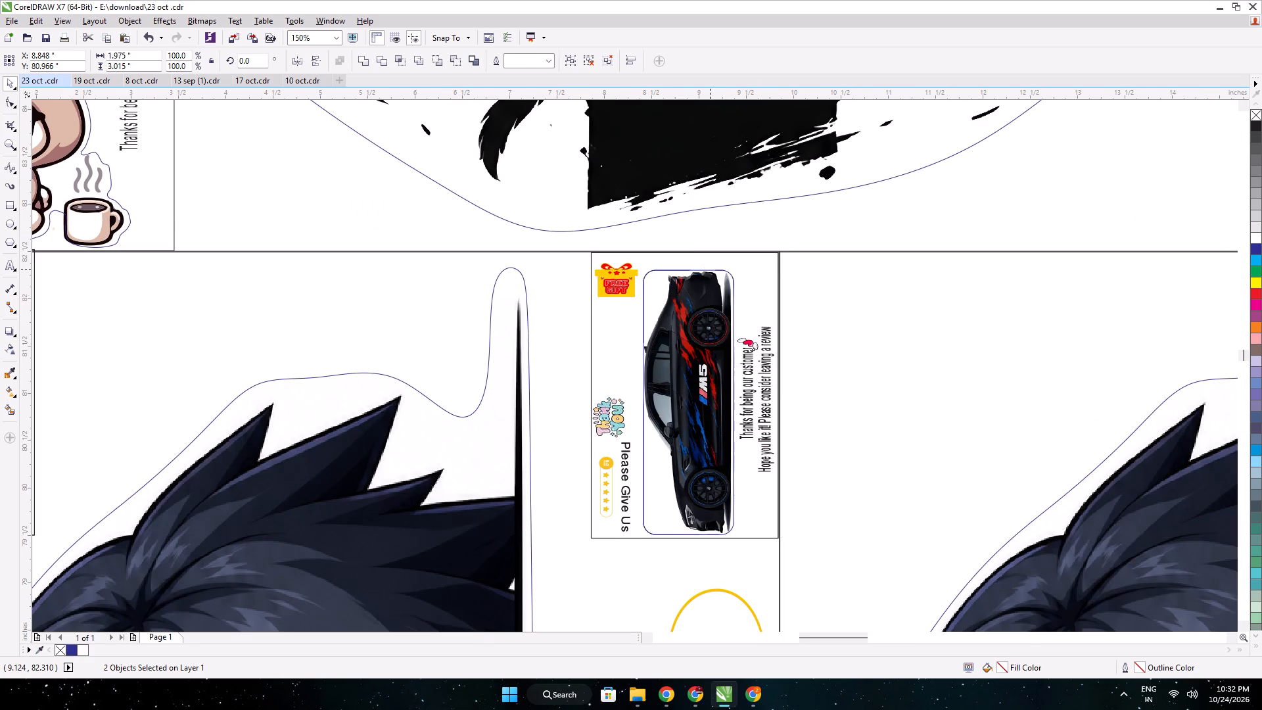
{"action": "key", "text": "Right"}
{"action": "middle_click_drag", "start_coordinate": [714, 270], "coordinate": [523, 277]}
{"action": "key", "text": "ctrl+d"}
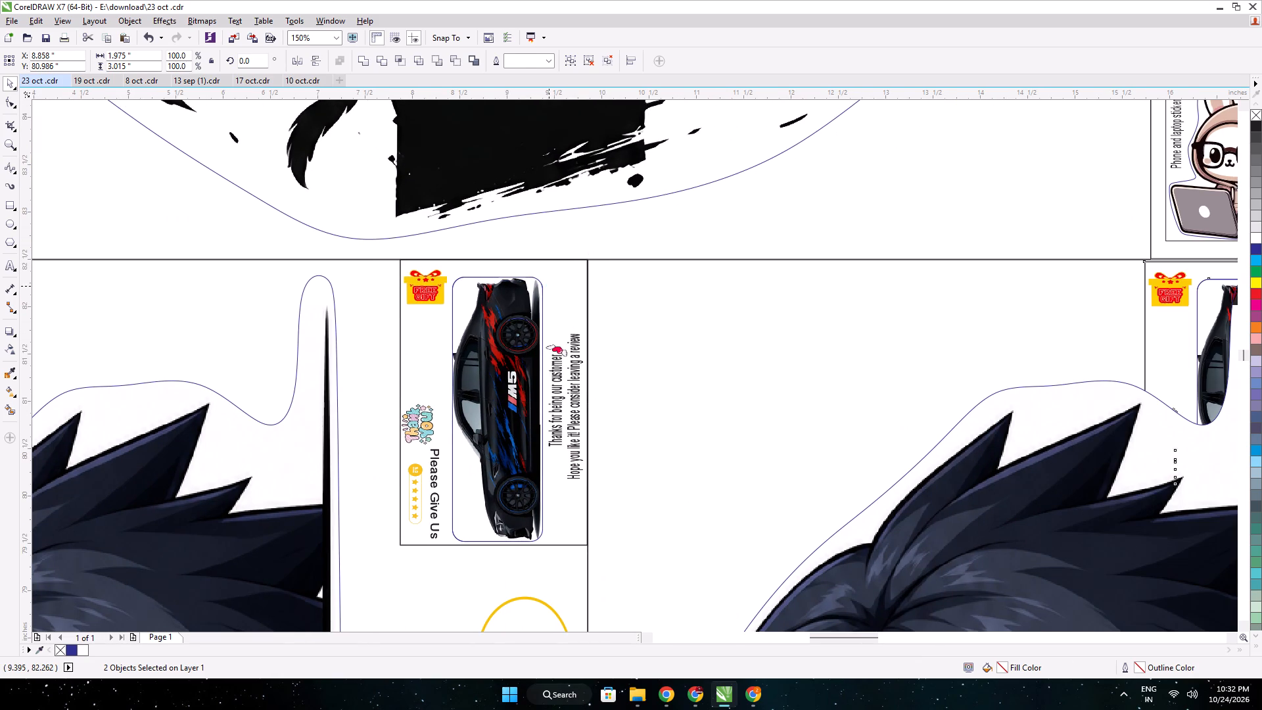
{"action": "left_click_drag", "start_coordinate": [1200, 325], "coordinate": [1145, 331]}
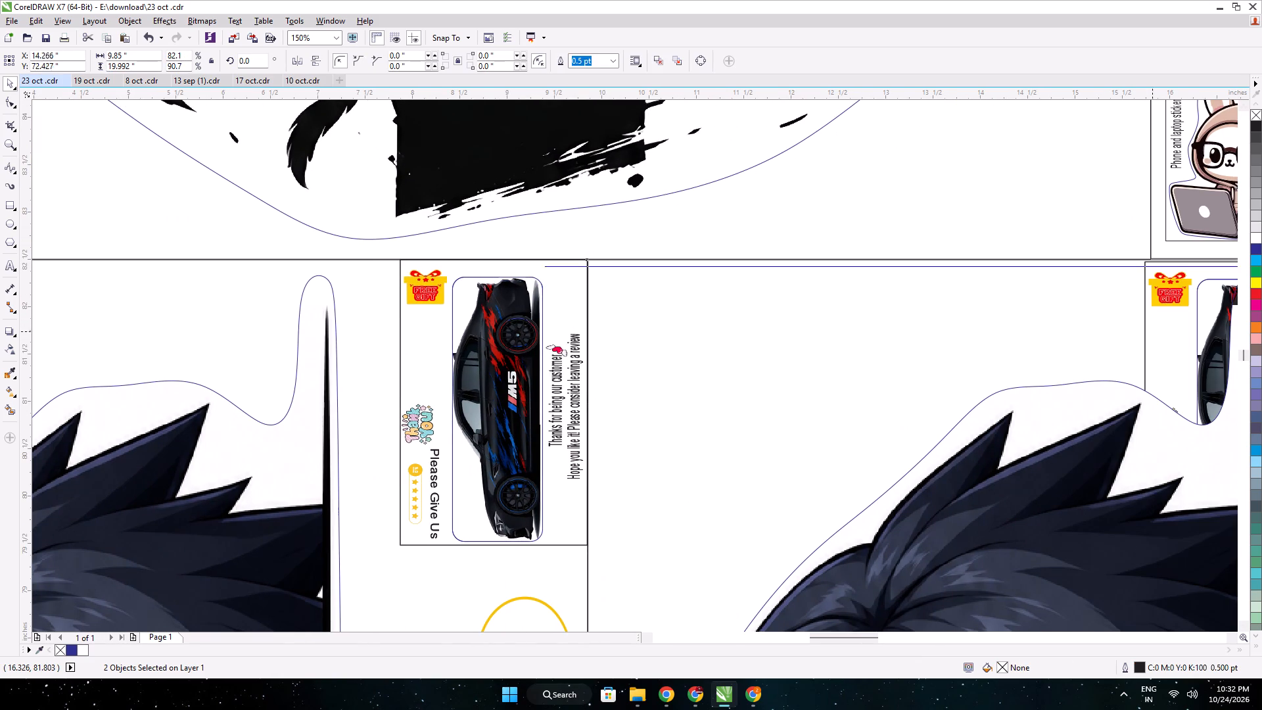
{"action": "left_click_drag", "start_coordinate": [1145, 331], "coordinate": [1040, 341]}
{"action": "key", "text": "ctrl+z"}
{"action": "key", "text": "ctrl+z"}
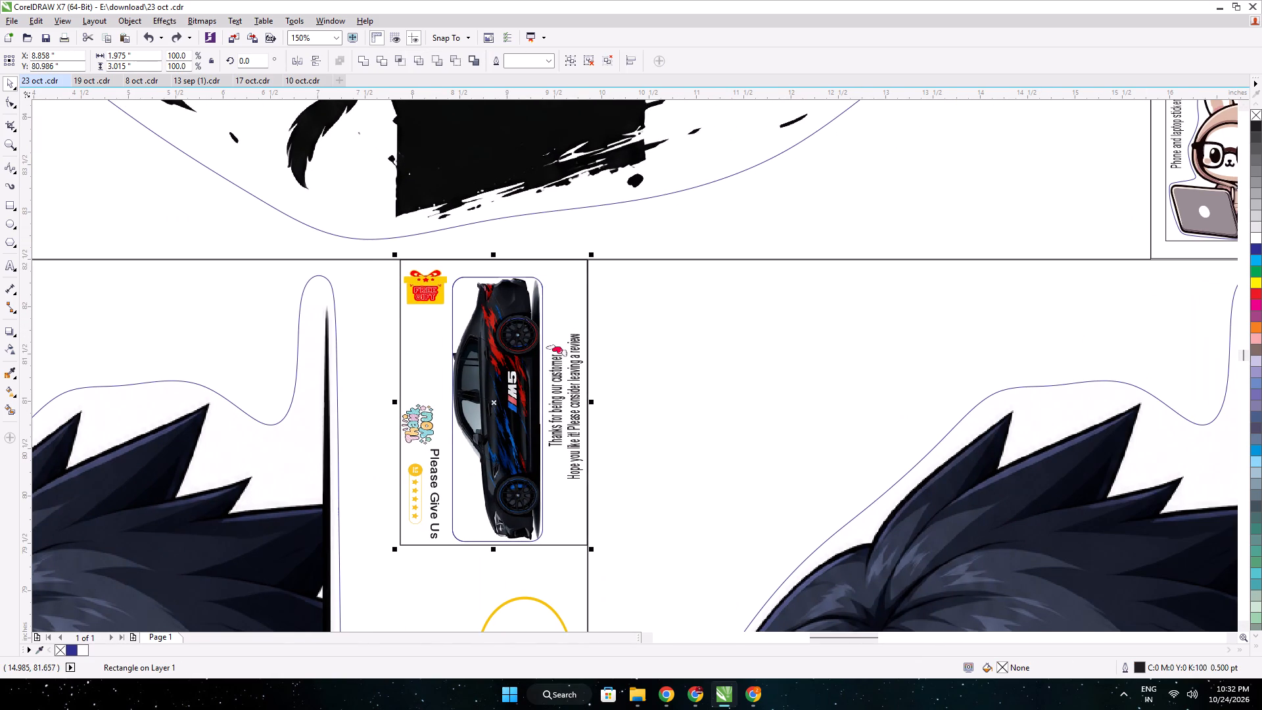
Duplicate the M5 card into the upper-right corners of the second and third Sasuke frames.
{"action": "key", "text": "ctrl+d"}
{"action": "middle_click_drag", "start_coordinate": [1003, 387], "coordinate": [843, 373]}
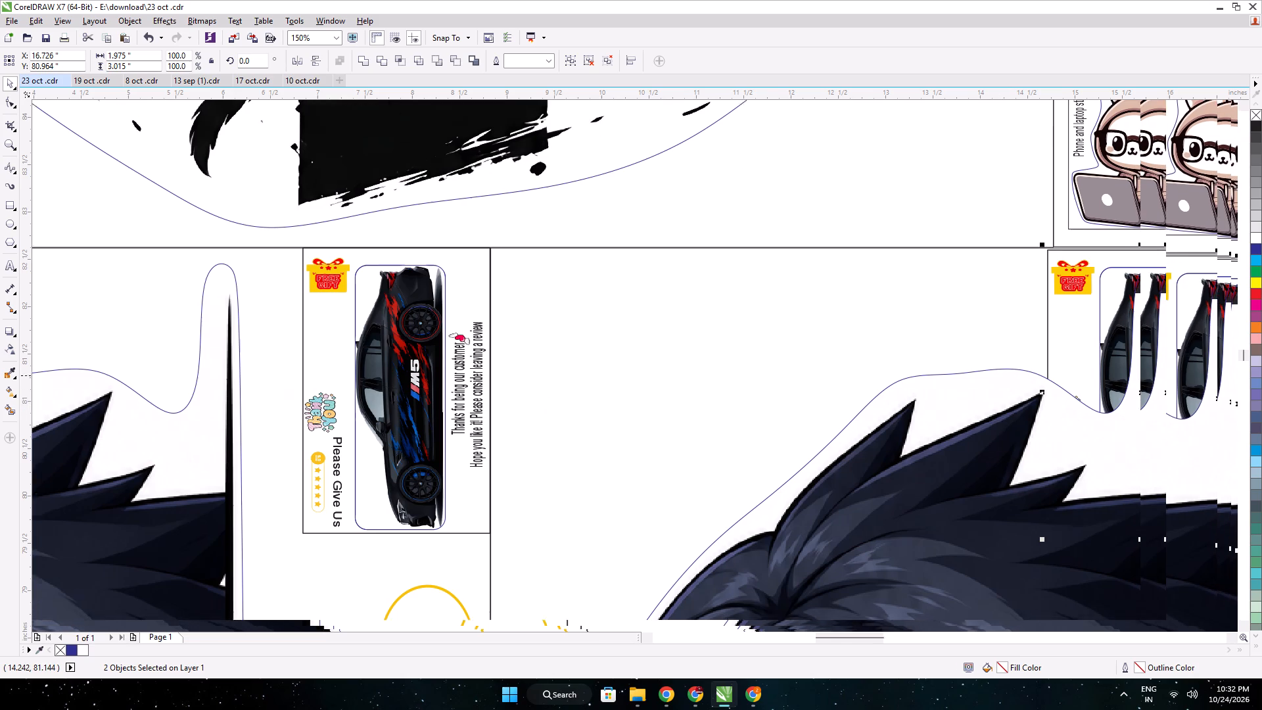
{"action": "middle_click_drag", "start_coordinate": [843, 373], "coordinate": [392, 388]}
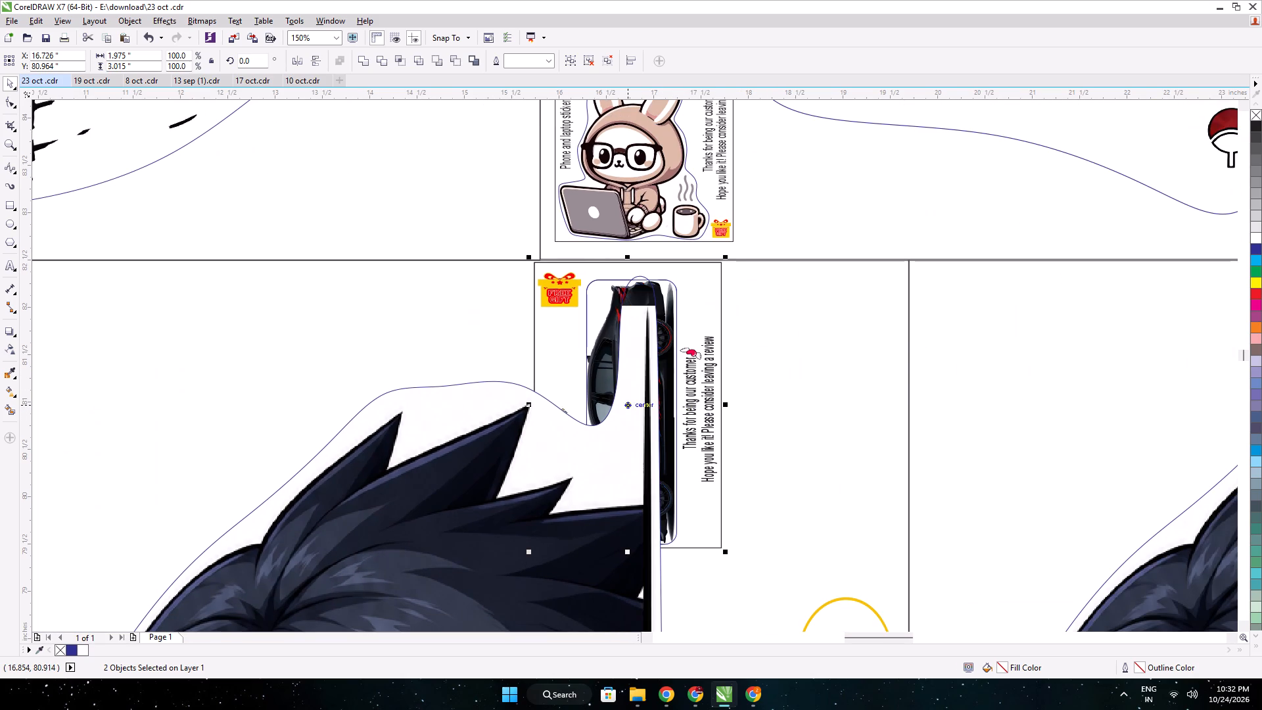
{"action": "left_click_drag", "start_coordinate": [630, 404], "coordinate": [814, 403]}
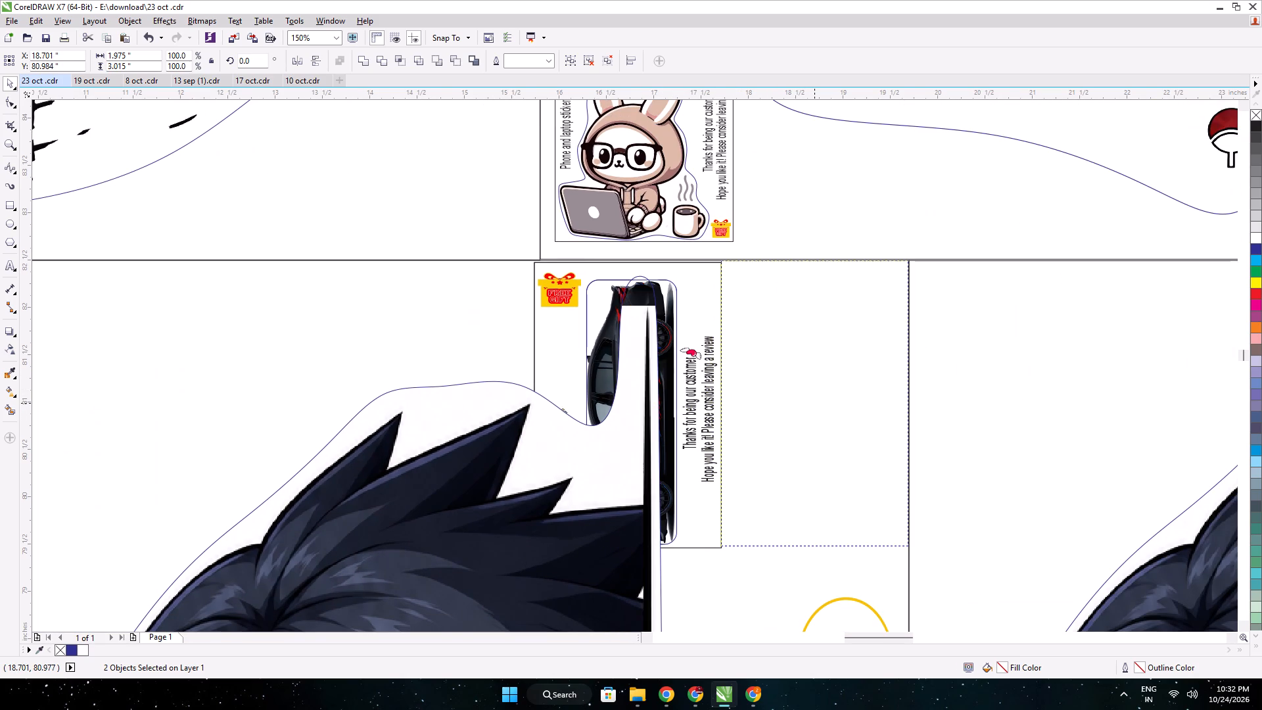
{"action": "scroll", "coordinate": [866, 382], "scroll_direction": "down", "scroll_amount": 2}
{"action": "middle_click_drag", "start_coordinate": [931, 379], "coordinate": [617, 383]}
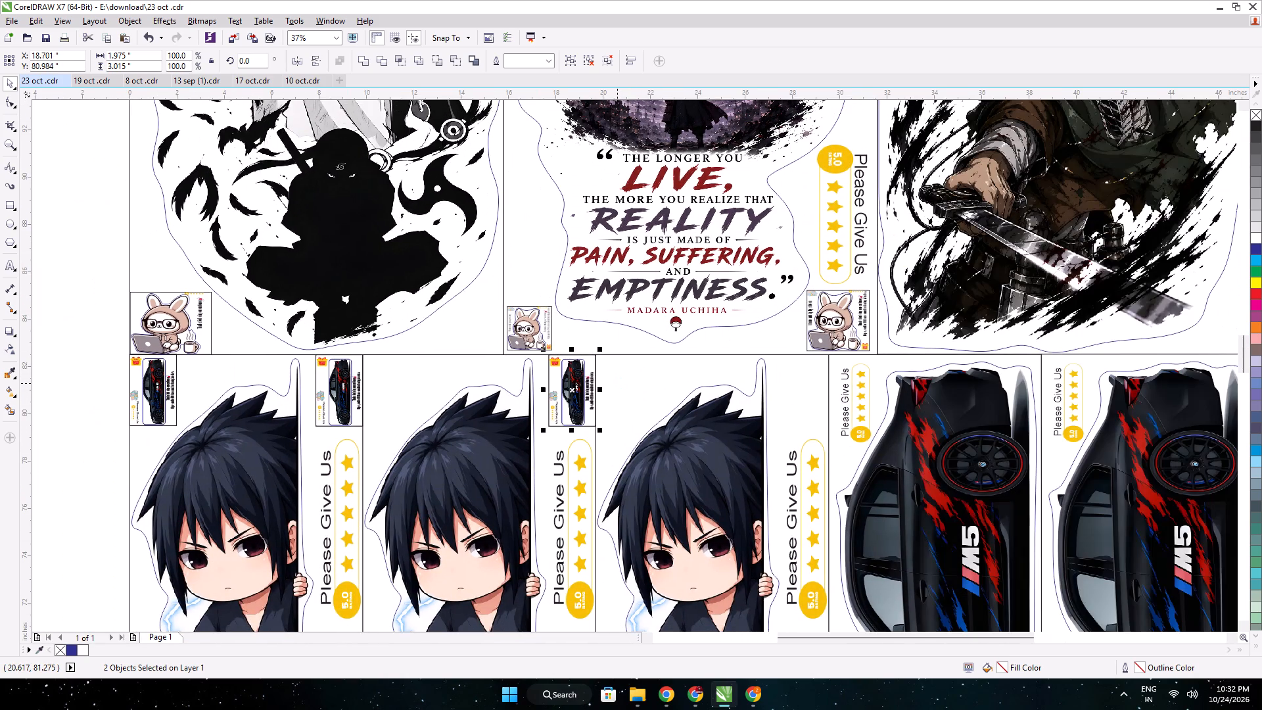
{"action": "key", "text": "ctrl+d"}
Duplicate the M5 card again and align the copy in the second Sasuke frame's upper-left corner, at X 10.84 in, Y 80.99 in.
{"action": "key", "text": "ctrl+d"}
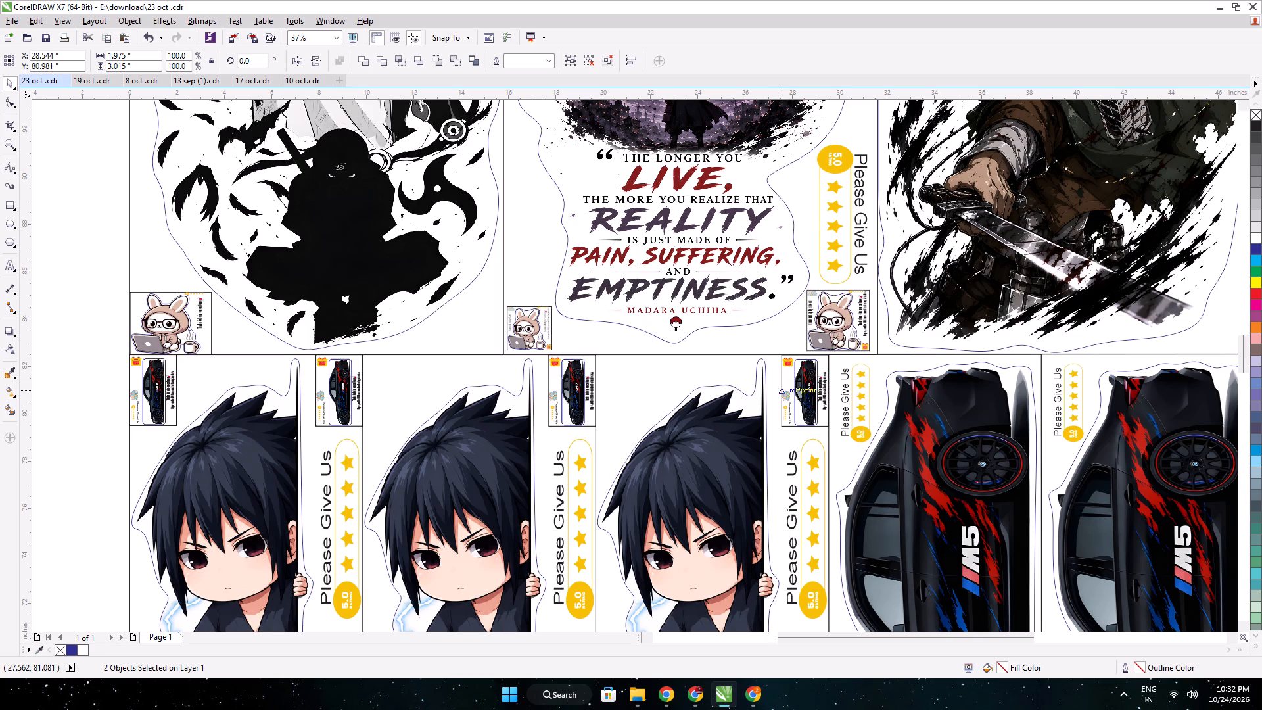
{"action": "left_click_drag", "start_coordinate": [1037, 391], "coordinate": [684, 410]}
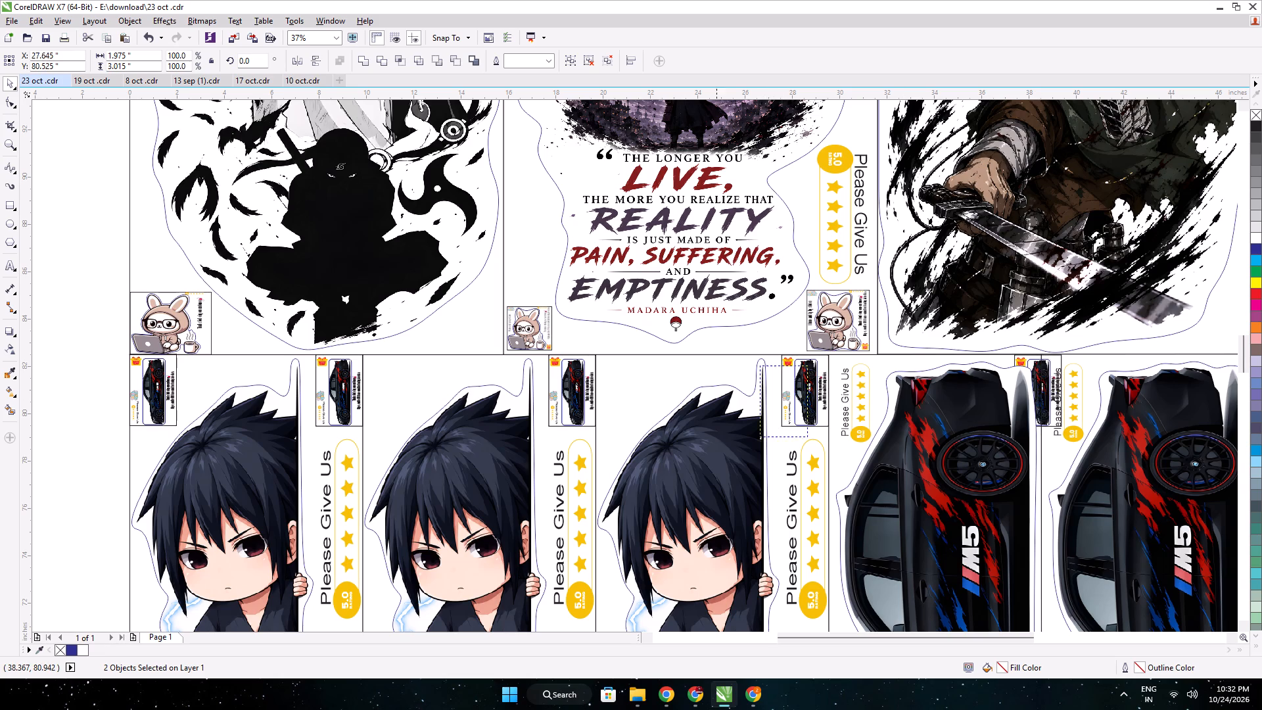
{"action": "left_click_drag", "start_coordinate": [684, 410], "coordinate": [386, 390]}
{"action": "scroll", "coordinate": [369, 371], "scroll_direction": "up", "scroll_amount": 4}
{"action": "key", "text": "Down"}
{"action": "key", "text": "Up"}
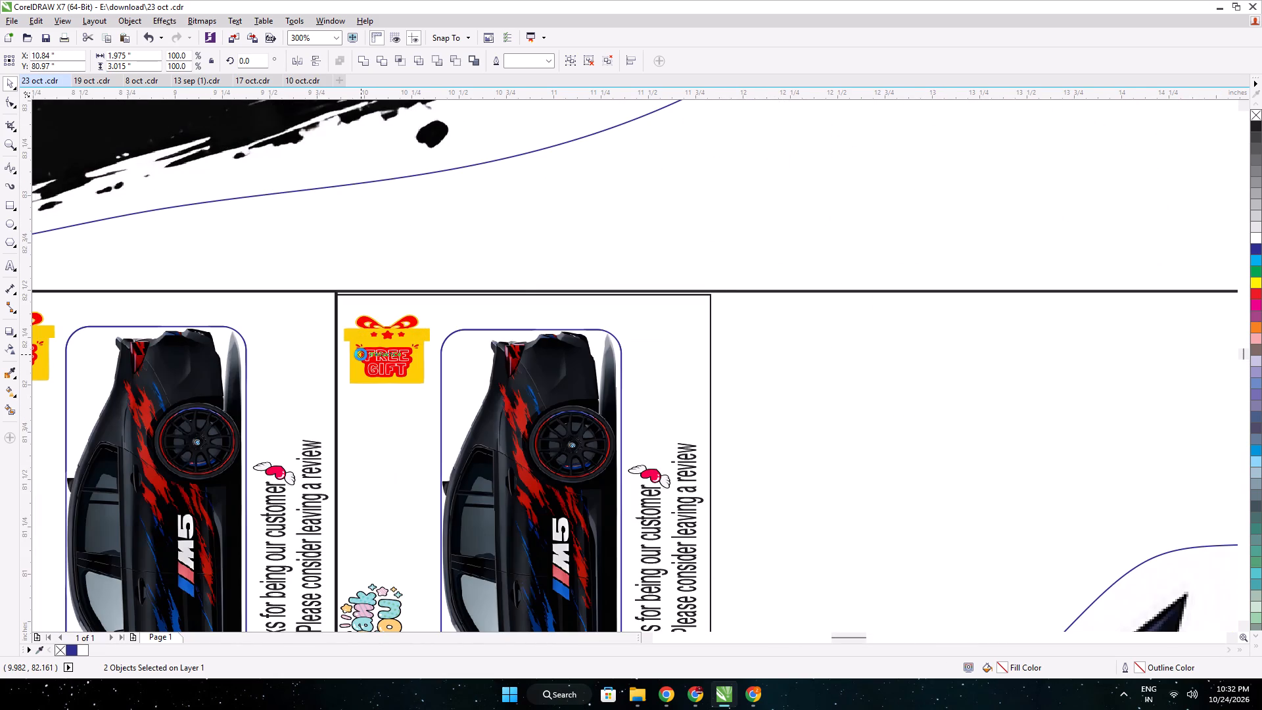
{"action": "key", "text": "Up"}
{"action": "key", "text": "Up"}
{"action": "scroll", "coordinate": [362, 354], "scroll_direction": "down", "scroll_amount": 4}
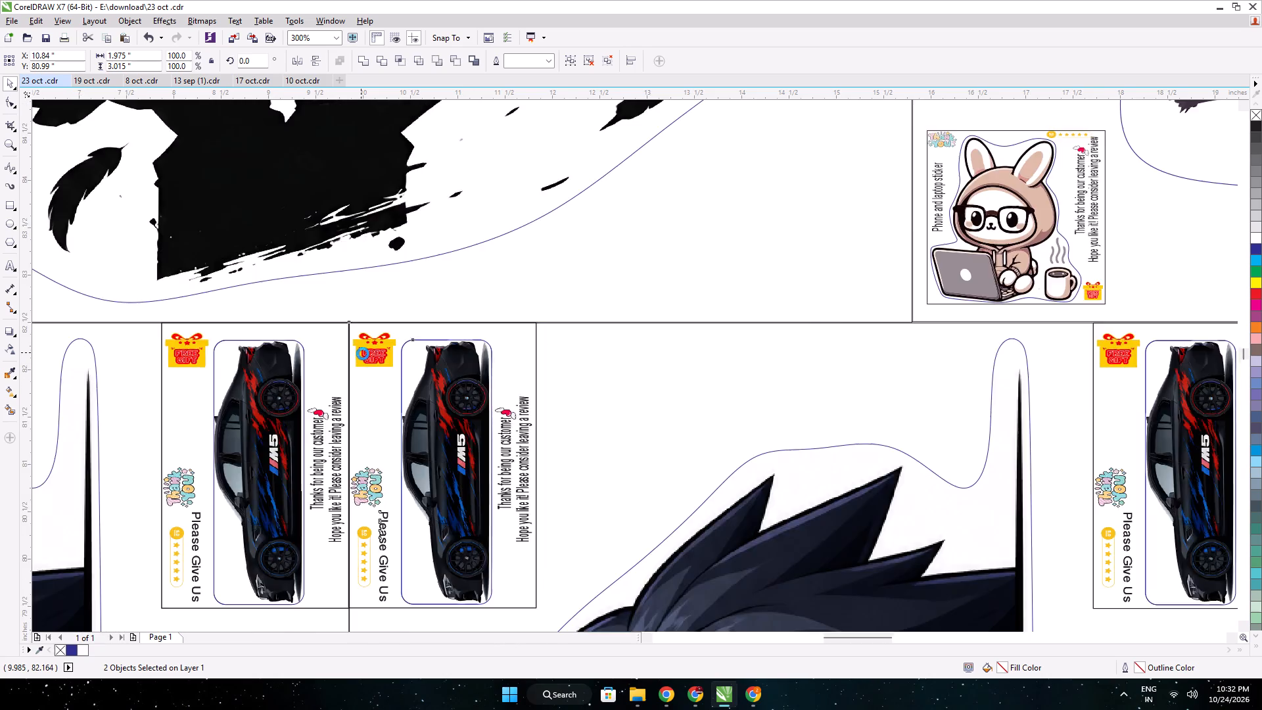
{"action": "middle_click_drag", "start_coordinate": [363, 354], "coordinate": [451, 364]}
{"action": "scroll", "coordinate": [452, 364], "scroll_direction": "down", "scroll_amount": 1}
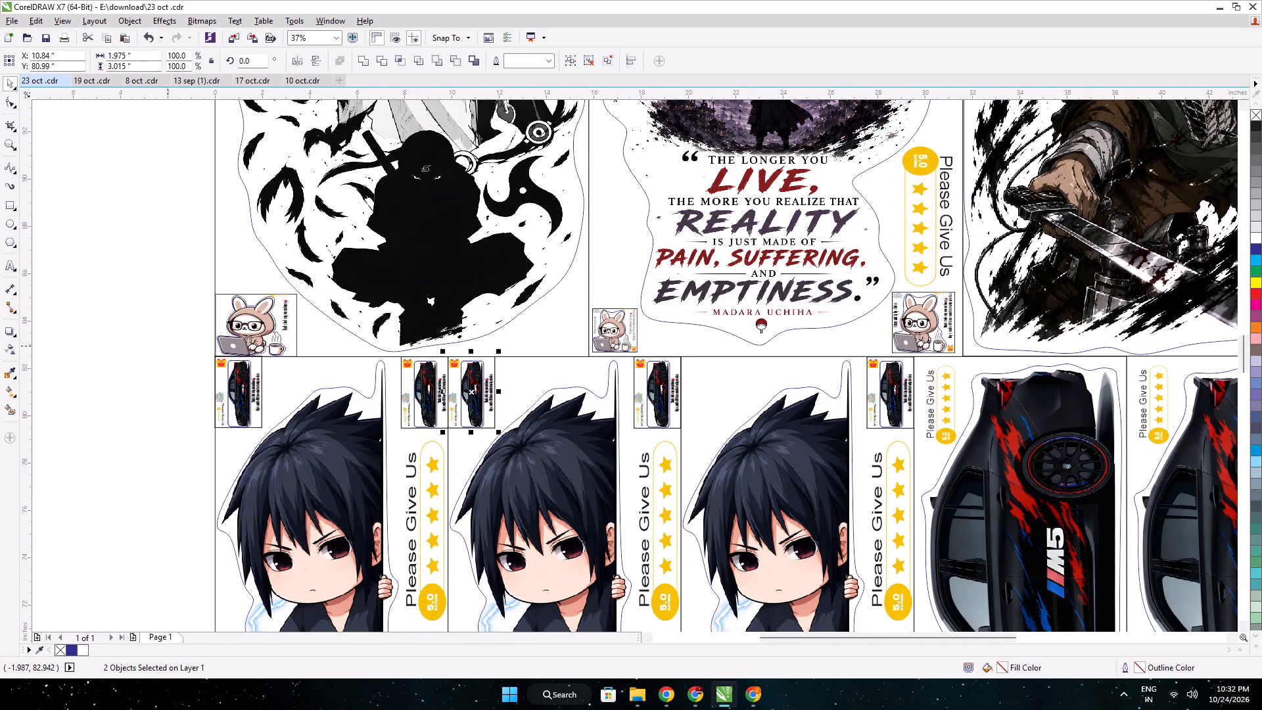
Delete the three bunny cards along the bottom edge of the Itachi and Madara frames, directly above the Sasuke row.
{"action": "left_click", "coordinate": [168, 346]}
{"action": "left_click_drag", "start_coordinate": [191, 279], "coordinate": [924, 378]}
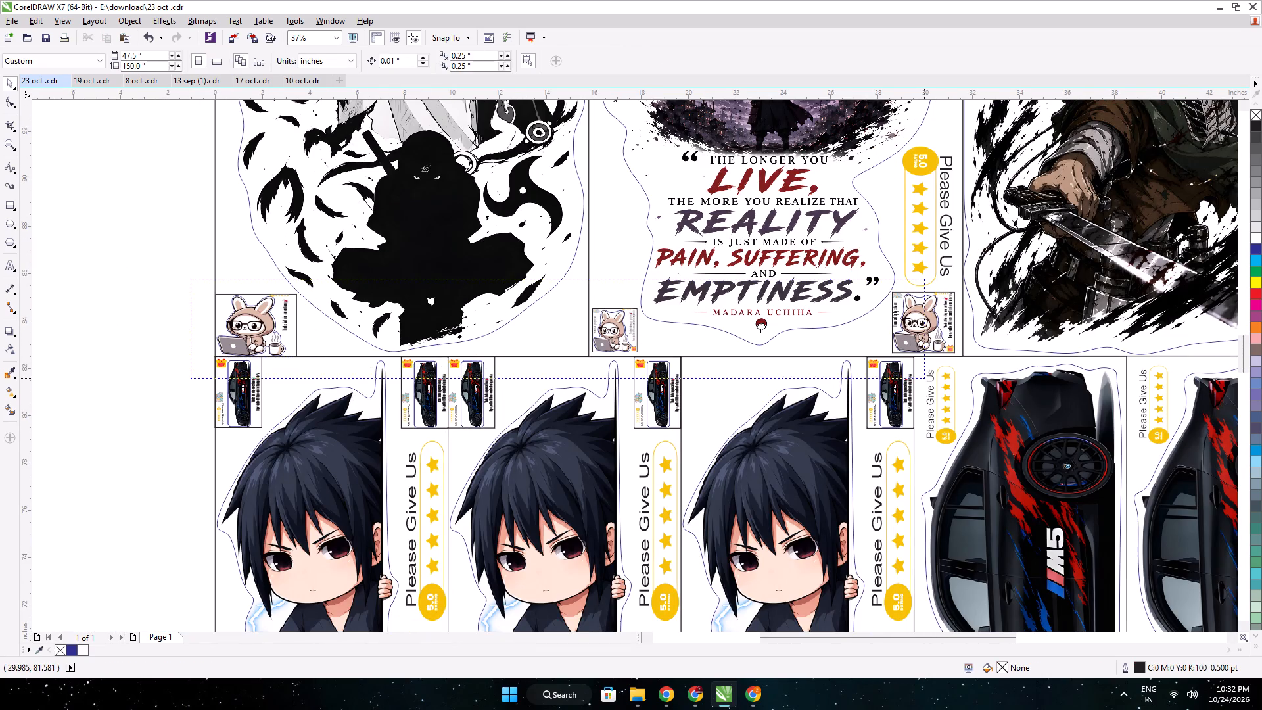
{"action": "left_click_drag", "start_coordinate": [924, 378], "coordinate": [978, 366]}
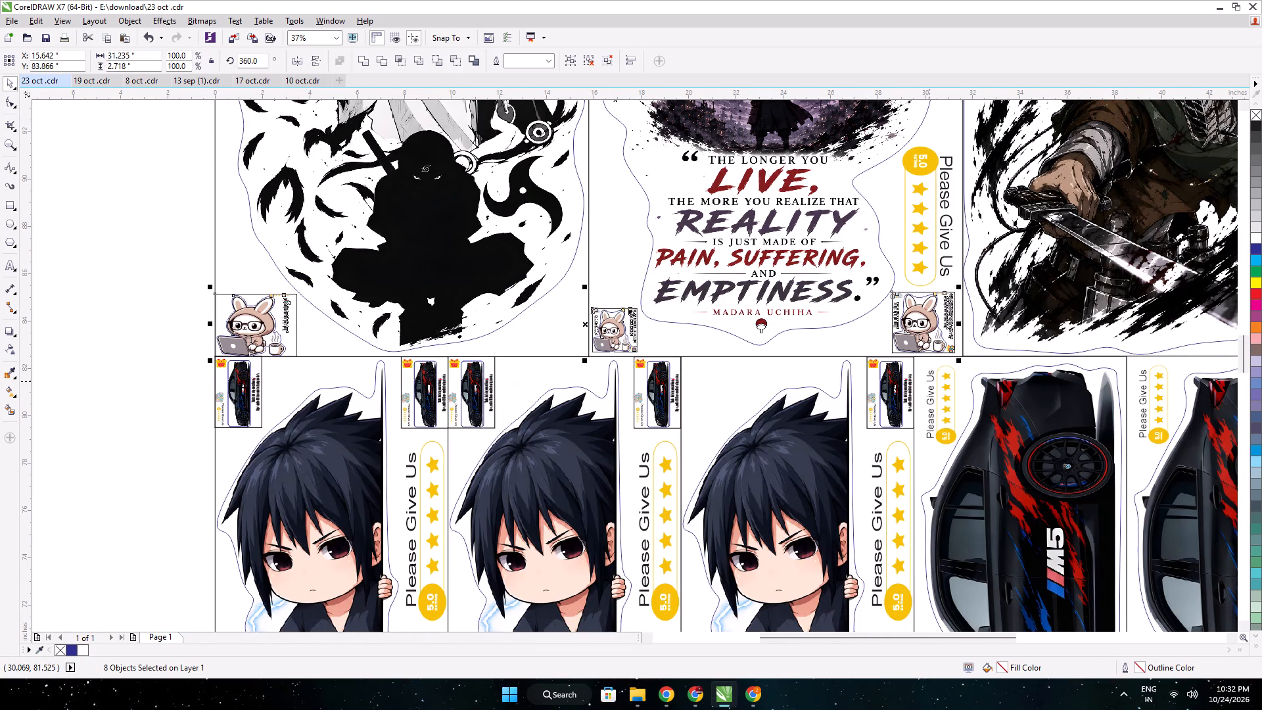
{"action": "key", "text": "Delete"}
Duplicate the first Sasuke frame's upper-left M5 card into the Itachi frame's lower-left corner, at about X 0.99 in, Y 84.04 in.
{"action": "left_click_drag", "start_coordinate": [168, 346], "coordinate": [289, 414]}
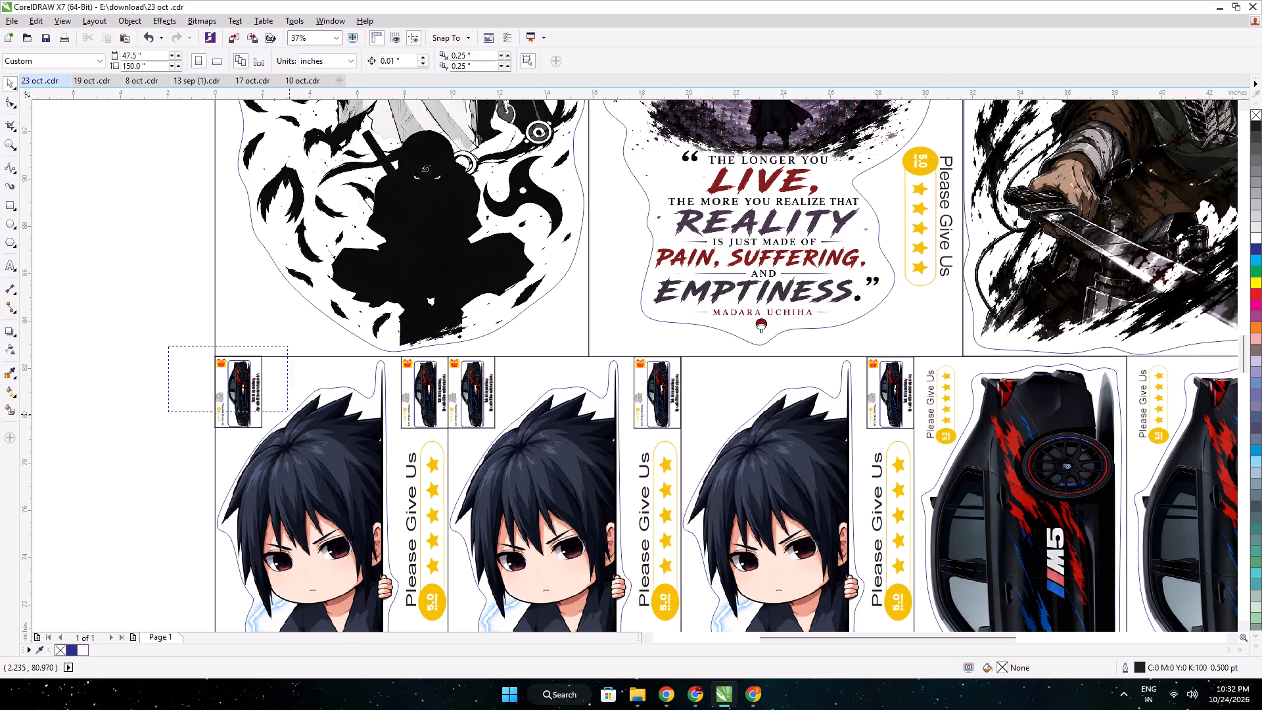
{"action": "left_click_drag", "start_coordinate": [289, 414], "coordinate": [291, 438]}
{"action": "key", "text": "ctrl+d"}
{"action": "left_click_drag", "start_coordinate": [245, 390], "coordinate": [239, 329]}
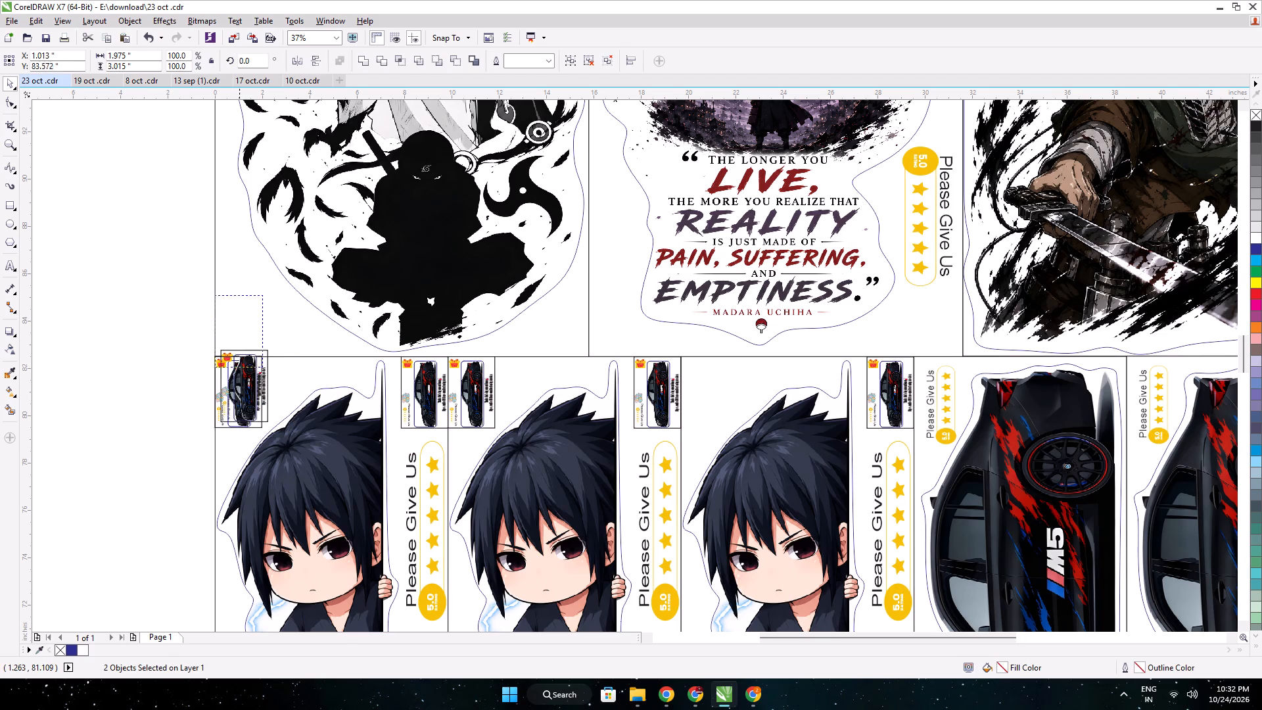
{"action": "left_click_drag", "start_coordinate": [239, 329], "coordinate": [239, 321]}
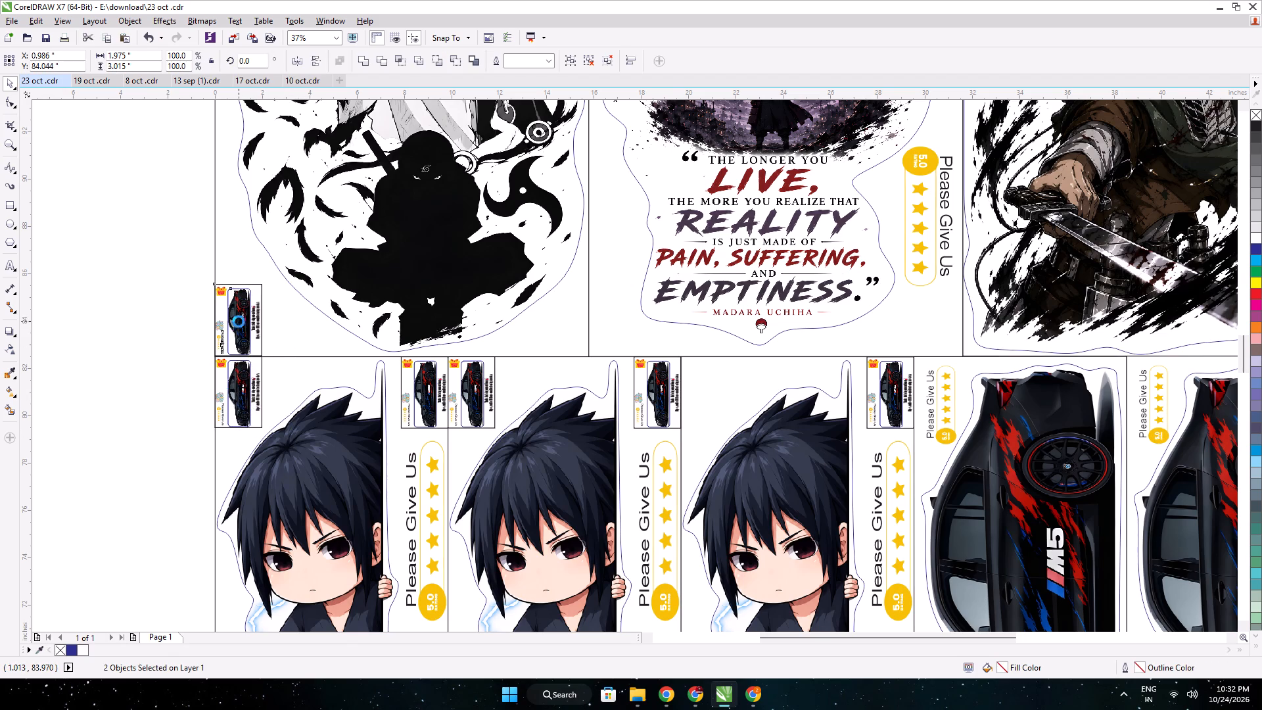
{"action": "scroll", "coordinate": [225, 318], "scroll_direction": "up", "scroll_amount": 1}
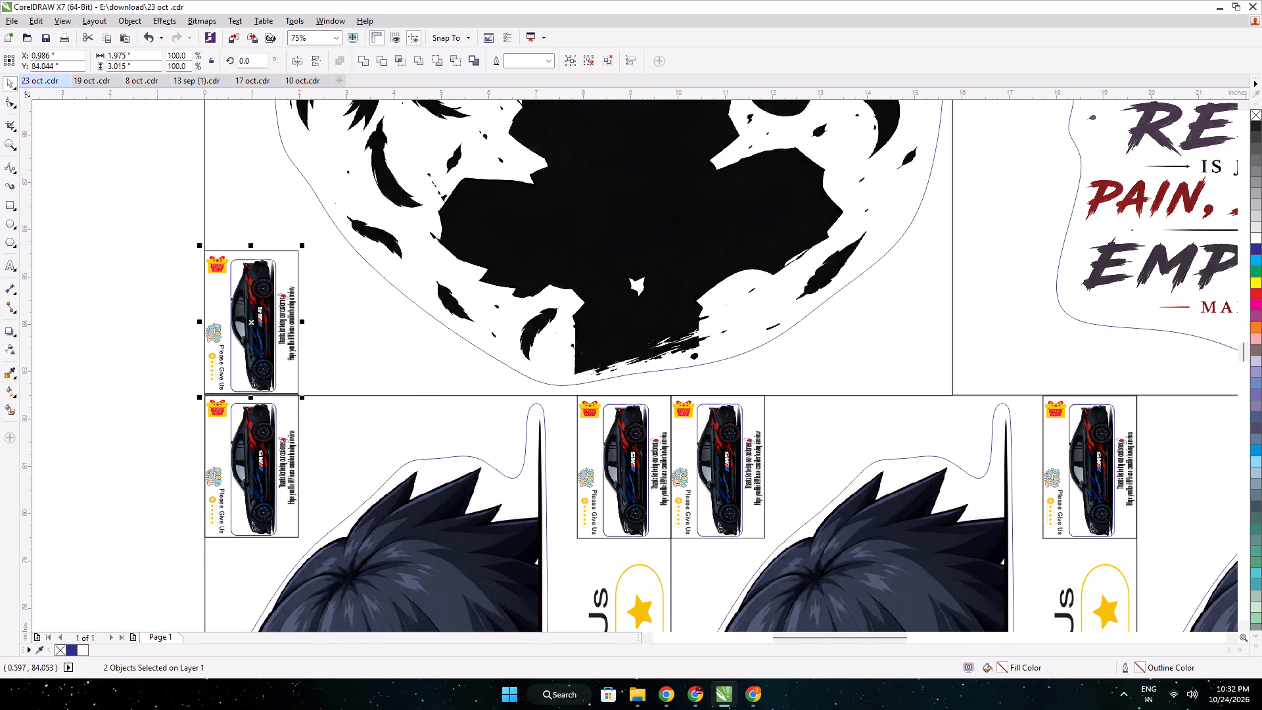
{"action": "key", "text": "Up"}
{"action": "key", "text": "Down"}
Duplicate the M5 card again and align the copy in the Madara frame's lower-left corner, at about X 16.79 in, Y 84.01 in.
{"action": "key", "text": "ctrl+d"}
{"action": "left_click_drag", "start_coordinate": [252, 177], "coordinate": [899, 313]}
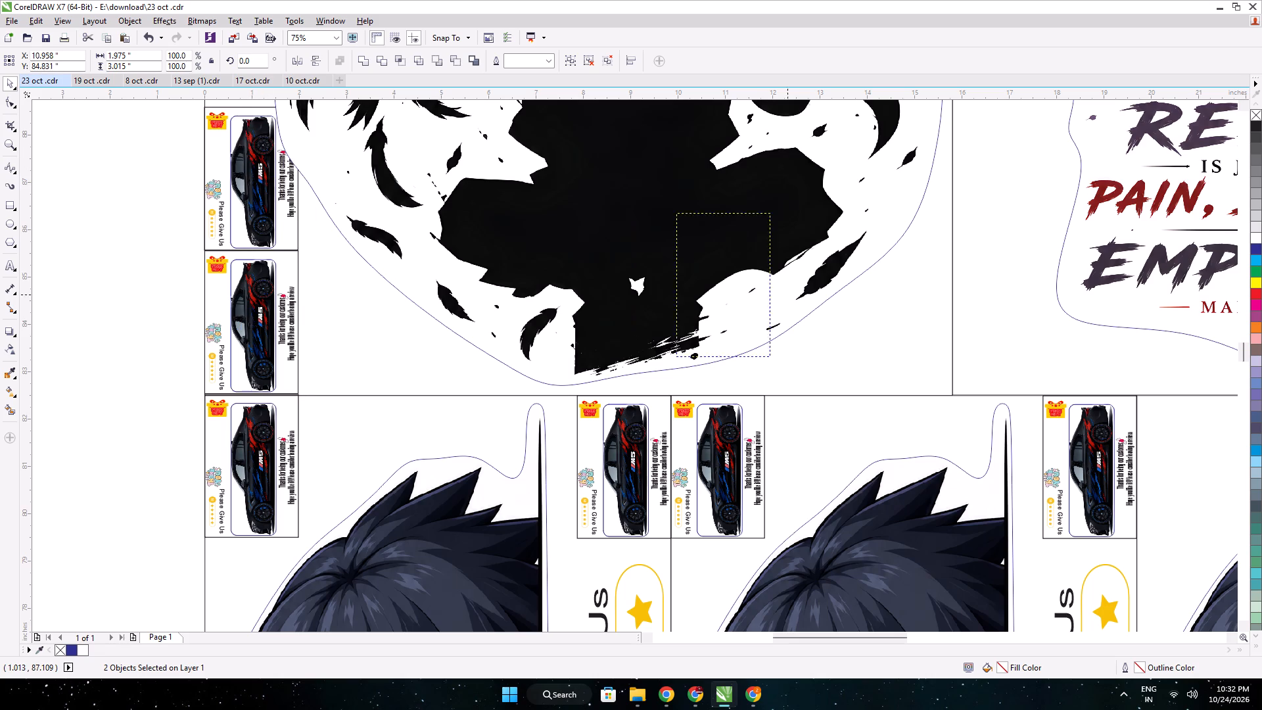
{"action": "left_click_drag", "start_coordinate": [899, 313], "coordinate": [998, 319]}
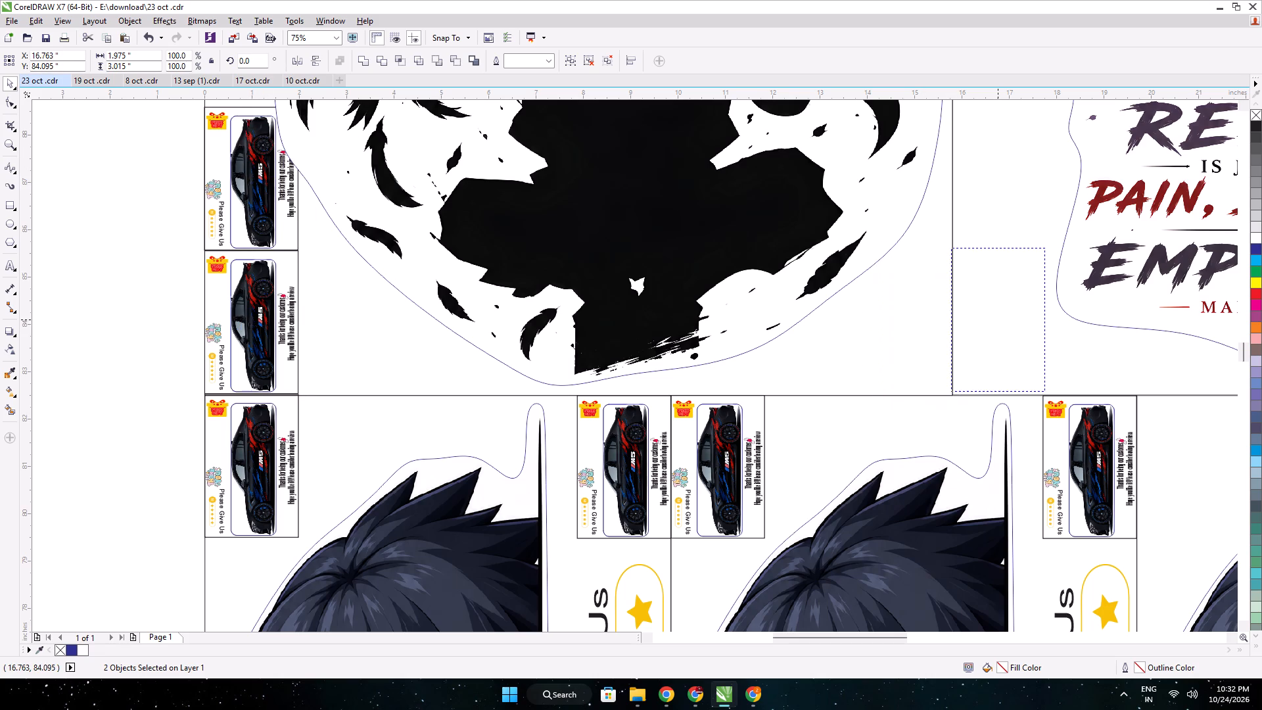
{"action": "left_click_drag", "start_coordinate": [998, 319], "coordinate": [999, 321]}
{"action": "scroll", "coordinate": [957, 261], "scroll_direction": "up", "scroll_amount": 1}
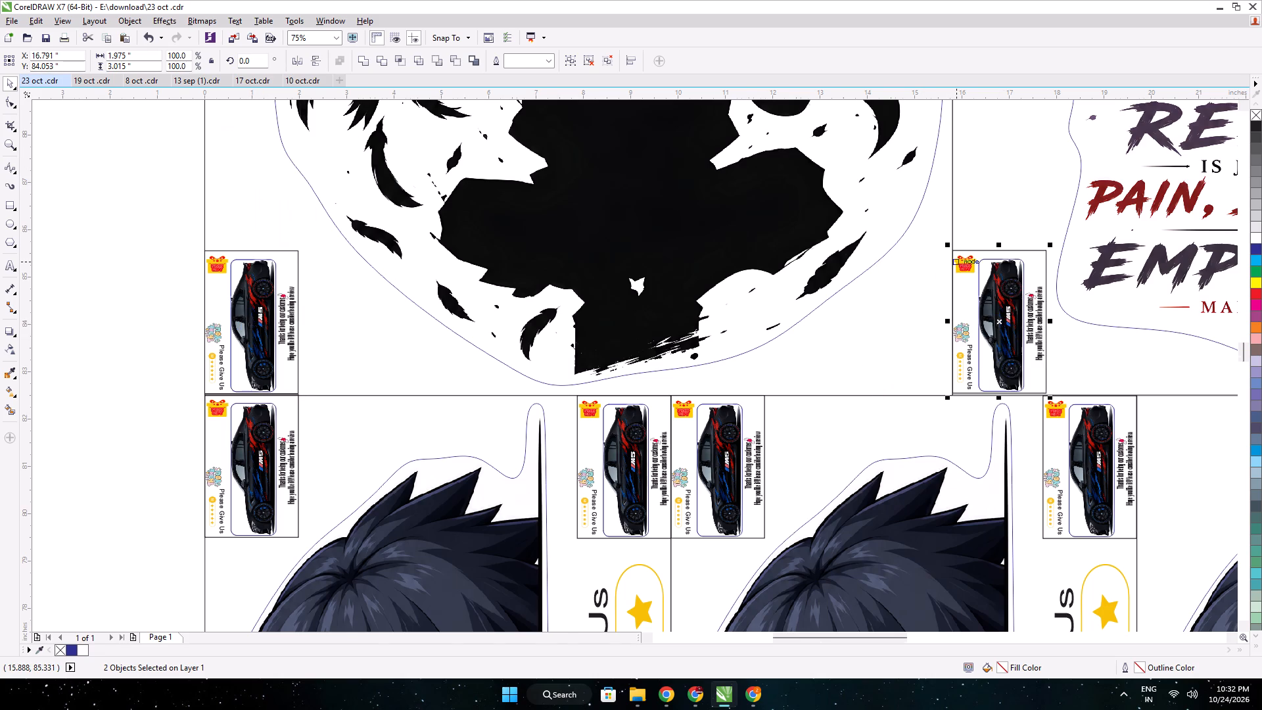
{"action": "key", "text": "Down"}
{"action": "key", "text": "Down"}
{"action": "key", "text": "Down"}
{"action": "key", "text": "Down"}
Duplicate the M5 card into the Madara frame's lower-right corner, at X 30.604 in, and shorten it to 2.83 in below the rating badge.
{"action": "middle_click_drag", "start_coordinate": [1010, 282], "coordinate": [413, 298]}
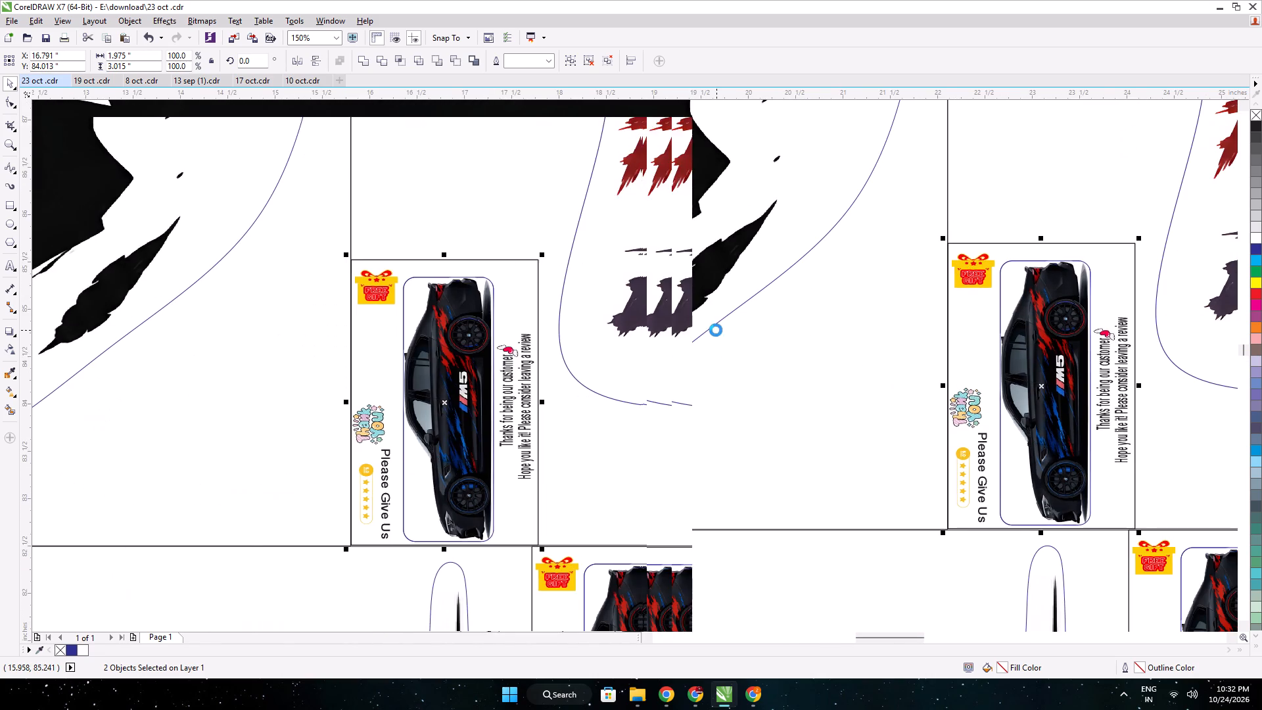
{"action": "scroll", "coordinate": [716, 330], "scroll_direction": "down", "scroll_amount": 1}
{"action": "middle_click_drag", "start_coordinate": [777, 333], "coordinate": [463, 341]}
{"action": "key", "text": "ctrl+d"}
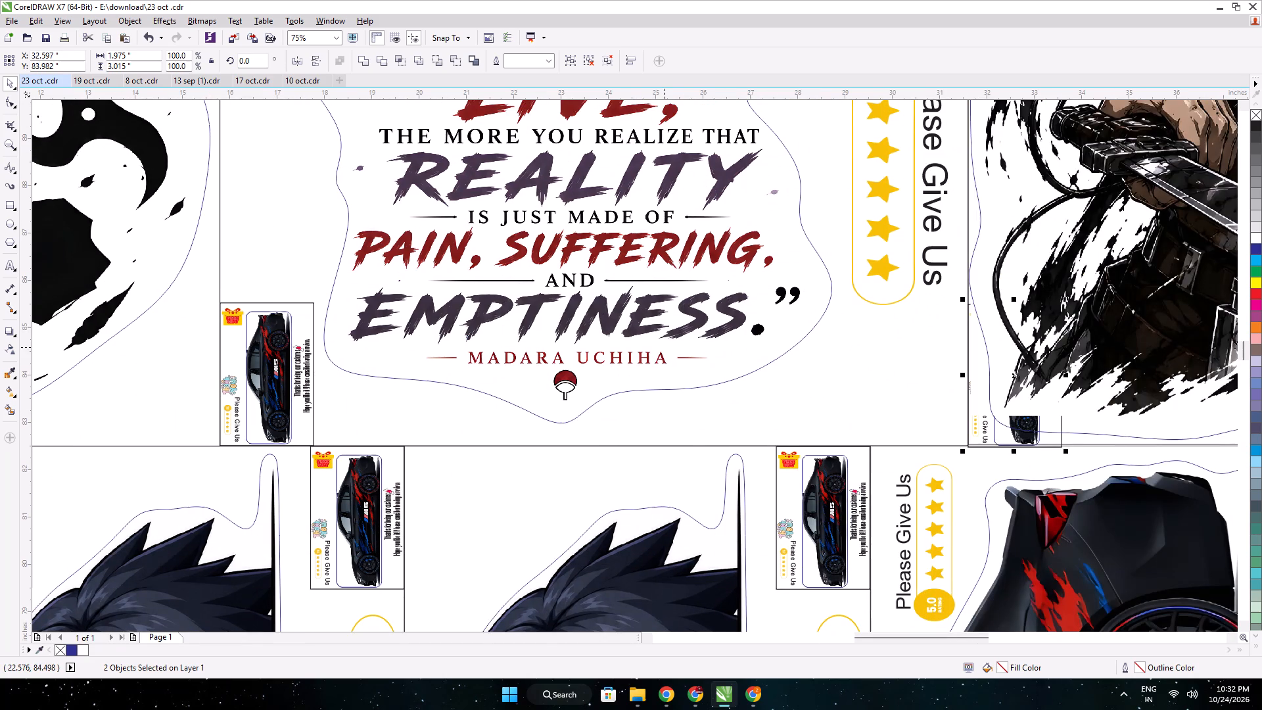
{"action": "left_click_drag", "start_coordinate": [1016, 376], "coordinate": [936, 380]}
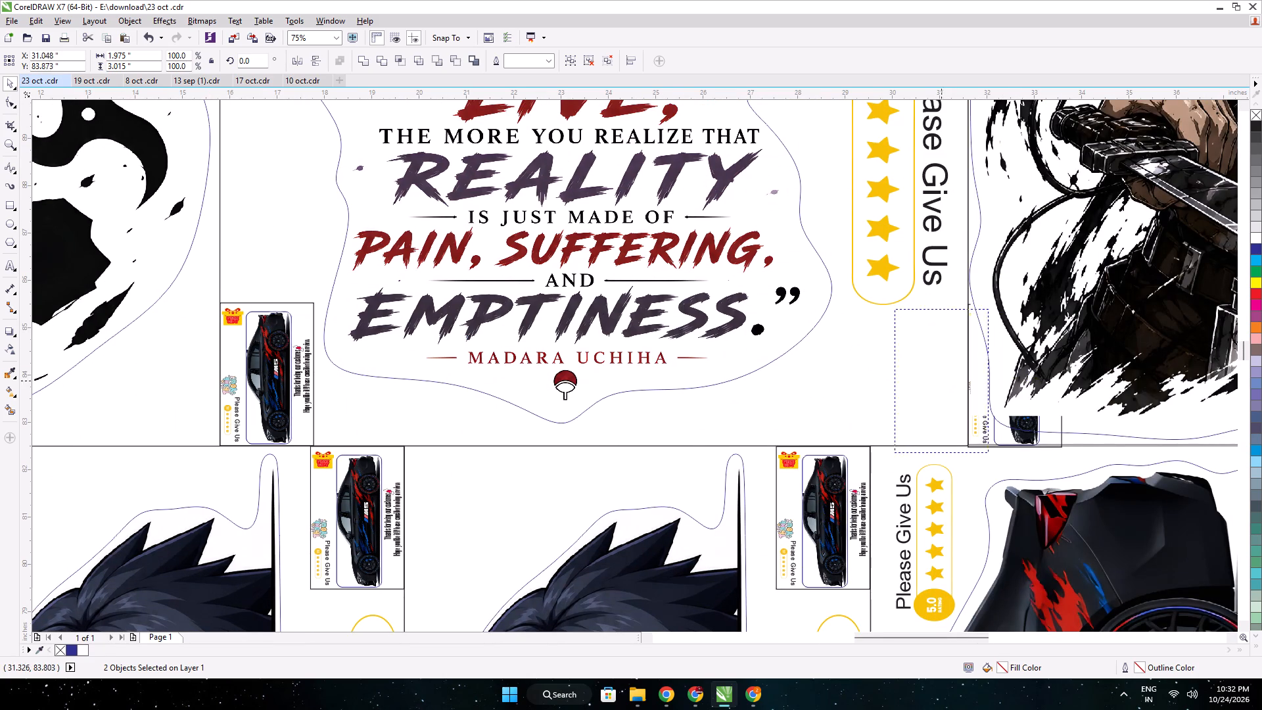
{"action": "left_click_drag", "start_coordinate": [936, 380], "coordinate": [920, 374]}
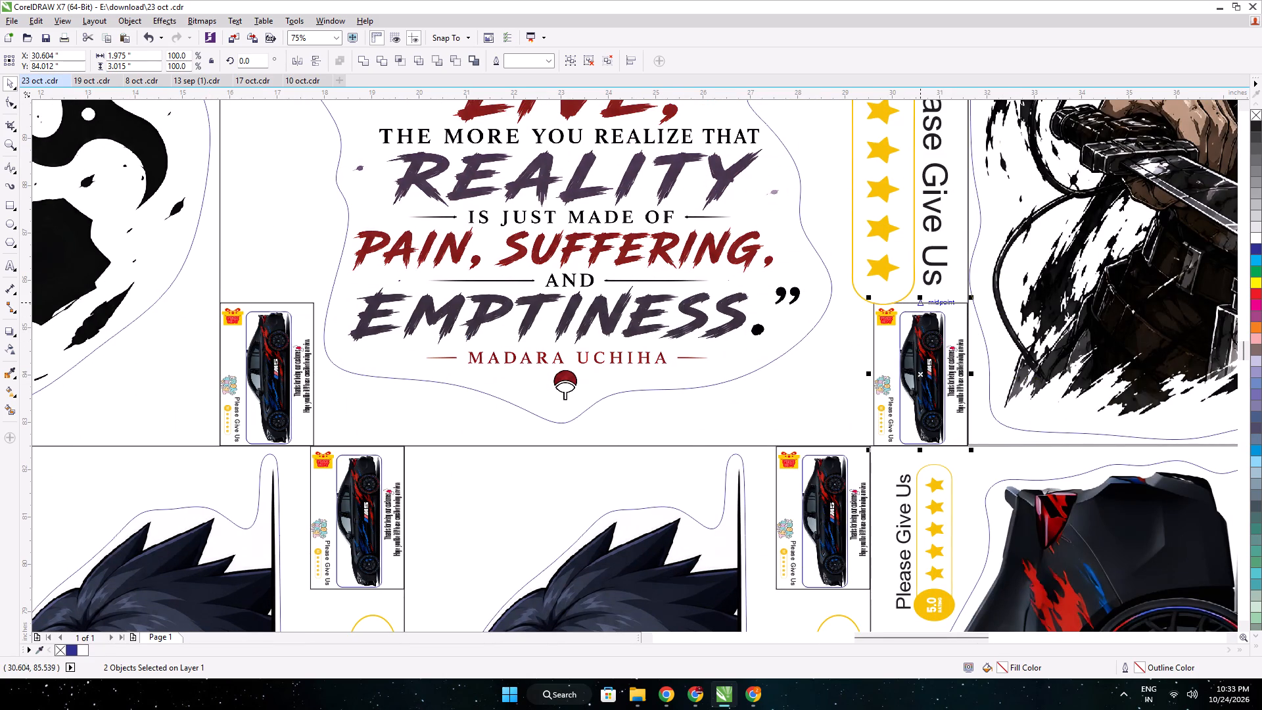
{"action": "left_click_drag", "start_coordinate": [921, 297], "coordinate": [921, 304]}
{"action": "scroll", "coordinate": [893, 321], "scroll_direction": "down", "scroll_amount": 2}
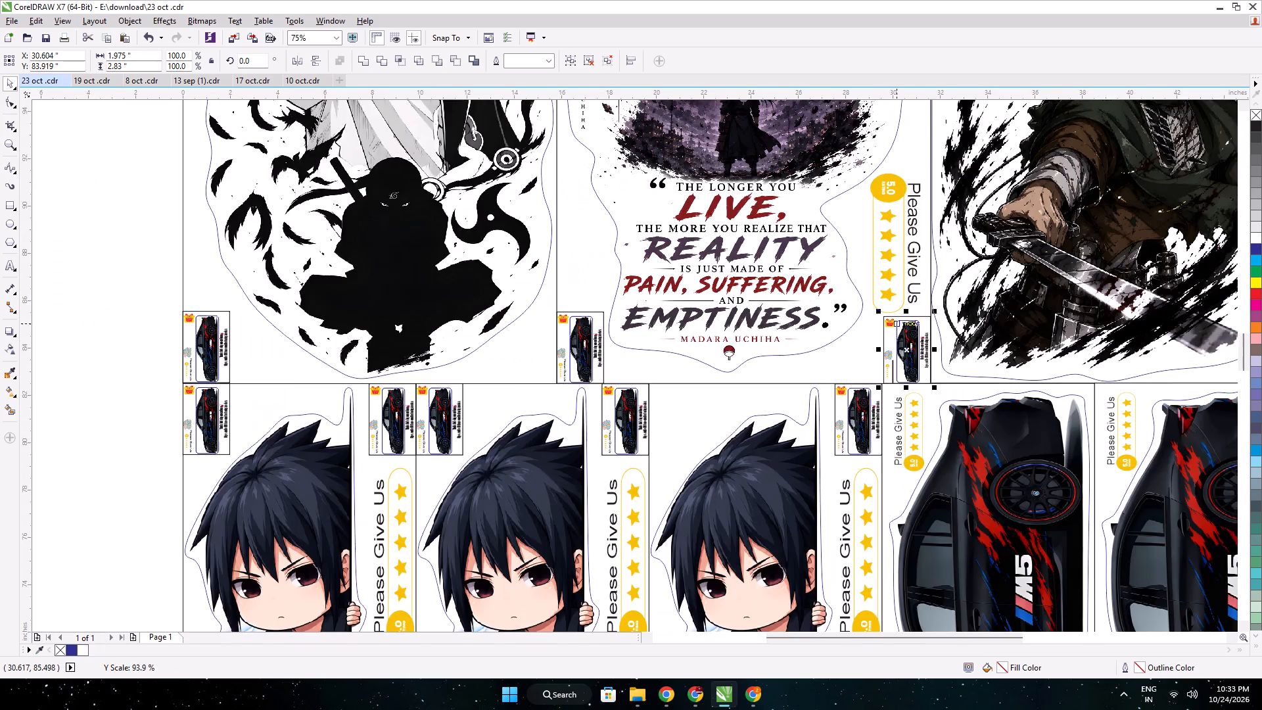
{"action": "scroll", "coordinate": [899, 323], "scroll_direction": "down", "scroll_amount": 1}
{"action": "middle_click_drag", "start_coordinate": [849, 287], "coordinate": [875, 409]}
{"action": "left_click", "coordinate": [392, 419]}
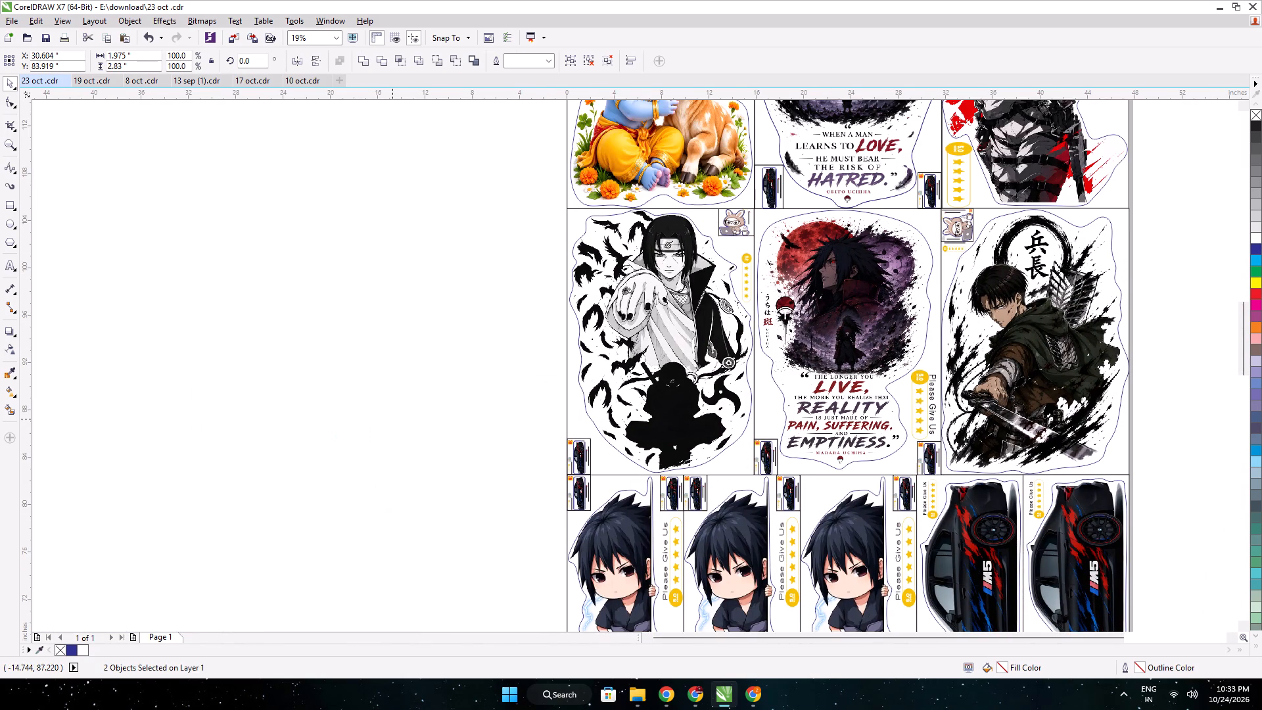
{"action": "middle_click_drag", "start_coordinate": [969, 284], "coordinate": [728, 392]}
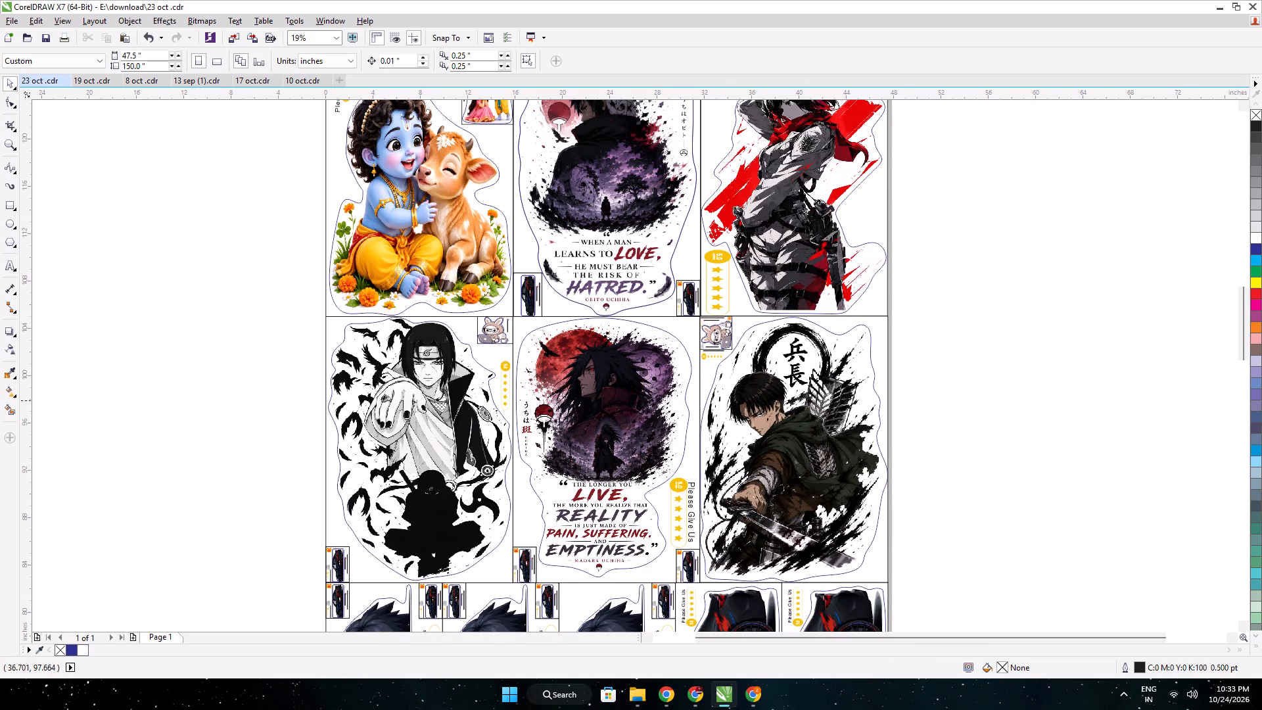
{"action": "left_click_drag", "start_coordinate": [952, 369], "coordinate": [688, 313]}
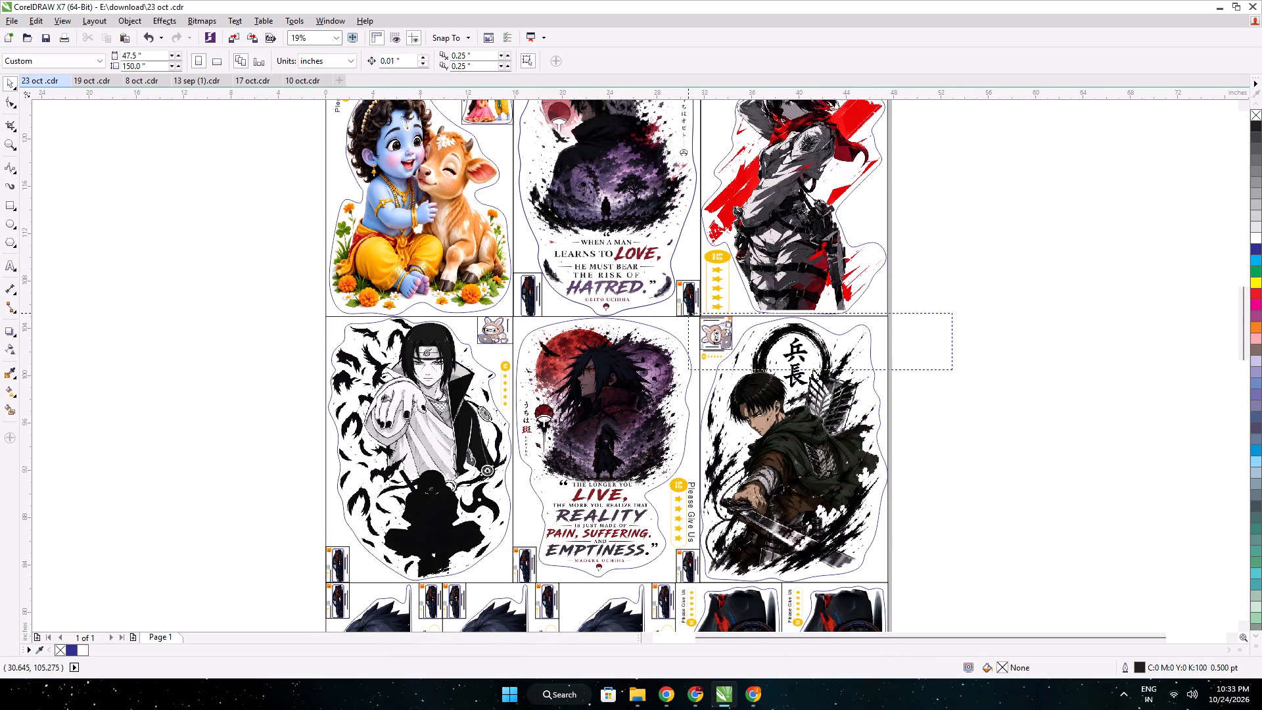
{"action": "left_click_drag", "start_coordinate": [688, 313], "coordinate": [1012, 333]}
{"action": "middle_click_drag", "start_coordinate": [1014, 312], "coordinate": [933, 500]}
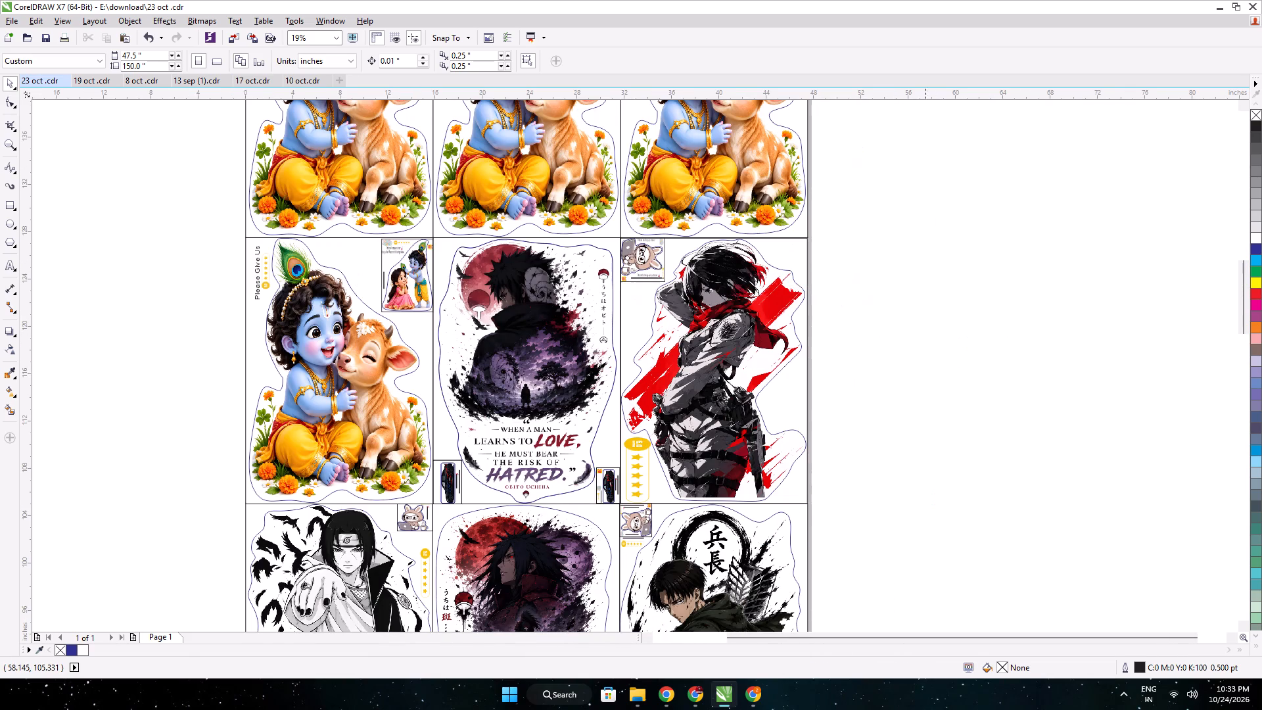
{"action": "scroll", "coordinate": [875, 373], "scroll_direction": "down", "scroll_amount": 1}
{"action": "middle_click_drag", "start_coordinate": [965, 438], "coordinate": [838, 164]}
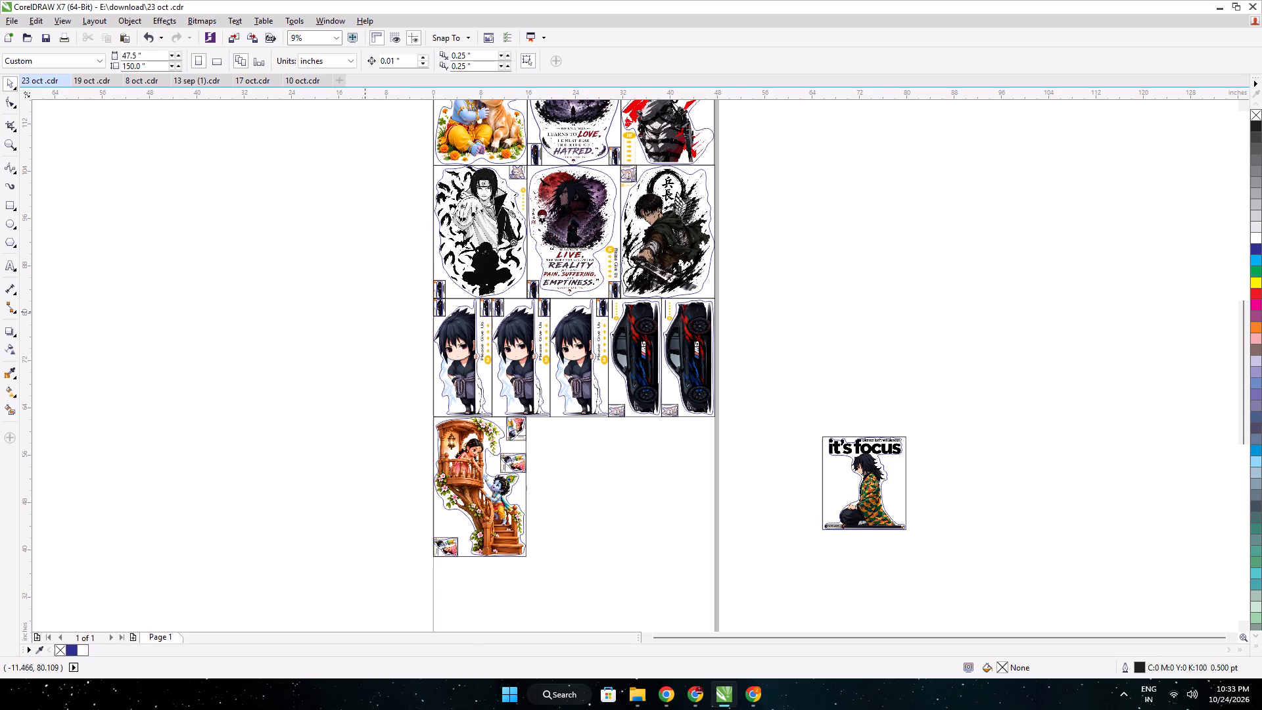
Duplicate the first Sasuke frame's upper-left M5 card and place it against the "it's focus" frame's left edge, at X 66.756 in, Y 54.081 in.
{"action": "scroll", "coordinate": [414, 304], "scroll_direction": "up", "scroll_amount": 1}
{"action": "left_click_drag", "start_coordinate": [446, 289], "coordinate": [488, 333]}
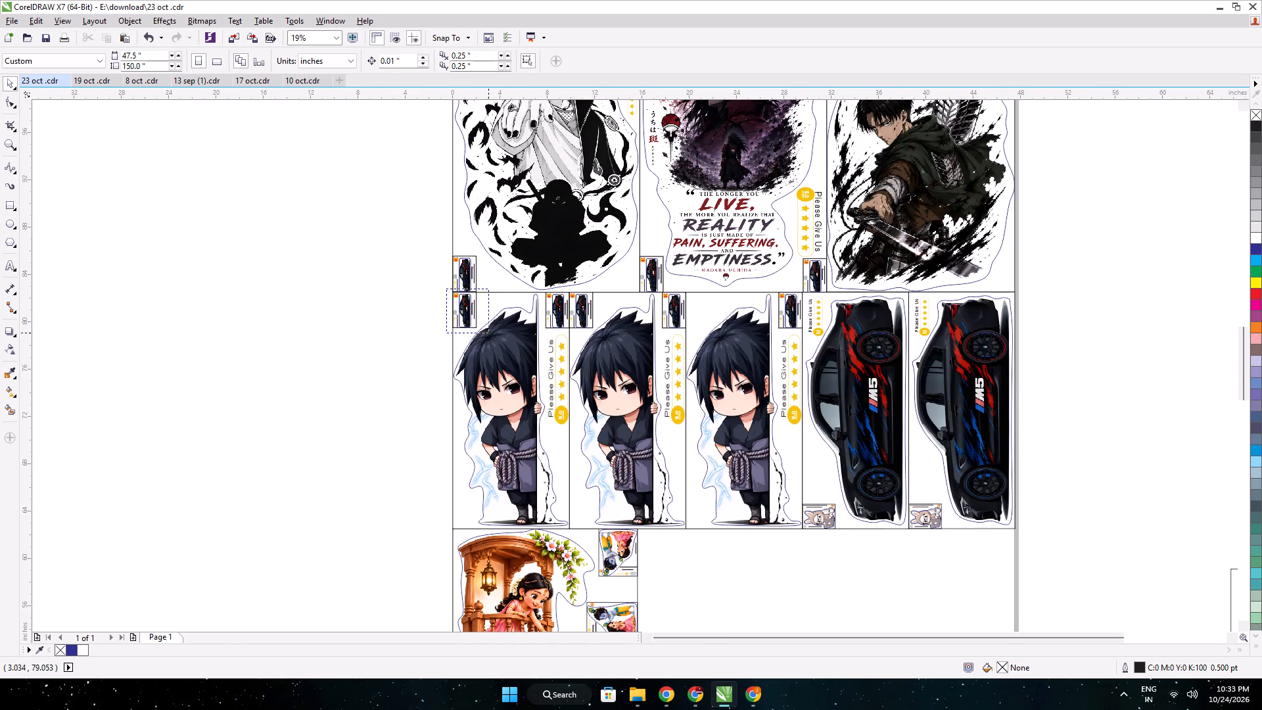
{"action": "left_click_drag", "start_coordinate": [488, 333], "coordinate": [488, 338]}
{"action": "middle_click_drag", "start_coordinate": [643, 353], "coordinate": [449, 319]}
{"action": "key", "text": "ctrl+d"}
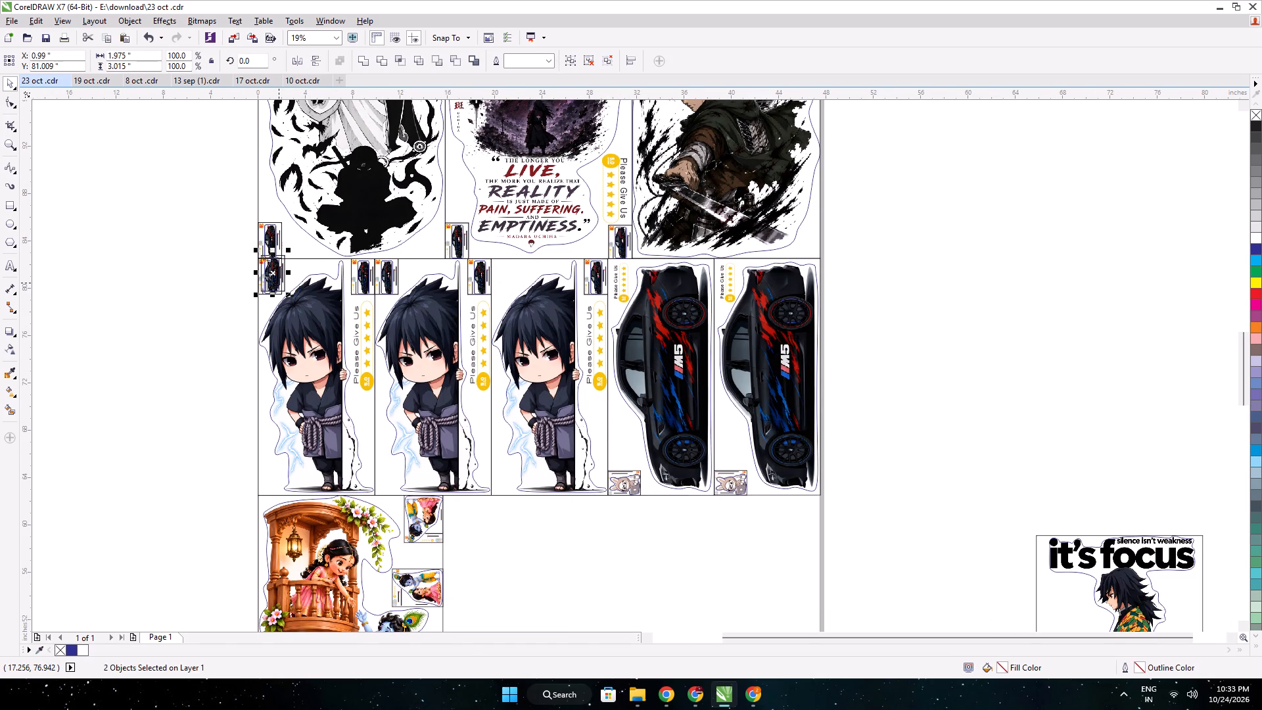
{"action": "left_click_drag", "start_coordinate": [275, 273], "coordinate": [948, 473]}
{"action": "middle_click_drag", "start_coordinate": [949, 472], "coordinate": [648, 279]}
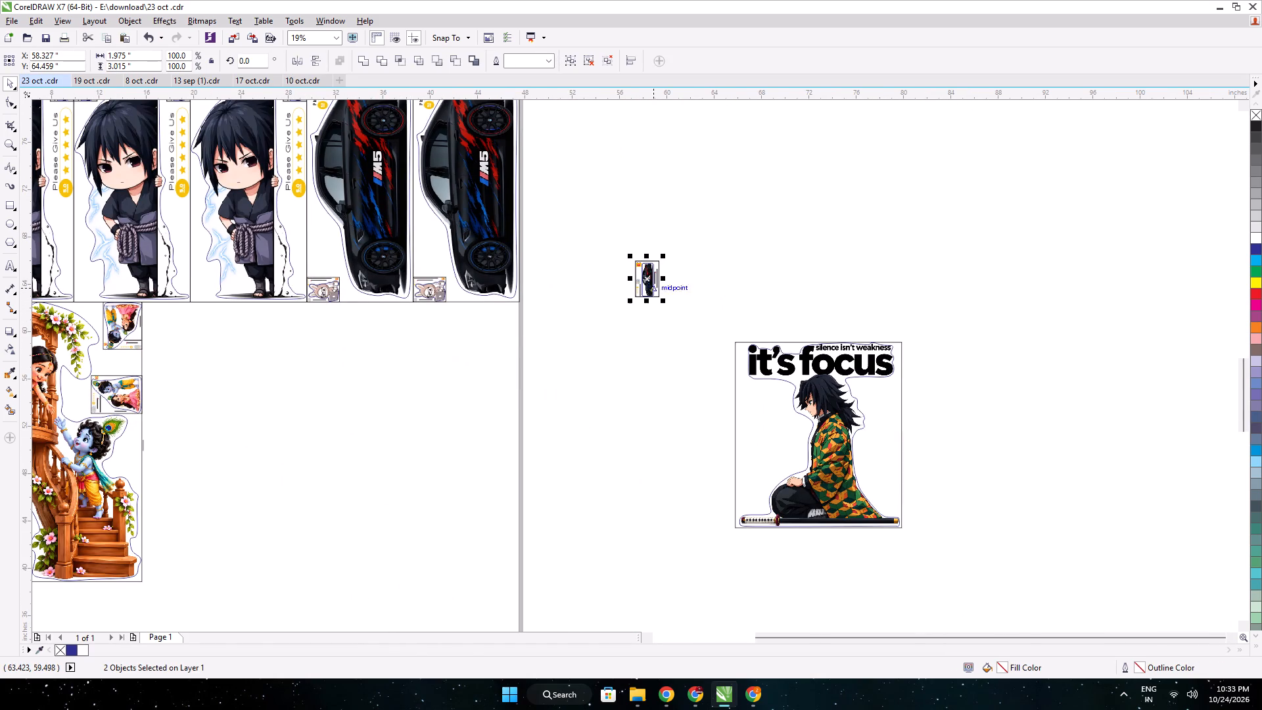
{"action": "left_click_drag", "start_coordinate": [649, 279], "coordinate": [774, 434]}
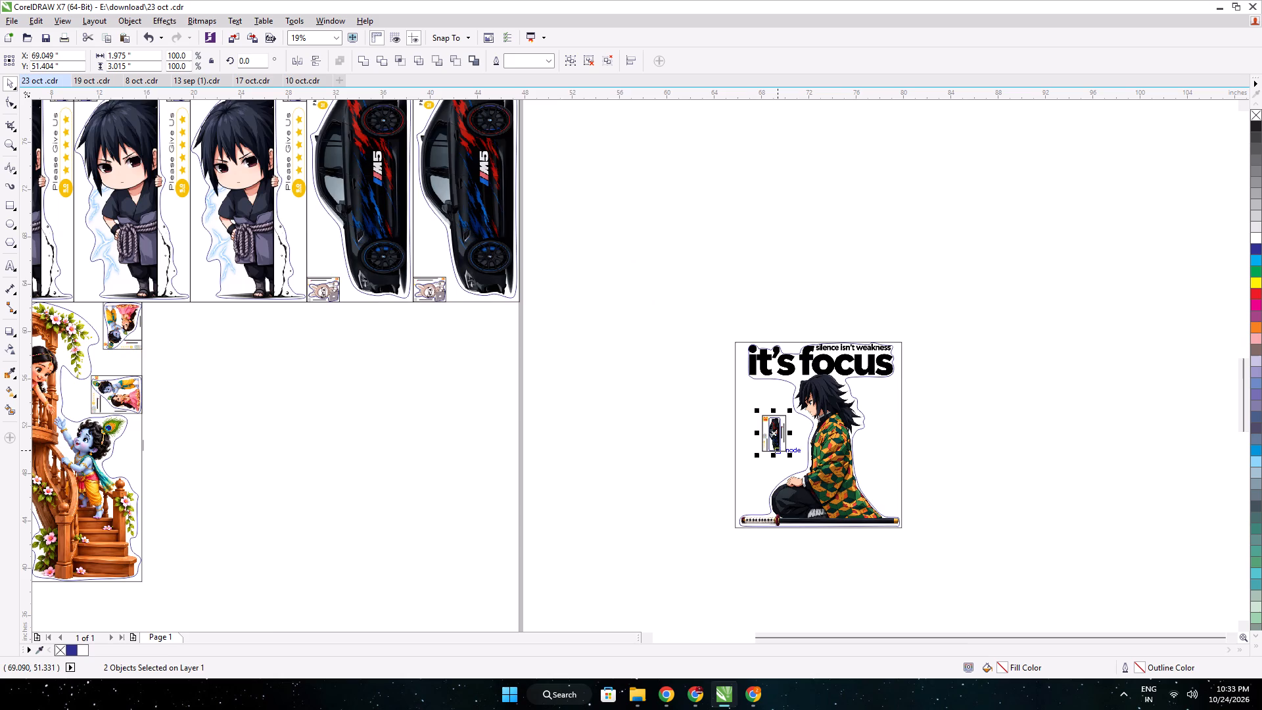
{"action": "scroll", "coordinate": [769, 434], "scroll_direction": "up", "scroll_amount": 1}
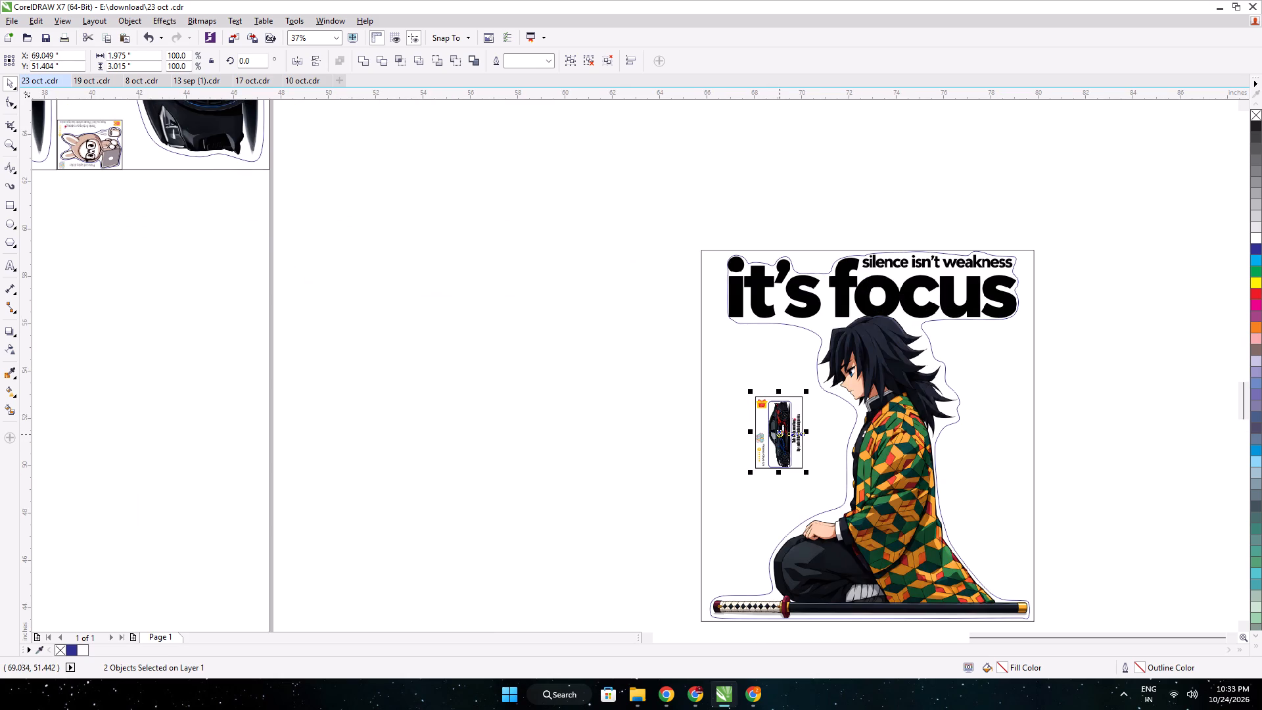
{"action": "left_click_drag", "start_coordinate": [778, 431], "coordinate": [724, 369]}
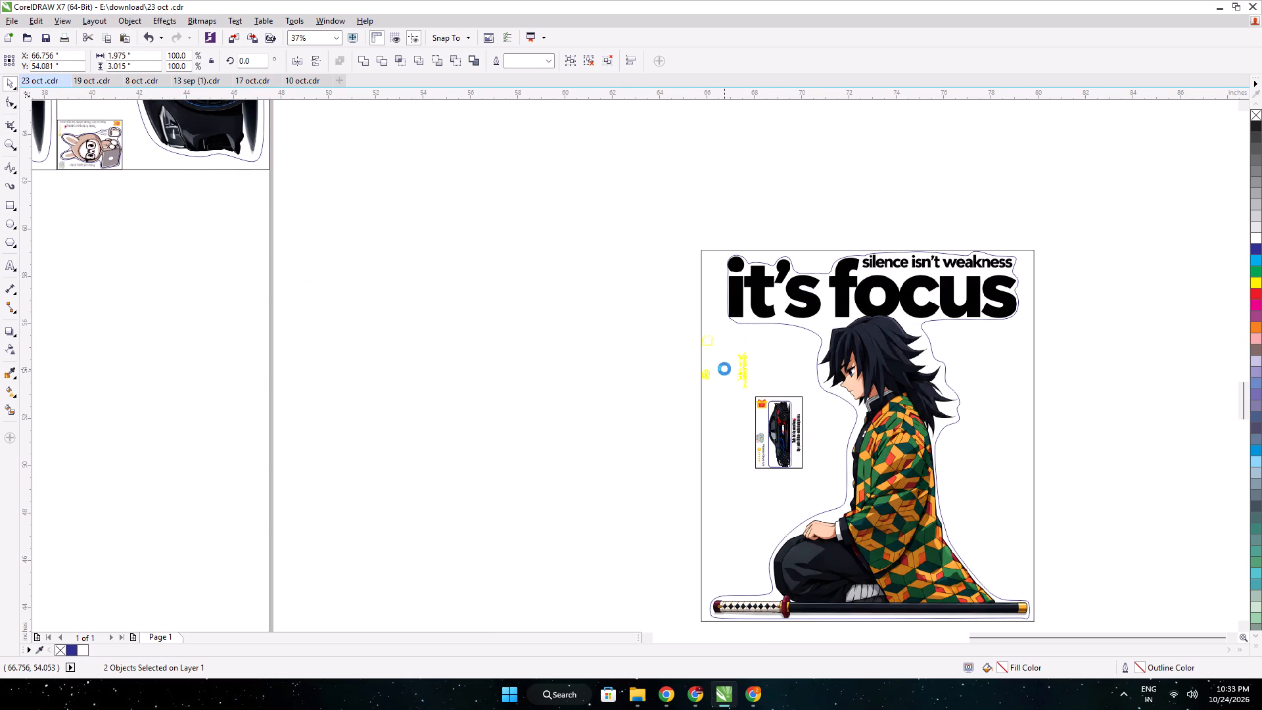
Stretch the M5 card on the "it's focus" sticker to about 4.29 in wide and 7.56 in high, beside the kneeling figure.
{"action": "left_click_drag", "start_coordinate": [725, 412], "coordinate": [722, 546]}
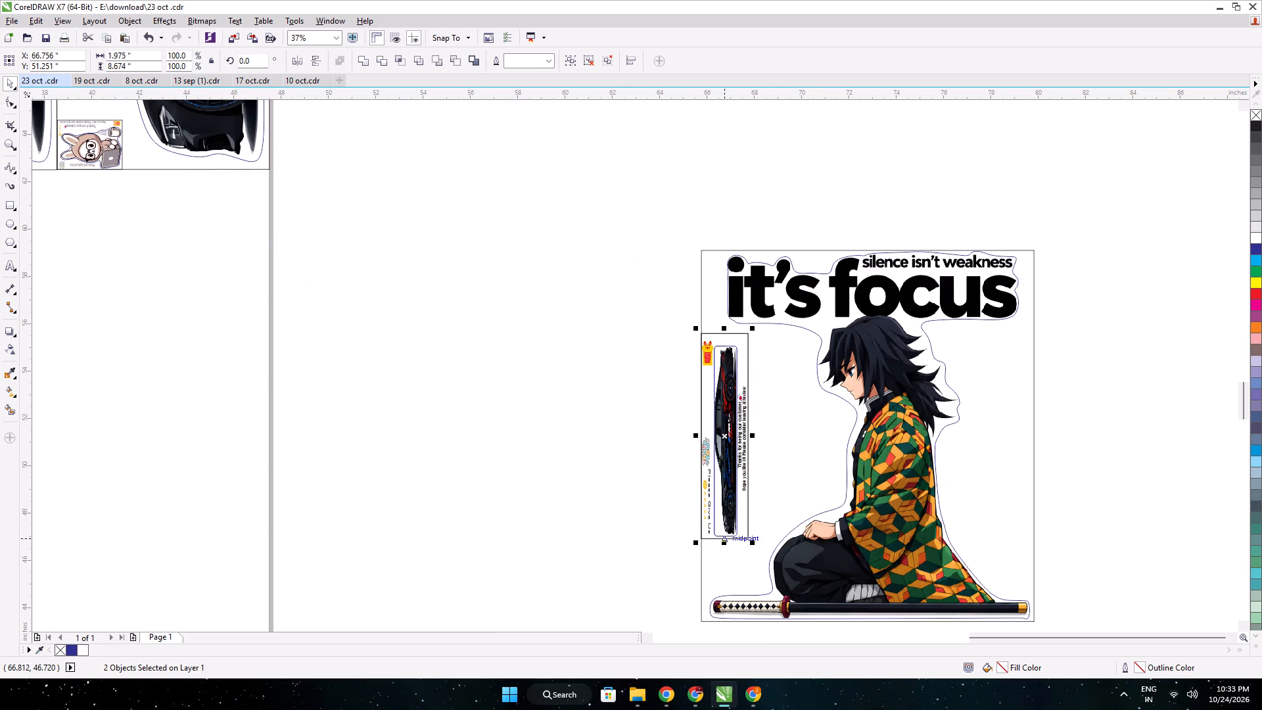
{"action": "left_click_drag", "start_coordinate": [726, 543], "coordinate": [720, 521]}
{"action": "left_click_drag", "start_coordinate": [754, 423], "coordinate": [774, 427]}
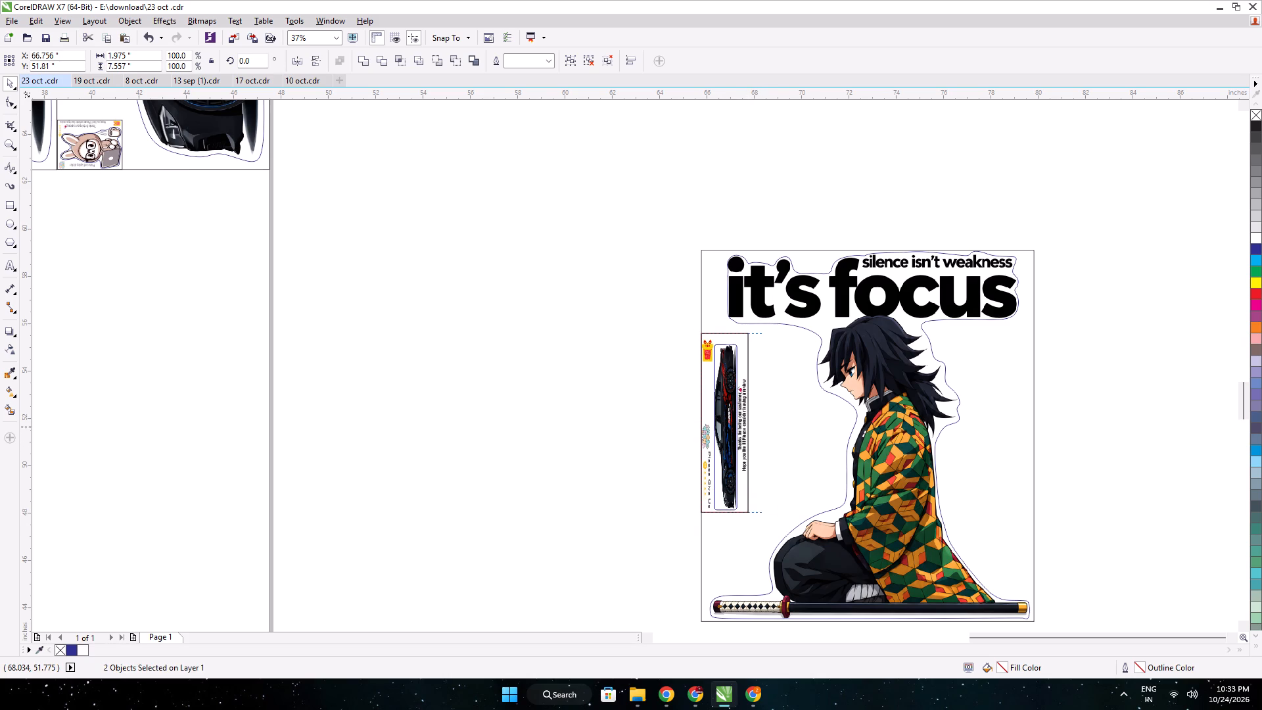
{"action": "left_click_drag", "start_coordinate": [774, 427], "coordinate": [808, 431]}
{"action": "scroll", "coordinate": [779, 433], "scroll_direction": "up", "scroll_amount": 1}
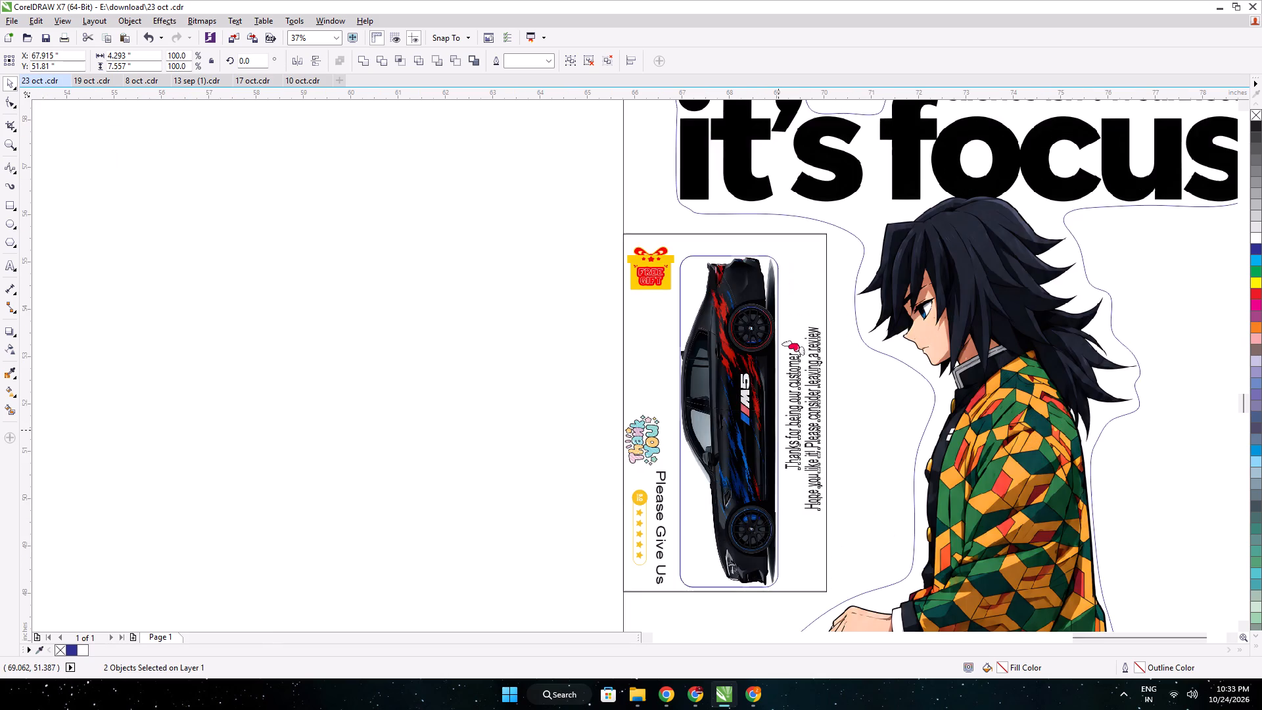
{"action": "scroll", "coordinate": [779, 433], "scroll_direction": "down", "scroll_amount": 1}
{"action": "middle_click_drag", "start_coordinate": [819, 429], "coordinate": [505, 397]}
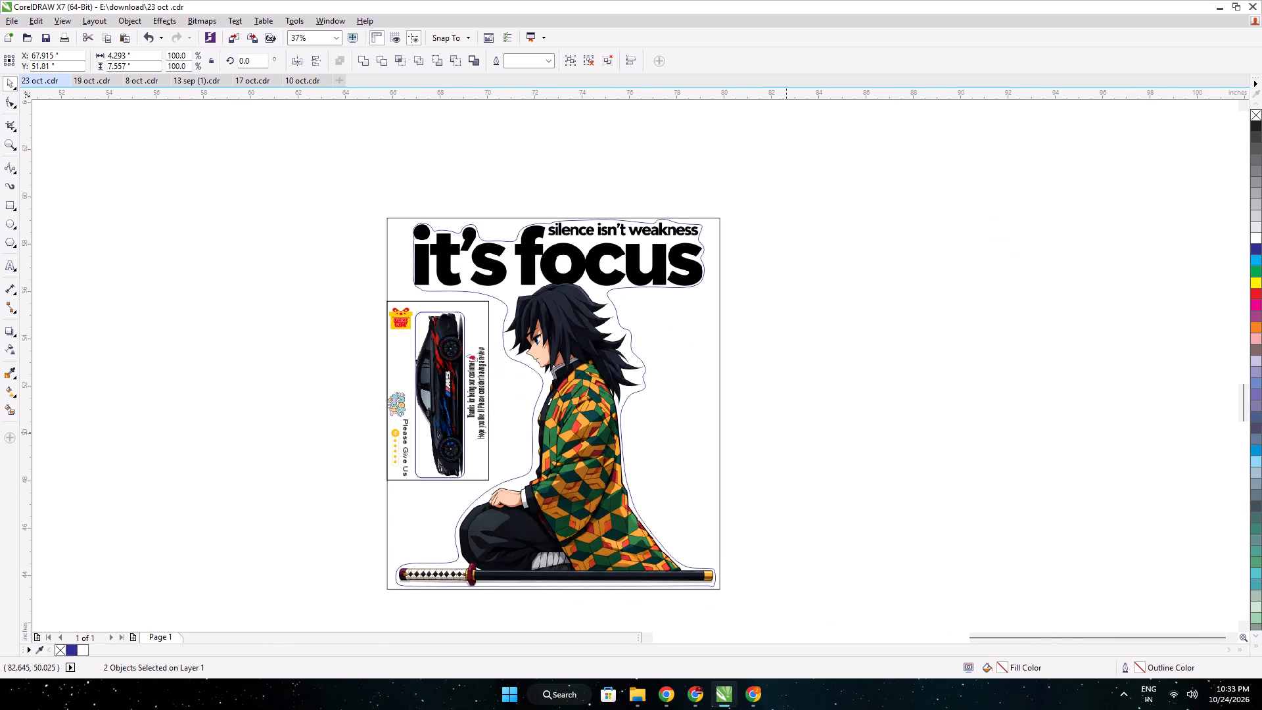
{"action": "left_click", "coordinate": [786, 433]}
Look over the "it's focus" sticker, the sticker rows and their cards, and the overall print layout.
{"action": "scroll", "coordinate": [355, 337], "scroll_direction": "down", "scroll_amount": 1}
{"action": "middle_click_drag", "start_coordinate": [314, 337], "coordinate": [504, 362]}
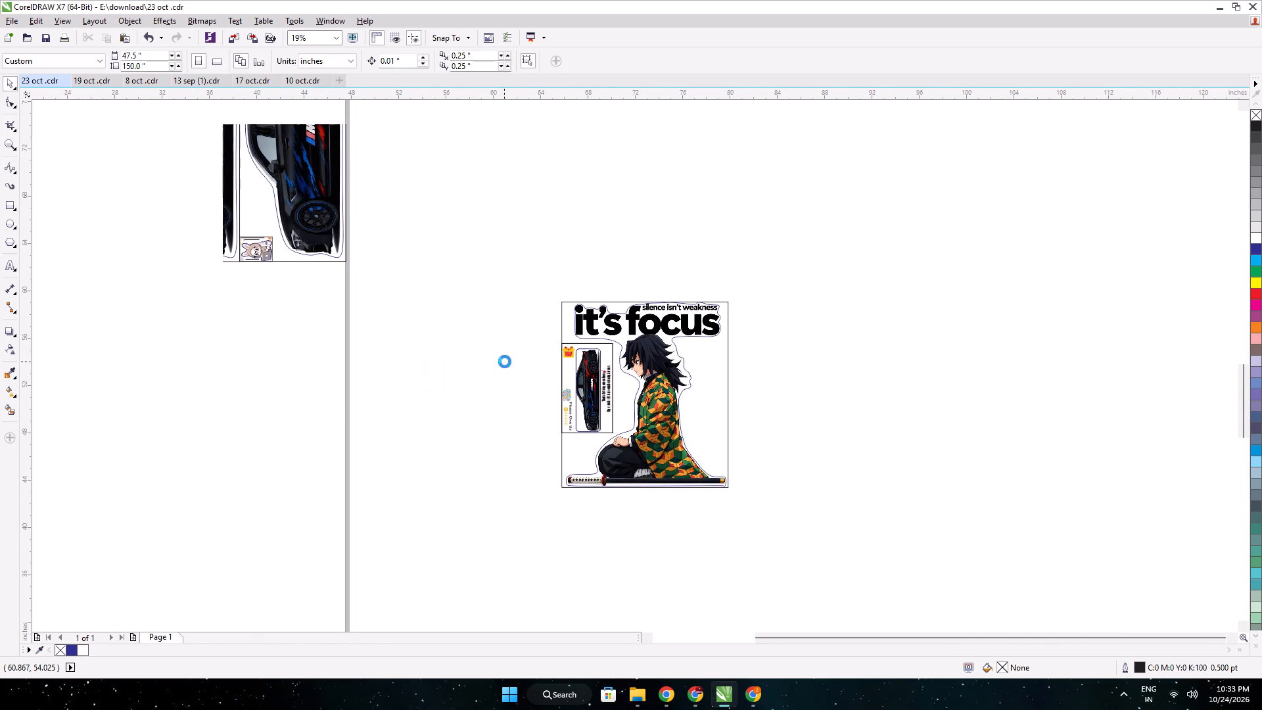
{"action": "scroll", "coordinate": [474, 354], "scroll_direction": "down", "scroll_amount": 1}
{"action": "middle_click_drag", "start_coordinate": [461, 350], "coordinate": [559, 376]}
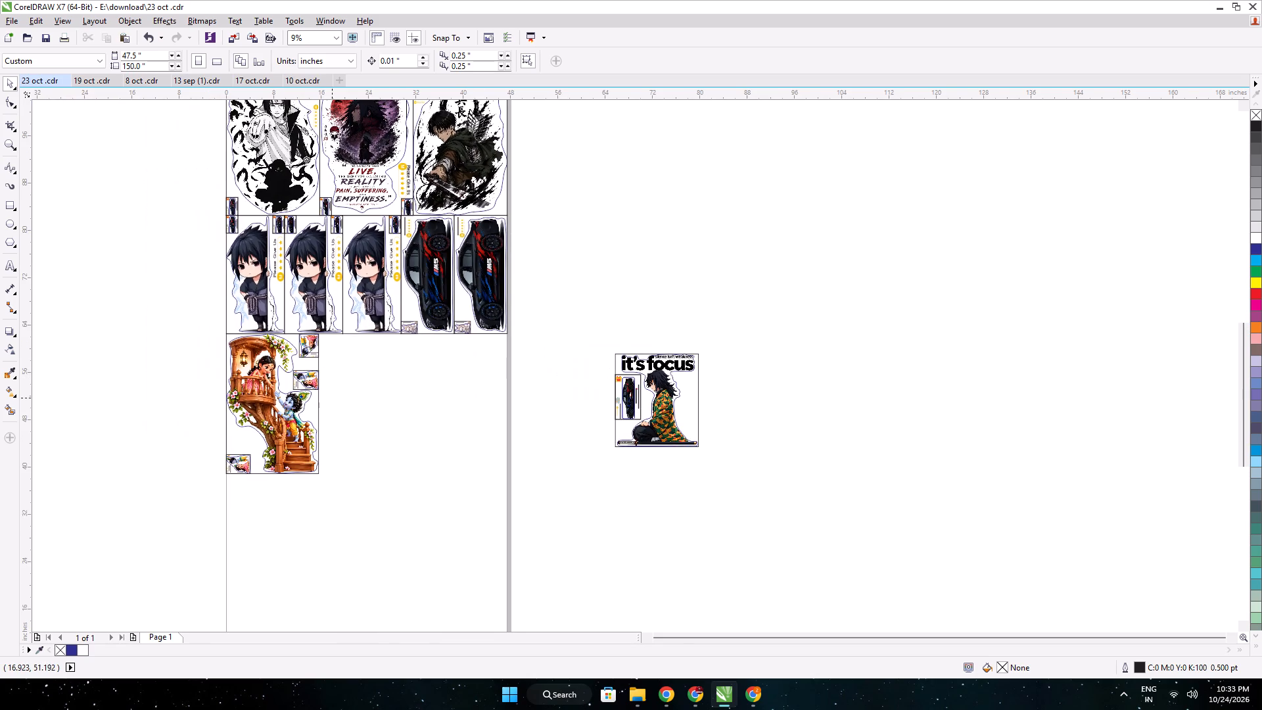
{"action": "middle_click_drag", "start_coordinate": [365, 366], "coordinate": [434, 466]}
{"action": "scroll", "coordinate": [446, 247], "scroll_direction": "up", "scroll_amount": 1}
{"action": "middle_click_drag", "start_coordinate": [446, 247], "coordinate": [464, 330]}
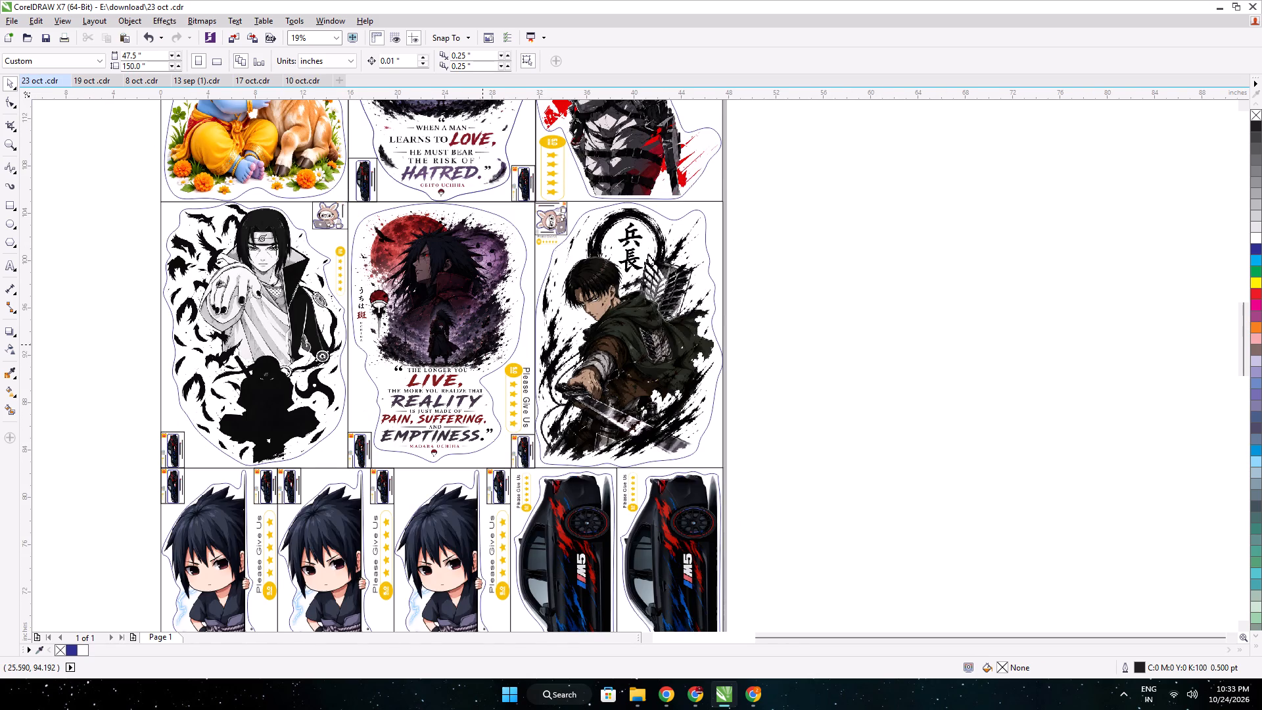
{"action": "scroll", "coordinate": [504, 360], "scroll_direction": "down", "scroll_amount": 2}
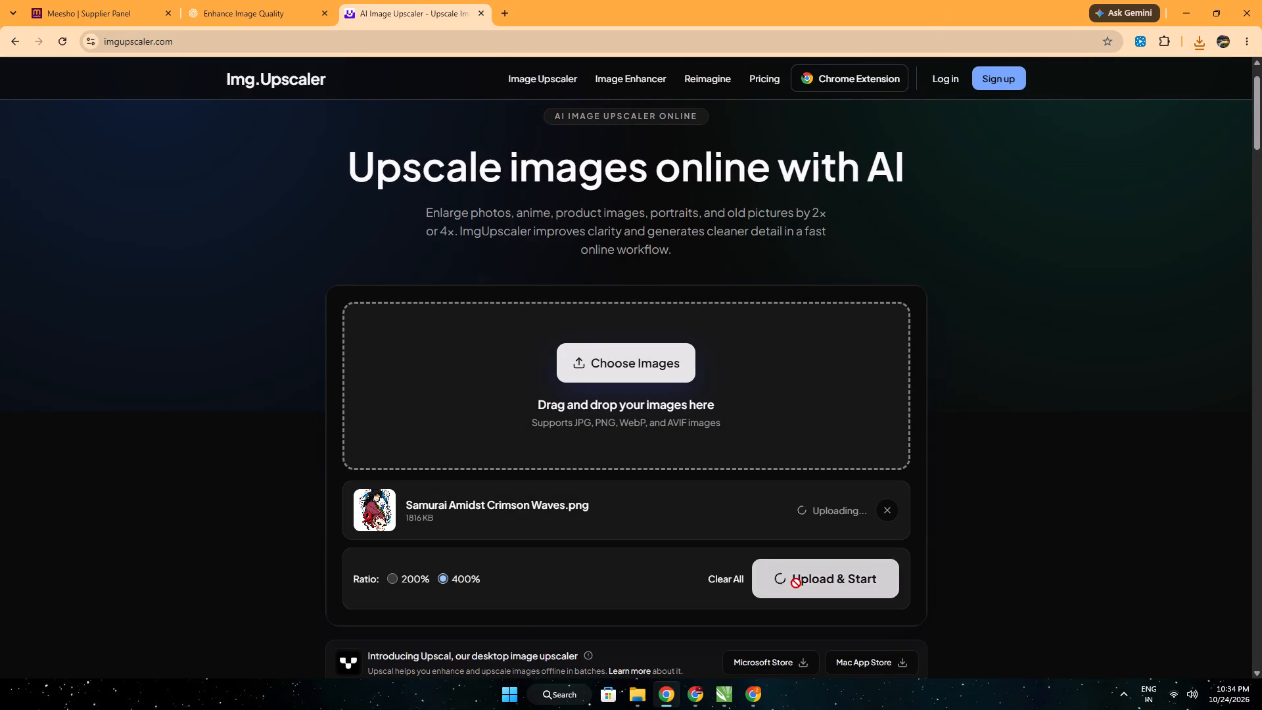
Switch to CorelDRAW and resize the whole "it's focus" sticker with its M5 card to 15.8 in wide and 22.5 in high.
{"action": "left_click", "coordinate": [718, 701]}
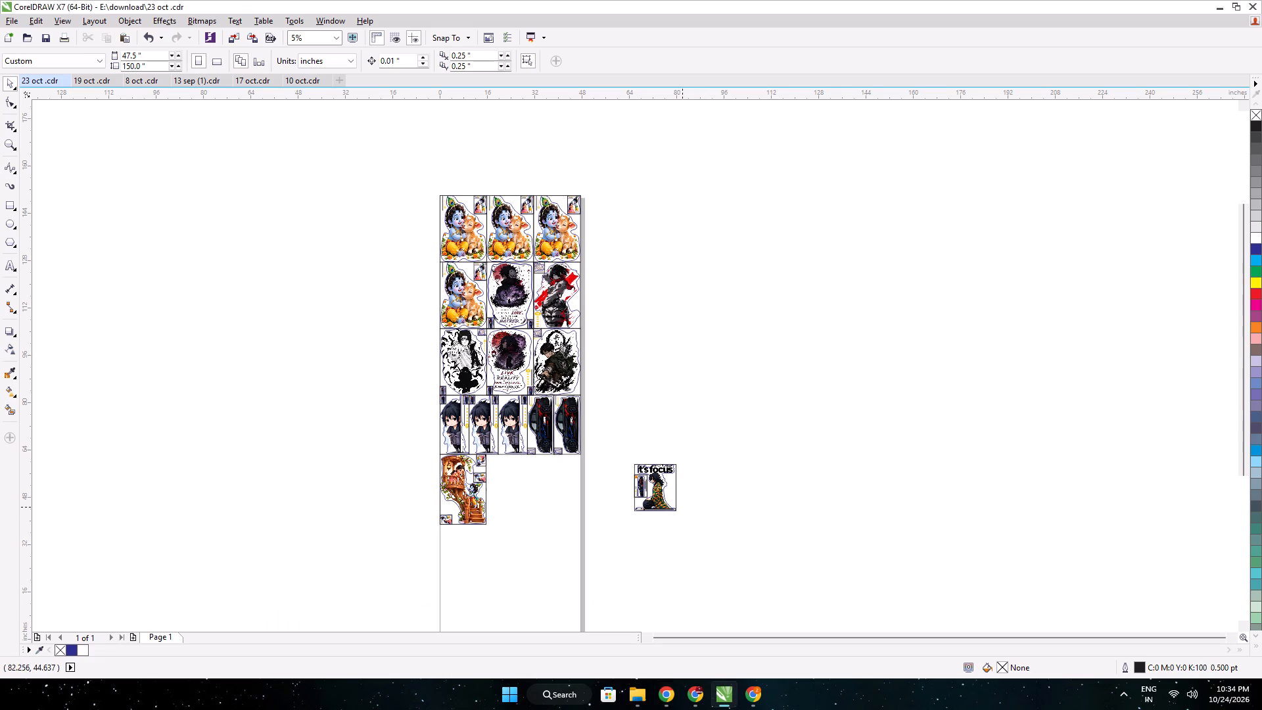
{"action": "scroll", "coordinate": [636, 486], "scroll_direction": "up", "scroll_amount": 1}
{"action": "scroll", "coordinate": [412, 438], "scroll_direction": "up", "scroll_amount": 1}
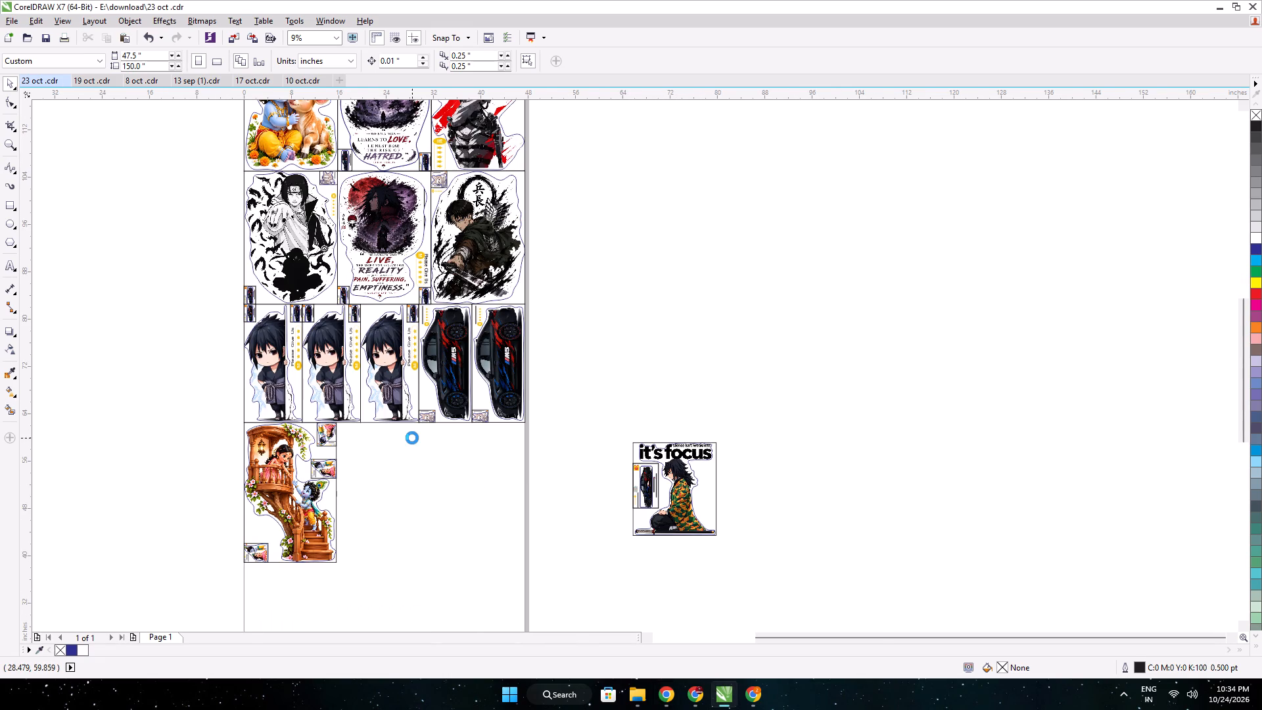
{"action": "middle_click_drag", "start_coordinate": [812, 491], "coordinate": [619, 331]}
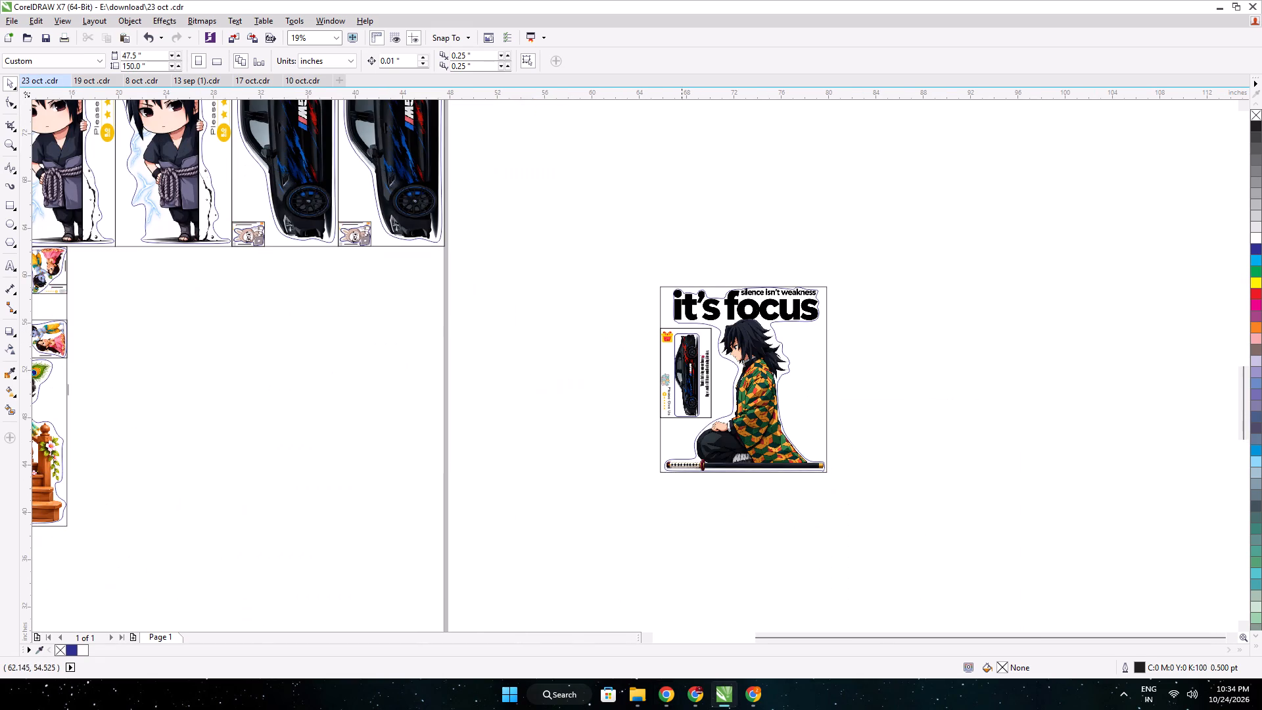
{"action": "left_click_drag", "start_coordinate": [877, 506], "coordinate": [625, 265]}
{"action": "double_click", "coordinate": [109, 57]}
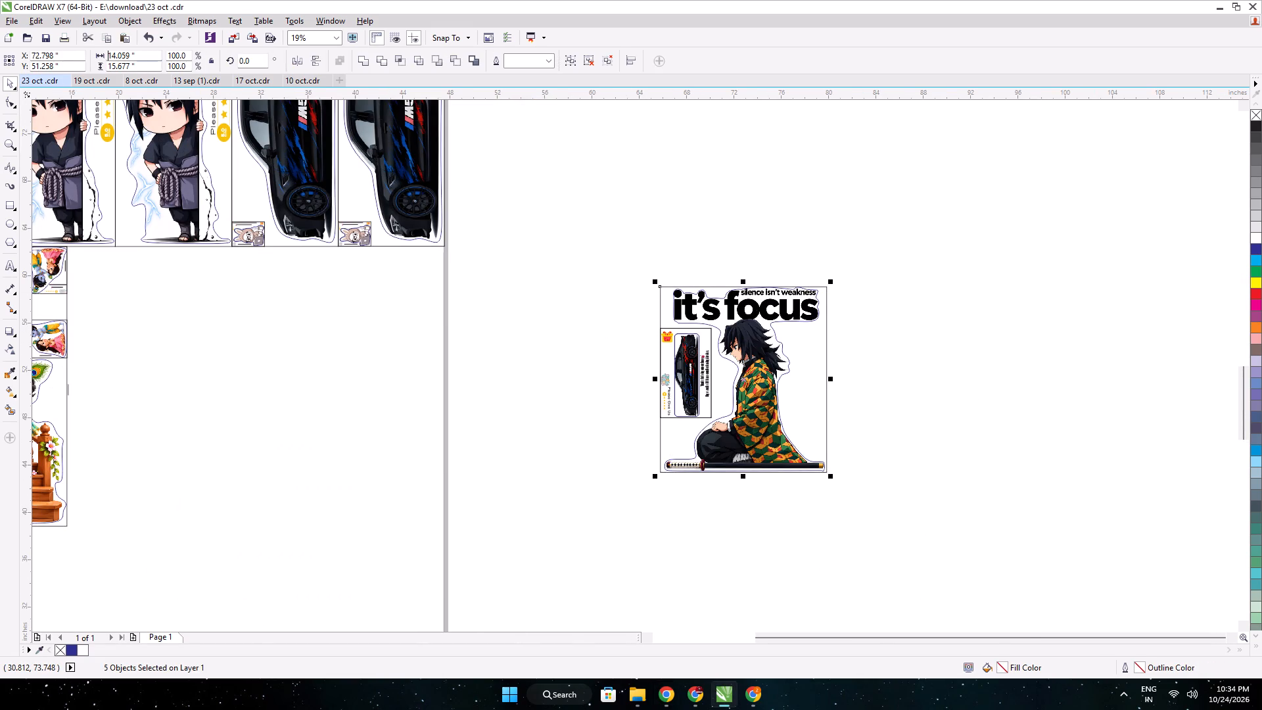
{"action": "type", "text": "15"}
{"action": "type", "text": "3.8"}
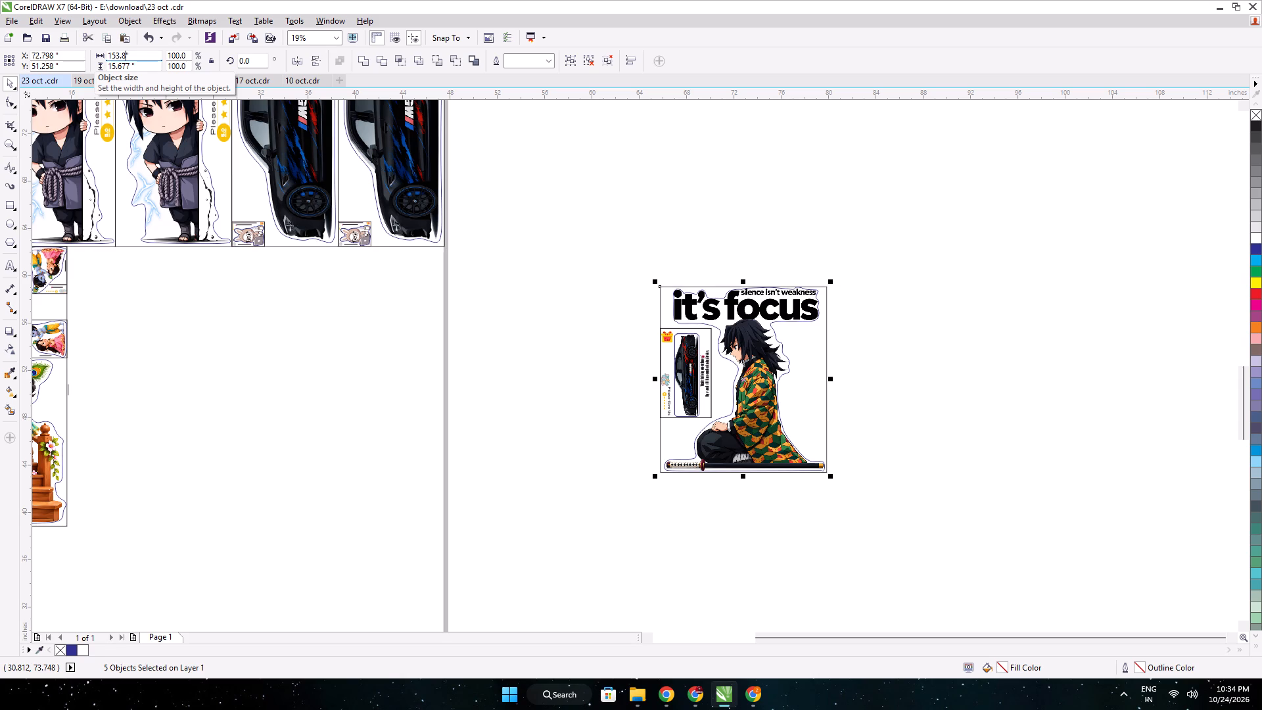
{"action": "key", "text": "BackSpace"}
{"action": "key", "text": "BackSpace"}
{"action": "key", "text": "BackSpace"}
{"action": "key", "text": "8"}
{"action": "key", "text": "BackSpace"}
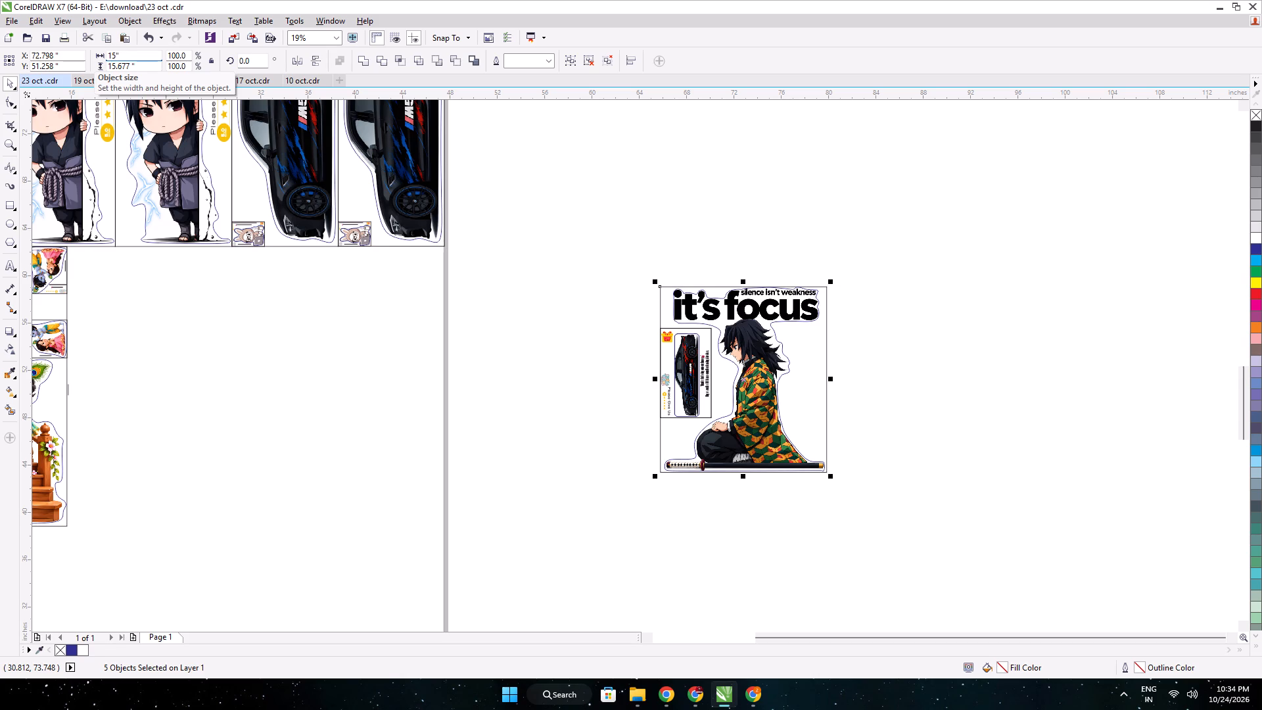
{"action": "type", "text": ".8"}
{"action": "double_click", "coordinate": [119, 69]}
{"action": "type", "text": "22"}
{"action": "type", "text": ".5"}
{"action": "key", "text": "Return"}
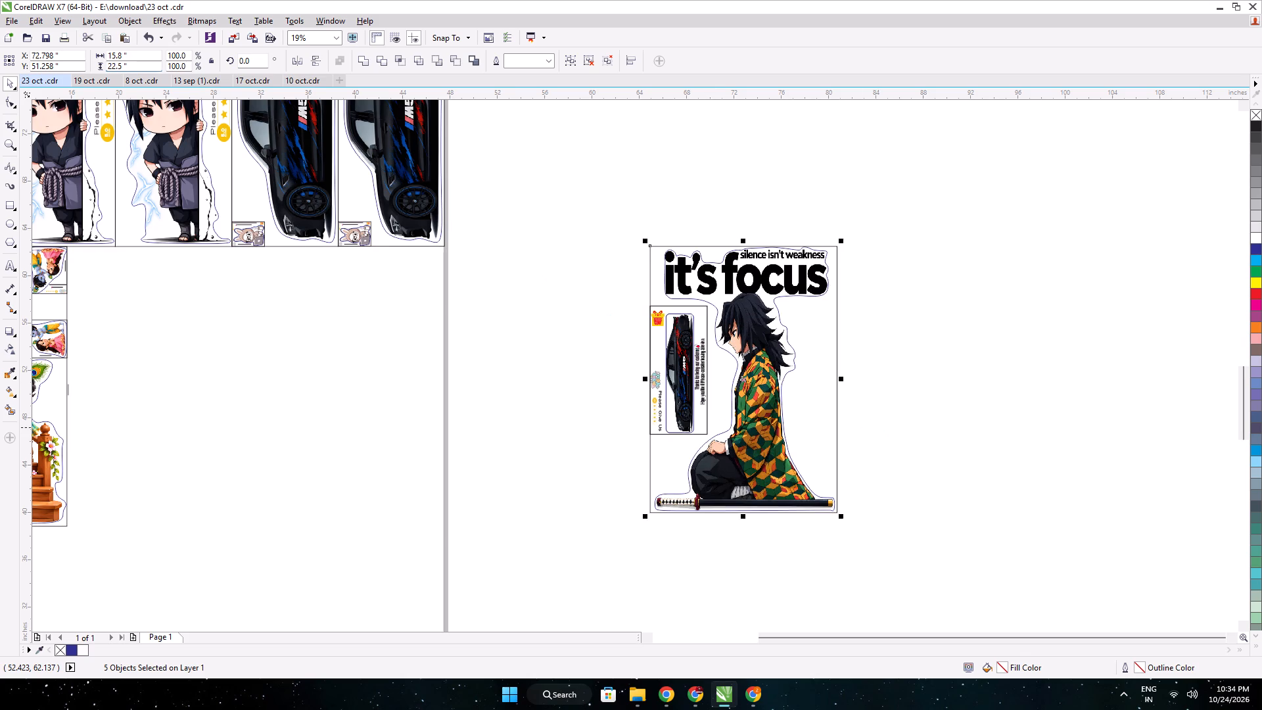
Move the "it's focus" sticker onto the page beside the Krishna treehouse sticker, at about X 29.02 in, Y 47.48 in.
{"action": "middle_click_drag", "start_coordinate": [653, 375], "coordinate": [852, 404]}
{"action": "left_click_drag", "start_coordinate": [925, 409], "coordinate": [407, 454]}
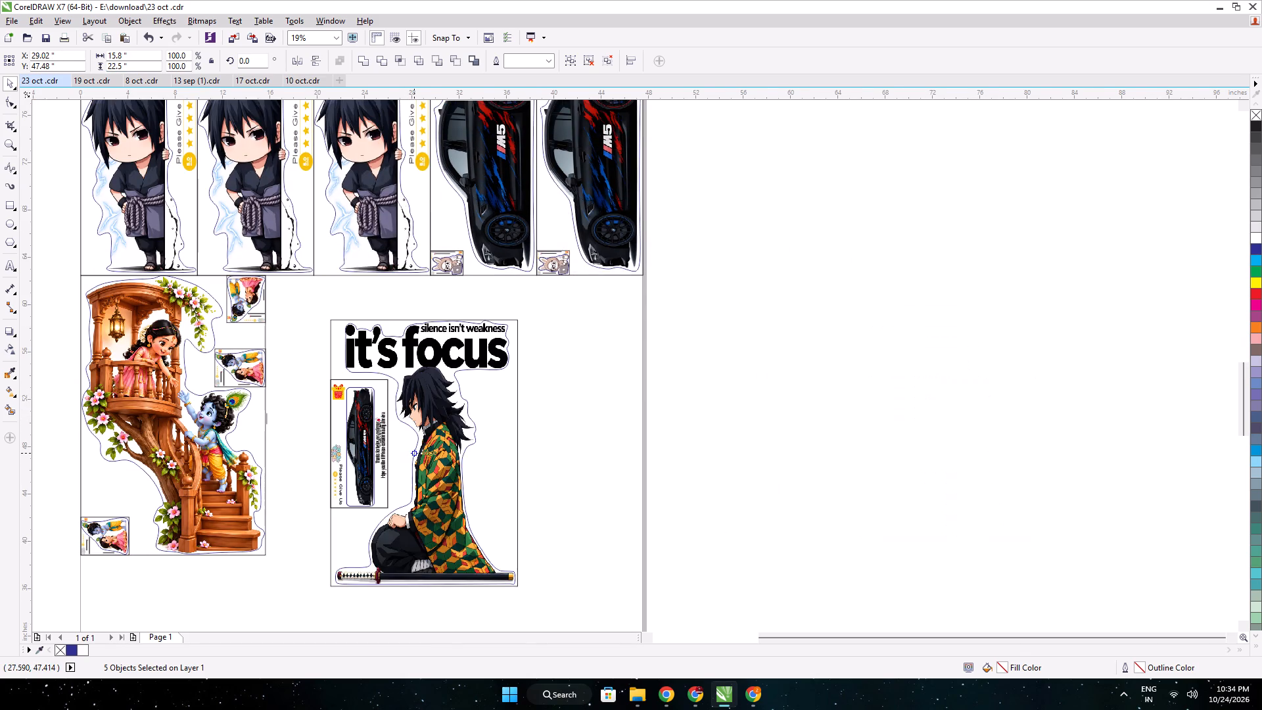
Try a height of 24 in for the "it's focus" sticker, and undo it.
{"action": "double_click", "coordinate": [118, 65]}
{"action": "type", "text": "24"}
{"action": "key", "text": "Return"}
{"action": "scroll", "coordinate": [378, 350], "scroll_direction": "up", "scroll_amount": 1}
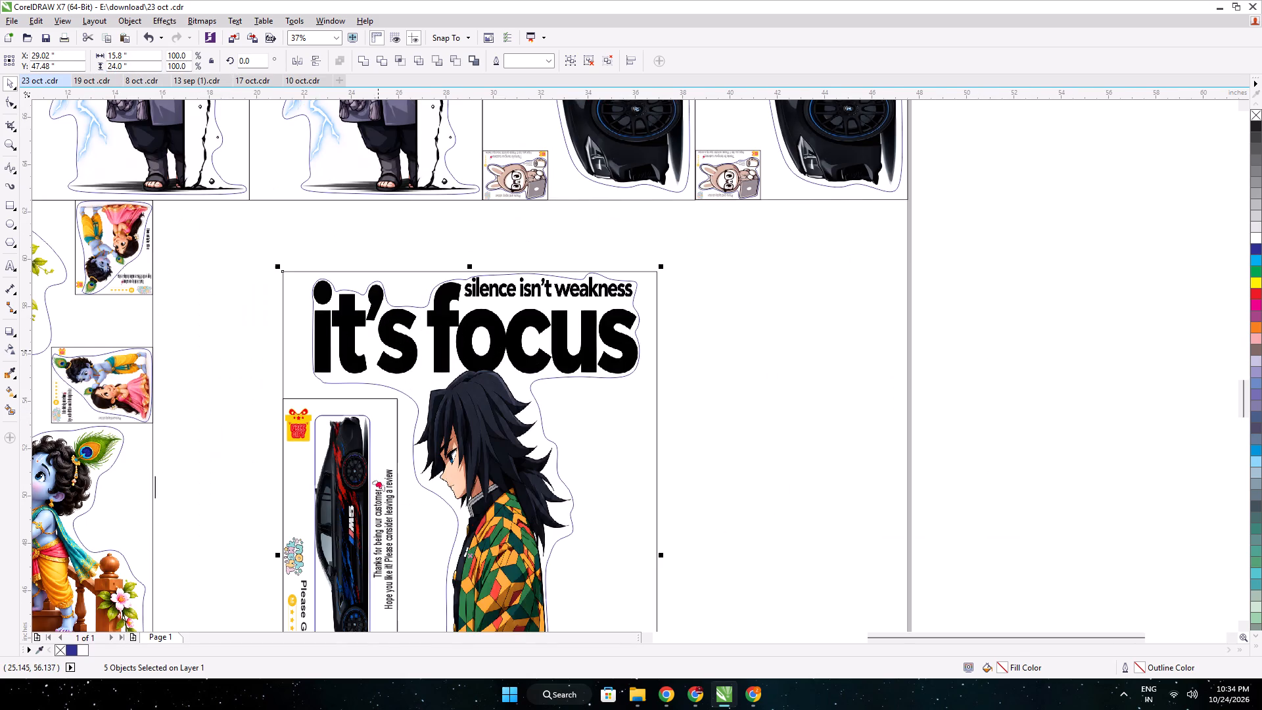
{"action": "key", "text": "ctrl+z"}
Set the height of the whole Krishna treehouse sticker, including its cards, to 22.5 in.
{"action": "scroll", "coordinate": [292, 352], "scroll_direction": "down", "scroll_amount": 1}
{"action": "middle_click_drag", "start_coordinate": [288, 352], "coordinate": [423, 420]}
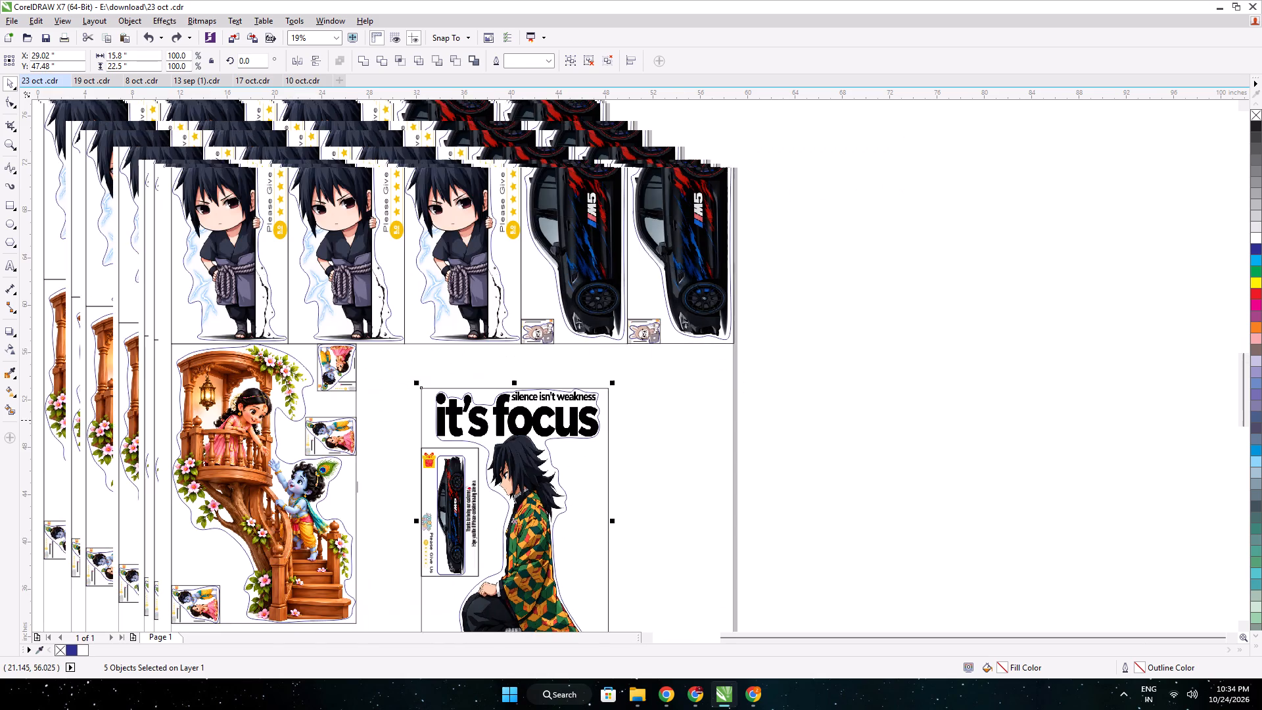
{"action": "middle_click_drag", "start_coordinate": [423, 420], "coordinate": [424, 419]}
{"action": "left_click", "coordinate": [133, 404]}
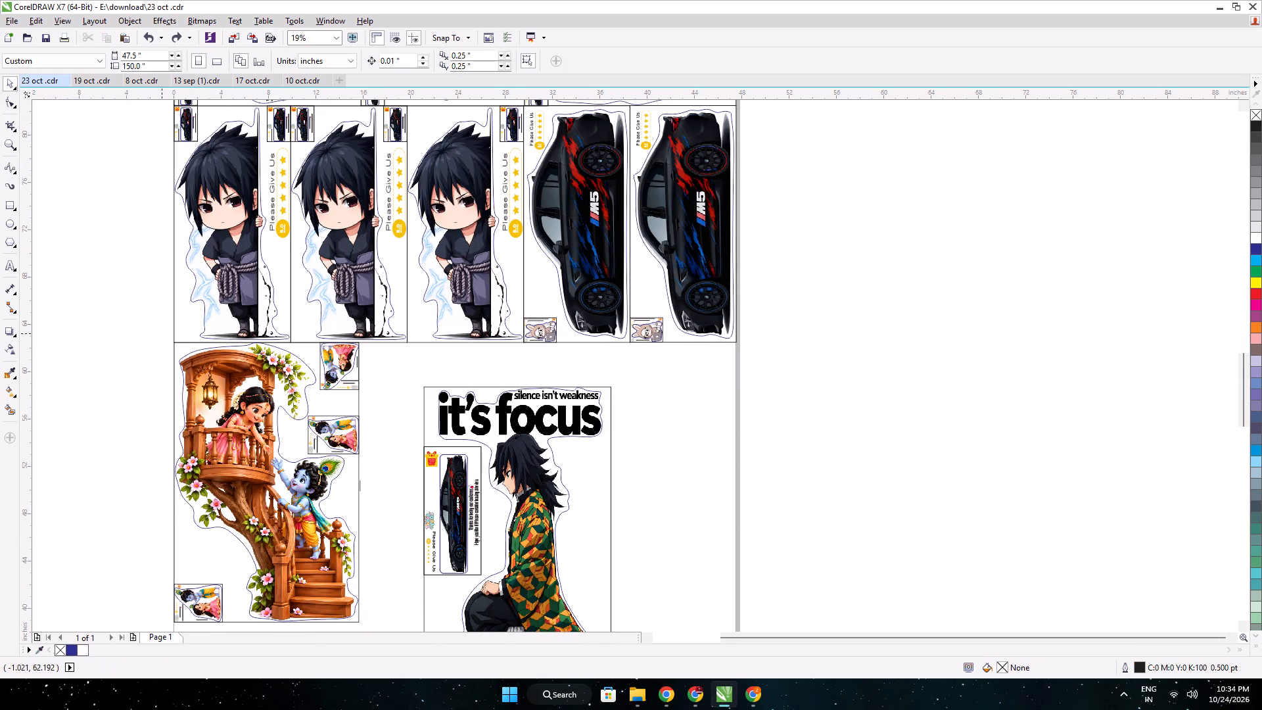
{"action": "left_click_drag", "start_coordinate": [162, 332], "coordinate": [373, 584]}
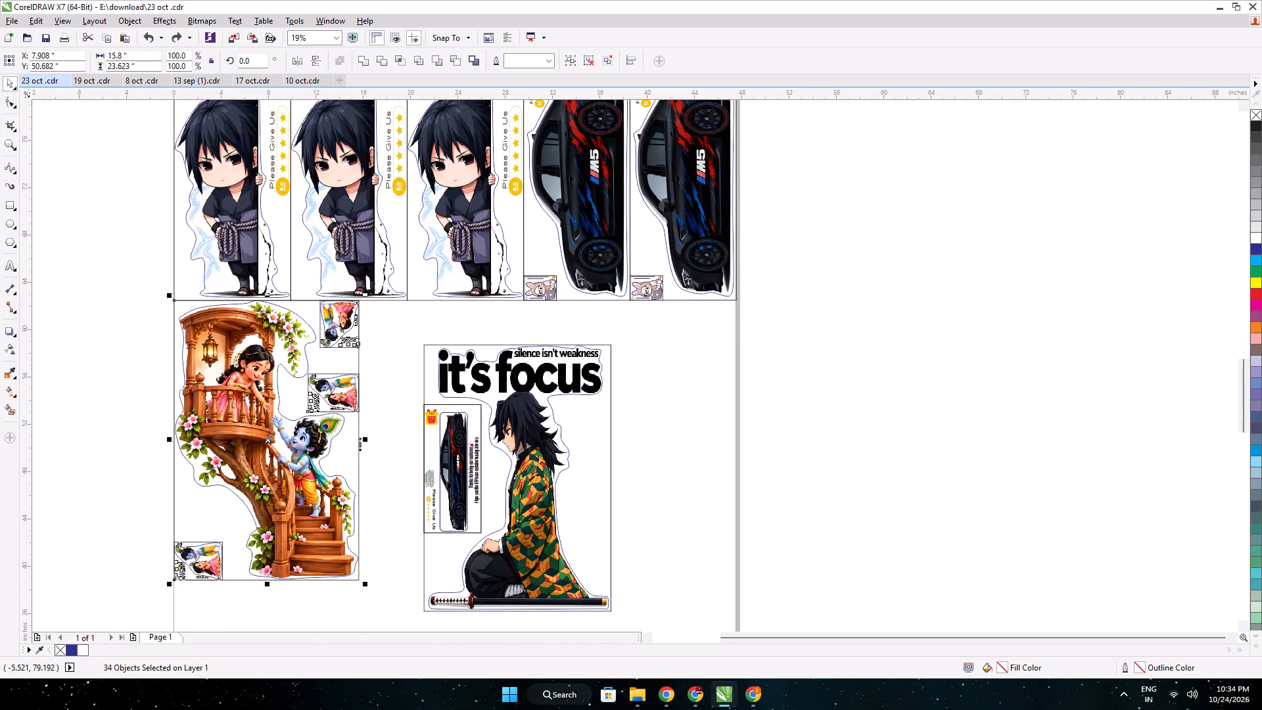
{"action": "double_click", "coordinate": [120, 66]}
{"action": "type", "text": "22.5"}
{"action": "key", "text": "Return"}
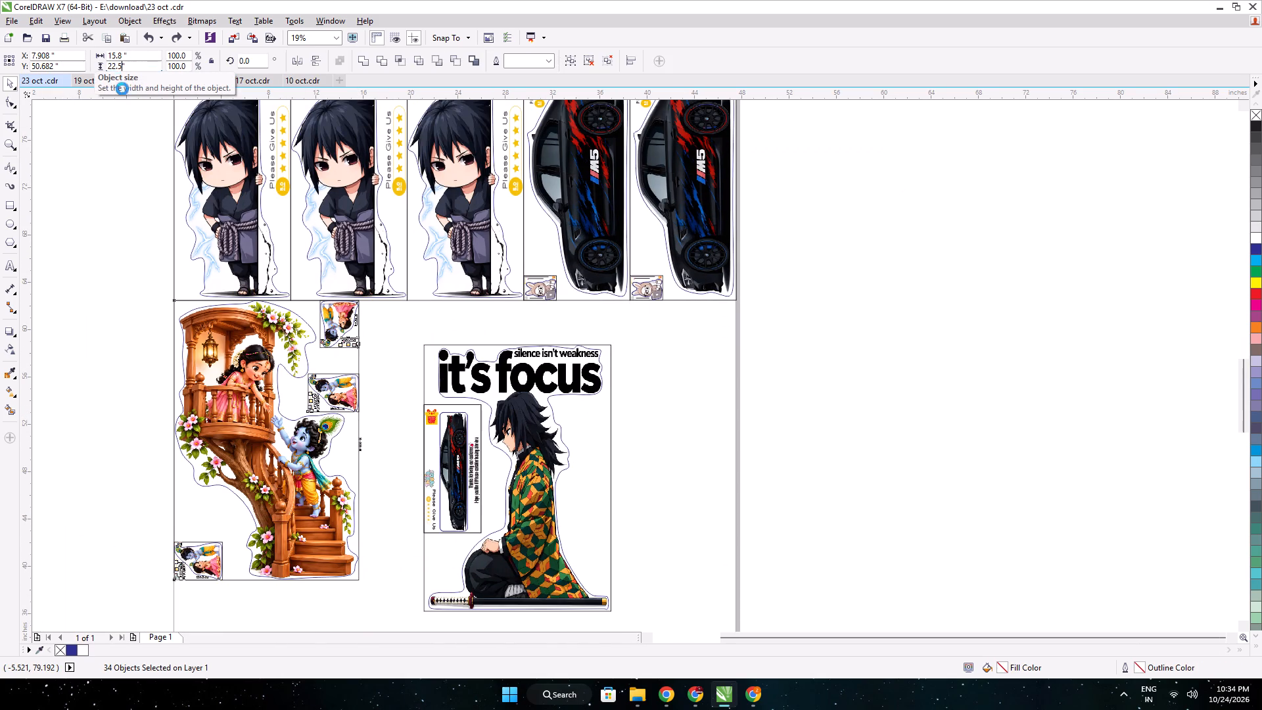
Move the Krishna treehouse sticker up flush against the bottom of the Sasuke row, at X 7.908 in, Y 51.248 in.
{"action": "scroll", "coordinate": [188, 310], "scroll_direction": "up", "scroll_amount": 3}
{"action": "left_click_drag", "start_coordinate": [188, 323], "coordinate": [188, 322]}
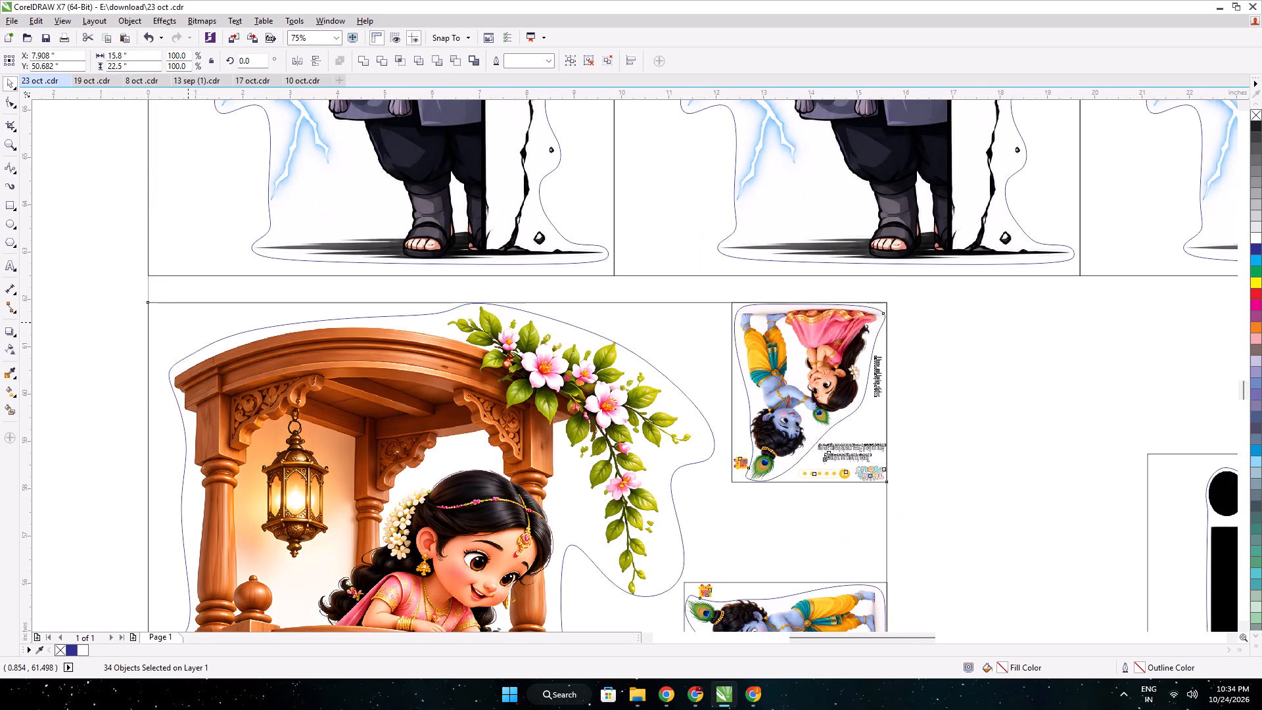
{"action": "left_click_drag", "start_coordinate": [188, 322], "coordinate": [188, 296]}
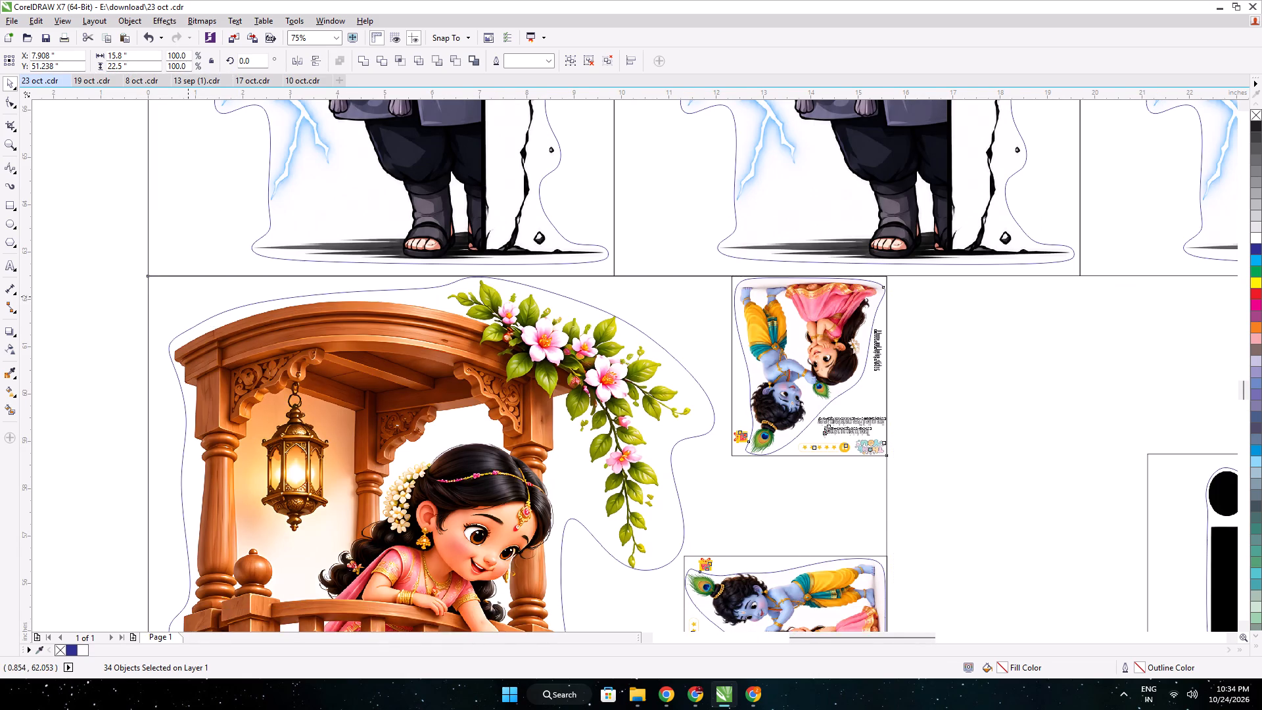
{"action": "scroll", "coordinate": [160, 283], "scroll_direction": "up", "scroll_amount": 1}
{"action": "key", "text": "Up"}
{"action": "scroll", "coordinate": [168, 285], "scroll_direction": "down", "scroll_amount": 4}
Place the "it's focus" sticker flush beside the Krishna treehouse sticker and under the Sasuke row, at X 23.51 in, Y 51.255 in.
{"action": "middle_click_drag", "start_coordinate": [552, 236], "coordinate": [438, 226]}
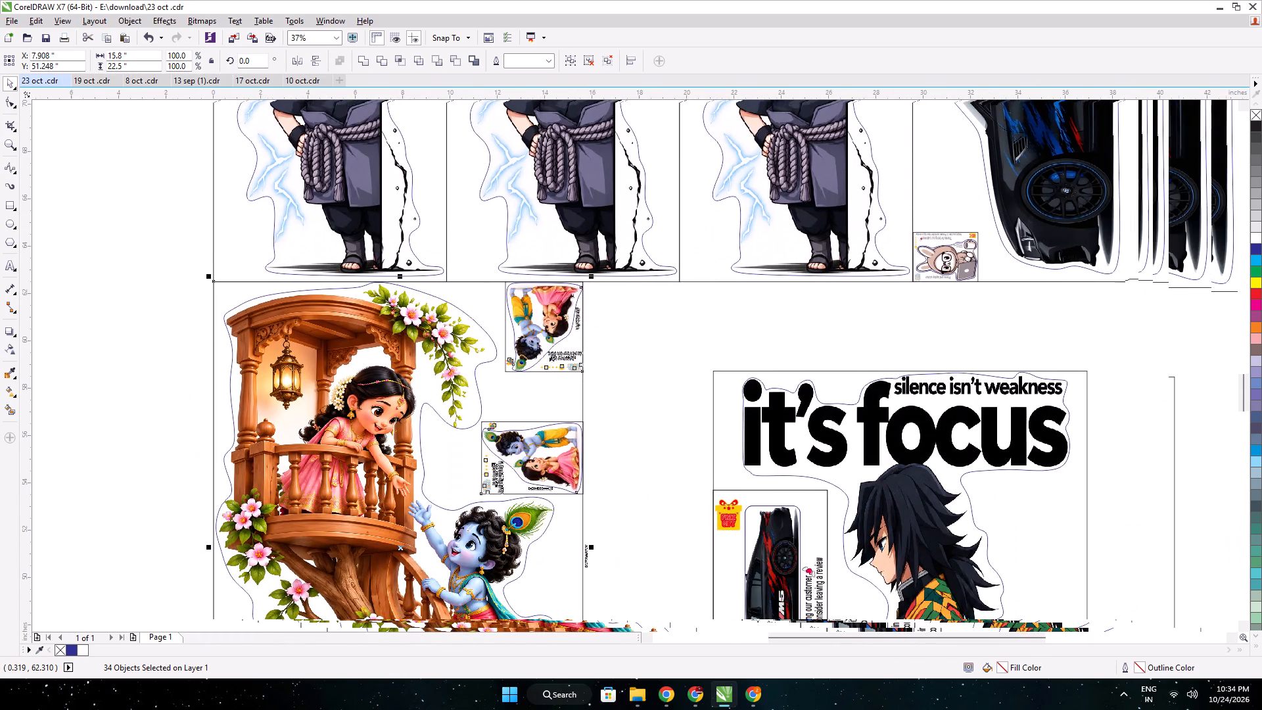
{"action": "middle_click_drag", "start_coordinate": [717, 323], "coordinate": [375, 72]}
{"action": "scroll", "coordinate": [629, 425], "scroll_direction": "down", "scroll_amount": 1}
{"action": "left_click", "coordinate": [681, 538]}
{"action": "left_click_drag", "start_coordinate": [726, 554], "coordinate": [719, 548]}
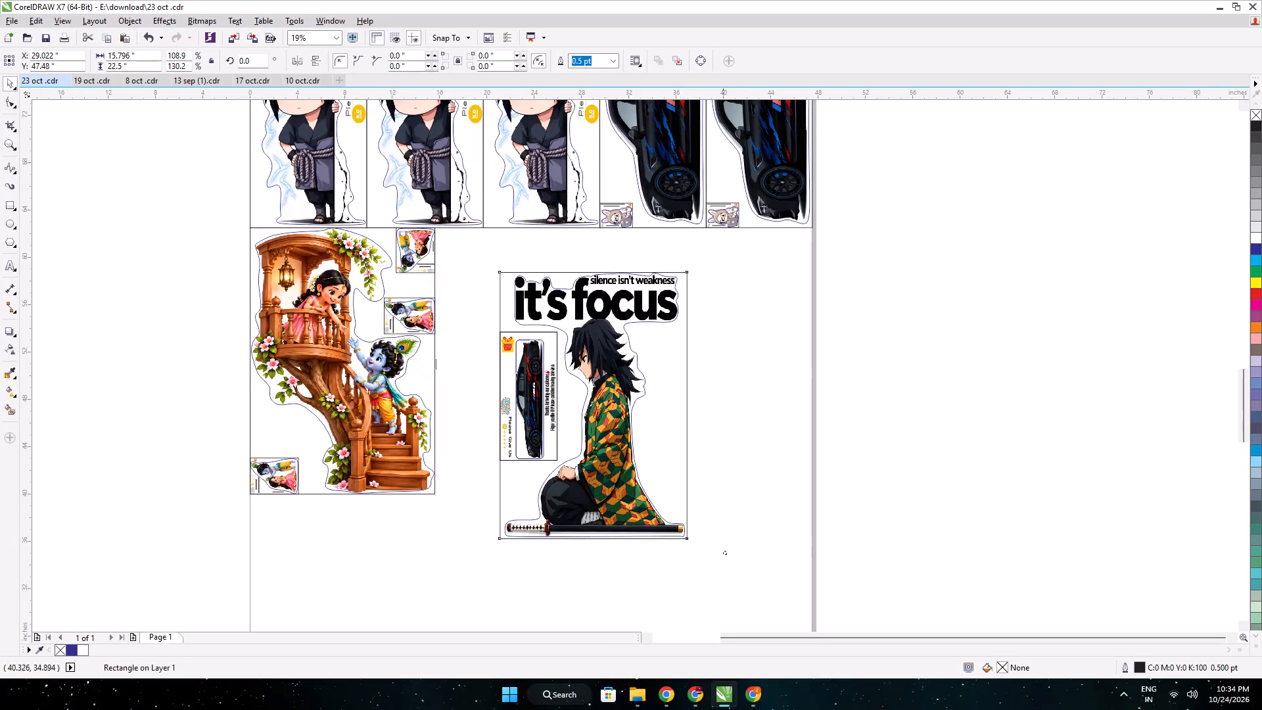
{"action": "left_click_drag", "start_coordinate": [719, 548], "coordinate": [471, 260]}
{"action": "left_click_drag", "start_coordinate": [573, 342], "coordinate": [503, 297]}
{"action": "scroll", "coordinate": [434, 208], "scroll_direction": "up", "scroll_amount": 1}
{"action": "scroll", "coordinate": [480, 239], "scroll_direction": "up", "scroll_amount": 1}
{"action": "scroll", "coordinate": [423, 247], "scroll_direction": "up", "scroll_amount": 1}
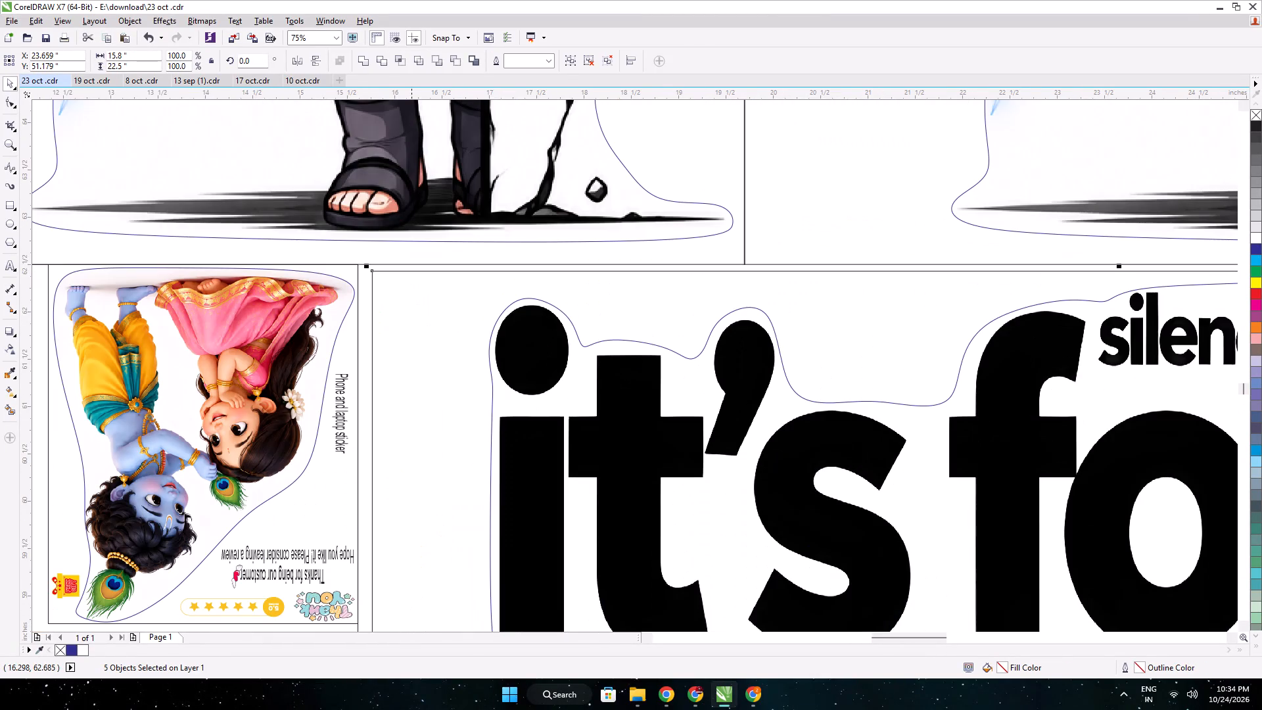
{"action": "left_click_drag", "start_coordinate": [411, 311], "coordinate": [398, 304]}
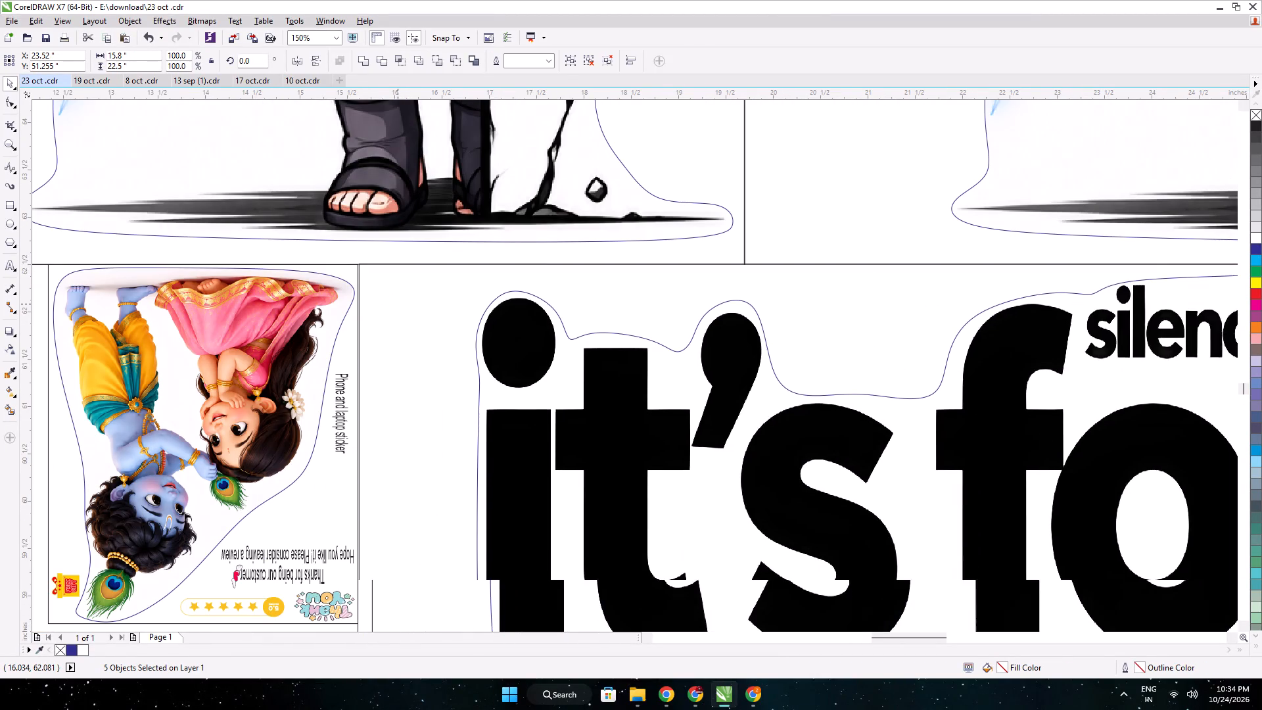
{"action": "scroll", "coordinate": [398, 304], "scroll_direction": "down", "scroll_amount": 3}
{"action": "key", "text": "Left"}
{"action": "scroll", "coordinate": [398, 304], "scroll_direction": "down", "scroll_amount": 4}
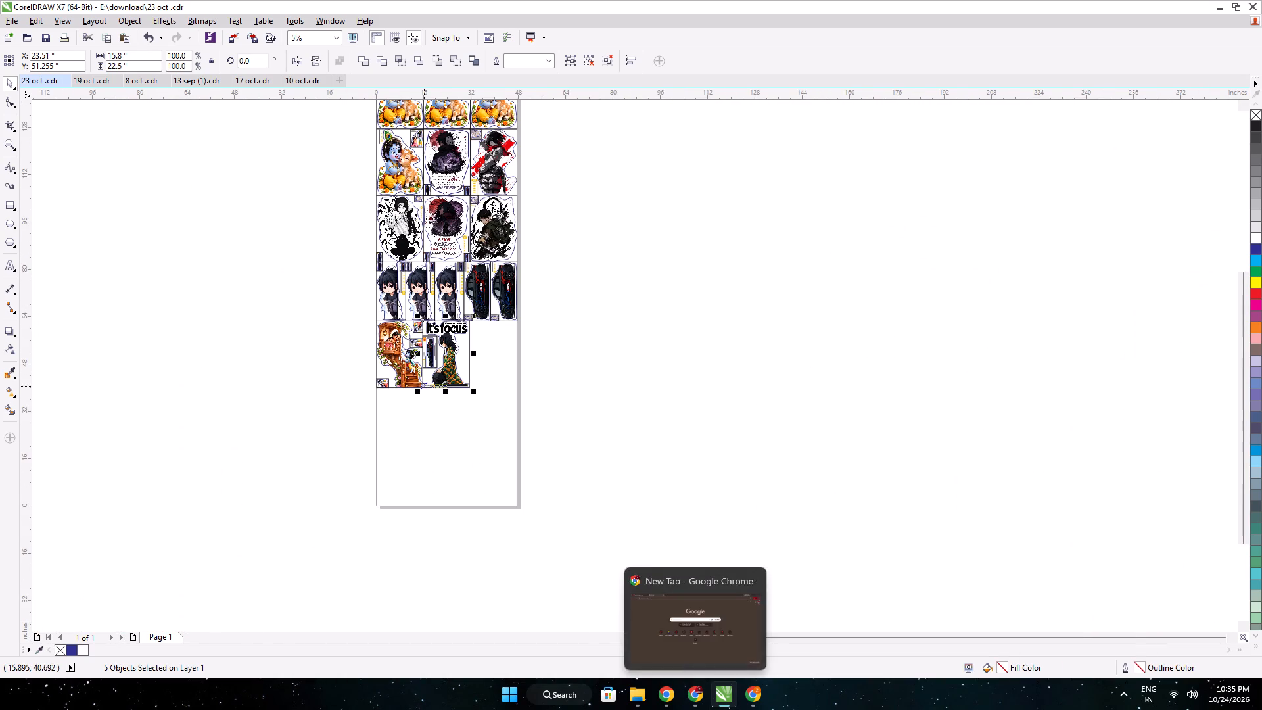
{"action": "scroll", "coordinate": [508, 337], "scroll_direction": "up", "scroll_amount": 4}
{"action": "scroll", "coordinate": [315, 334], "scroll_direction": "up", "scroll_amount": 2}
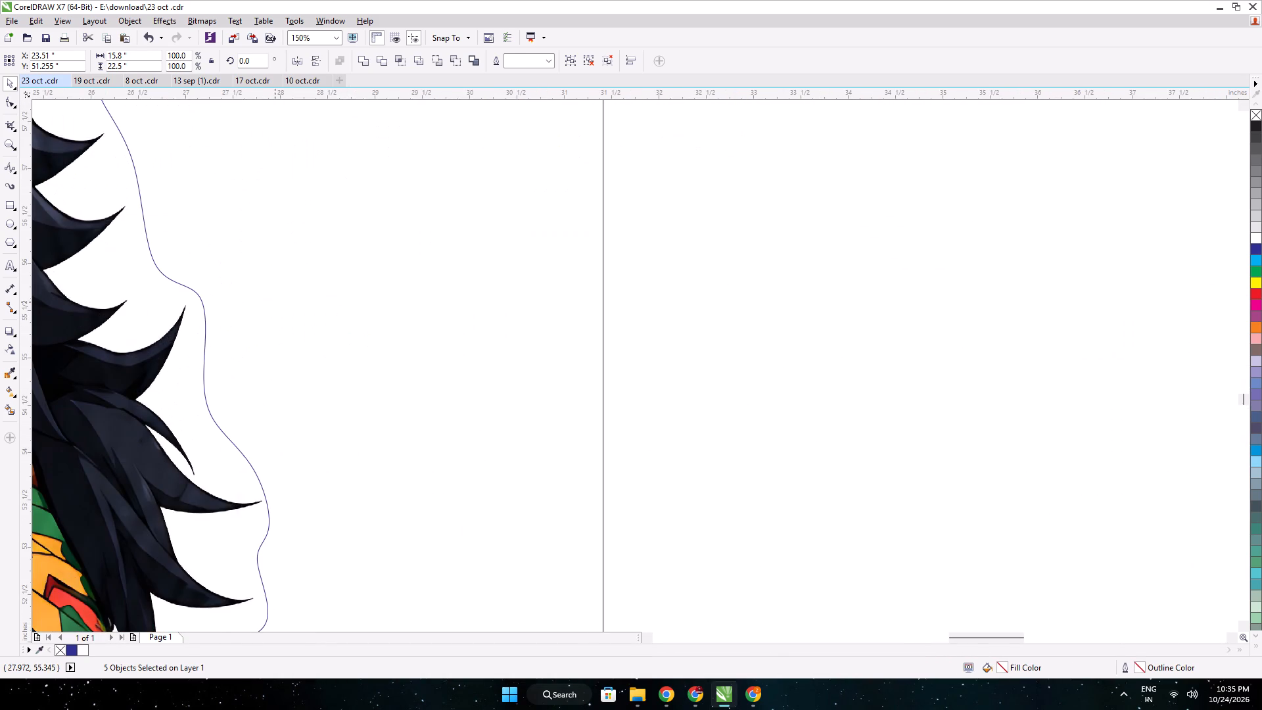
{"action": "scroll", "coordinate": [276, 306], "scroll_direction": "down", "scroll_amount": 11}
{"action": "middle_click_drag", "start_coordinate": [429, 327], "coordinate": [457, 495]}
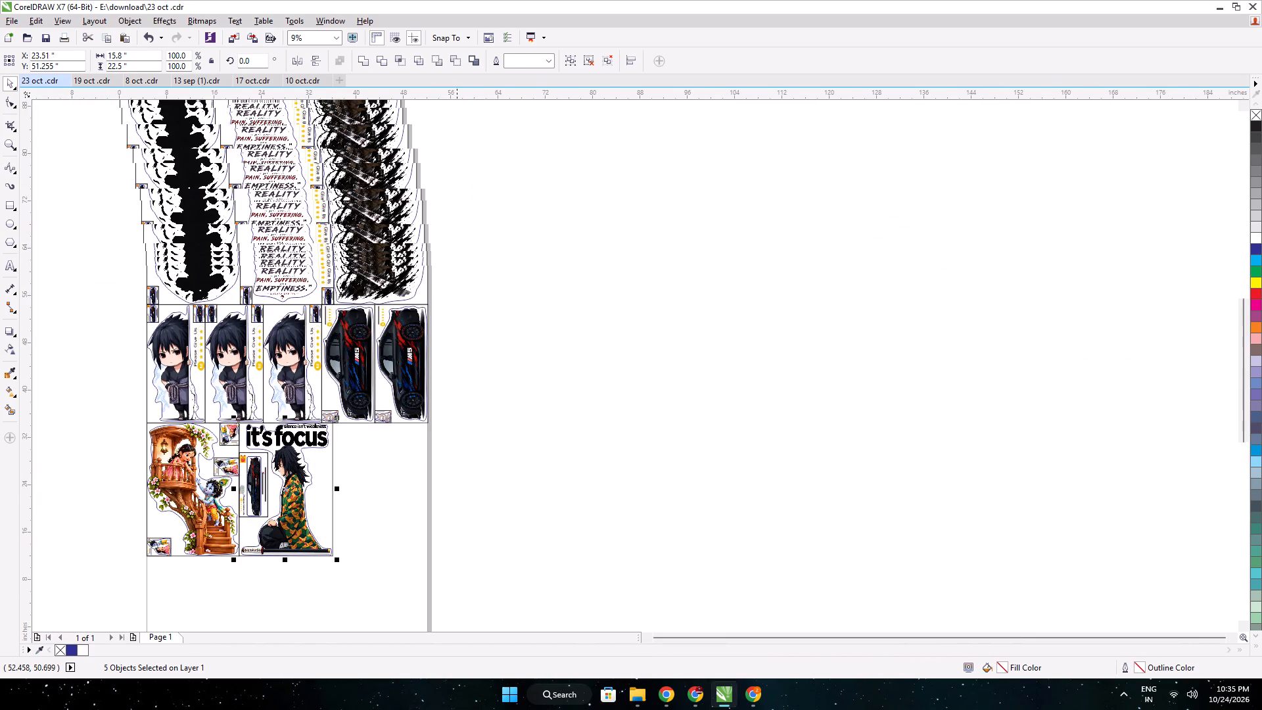
Switch to Chrome and download the upscaled Samurai Amidst Crimson Waves image from Img.Upscaler.
{"action": "middle_click_drag", "start_coordinate": [457, 495], "coordinate": [457, 502]}
{"action": "scroll", "coordinate": [433, 331], "scroll_direction": "down", "scroll_amount": 1}
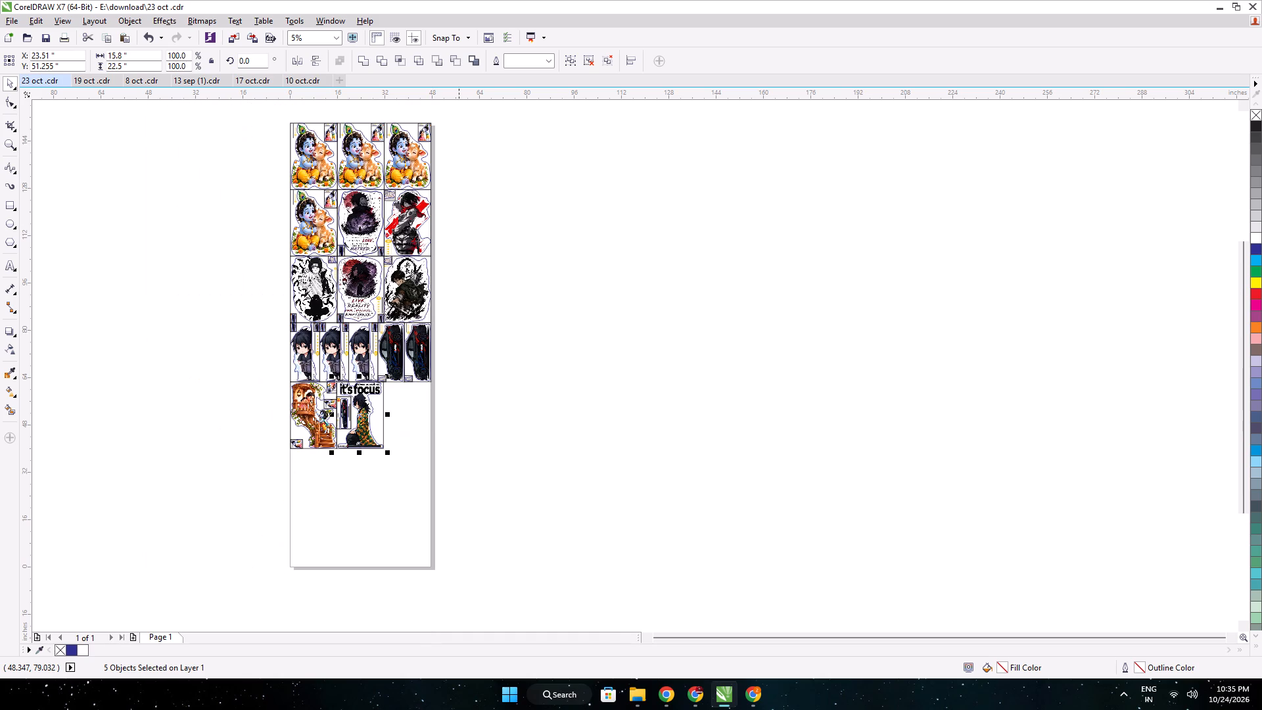
{"action": "left_click", "coordinate": [695, 692]}
{"action": "left_click", "coordinate": [673, 695]}
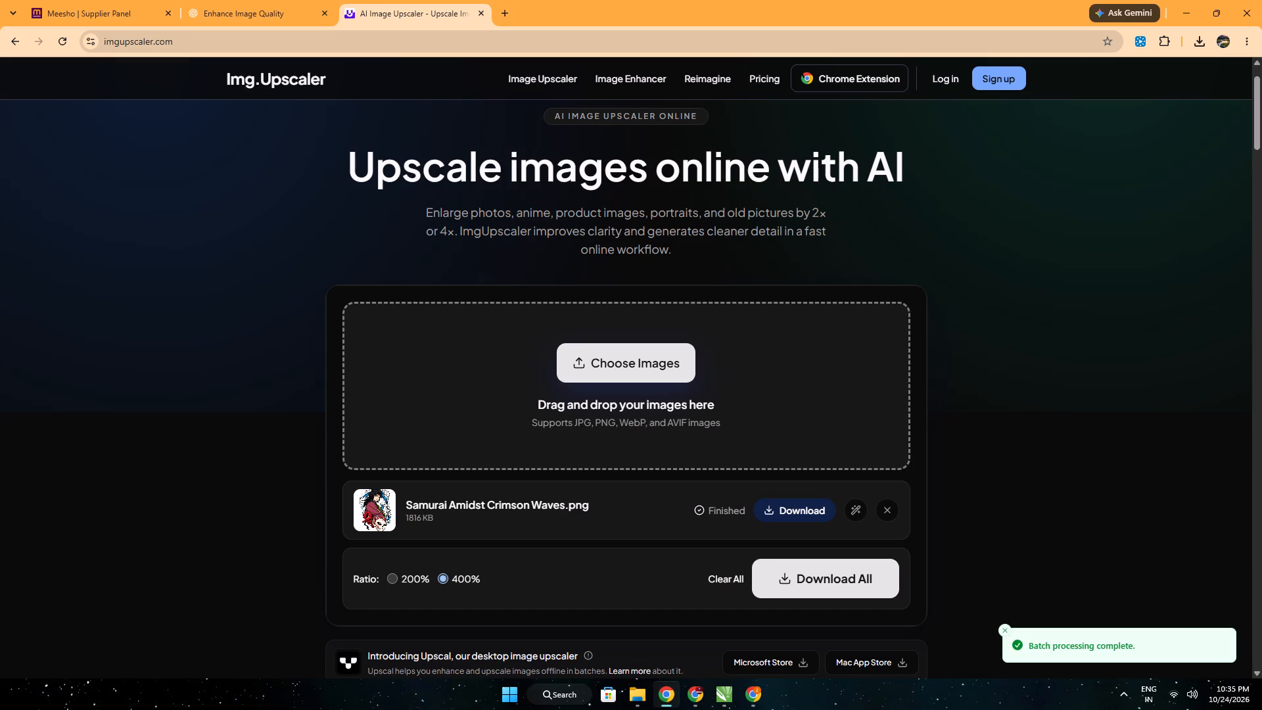
{"action": "left_click", "coordinate": [785, 515]}
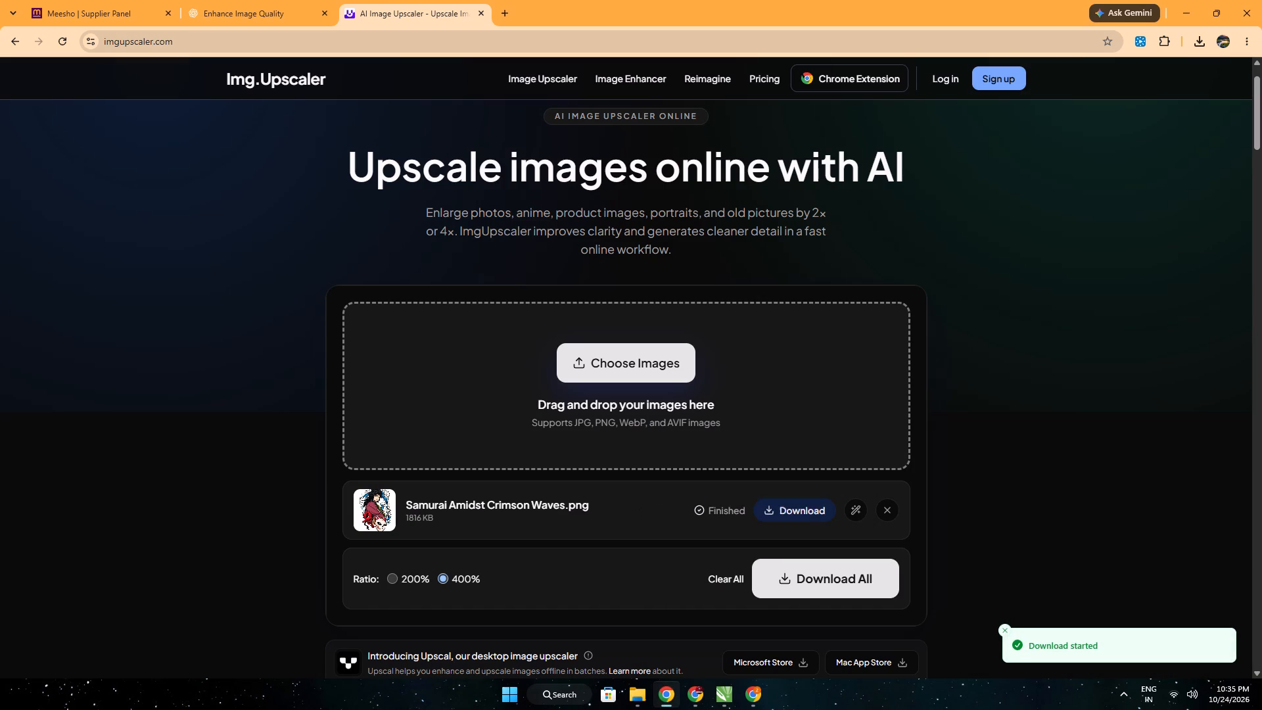
Back in CorelDRAW, import "Samurai Amidst Crimson Waves (1).png" and place it on the empty area beside the page.
{"action": "left_click", "coordinate": [722, 705]}
{"action": "key", "text": "ctrl+i"}
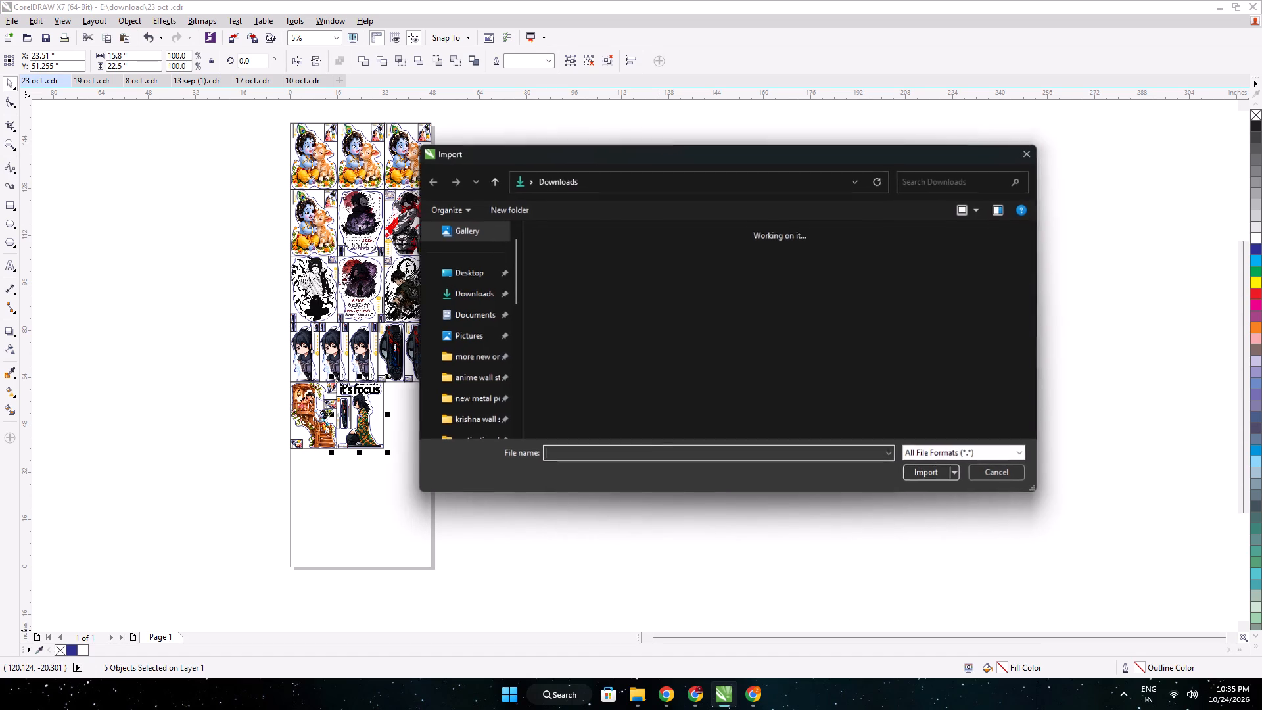
{"action": "left_click", "coordinate": [718, 306]}
{"action": "left_click", "coordinate": [591, 322]}
{"action": "key", "text": "Return"}
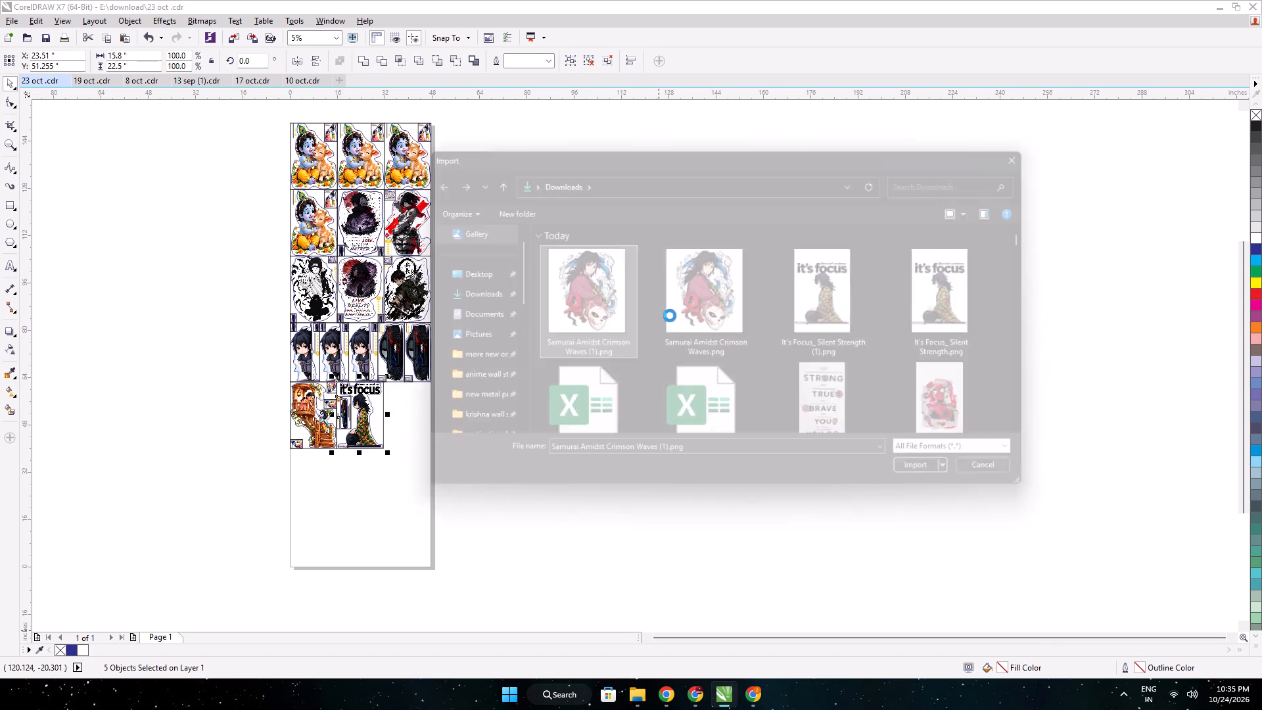
{"action": "left_click", "coordinate": [690, 307]}
Start a B-Spline cut line beside the red mask and trace it up the samurai artwork's left side to the upper clouds.
{"action": "left_click", "coordinate": [11, 176]}
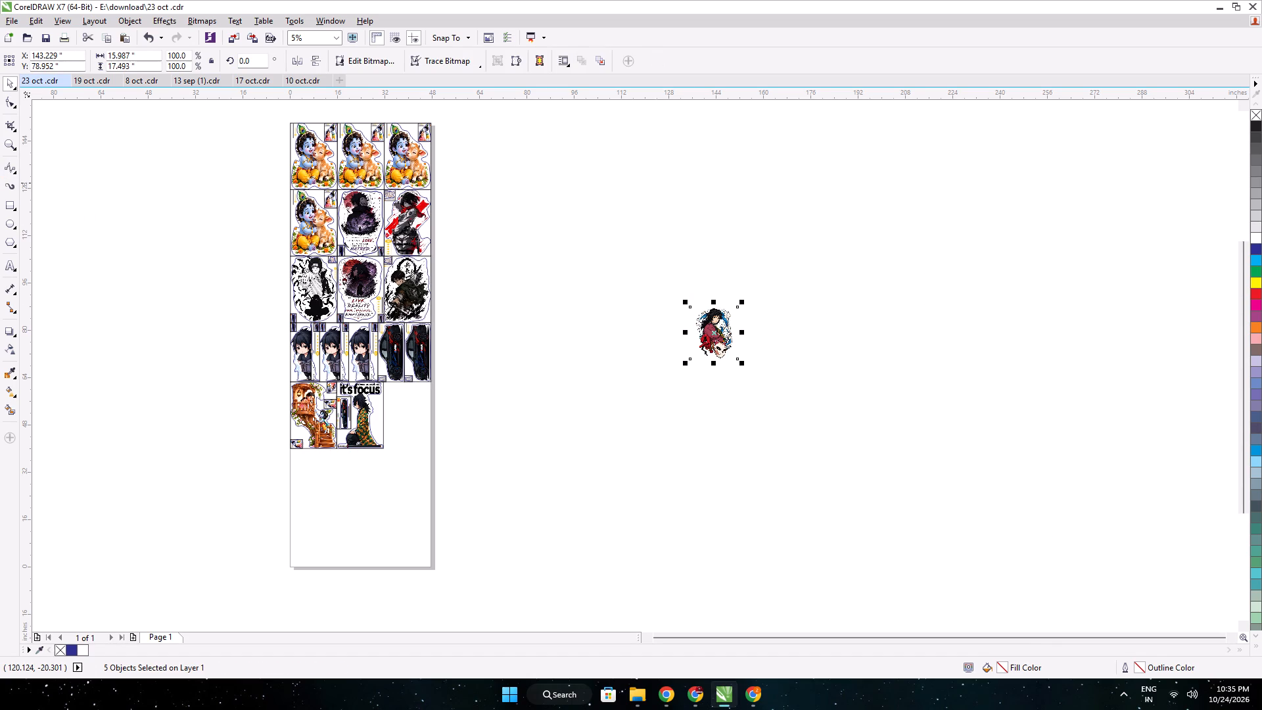
{"action": "left_click", "coordinate": [18, 165]}
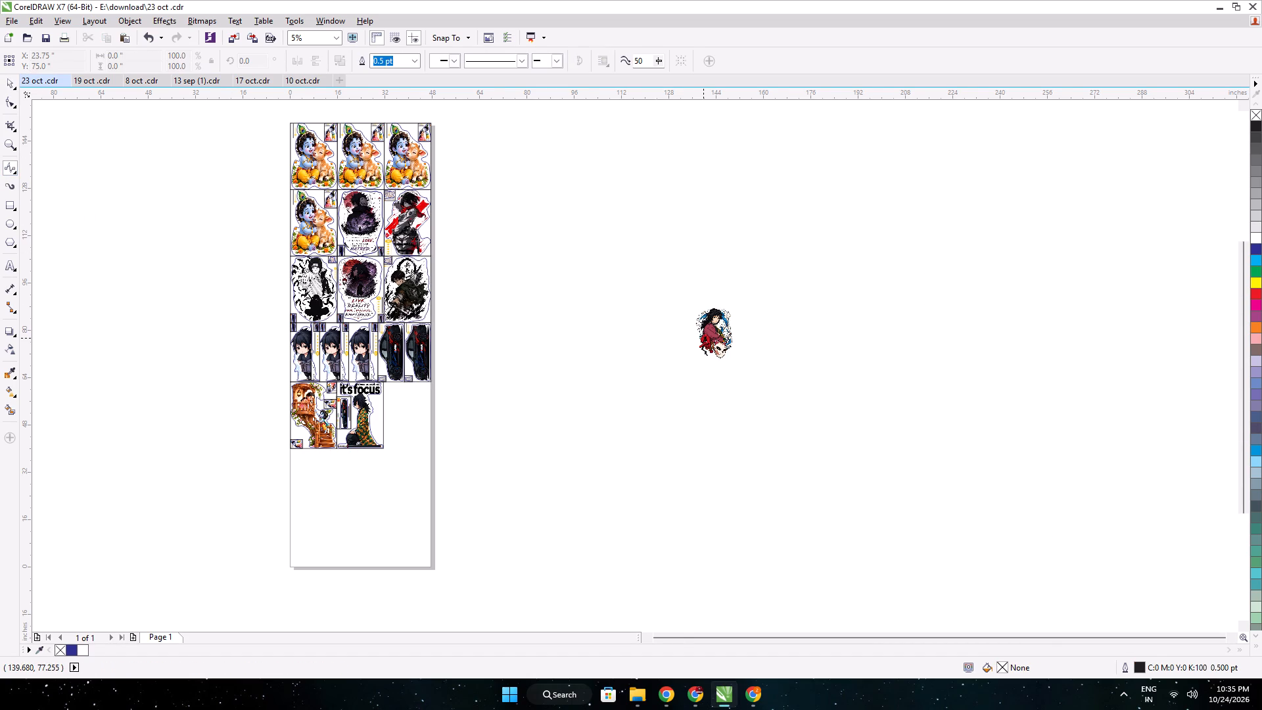
{"action": "scroll", "coordinate": [703, 338], "scroll_direction": "up", "scroll_amount": 4}
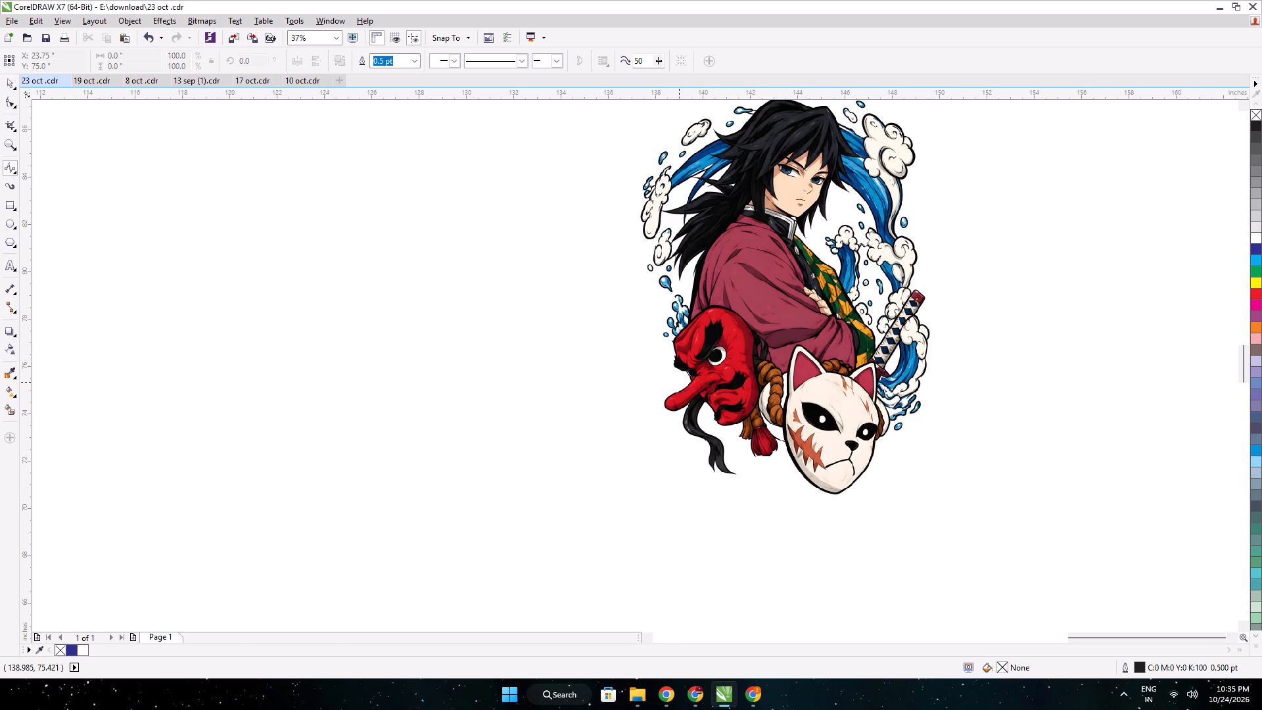
{"action": "left_click", "coordinate": [680, 377]}
{"action": "left_click", "coordinate": [666, 366]}
{"action": "left_click", "coordinate": [659, 325]}
{"action": "left_click", "coordinate": [666, 306]}
{"action": "left_click", "coordinate": [645, 275]}
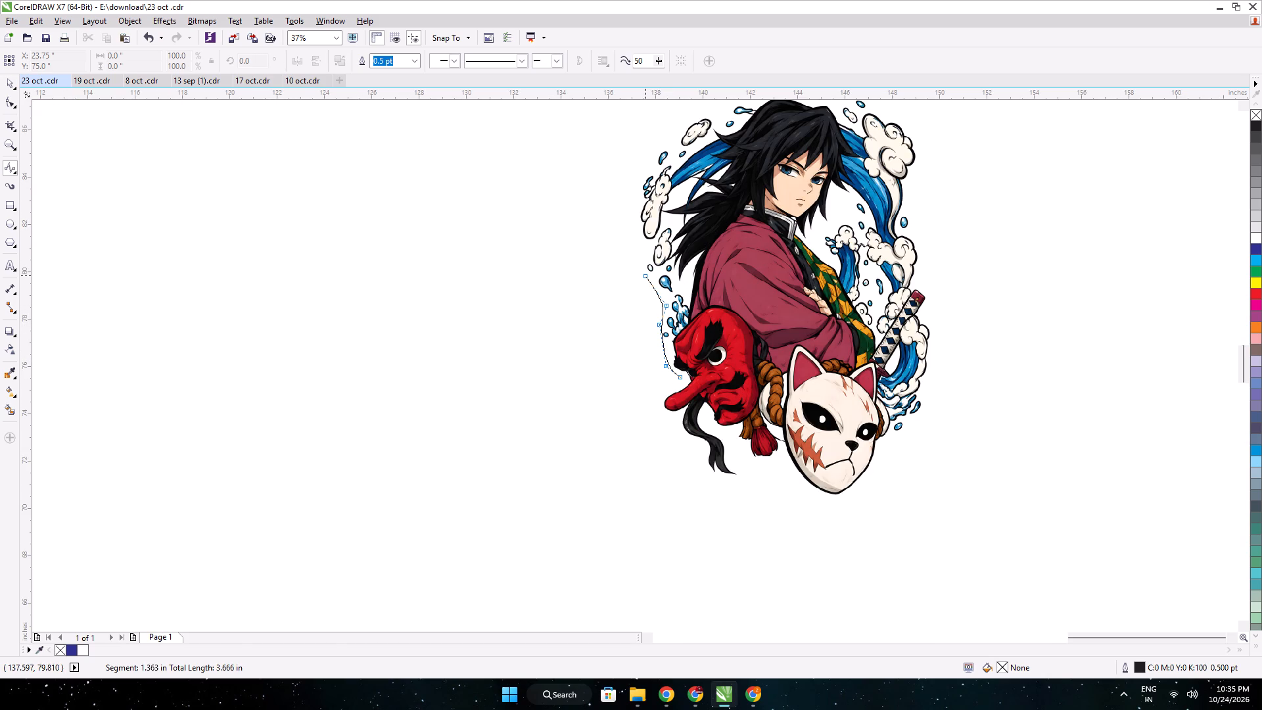
{"action": "left_click", "coordinate": [635, 245]}
{"action": "left_click", "coordinate": [637, 187]}
{"action": "left_click", "coordinate": [640, 158]}
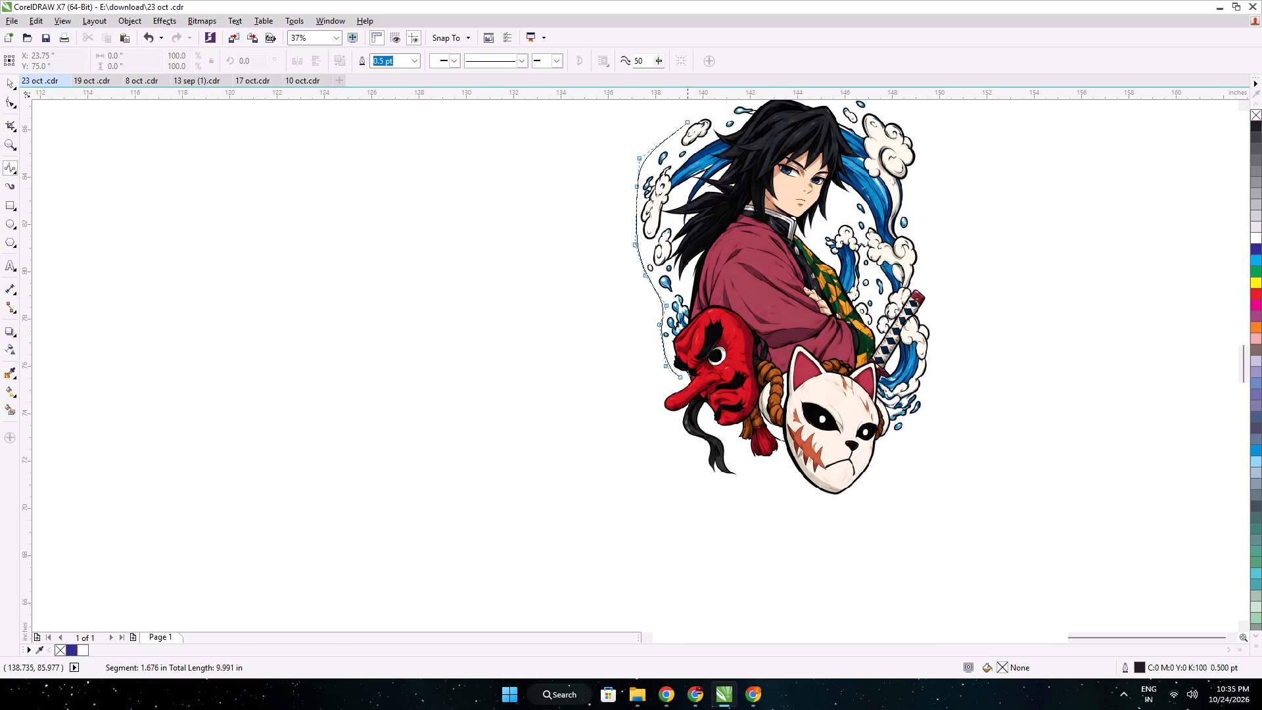
{"action": "left_click", "coordinate": [695, 114]}
Continue the B-Spline over the samurai's hair and the top clouds, and down along the upper right wave.
{"action": "middle_click_drag", "start_coordinate": [696, 114], "coordinate": [502, 381]}
{"action": "left_click_drag", "start_coordinate": [526, 362], "coordinate": [542, 360]}
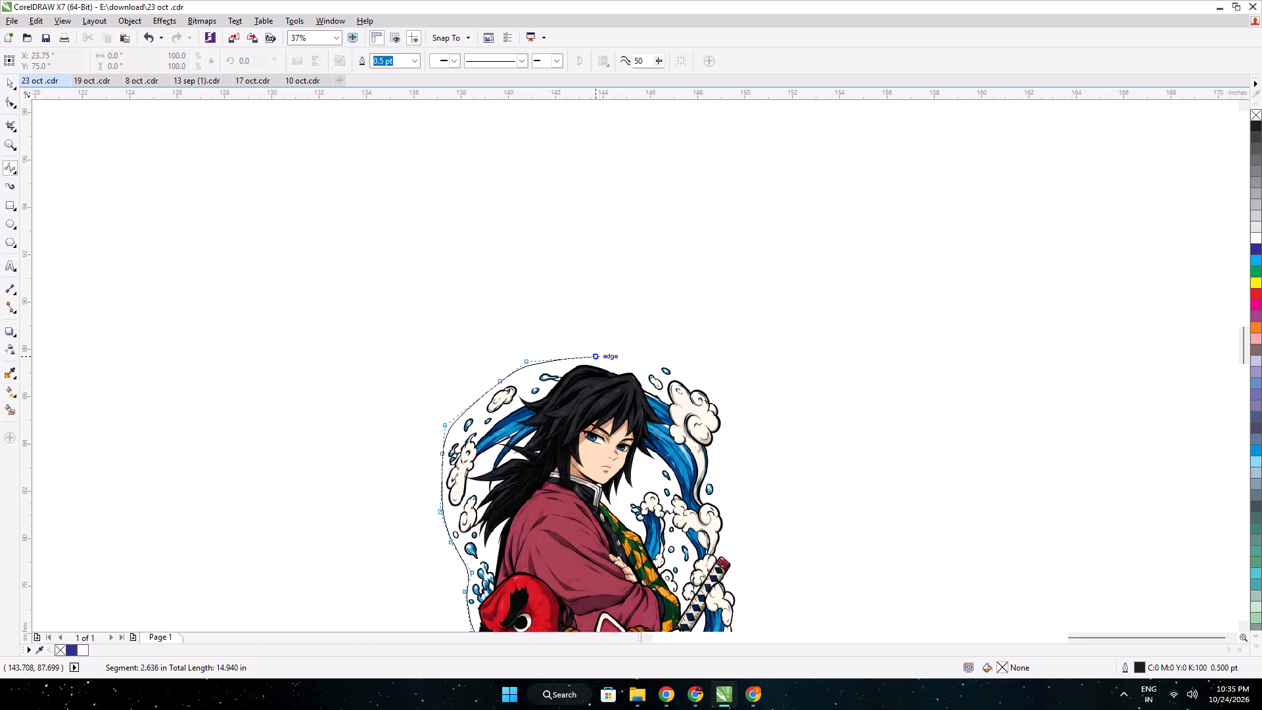
{"action": "left_click_drag", "start_coordinate": [594, 360], "coordinate": [613, 359]}
{"action": "left_click_drag", "start_coordinate": [628, 366], "coordinate": [635, 367]}
{"action": "left_click_drag", "start_coordinate": [644, 369], "coordinate": [653, 365]}
{"action": "left_click_drag", "start_coordinate": [661, 360], "coordinate": [673, 364]}
{"action": "left_click_drag", "start_coordinate": [685, 370], "coordinate": [691, 373]}
{"action": "left_click_drag", "start_coordinate": [718, 393], "coordinate": [723, 399]}
{"action": "left_click", "coordinate": [730, 435]}
{"action": "left_click", "coordinate": [714, 466]}
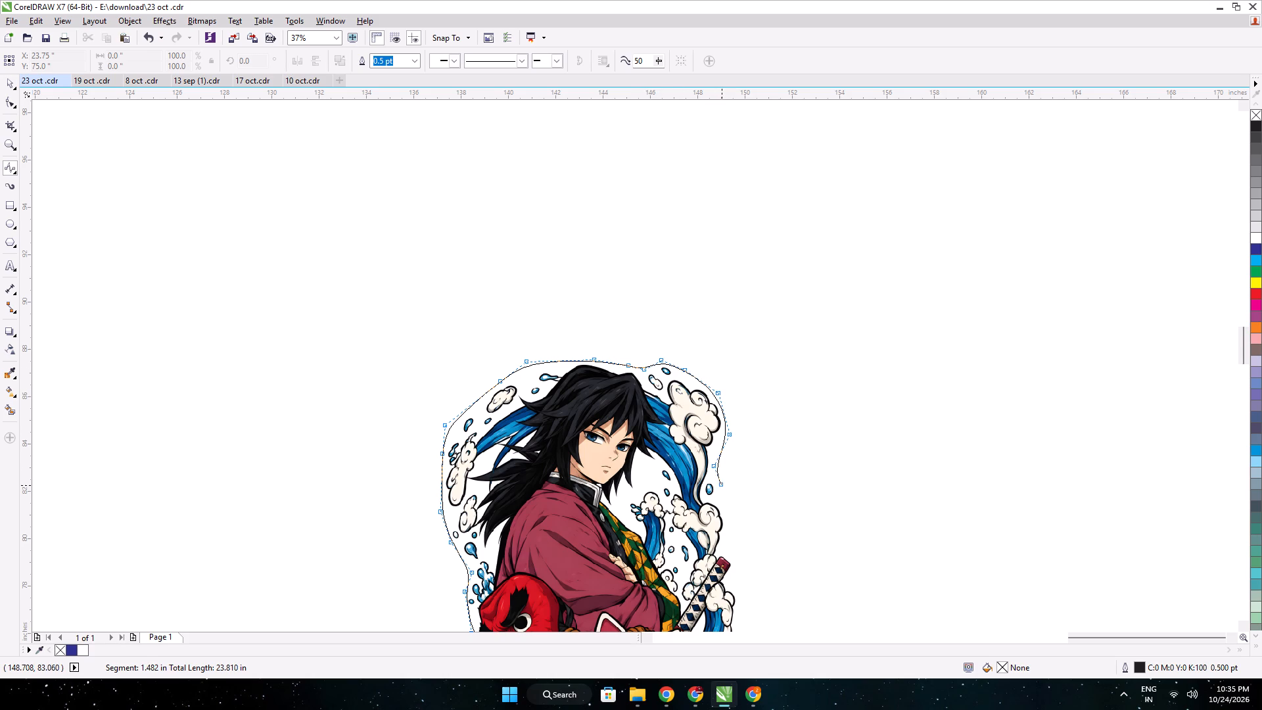
{"action": "left_click_drag", "start_coordinate": [722, 486], "coordinate": [727, 497]}
Continue the B-Spline down the artwork's right side past the sword and around the bottom of the white fox mask.
{"action": "middle_click_drag", "start_coordinate": [737, 502], "coordinate": [571, 338]}
{"action": "left_click_drag", "start_coordinate": [567, 372], "coordinate": [573, 377]}
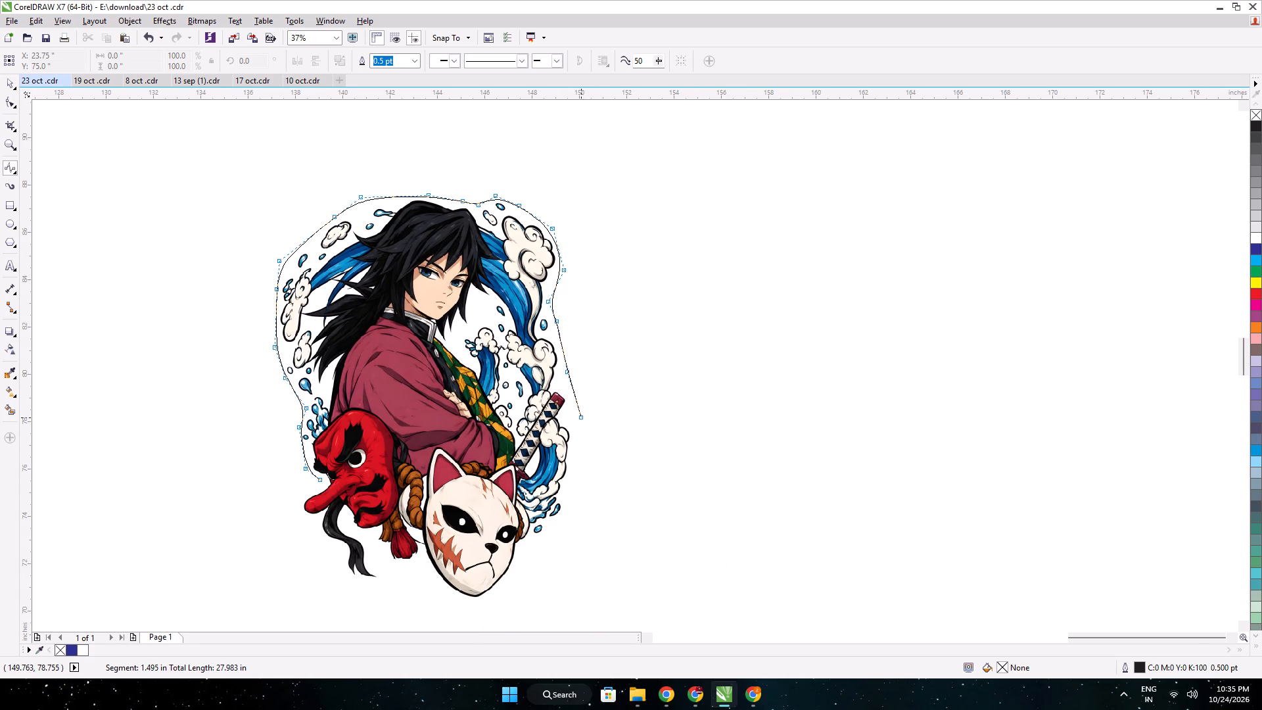
{"action": "left_click", "coordinate": [580, 417]}
{"action": "left_click", "coordinate": [576, 483]}
{"action": "left_click_drag", "start_coordinate": [560, 528], "coordinate": [558, 536]}
{"action": "left_click", "coordinate": [532, 561]}
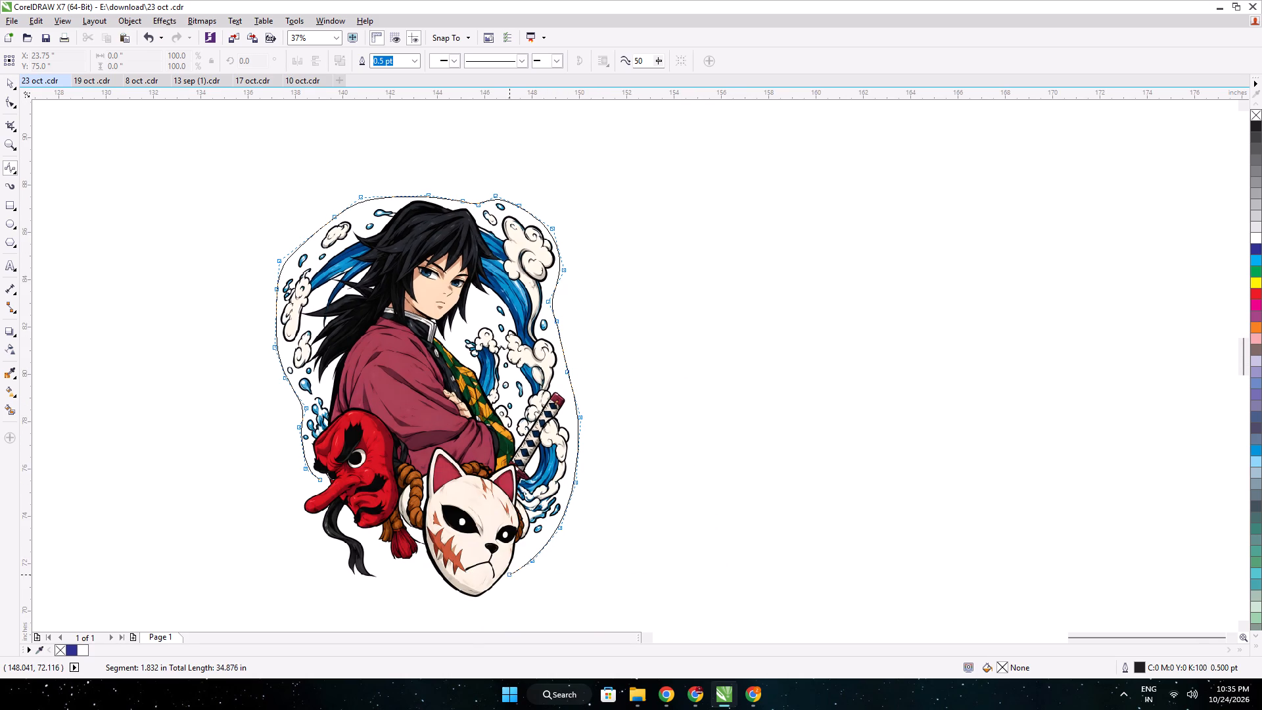
{"action": "left_click", "coordinate": [509, 576]}
{"action": "left_click", "coordinate": [500, 590]}
{"action": "left_click", "coordinate": [475, 609]}
{"action": "left_click", "coordinate": [451, 606]}
{"action": "left_click", "coordinate": [425, 570]}
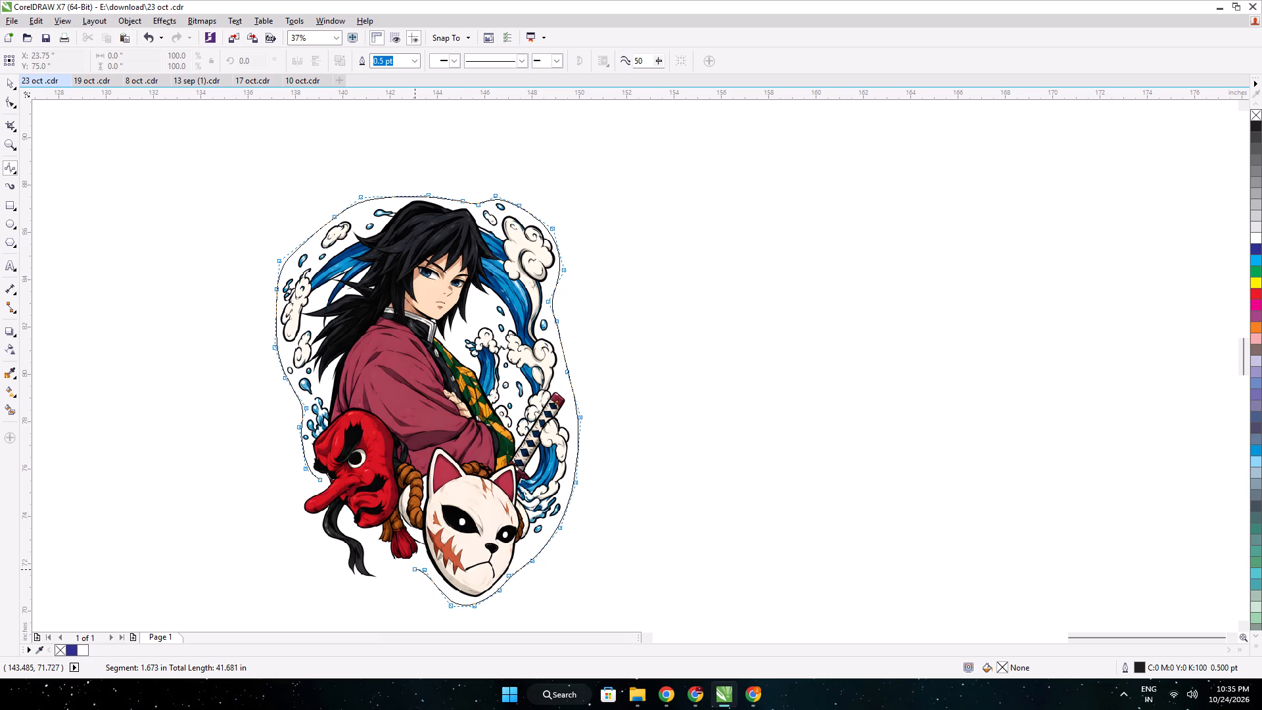
Trace the B-Spline around the black ribbon and the red mask's nose and close it, about 12.76 x 17.27 in overall.
{"action": "left_click", "coordinate": [402, 568]}
{"action": "left_click_drag", "start_coordinate": [381, 584], "coordinate": [369, 587]}
{"action": "left_click", "coordinate": [339, 586]}
{"action": "left_click", "coordinate": [319, 536]}
{"action": "left_click", "coordinate": [311, 524]}
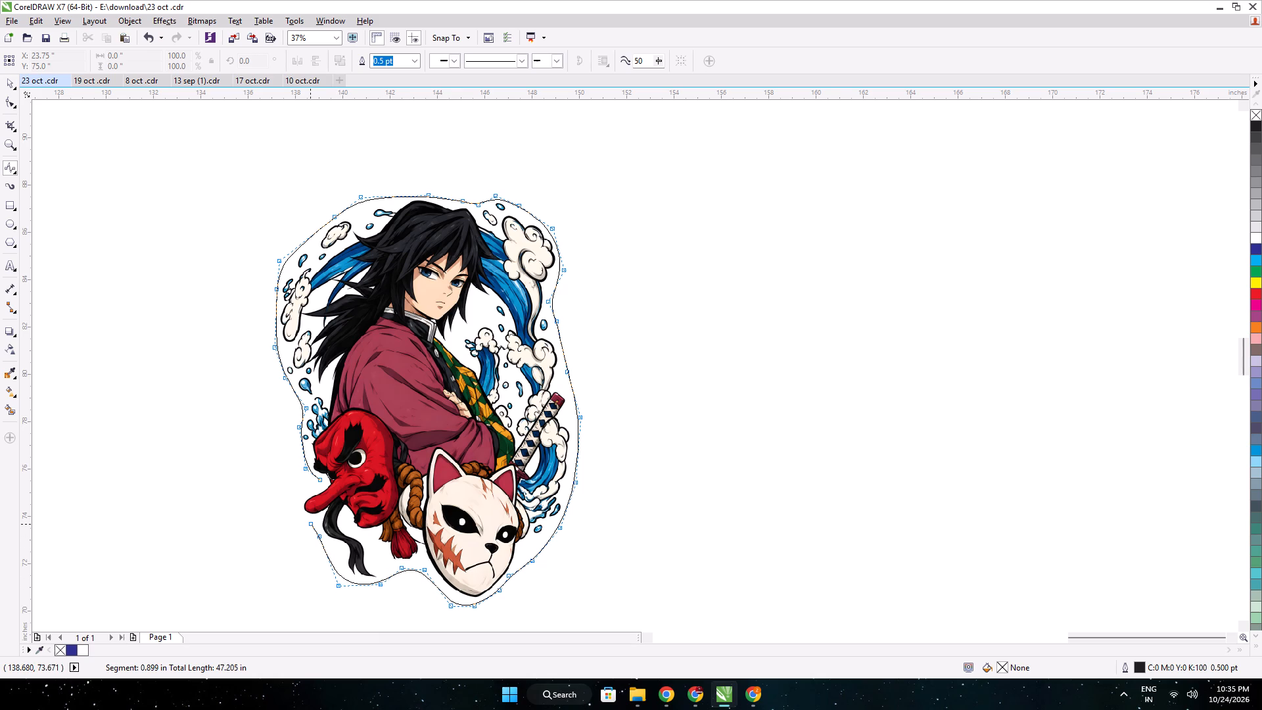
{"action": "left_click_drag", "start_coordinate": [291, 516], "coordinate": [292, 510]}
{"action": "left_click", "coordinate": [295, 496]}
{"action": "left_click", "coordinate": [312, 486]}
{"action": "left_click", "coordinate": [318, 479]}
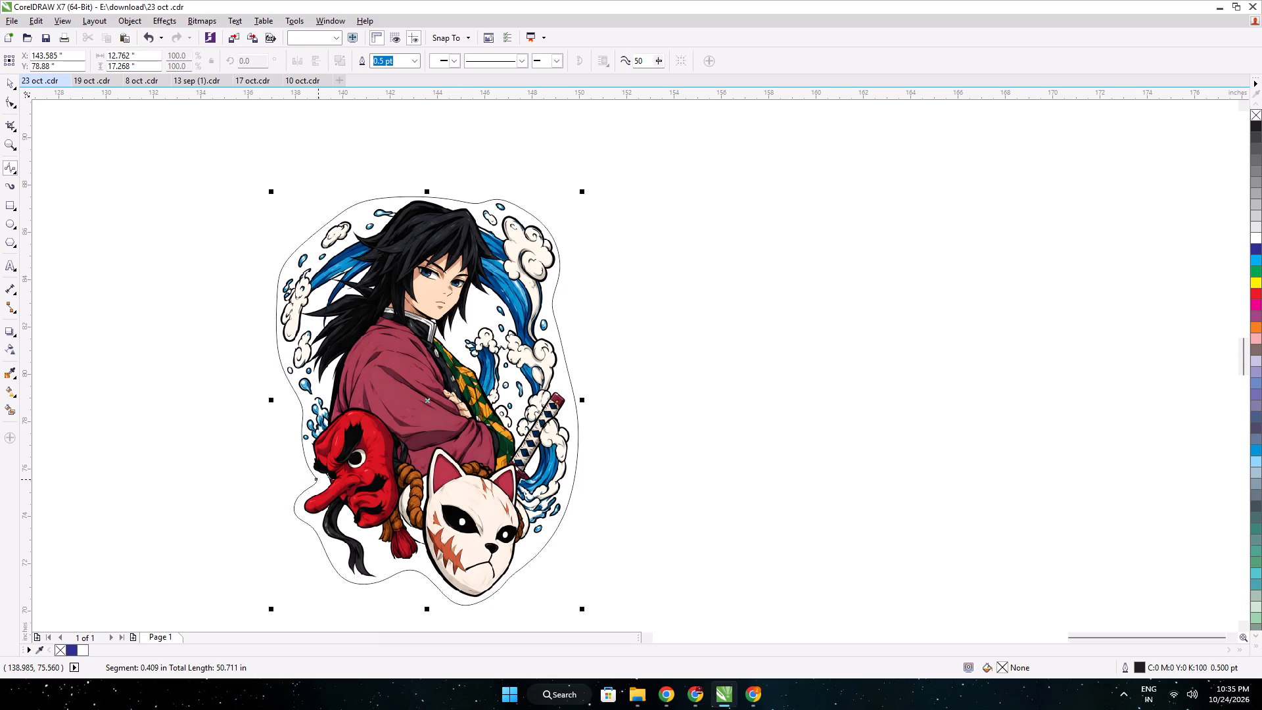
Intersect the samurai image with its B-Spline outline and delete the original uncropped image.
{"action": "double_click", "coordinate": [0, 82]}
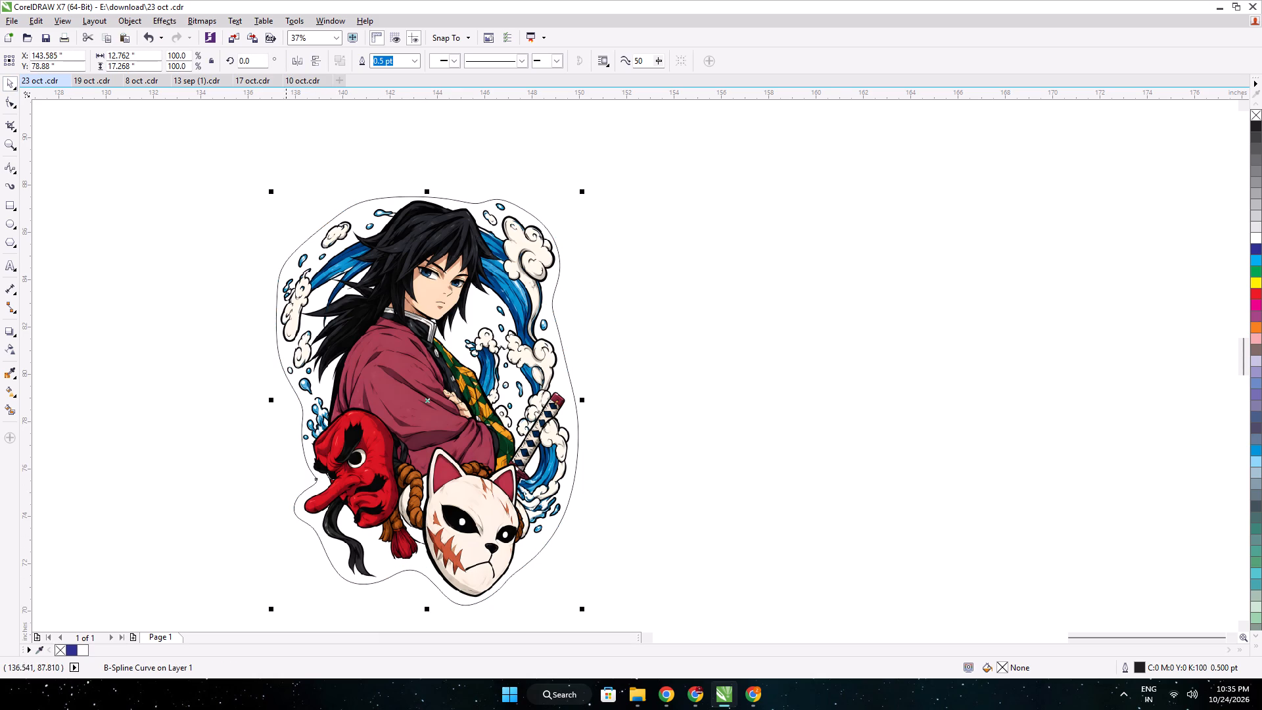
{"action": "left_click", "coordinate": [338, 172], "text": "shift"}
{"action": "left_click", "coordinate": [332, 188], "text": "shift"}
{"action": "left_click", "coordinate": [289, 208], "text": "shift"}
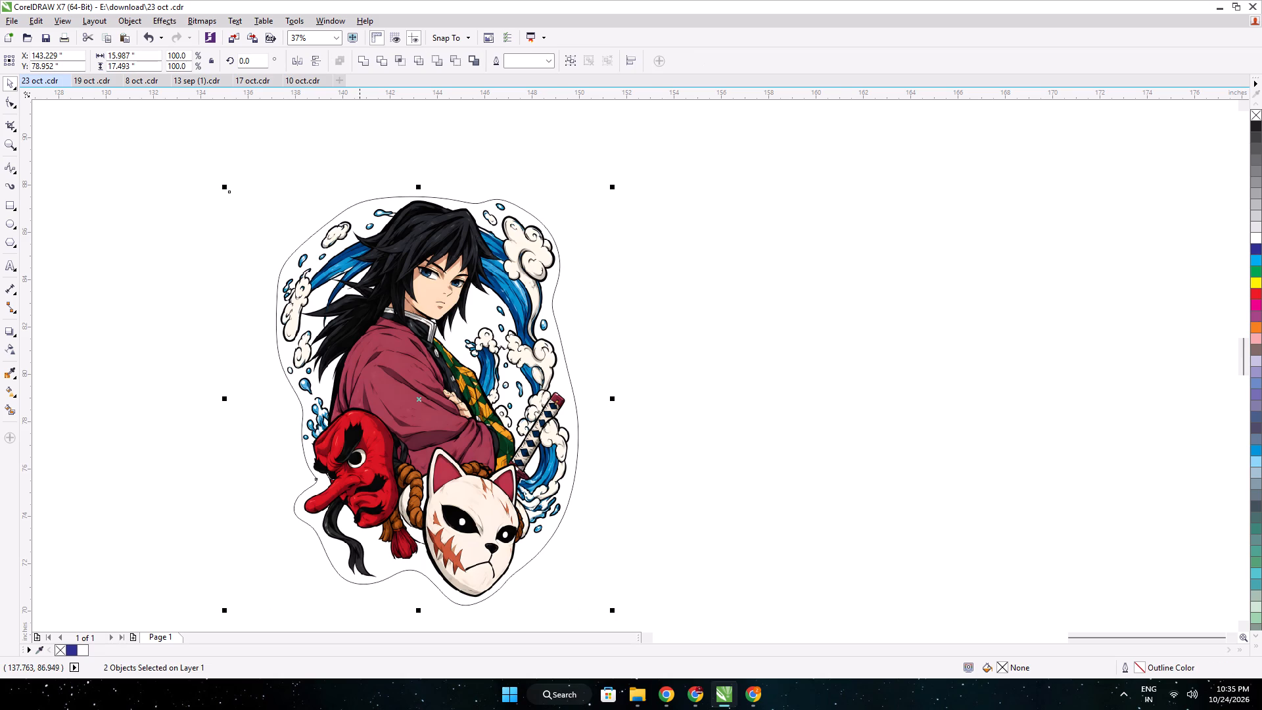
{"action": "left_click", "coordinate": [400, 60]}
{"action": "left_click", "coordinate": [306, 176]}
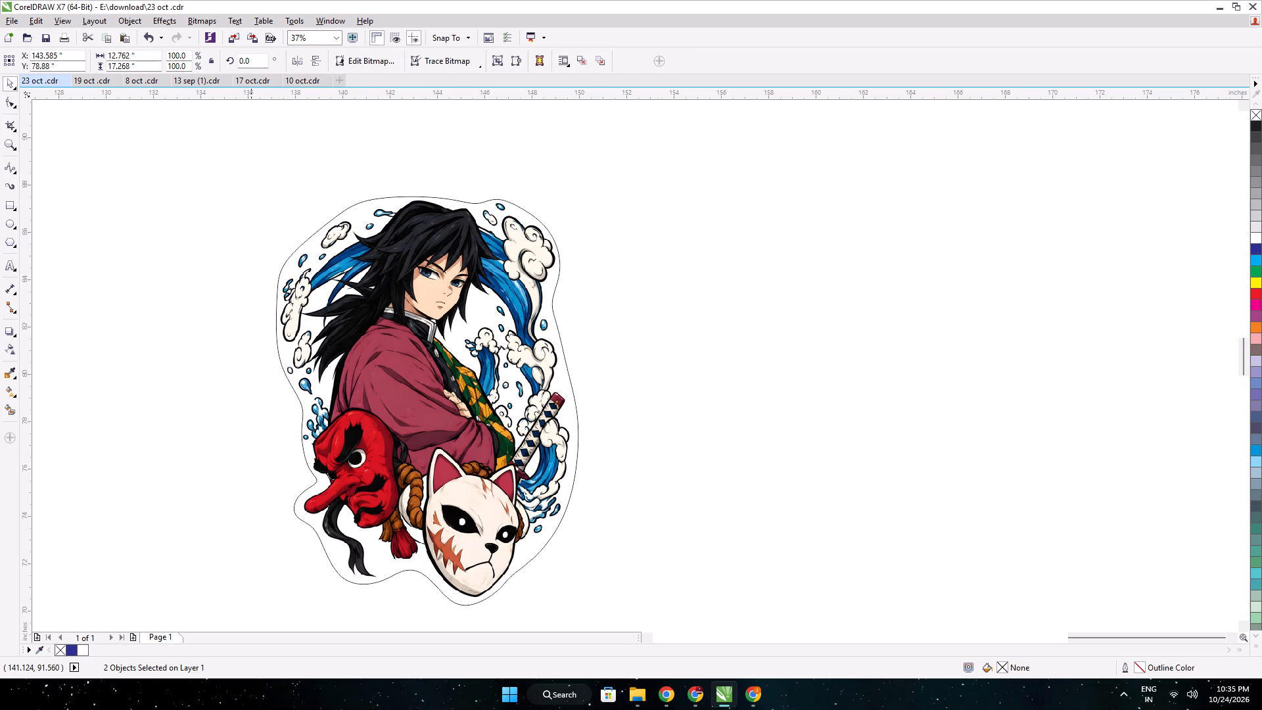
{"action": "left_click", "coordinate": [285, 215]}
{"action": "key", "text": "Delete"}
Move the cropped samurai sticker with its outline next to the page, at about X 60.03 in, Y 75.55 in.
{"action": "scroll", "coordinate": [469, 323], "scroll_direction": "down", "scroll_amount": 1}
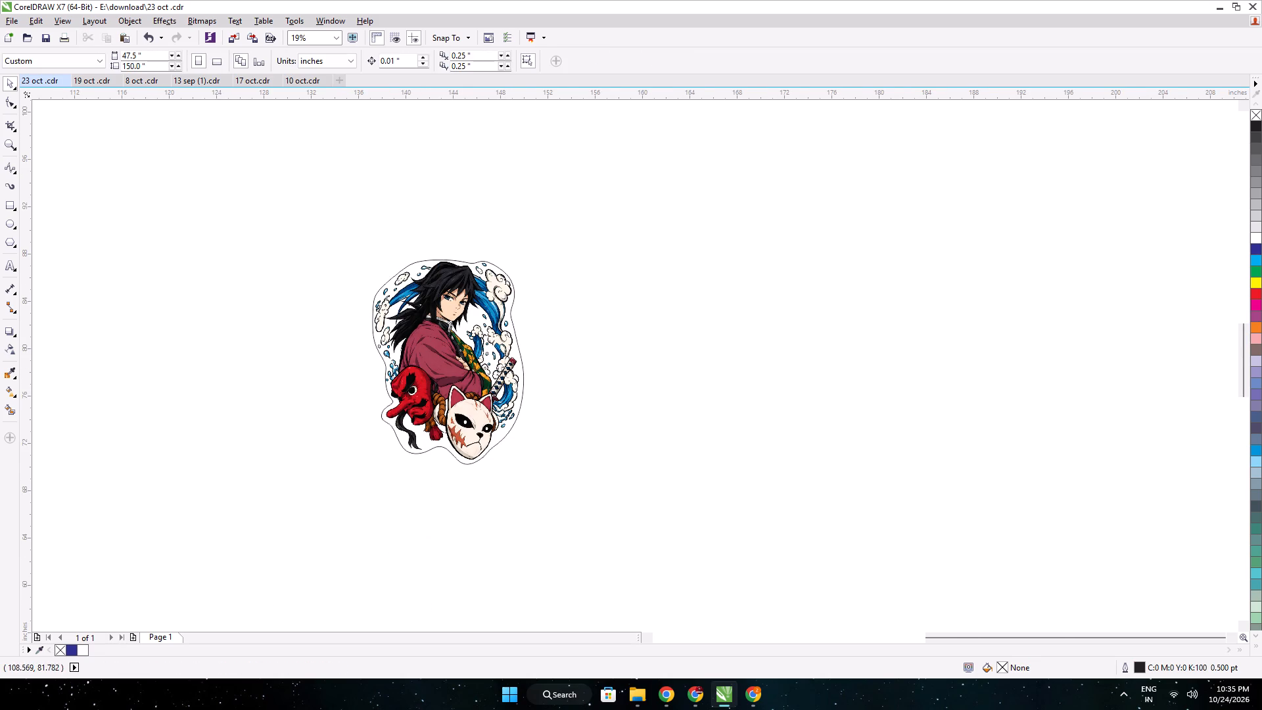
{"action": "left_click_drag", "start_coordinate": [588, 498], "coordinate": [325, 224]}
{"action": "middle_click_drag", "start_coordinate": [349, 277], "coordinate": [752, 278]}
{"action": "left_click_drag", "start_coordinate": [841, 354], "coordinate": [153, 317]}
{"action": "middle_click_drag", "start_coordinate": [158, 311], "coordinate": [450, 298]}
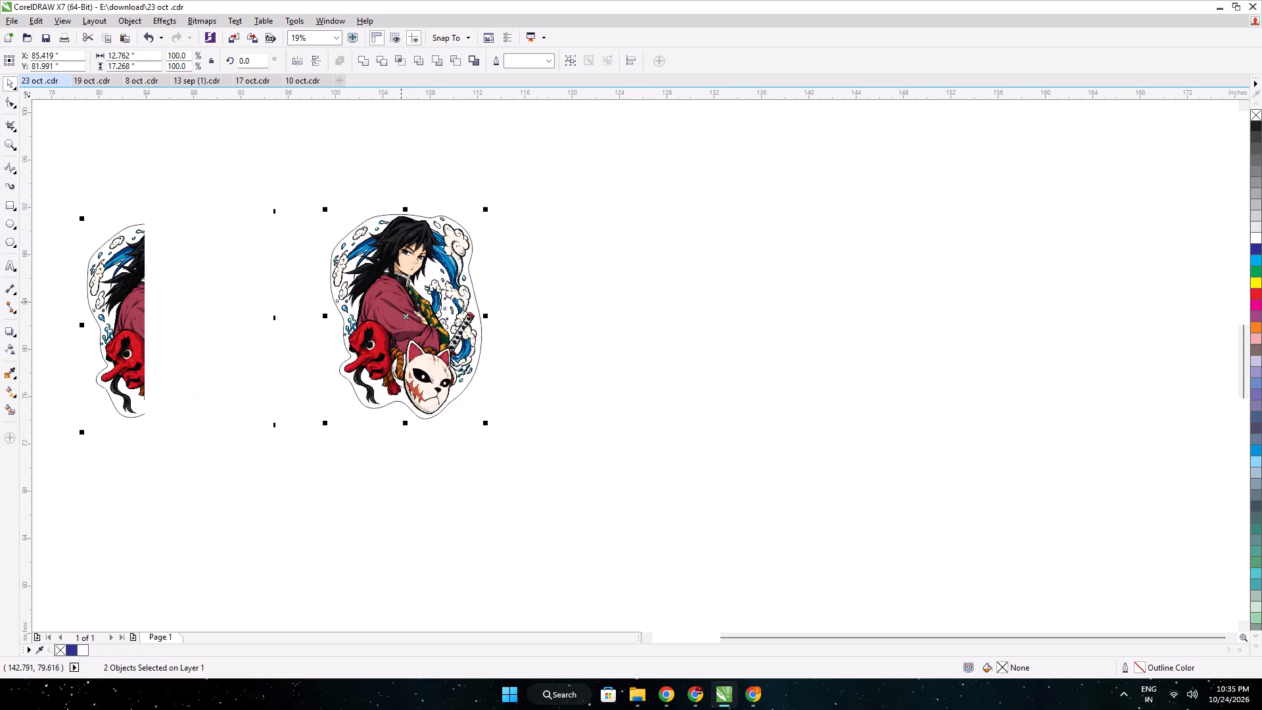
{"action": "middle_click_drag", "start_coordinate": [450, 298], "coordinate": [961, 281]}
{"action": "left_click_drag", "start_coordinate": [997, 293], "coordinate": [697, 369]}
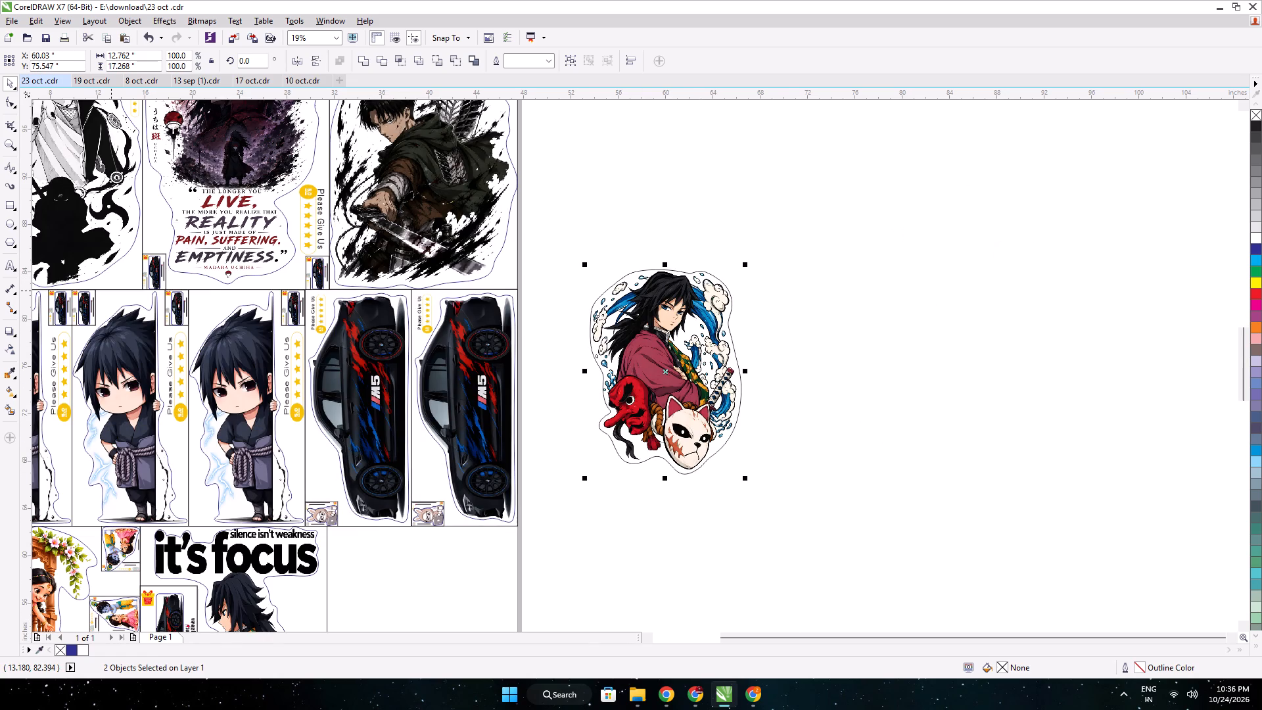
Sample the blue (C100 M100 Y0 K0) of the M5 car sticker's cut line and apply it to the samurai sticker's outline.
{"action": "left_click", "coordinate": [8, 369]}
{"action": "scroll", "coordinate": [512, 299], "scroll_direction": "up", "scroll_amount": 1}
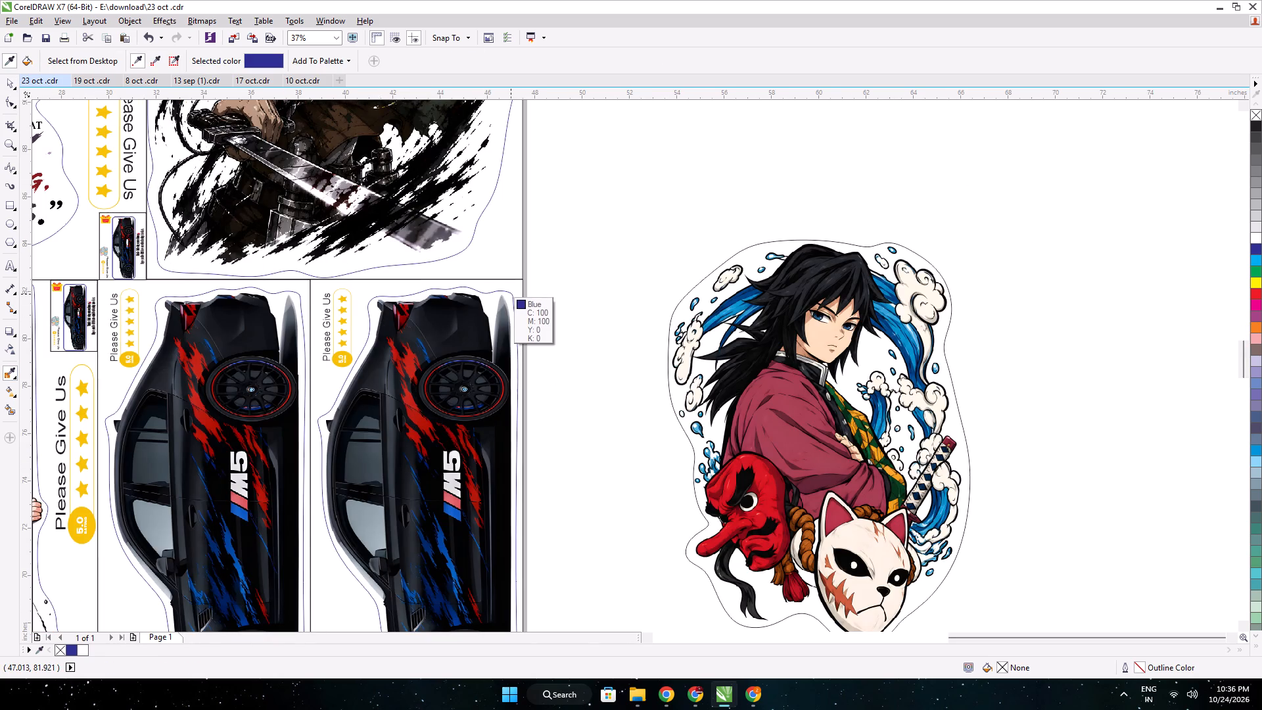
{"action": "left_click", "coordinate": [511, 294]}
{"action": "scroll", "coordinate": [677, 300], "scroll_direction": "up", "scroll_amount": 3}
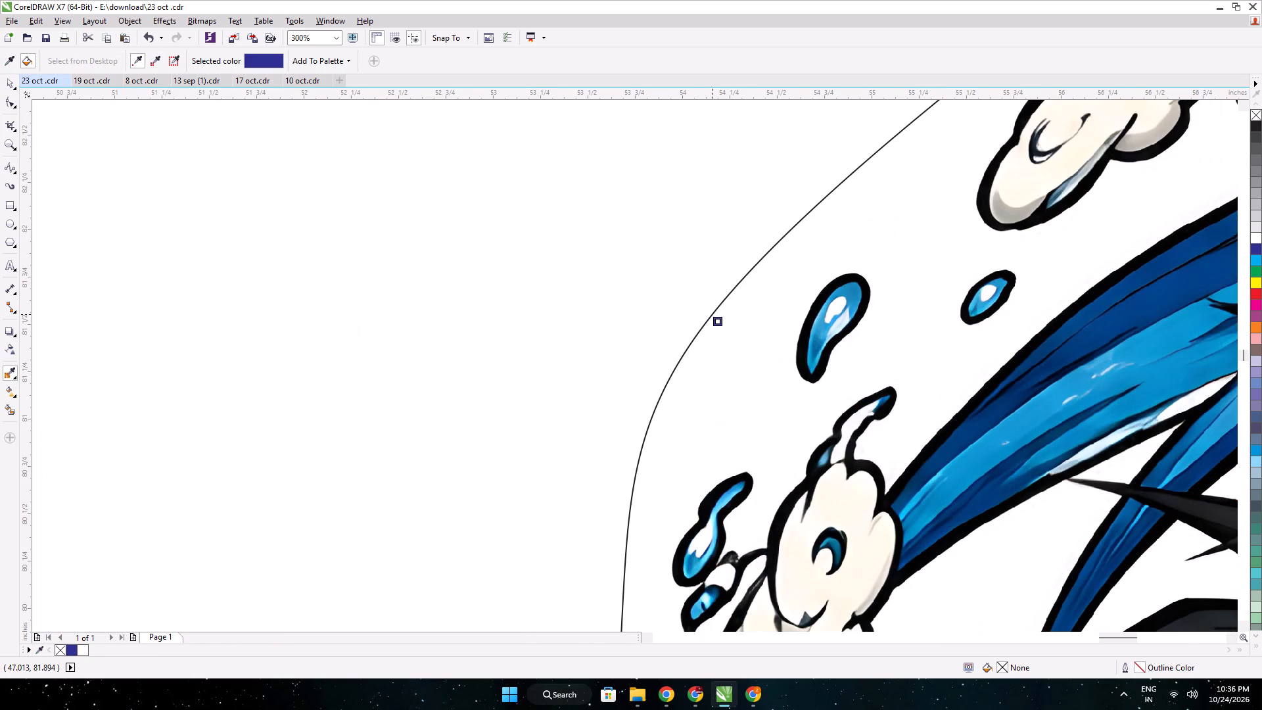
{"action": "left_click", "coordinate": [712, 315]}
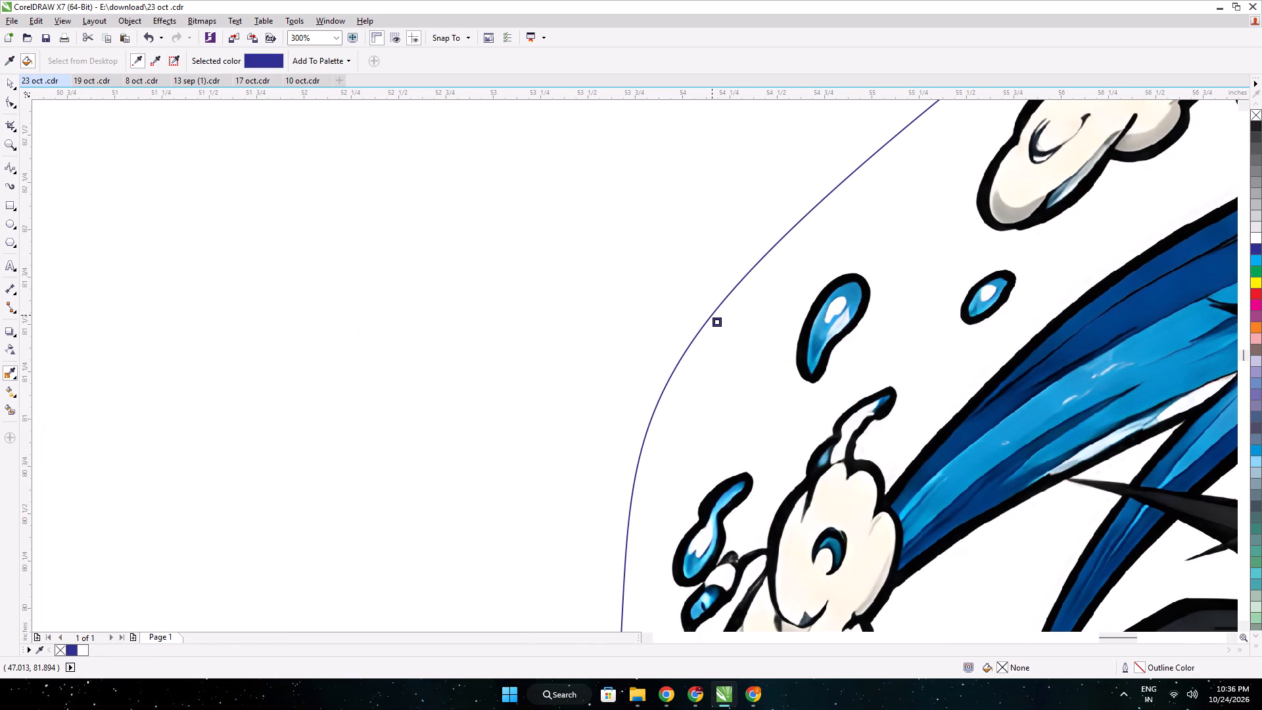
{"action": "scroll", "coordinate": [711, 312], "scroll_direction": "down", "scroll_amount": 3}
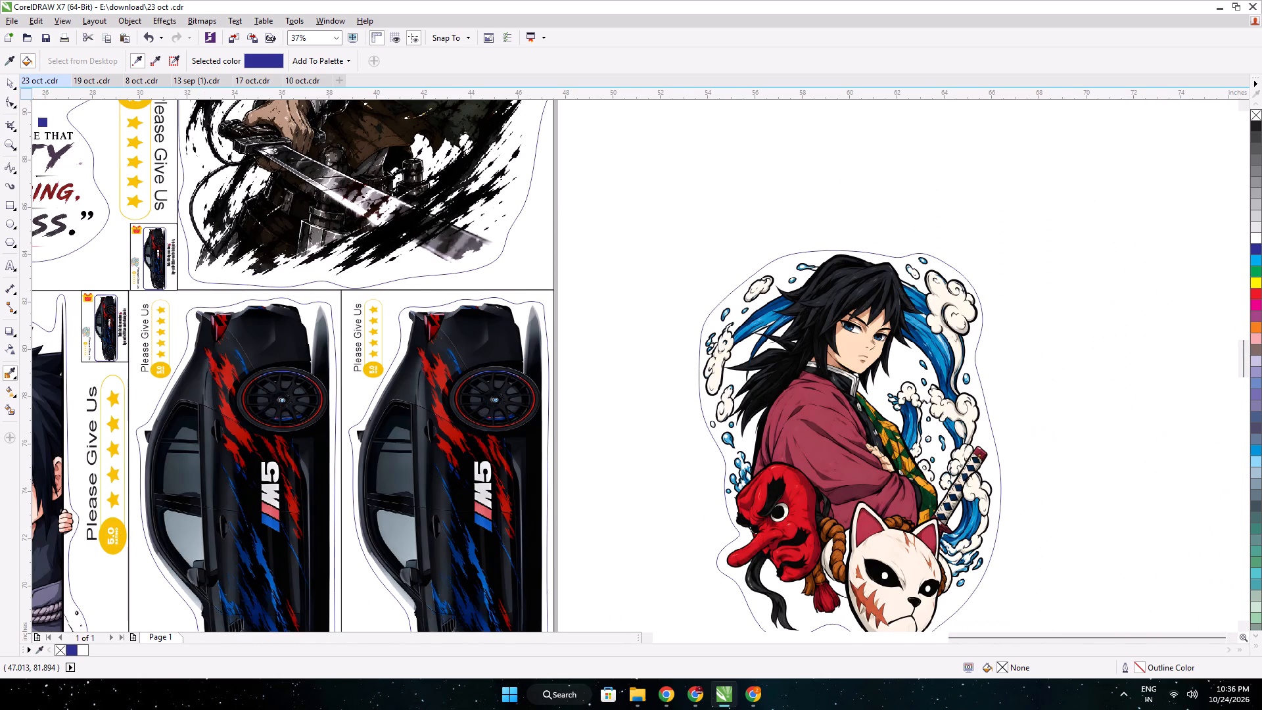
{"action": "left_click", "coordinate": [13, 87]}
Duplicate the samurai sticker with its outline and scale the copy down to about 3.58 x 4.85 in.
{"action": "scroll", "coordinate": [590, 244], "scroll_direction": "down", "scroll_amount": 2}
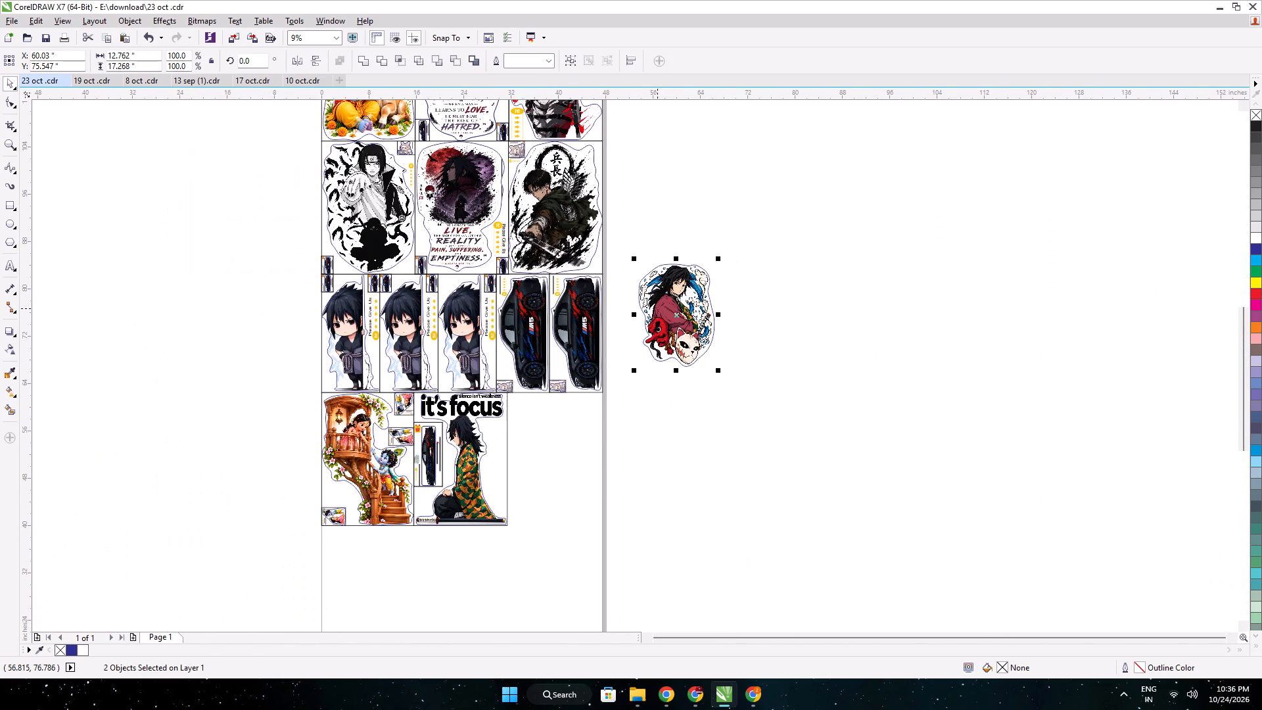
{"action": "key", "text": "ctrl+d"}
{"action": "left_click_drag", "start_coordinate": [674, 308], "coordinate": [614, 470]}
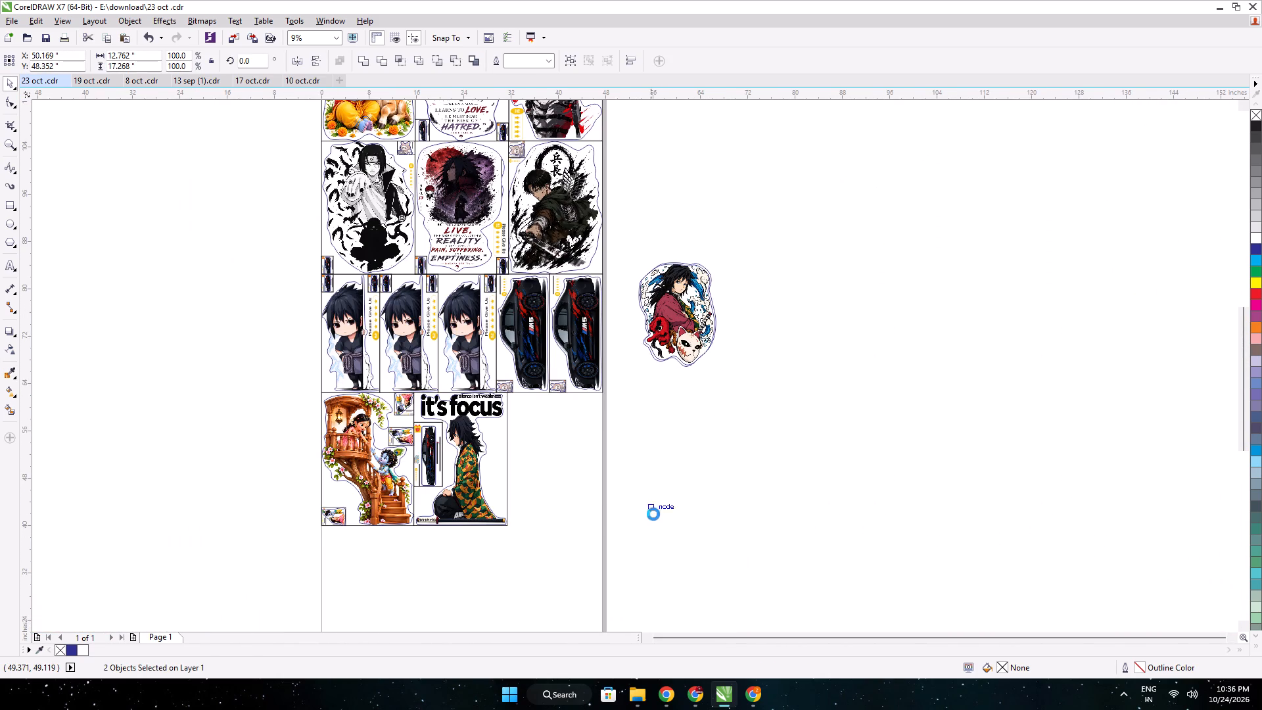
{"action": "left_click_drag", "start_coordinate": [659, 531], "coordinate": [604, 490]}
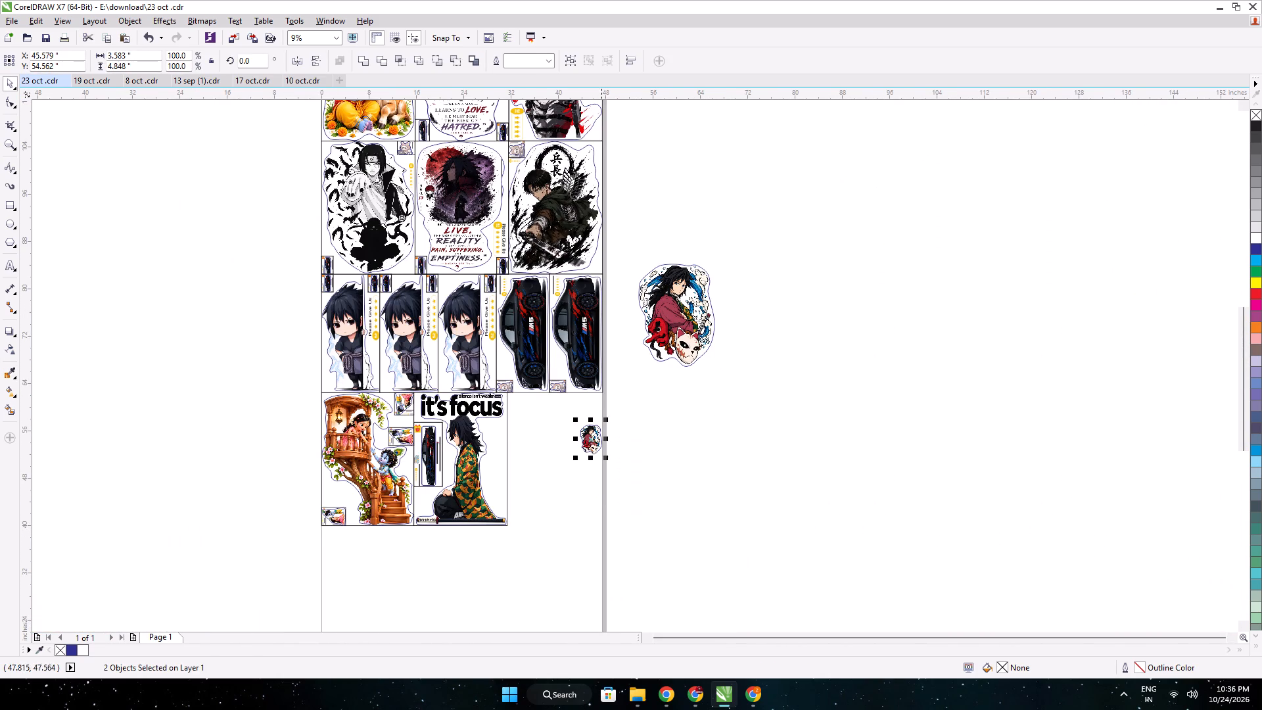
Move the small samurai copy into the blank space behind the "it's focus" character's back, at about X 29.2 in, Y 48.29 in.
{"action": "scroll", "coordinate": [586, 435], "scroll_direction": "up", "scroll_amount": 1}
{"action": "left_click_drag", "start_coordinate": [597, 445], "coordinate": [405, 457]}
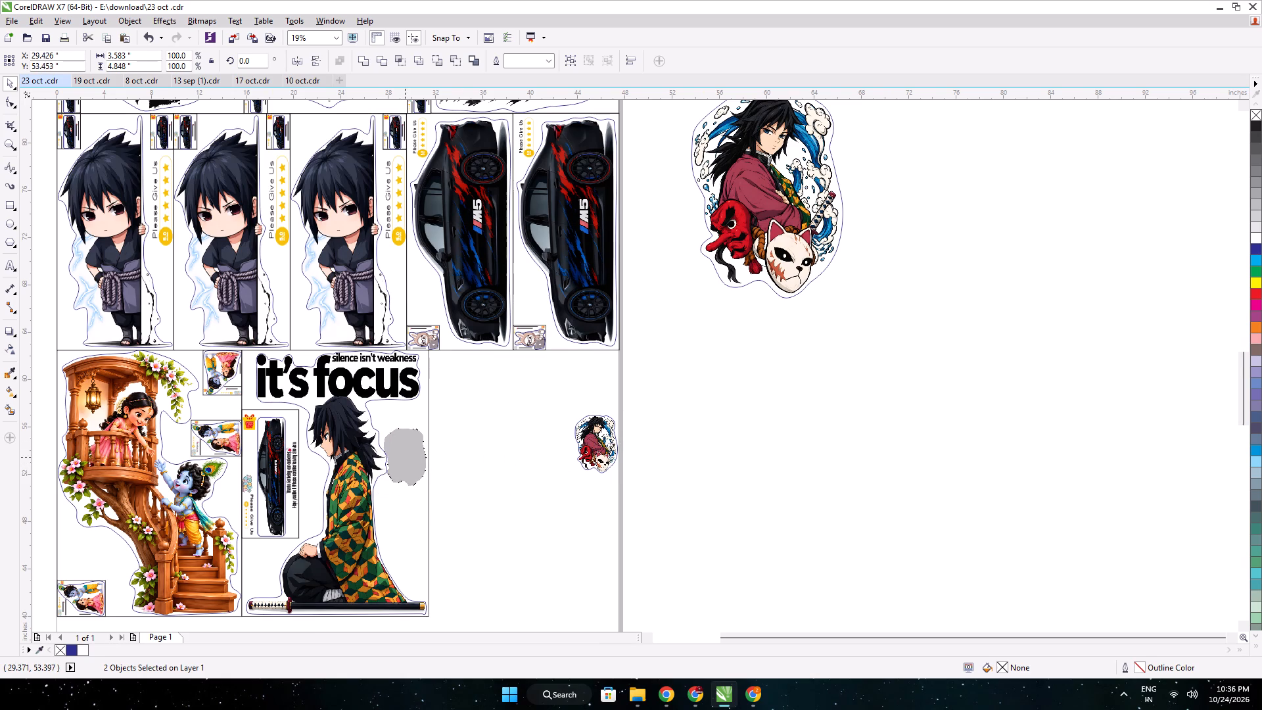
{"action": "left_click_drag", "start_coordinate": [405, 457], "coordinate": [404, 541]}
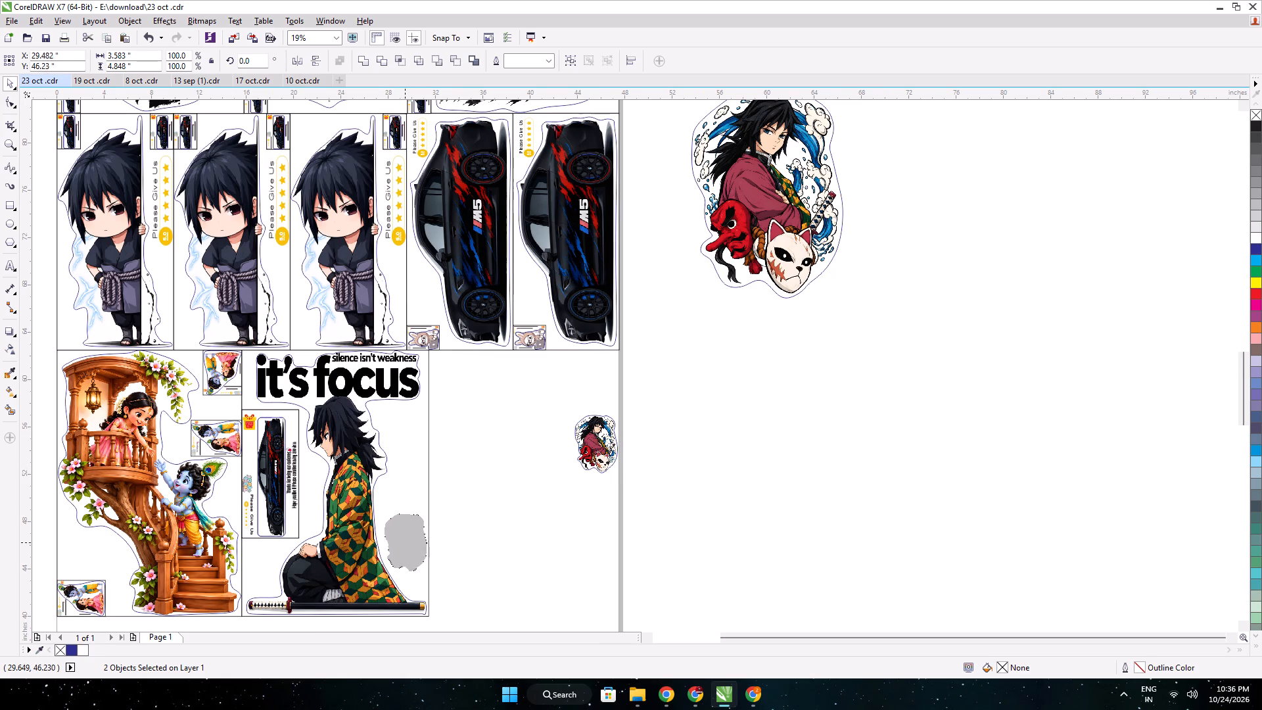
{"action": "left_click_drag", "start_coordinate": [404, 541], "coordinate": [402, 518]}
{"action": "scroll", "coordinate": [404, 521], "scroll_direction": "up", "scroll_amount": 1}
{"action": "middle_click_drag", "start_coordinate": [326, 481], "coordinate": [598, 429]}
{"action": "scroll", "coordinate": [565, 437], "scroll_direction": "up", "scroll_amount": 1}
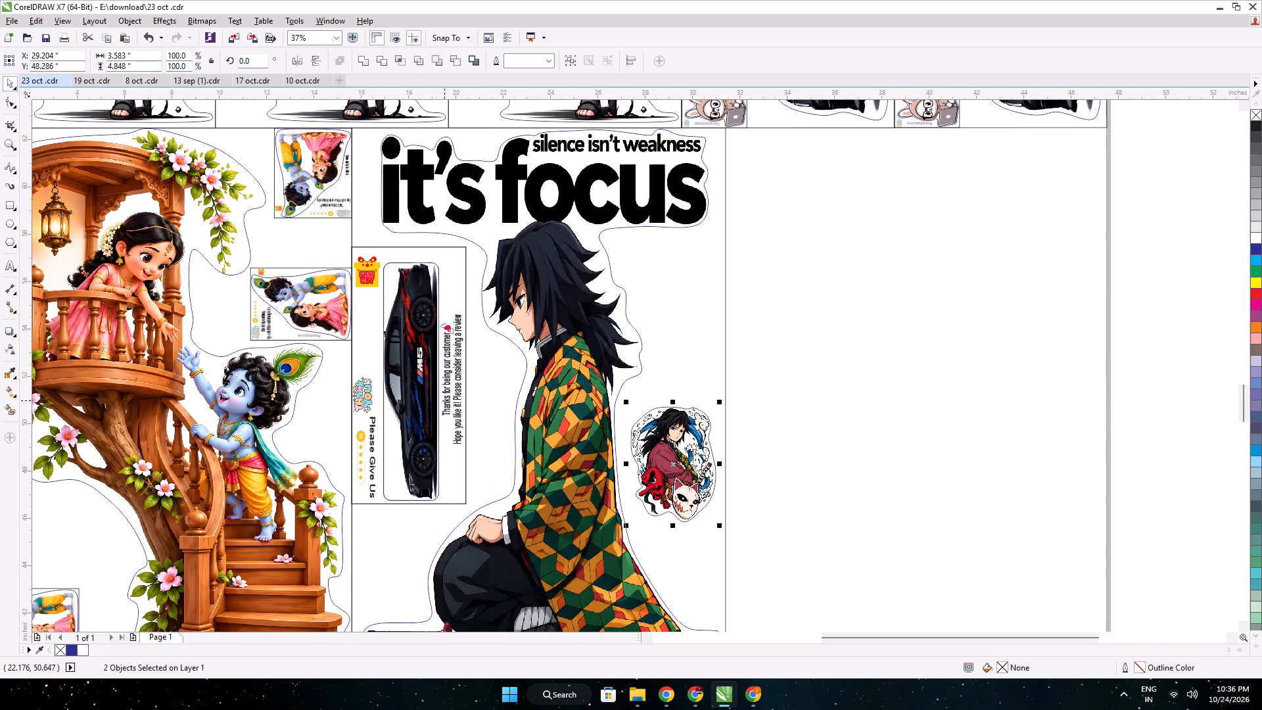
{"action": "scroll", "coordinate": [442, 384], "scroll_direction": "up", "scroll_amount": 1}
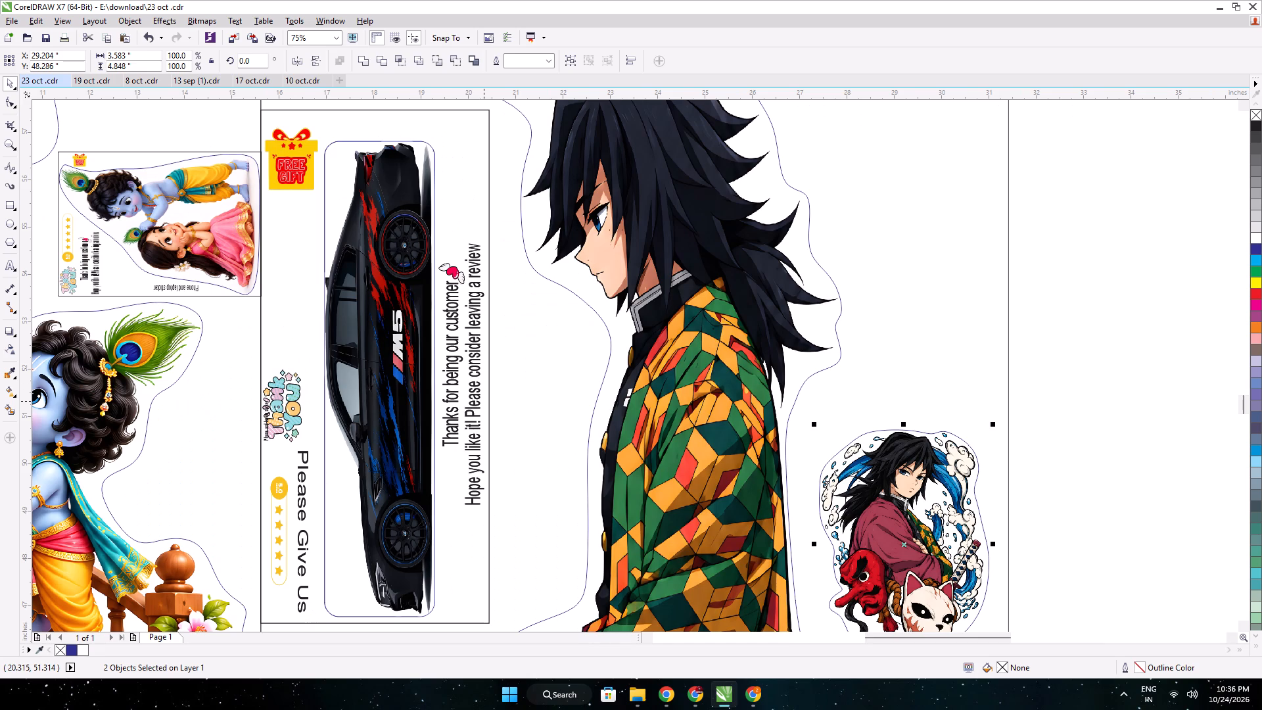
{"action": "scroll", "coordinate": [607, 411], "scroll_direction": "down", "scroll_amount": 1}
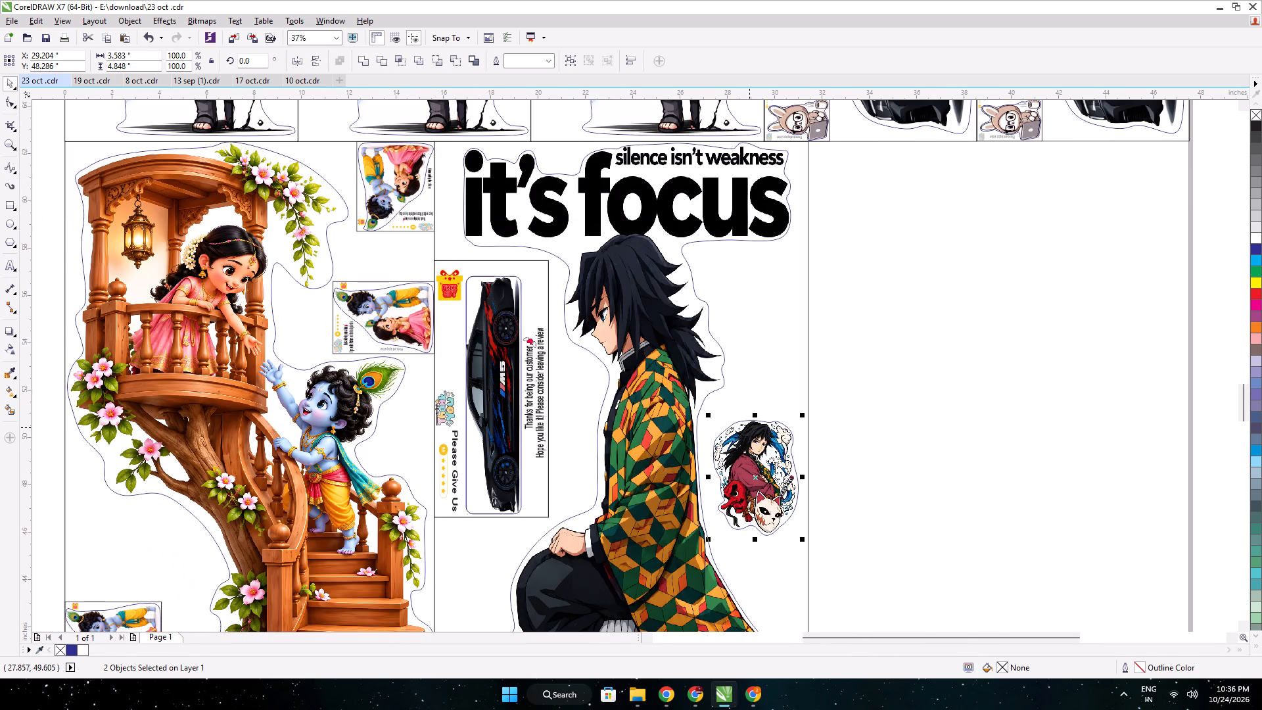
Duplicate the small samurai sticker and move the upside-down copy to the blank area beside the "it's focus" sticker, at about X 43.97 in, Y 44.02 in.
{"action": "key", "text": "ctrl+d"}
{"action": "scroll", "coordinate": [745, 429], "scroll_direction": "down", "scroll_amount": 1}
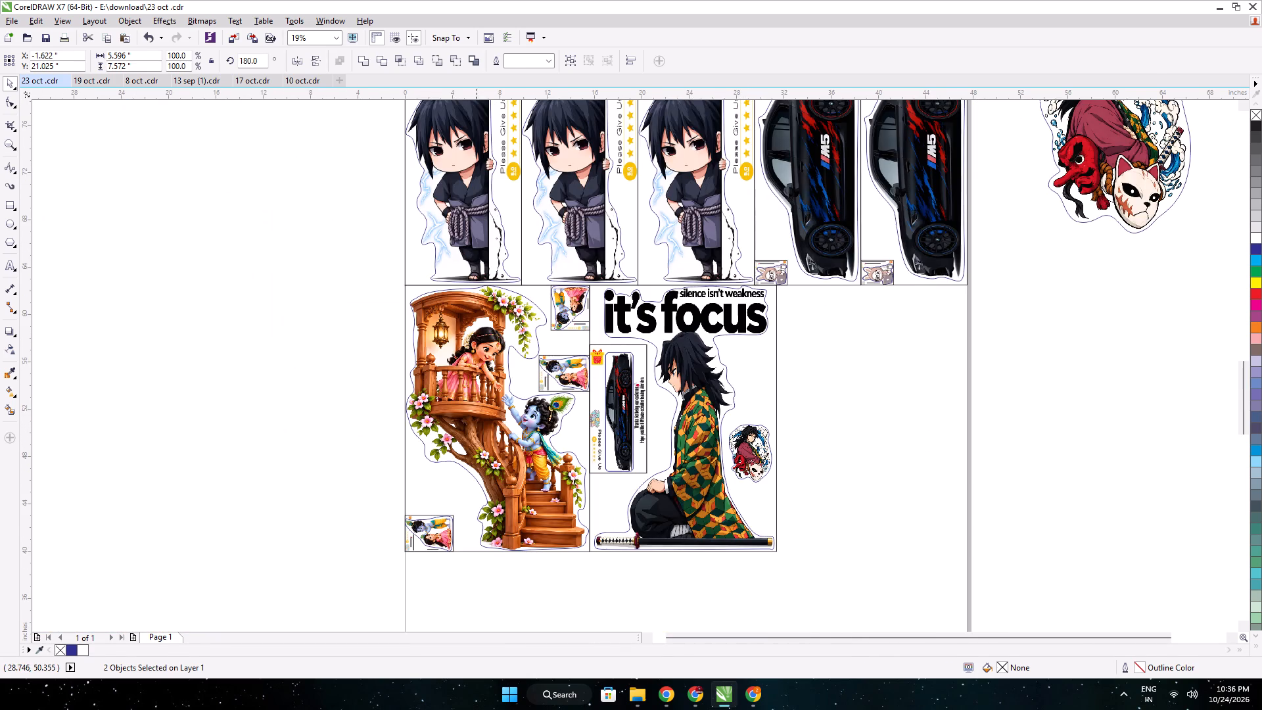
{"action": "middle_click_drag", "start_coordinate": [528, 548], "coordinate": [803, 277]}
{"action": "left_click_drag", "start_coordinate": [657, 500], "coordinate": [988, 273]}
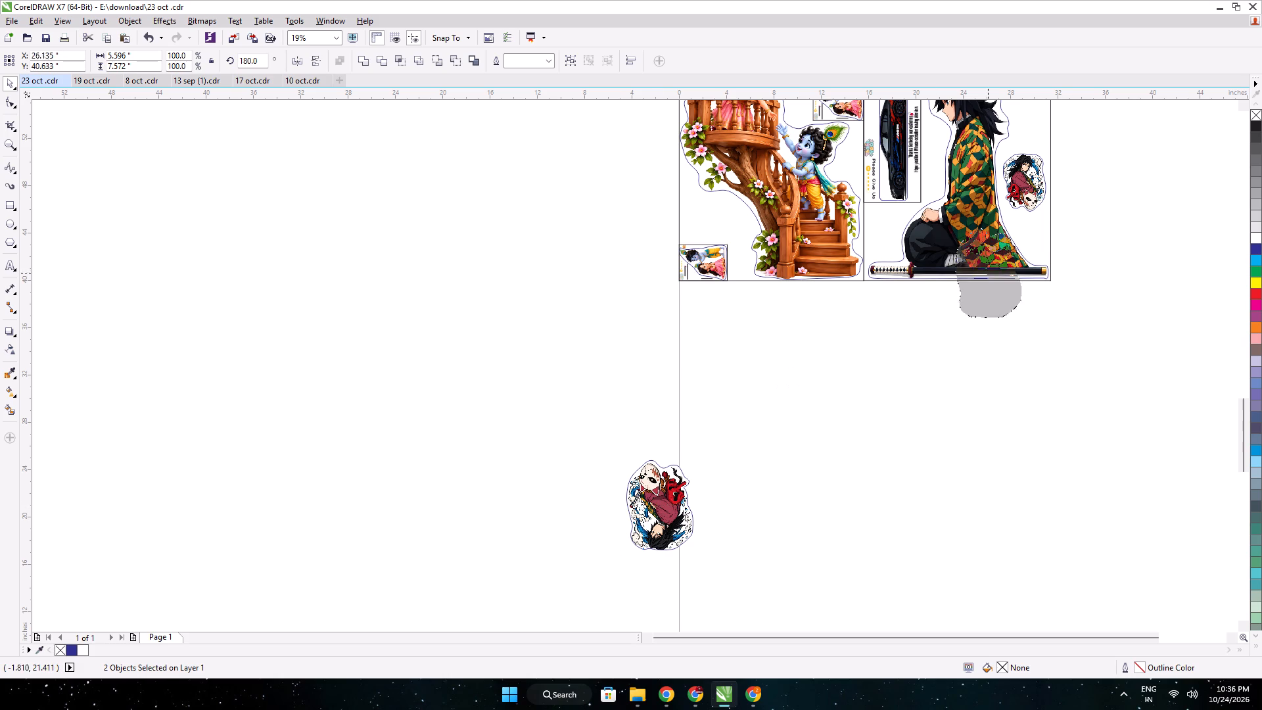
{"action": "left_click_drag", "start_coordinate": [988, 273], "coordinate": [1199, 233]}
{"action": "middle_click_drag", "start_coordinate": [1182, 224], "coordinate": [923, 525]}
{"action": "scroll", "coordinate": [929, 518], "scroll_direction": "up", "scroll_amount": 1}
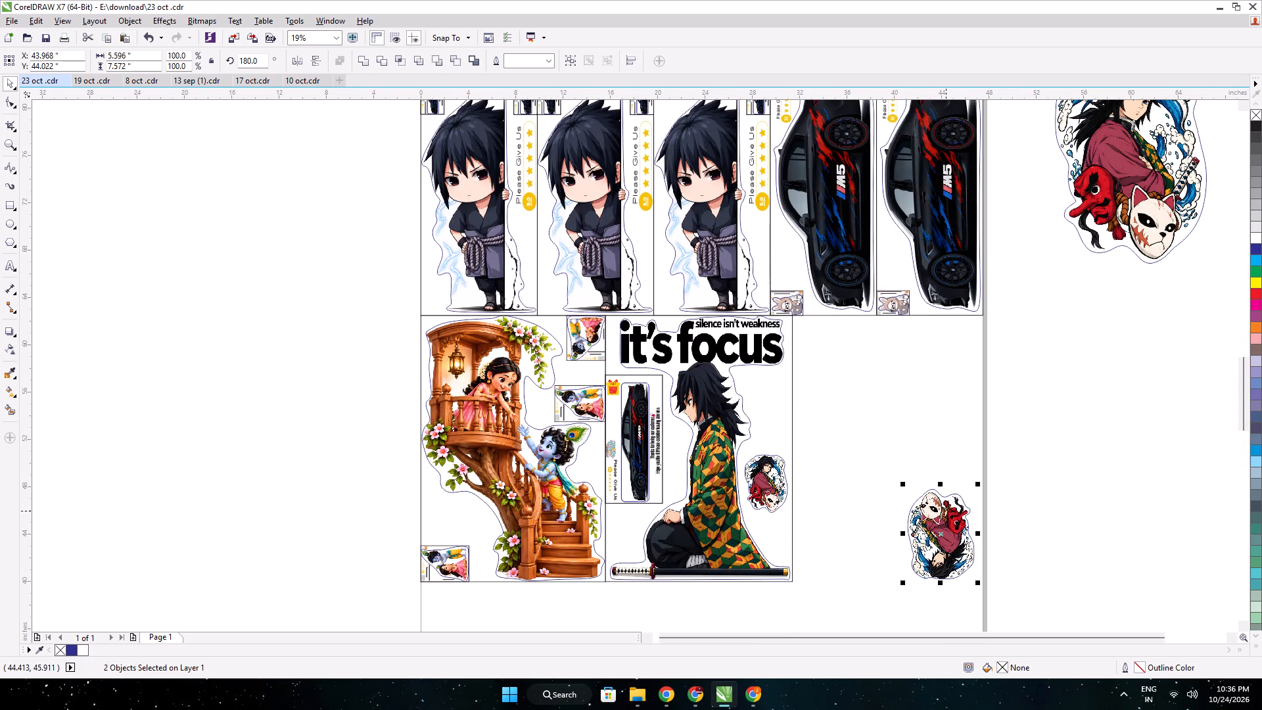
Scale the upside-down samurai copy down and fit it into the gap above the upright copy, behind the "it's focus" character's head.
{"action": "left_click_drag", "start_coordinate": [941, 522], "coordinate": [856, 405]}
{"action": "scroll", "coordinate": [866, 423], "scroll_direction": "up", "scroll_amount": 1}
{"action": "left_click_drag", "start_coordinate": [898, 466], "coordinate": [872, 431]}
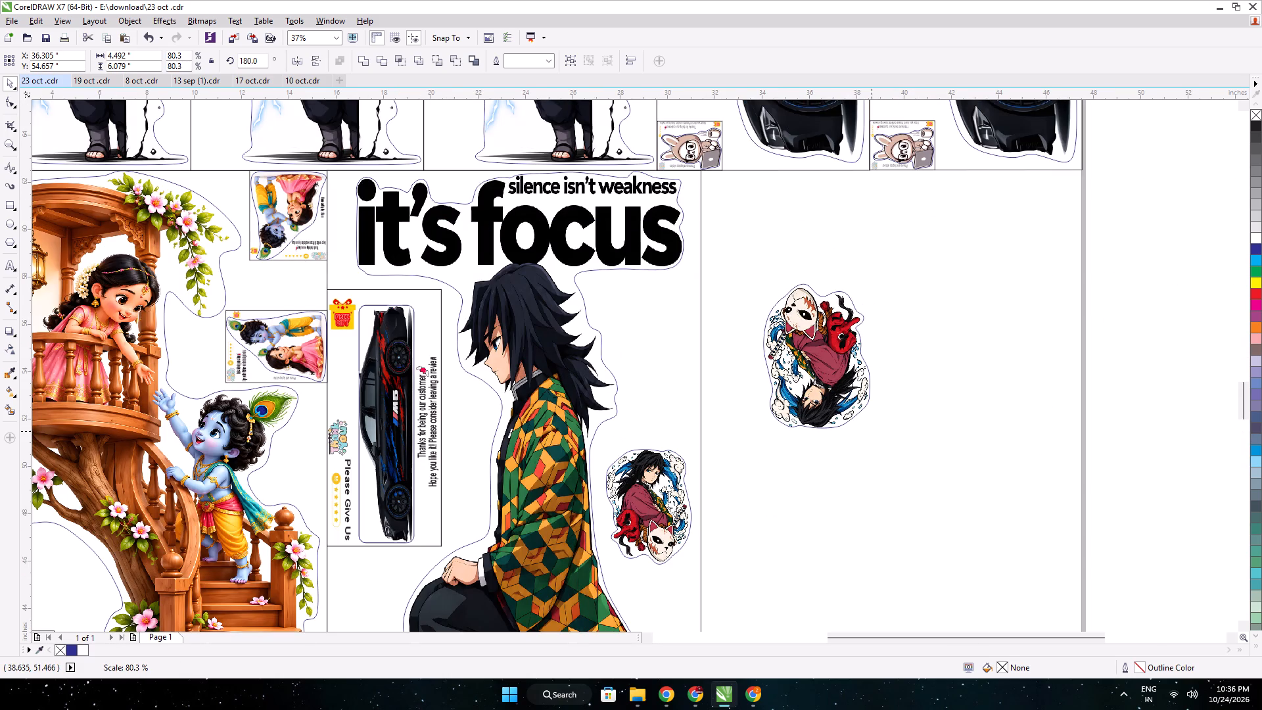
{"action": "left_click_drag", "start_coordinate": [817, 362], "coordinate": [810, 417]}
{"action": "left_click_drag", "start_coordinate": [866, 492], "coordinate": [854, 478]}
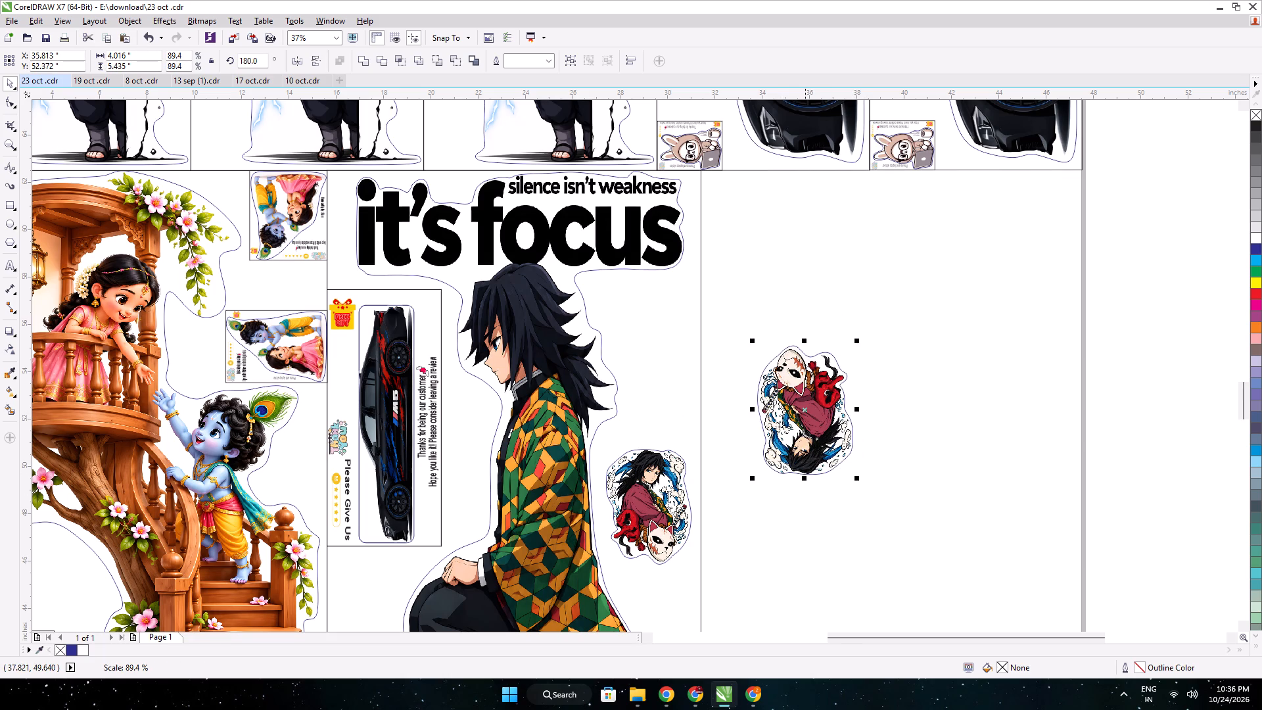
{"action": "left_click_drag", "start_coordinate": [805, 408], "coordinate": [668, 338]}
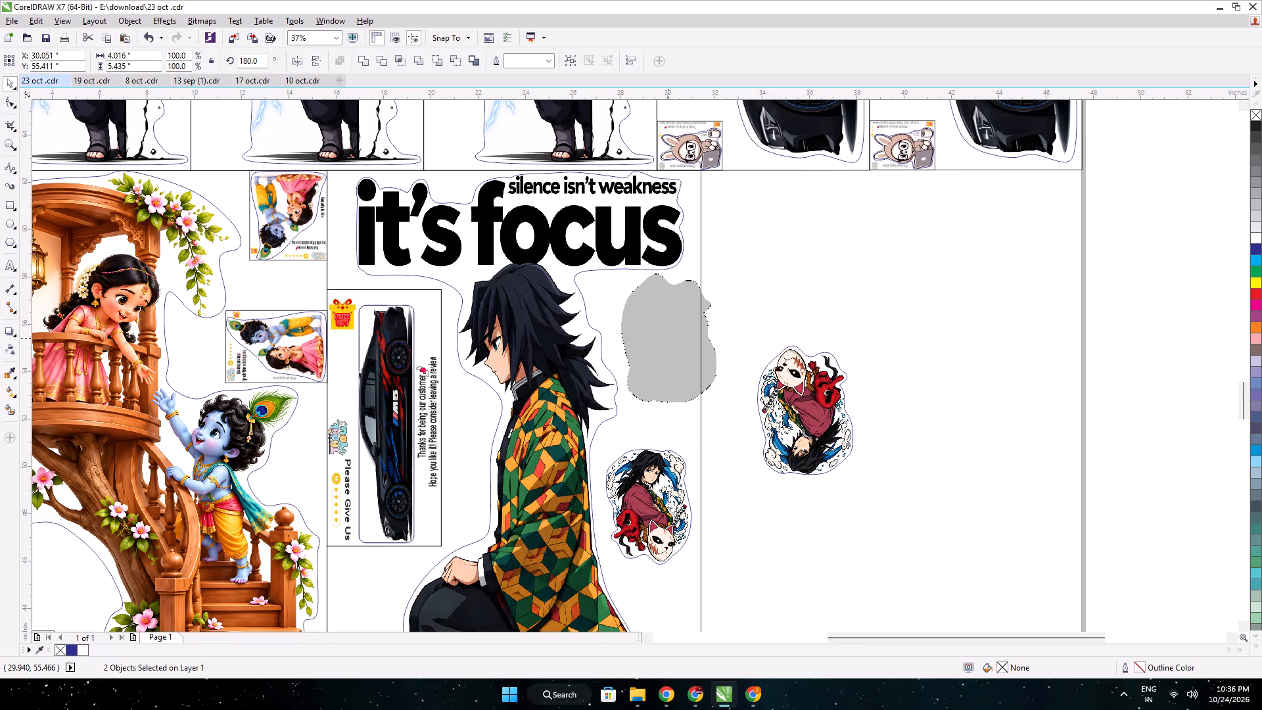
{"action": "left_click_drag", "start_coordinate": [668, 338], "coordinate": [787, 323]}
{"action": "left_click_drag", "start_coordinate": [837, 392], "coordinate": [829, 378]}
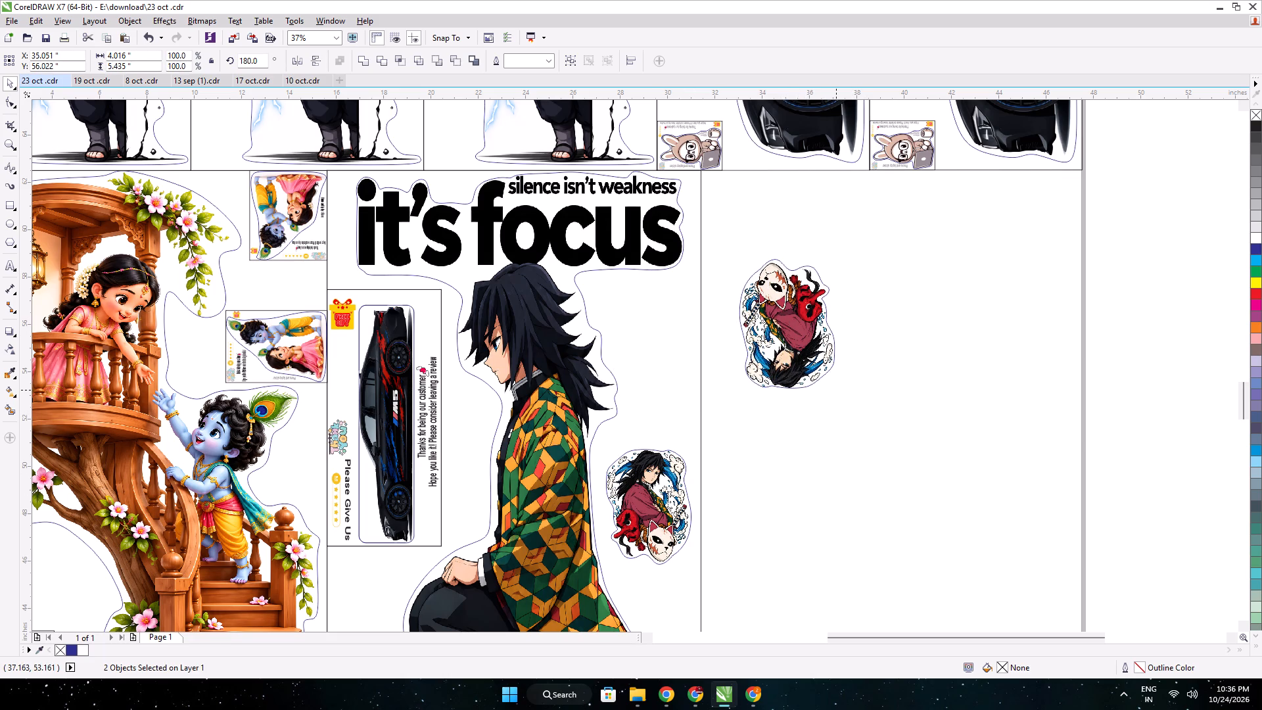
{"action": "left_click_drag", "start_coordinate": [829, 378], "coordinate": [828, 377]}
{"action": "left_click_drag", "start_coordinate": [770, 308], "coordinate": [642, 320]}
{"action": "left_click", "coordinate": [827, 330]}
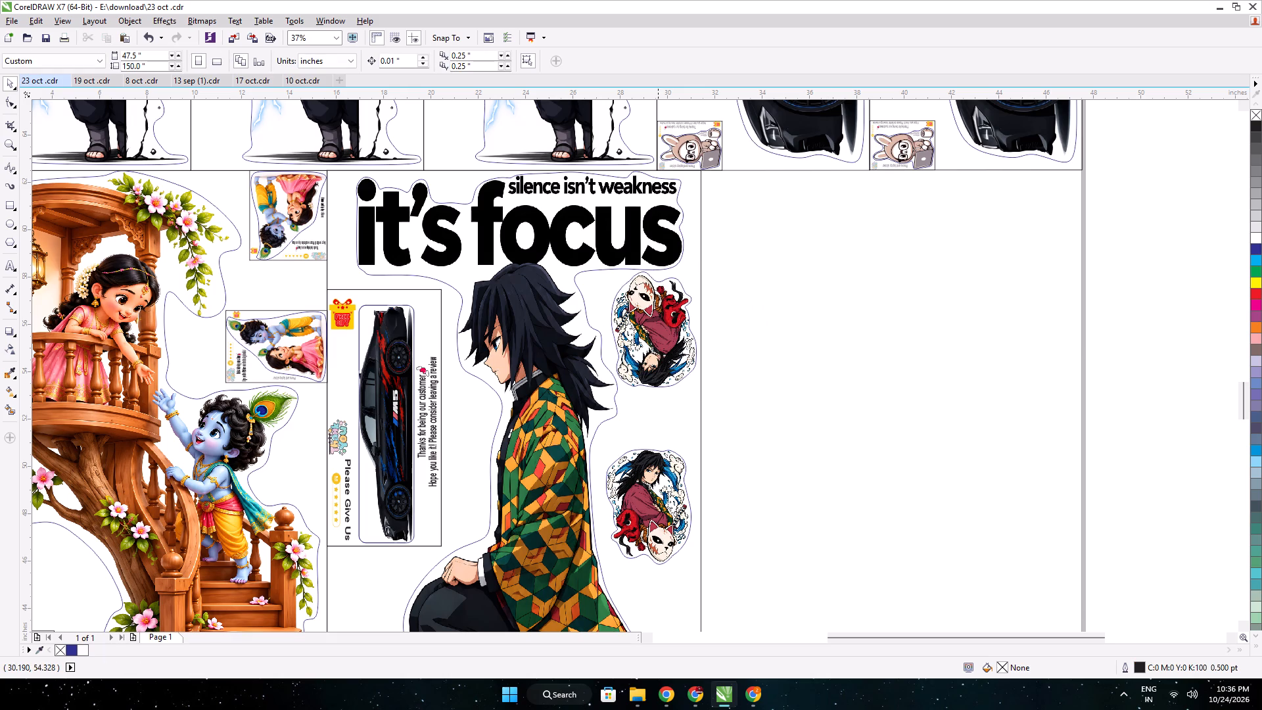
Stretch the upright small samurai sticker to about 4.35 x 6.72 in, filling the gap behind the character's robe at about X 29.14 in, Y 48.26 in.
{"action": "scroll", "coordinate": [784, 421], "scroll_direction": "down", "scroll_amount": 1}
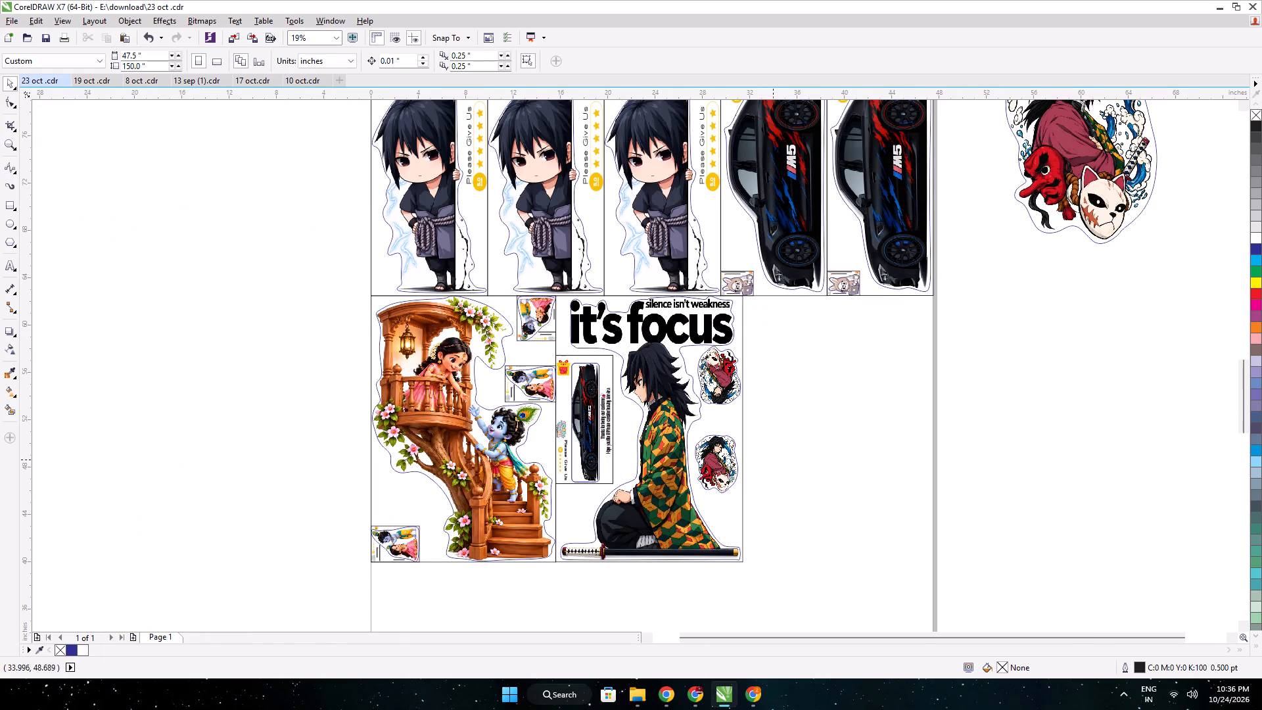
{"action": "left_click_drag", "start_coordinate": [786, 522], "coordinate": [688, 427]}
{"action": "scroll", "coordinate": [719, 443], "scroll_direction": "up", "scroll_amount": 1}
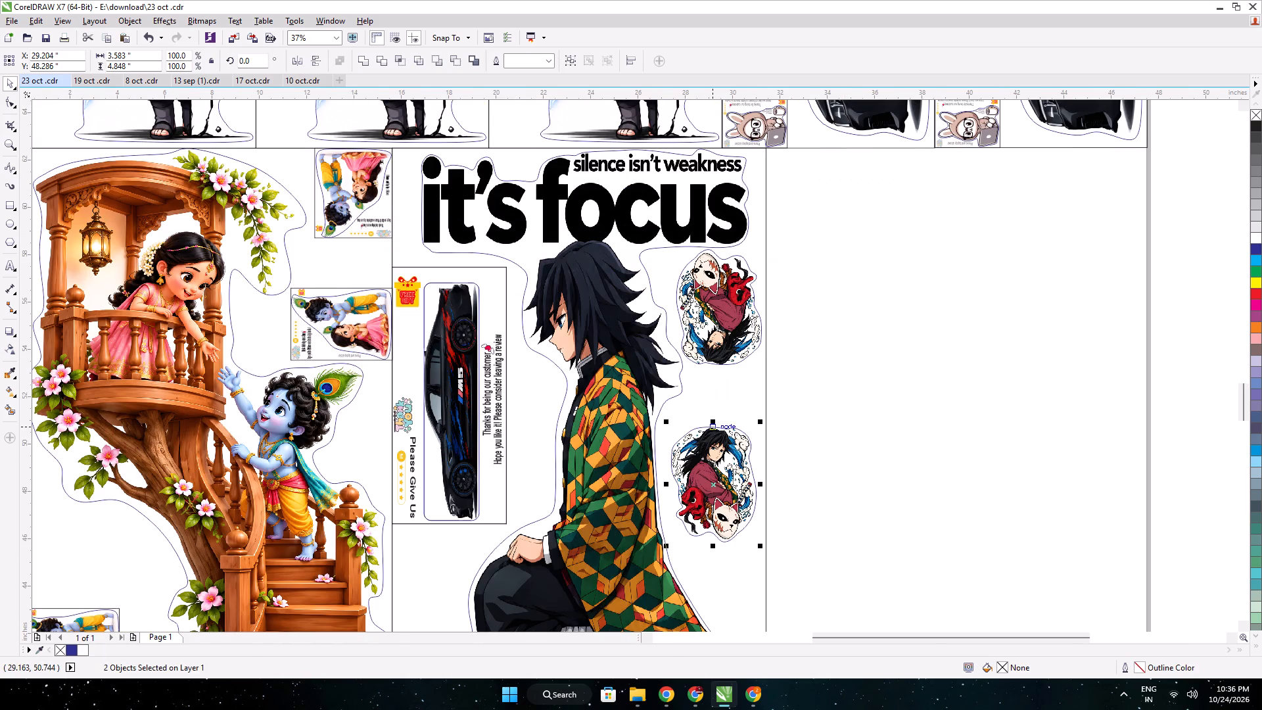
{"action": "left_click_drag", "start_coordinate": [713, 425], "coordinate": [722, 381]}
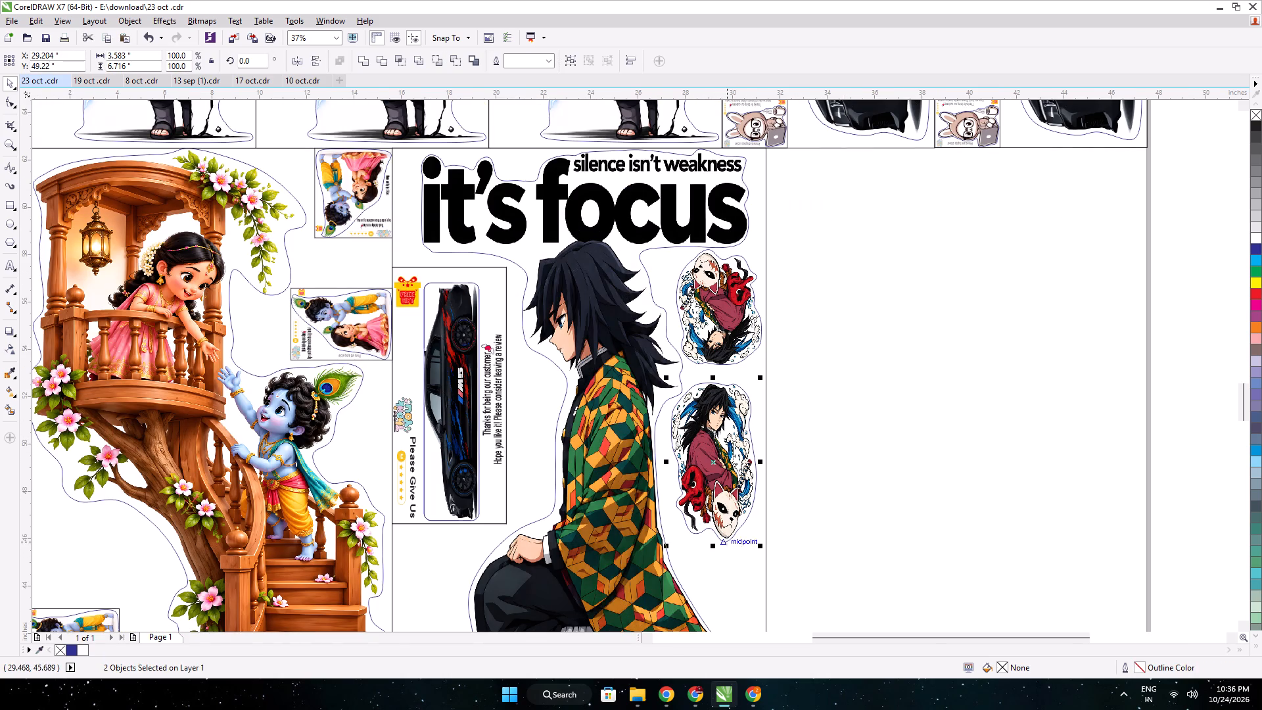
{"action": "scroll", "coordinate": [686, 461], "scroll_direction": "up", "scroll_amount": 1}
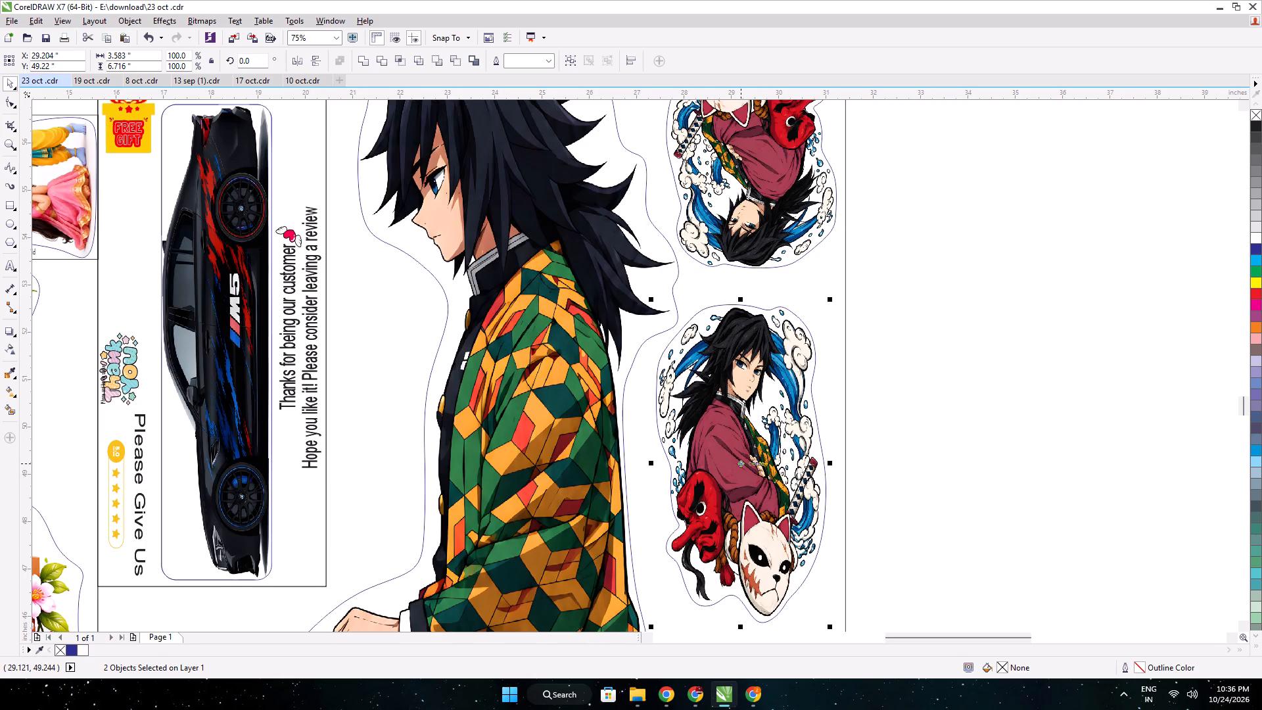
{"action": "left_click_drag", "start_coordinate": [739, 463], "coordinate": [754, 509]}
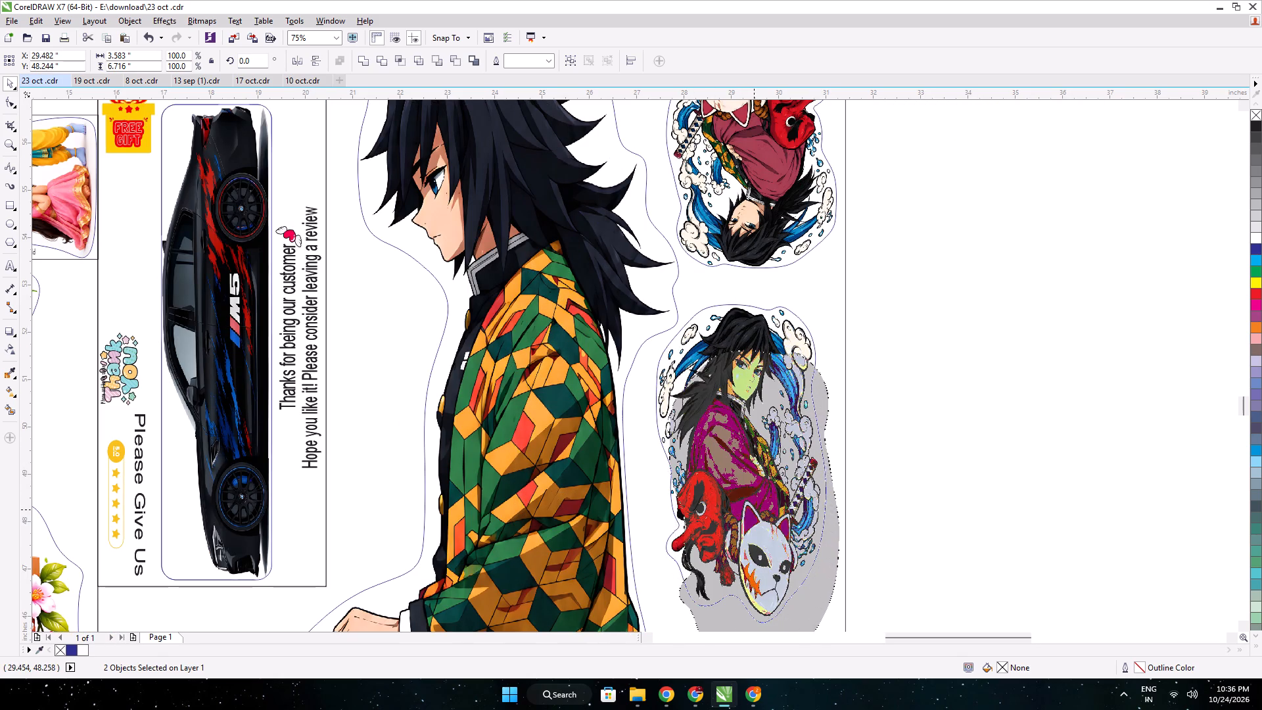
{"action": "left_click_drag", "start_coordinate": [754, 509], "coordinate": [756, 509]}
{"action": "scroll", "coordinate": [763, 500], "scroll_direction": "up", "scroll_amount": 1}
{"action": "middle_click_drag", "start_coordinate": [763, 500], "coordinate": [785, 375]}
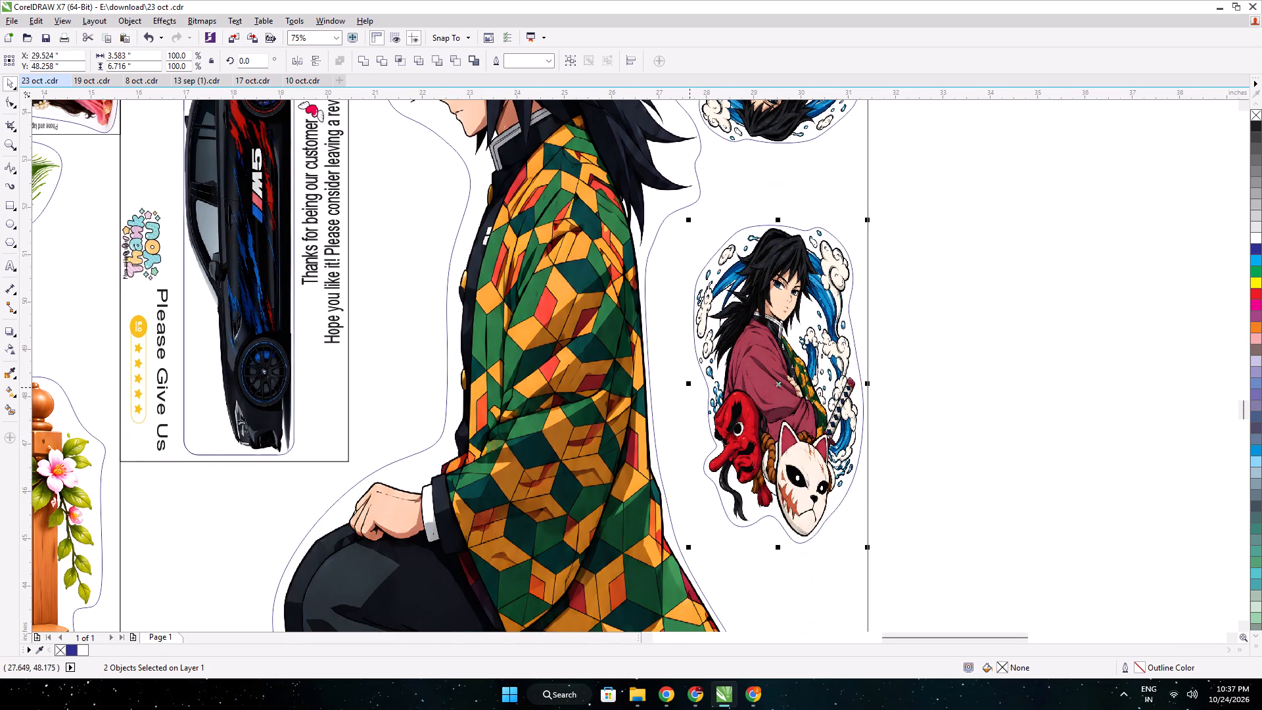
{"action": "left_click_drag", "start_coordinate": [689, 382], "coordinate": [653, 390]}
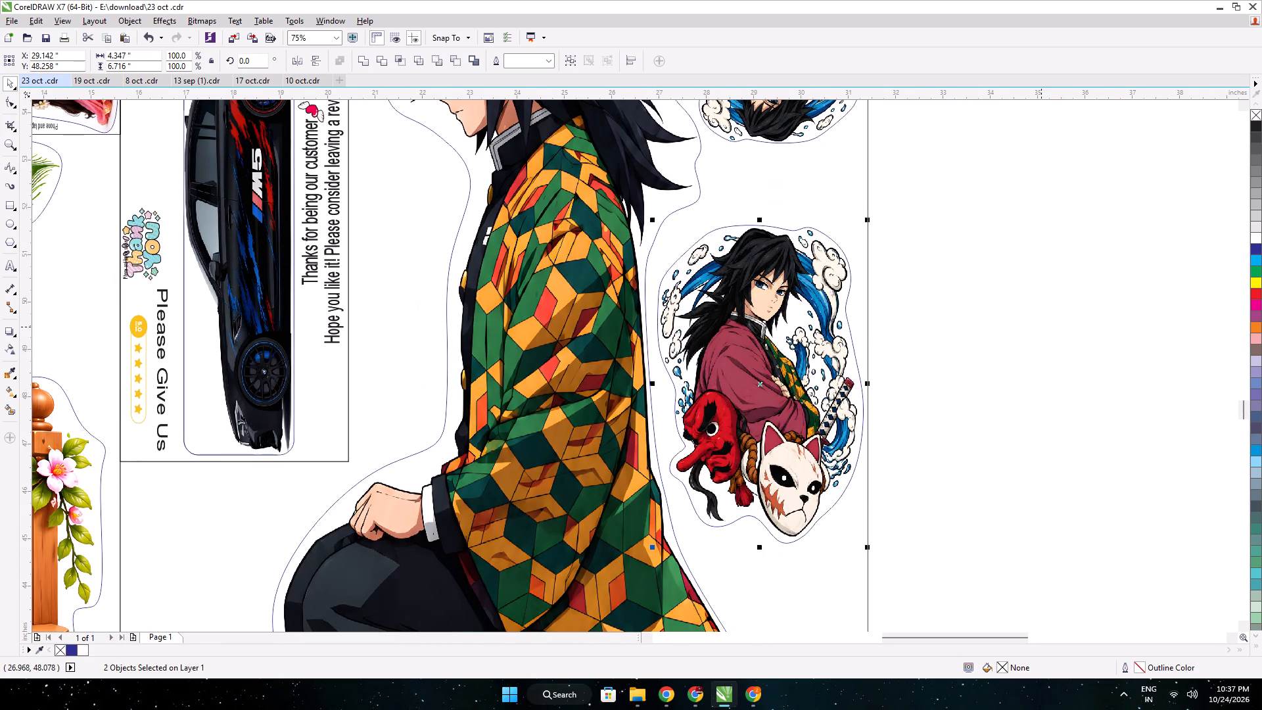
{"action": "left_click", "coordinate": [1041, 327]}
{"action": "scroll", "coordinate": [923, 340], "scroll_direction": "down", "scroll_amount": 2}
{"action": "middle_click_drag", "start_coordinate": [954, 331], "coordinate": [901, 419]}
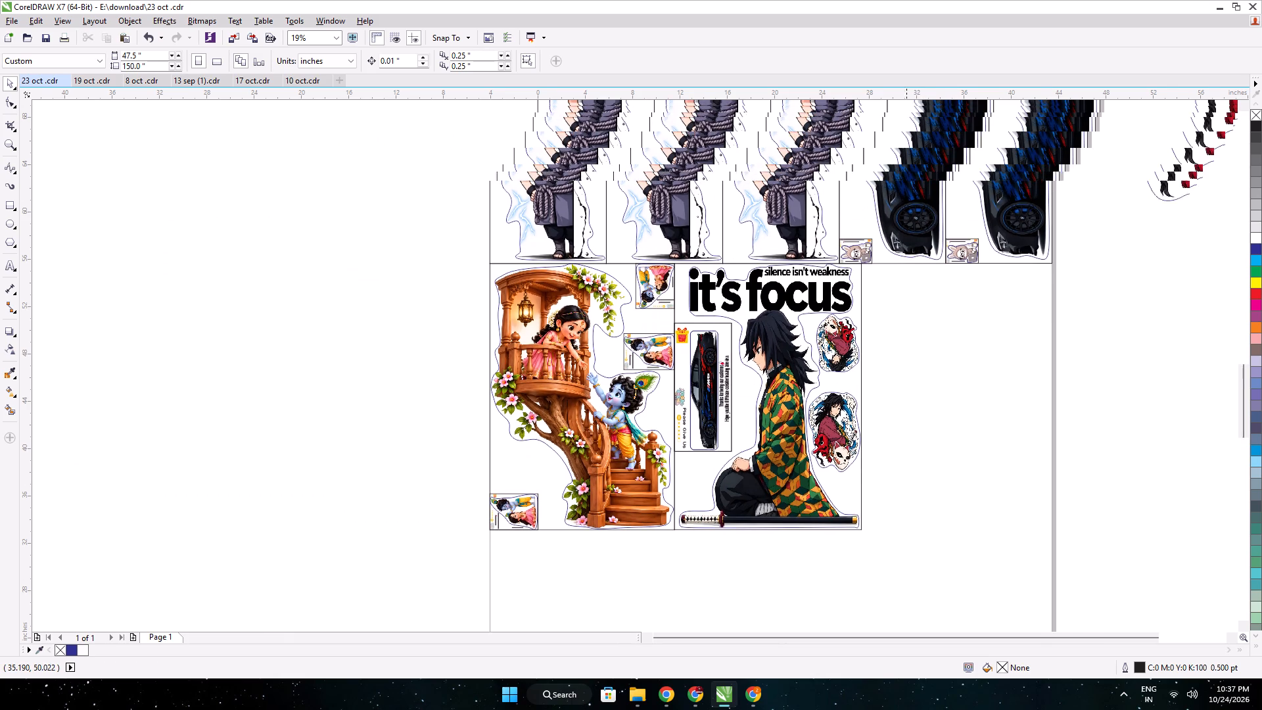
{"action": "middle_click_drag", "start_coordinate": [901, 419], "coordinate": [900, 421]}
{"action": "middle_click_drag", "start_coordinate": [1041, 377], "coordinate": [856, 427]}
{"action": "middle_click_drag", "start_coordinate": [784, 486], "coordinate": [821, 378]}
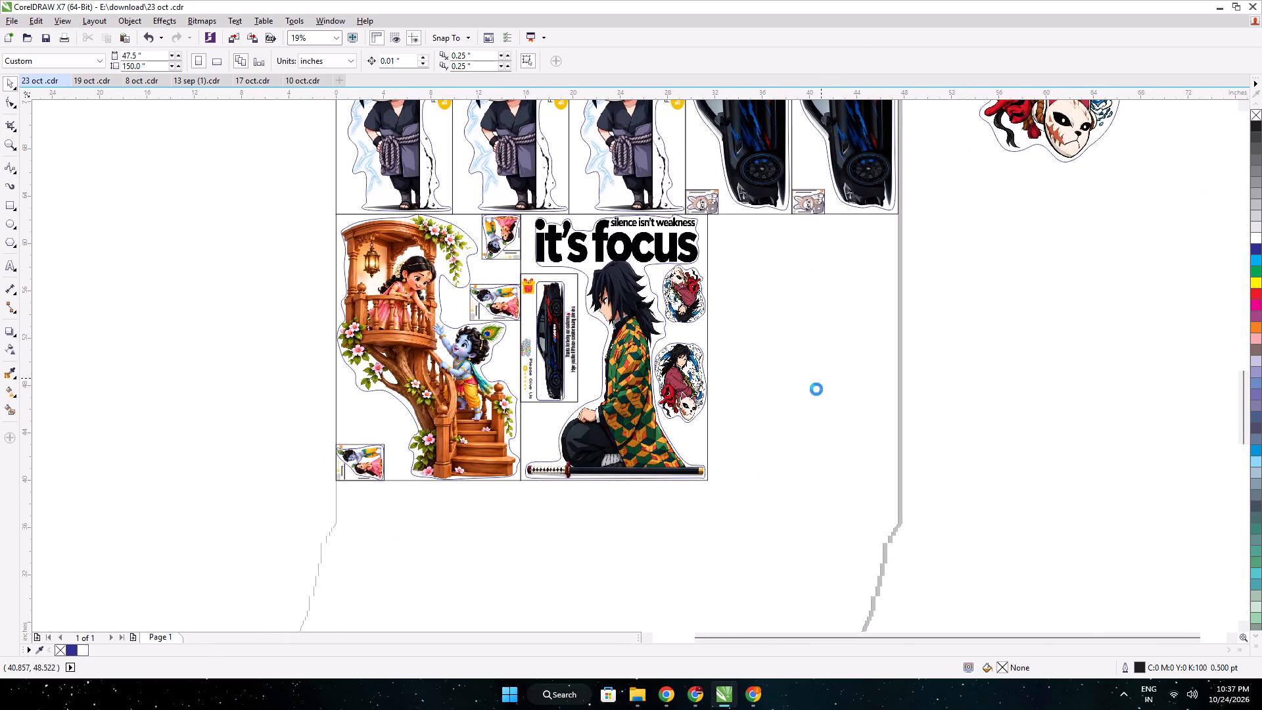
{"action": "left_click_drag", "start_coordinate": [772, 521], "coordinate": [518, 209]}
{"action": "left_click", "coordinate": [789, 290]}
Draw a rectangle of about 15.0 x 20.39 in around the large samurai sticker beside the page.
{"action": "middle_click_drag", "start_coordinate": [990, 235], "coordinate": [793, 492]}
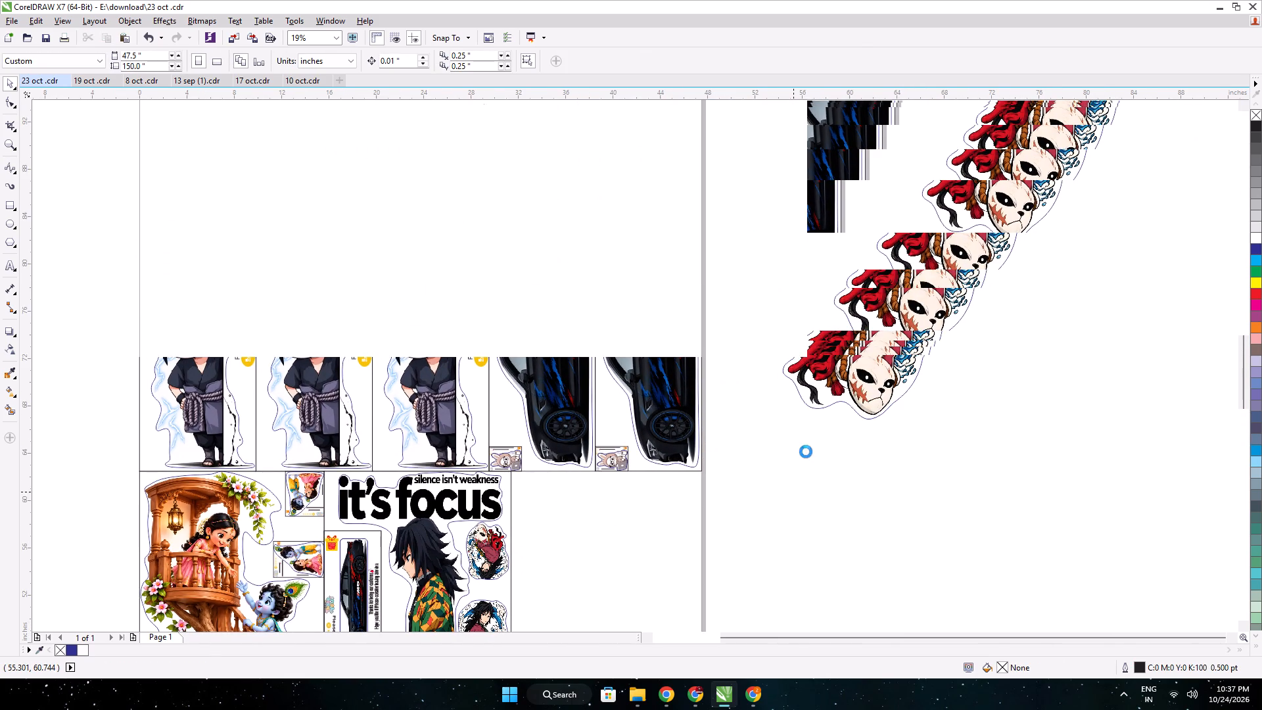
{"action": "left_click", "coordinate": [7, 207]}
{"action": "left_click_drag", "start_coordinate": [750, 202], "coordinate": [927, 444]}
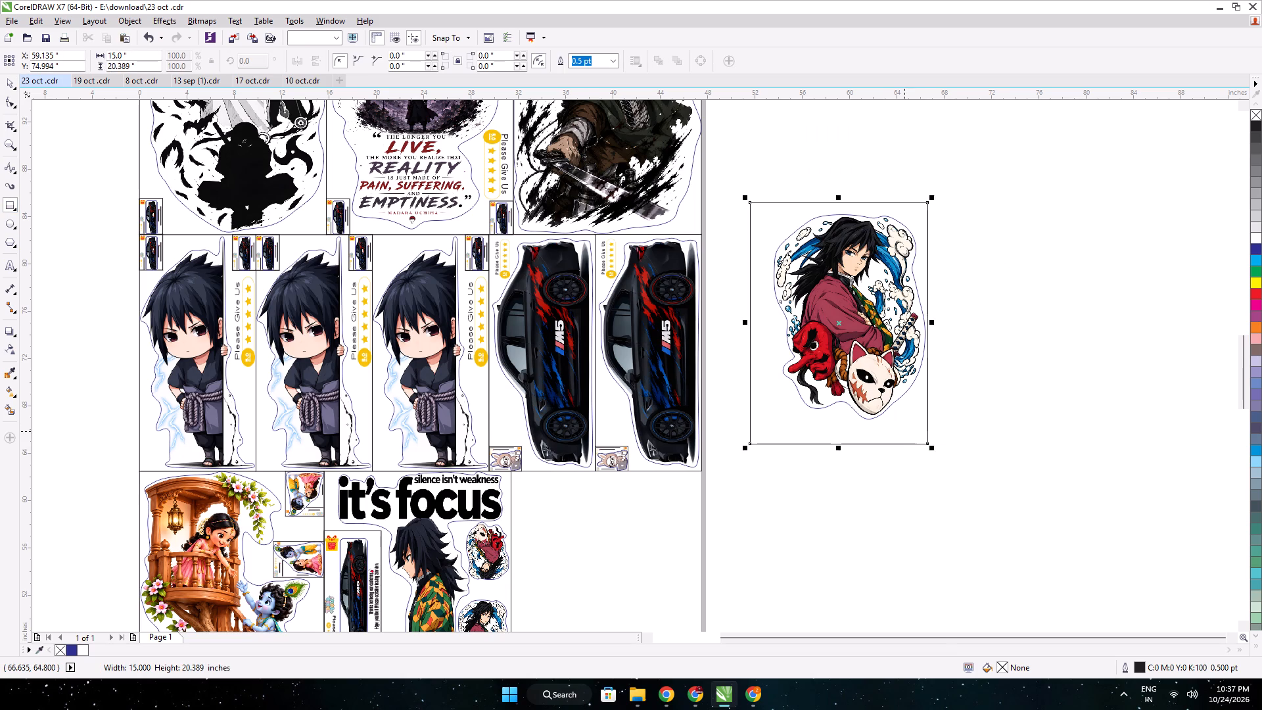
Reduce the rectangle's height to about 17.51 in, bringing its bottom and top edges close to the samurai sticker's cut line.
{"action": "scroll", "coordinate": [868, 442], "scroll_direction": "up", "scroll_amount": 1}
{"action": "left_click_drag", "start_coordinate": [809, 450], "coordinate": [807, 402]}
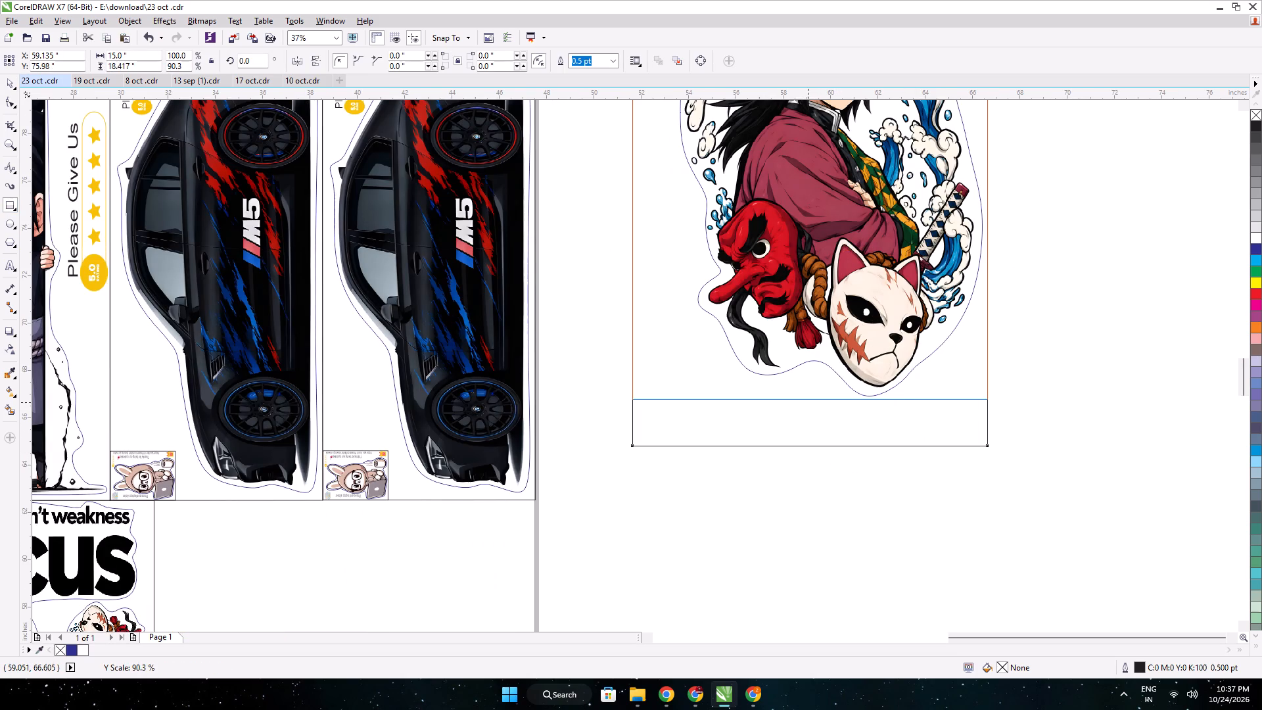
{"action": "left_click_drag", "start_coordinate": [807, 402], "coordinate": [807, 404]}
{"action": "middle_click_drag", "start_coordinate": [898, 227], "coordinate": [908, 450]}
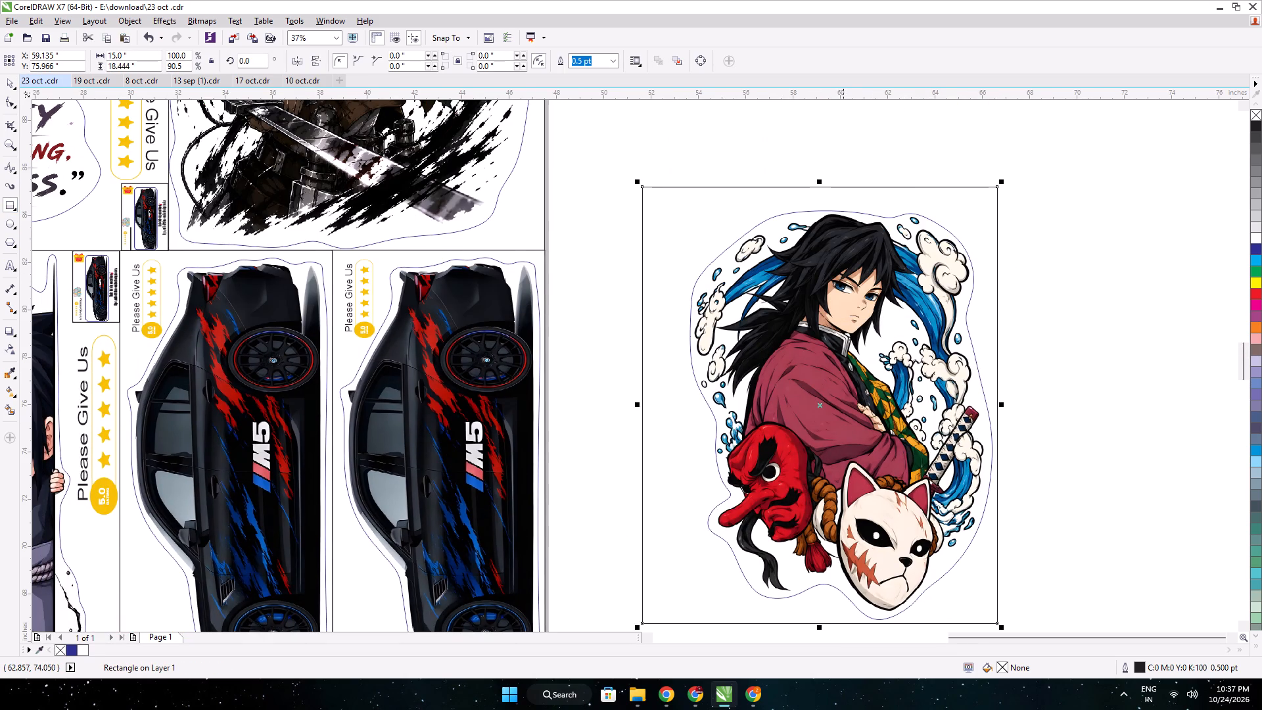
{"action": "scroll", "coordinate": [837, 187], "scroll_direction": "up", "scroll_amount": 1}
{"action": "left_click_drag", "start_coordinate": [803, 183], "coordinate": [803, 184]}
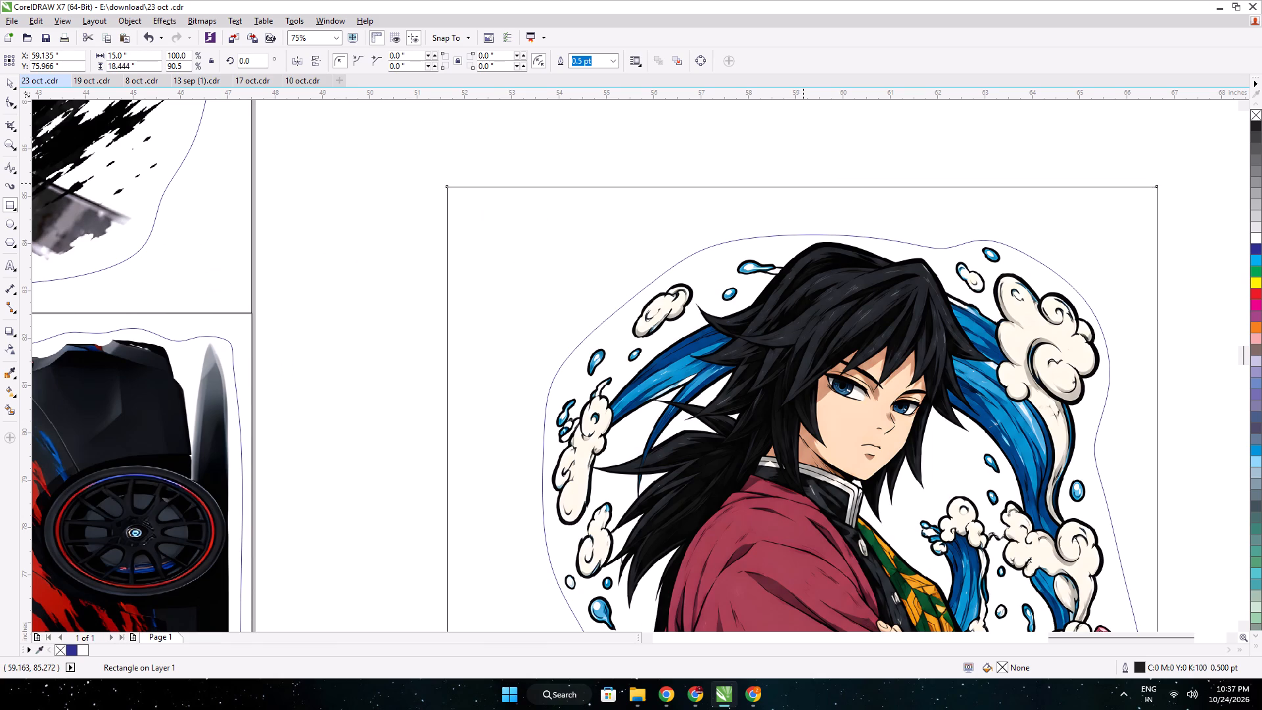
{"action": "left_click_drag", "start_coordinate": [803, 184], "coordinate": [802, 227]}
Narrow the rectangle to about 13.14 in wide by bringing its left edge close to the samurai sticker's cut line.
{"action": "middle_click_drag", "start_coordinate": [750, 487], "coordinate": [823, 344]}
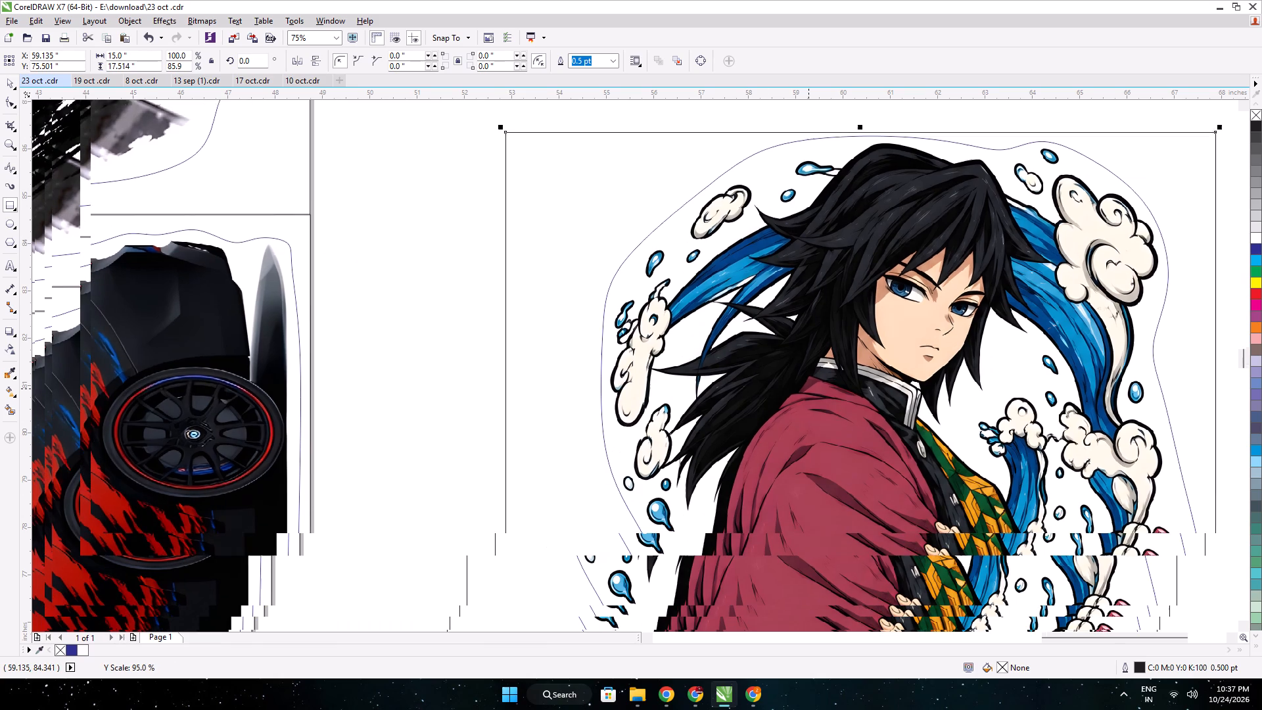
{"action": "middle_click_drag", "start_coordinate": [823, 344], "coordinate": [865, 245]}
{"action": "middle_click_drag", "start_coordinate": [745, 543], "coordinate": [810, 313]}
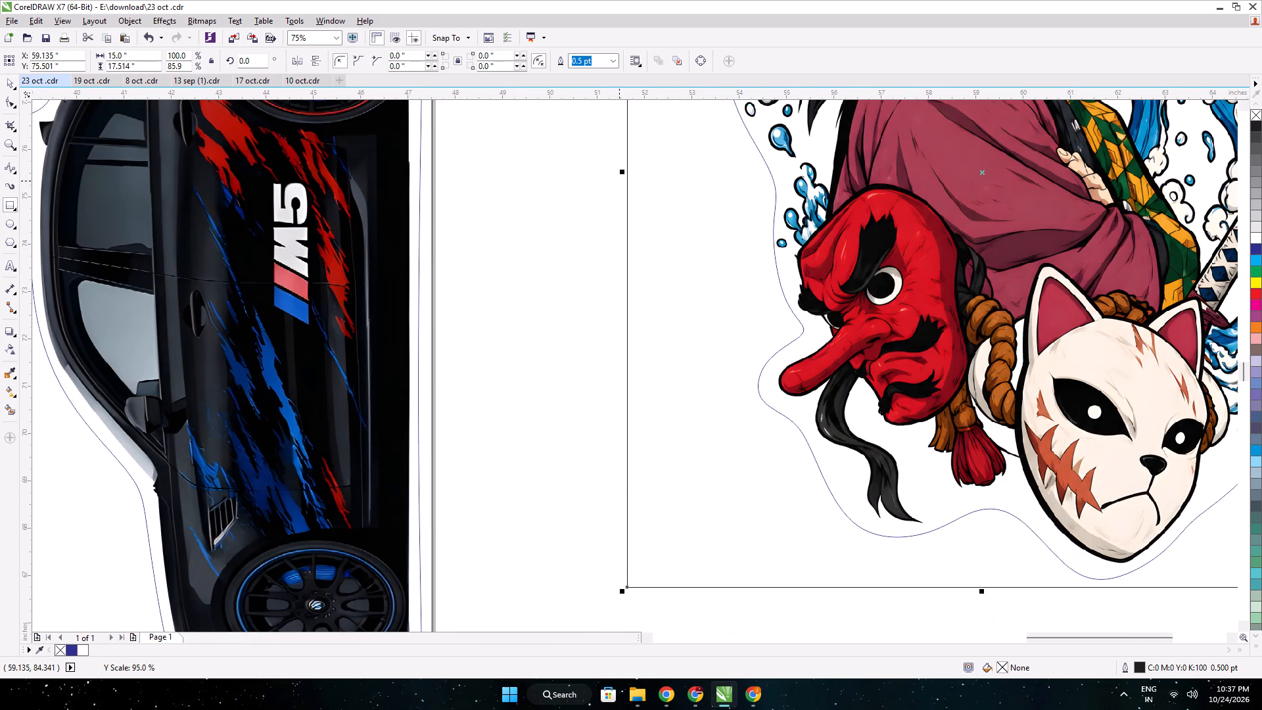
{"action": "left_click_drag", "start_coordinate": [621, 171], "coordinate": [718, 203]}
{"action": "middle_click_drag", "start_coordinate": [753, 181], "coordinate": [759, 198]}
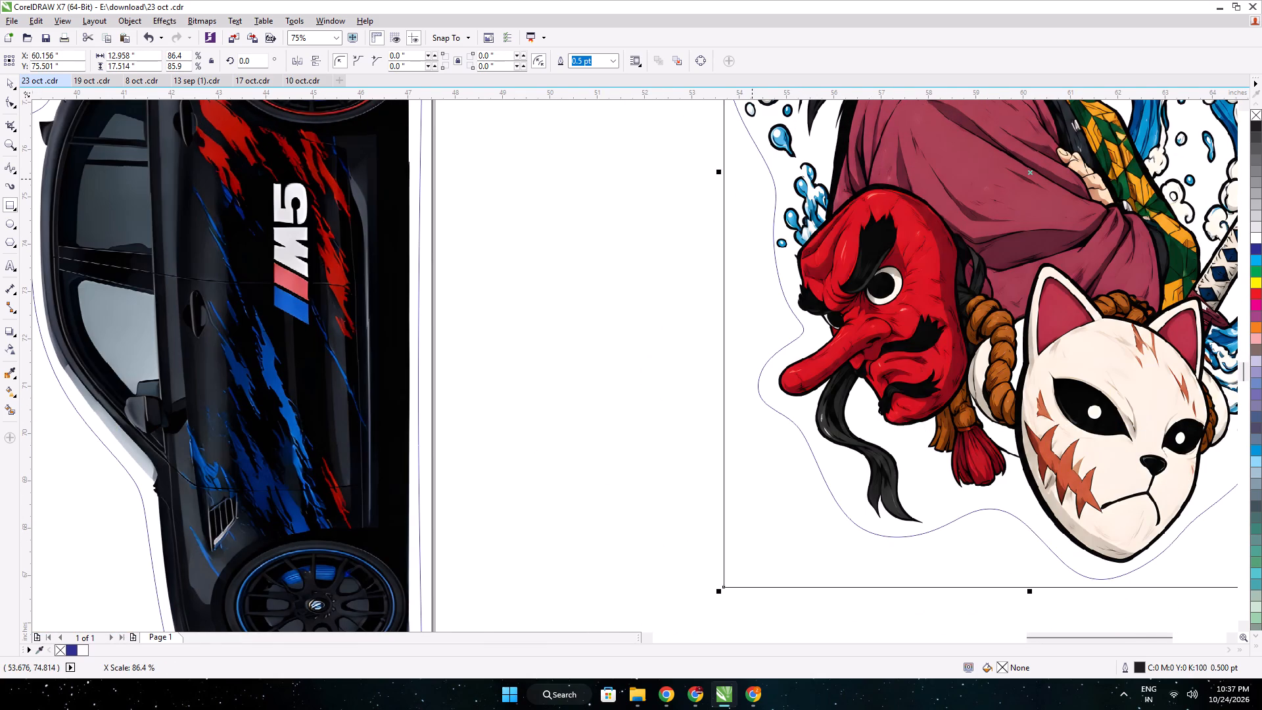
{"action": "middle_click_drag", "start_coordinate": [759, 198], "coordinate": [804, 507]}
{"action": "left_click_drag", "start_coordinate": [770, 499], "coordinate": [761, 500]}
{"action": "scroll", "coordinate": [768, 497], "scroll_direction": "down", "scroll_amount": 2}
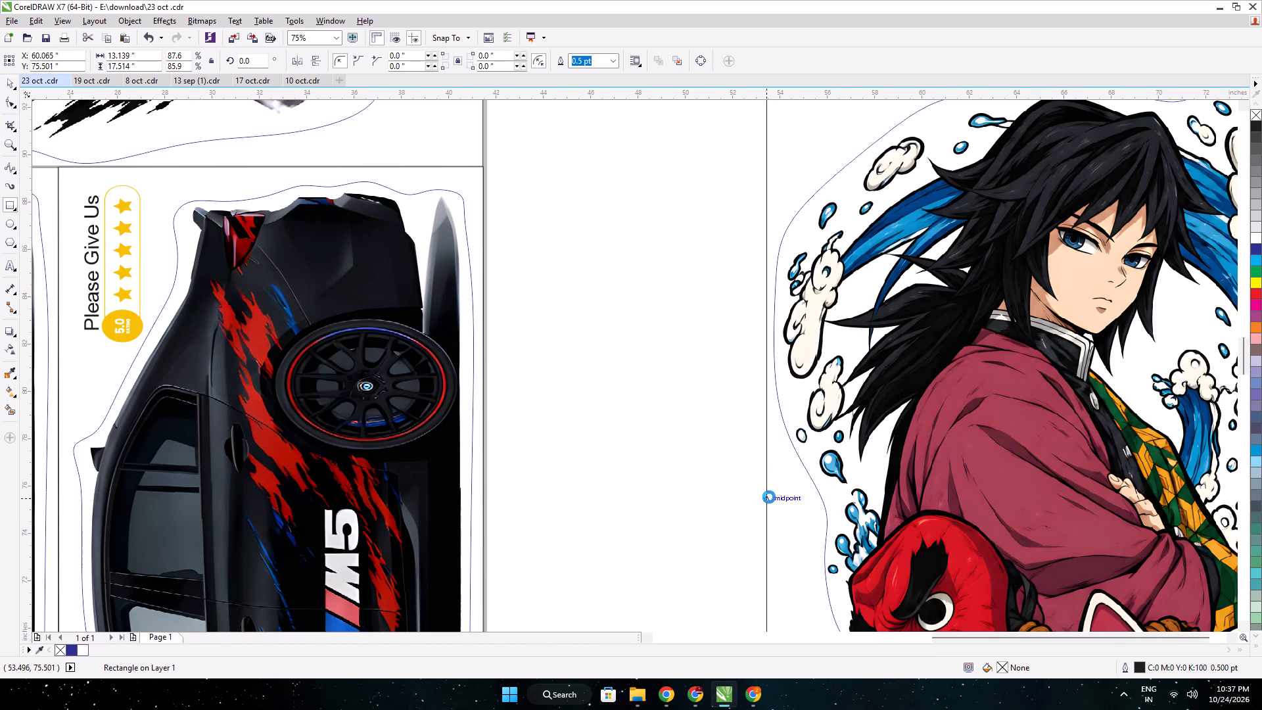
{"action": "scroll", "coordinate": [769, 497], "scroll_direction": "down", "scroll_amount": 3}
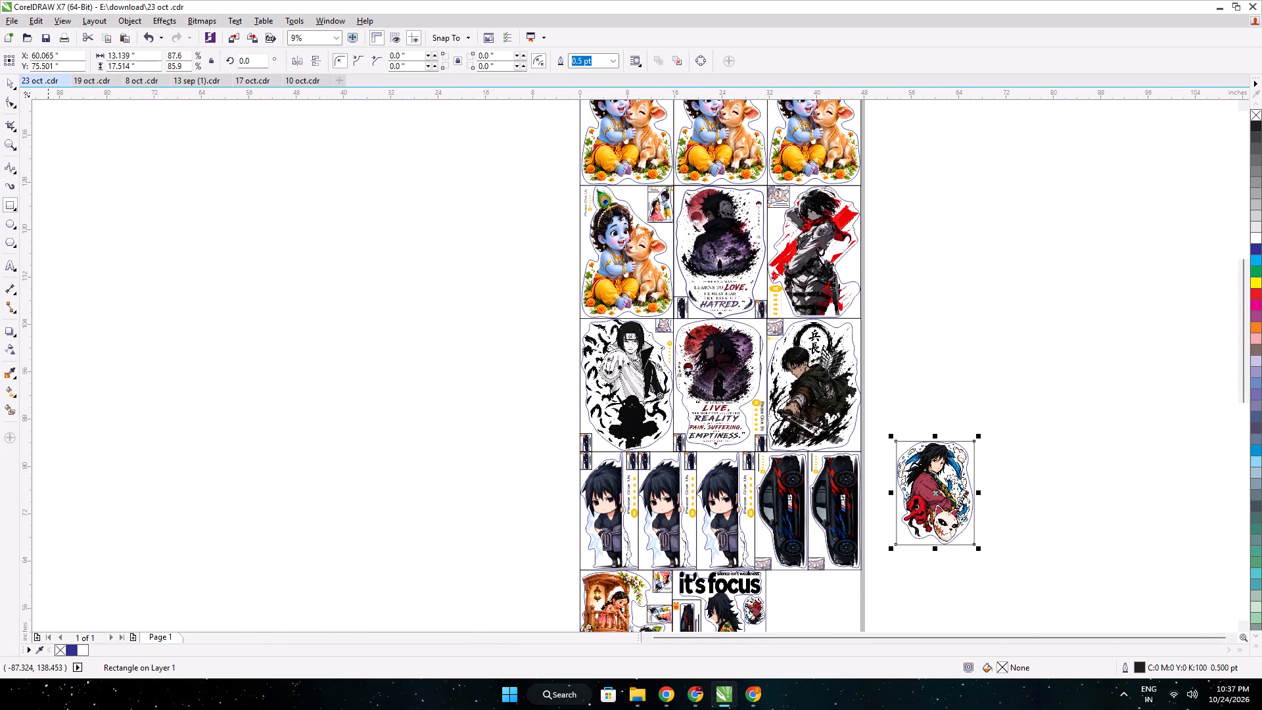
{"action": "left_click", "coordinate": [7, 83]}
Resize the large samurai sticker together with its cut line and rectangle to 15.8 x 22.5 in.
{"action": "middle_click_drag", "start_coordinate": [897, 322], "coordinate": [639, 259]}
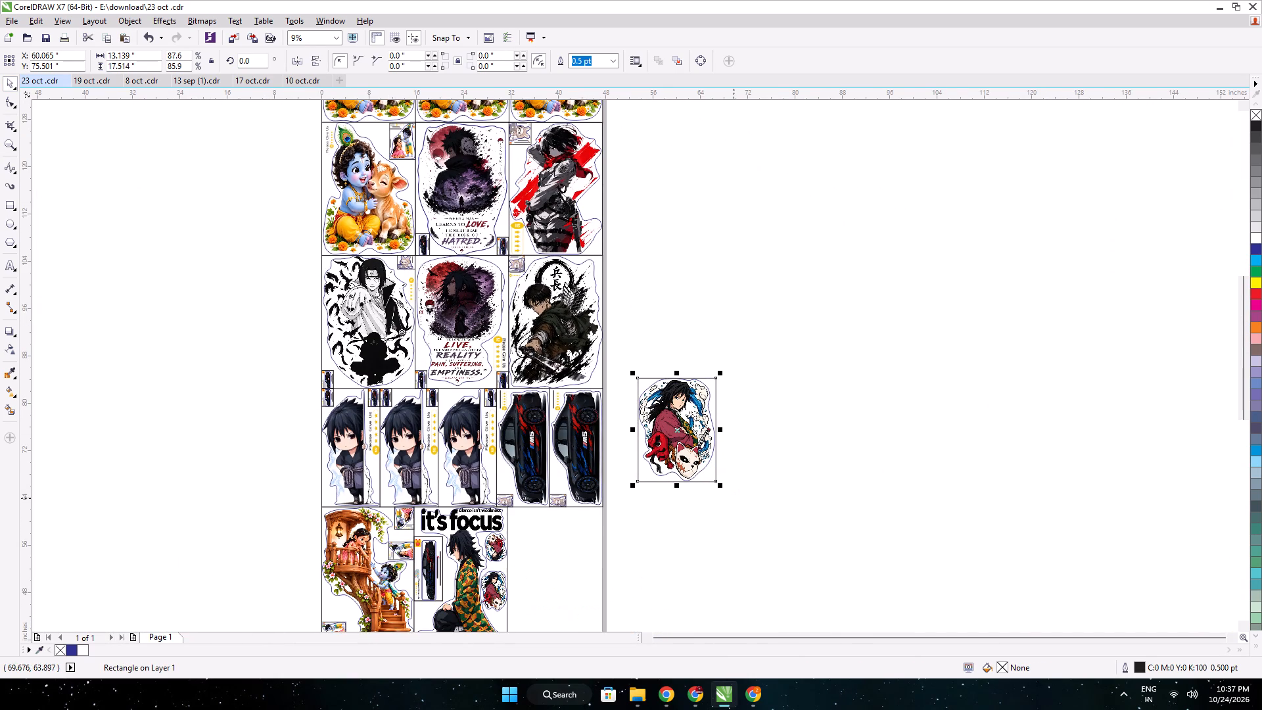
{"action": "left_click", "coordinate": [734, 498]}
{"action": "left_click_drag", "start_coordinate": [743, 507], "coordinate": [627, 356]}
{"action": "double_click", "coordinate": [119, 53]}
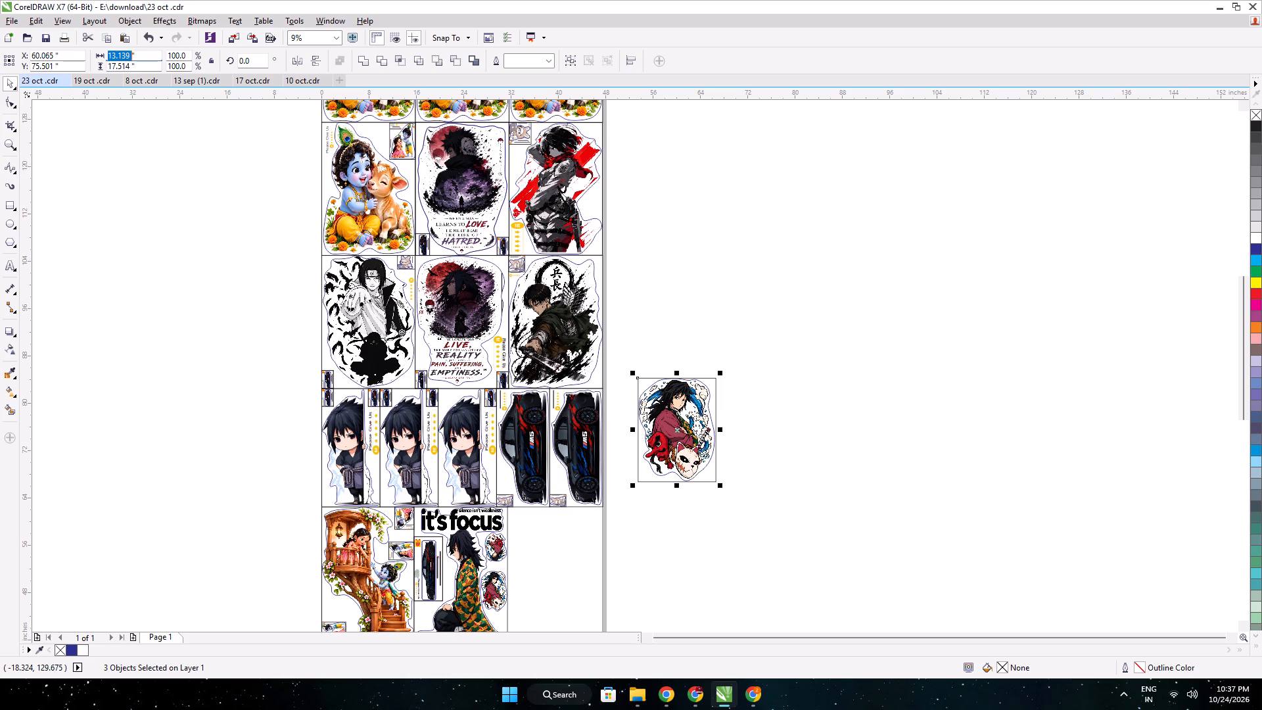
{"action": "type", "text": "15"}
{"action": "type", "text": ".8"}
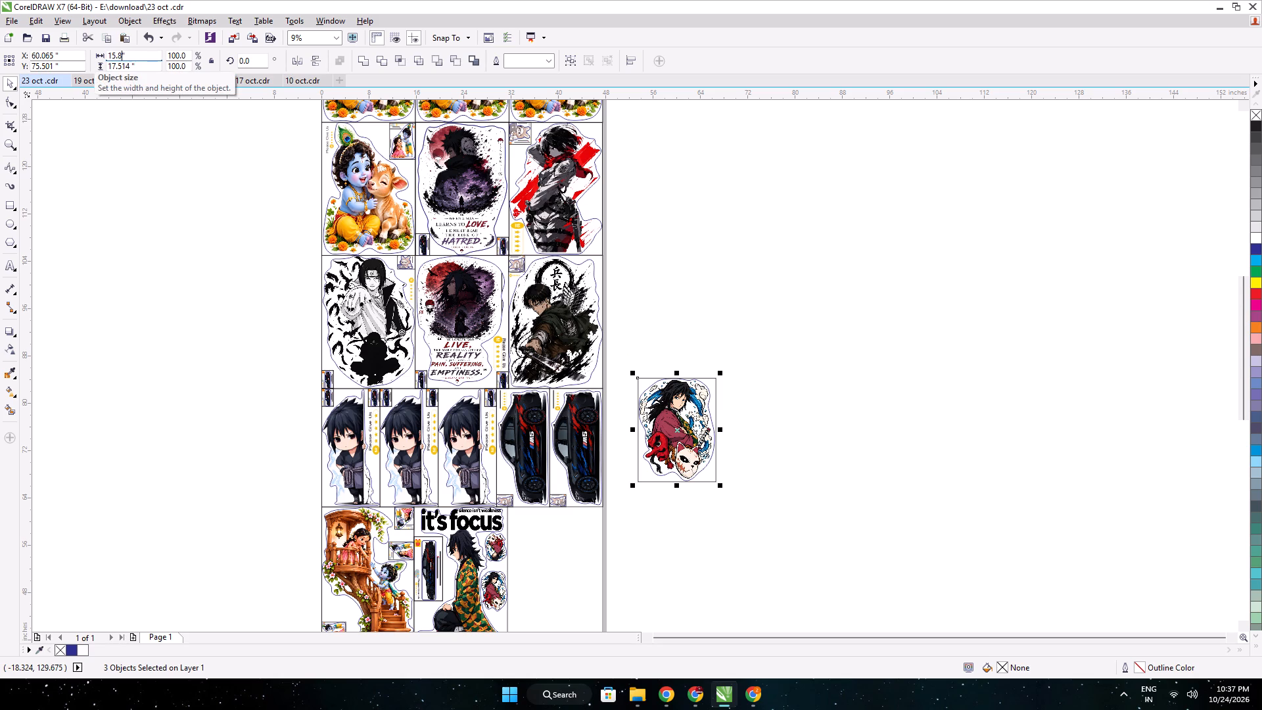
{"action": "double_click", "coordinate": [120, 60]}
{"action": "double_click", "coordinate": [120, 62]}
{"action": "type", "text": "22.5"}
{"action": "key", "text": "Return"}
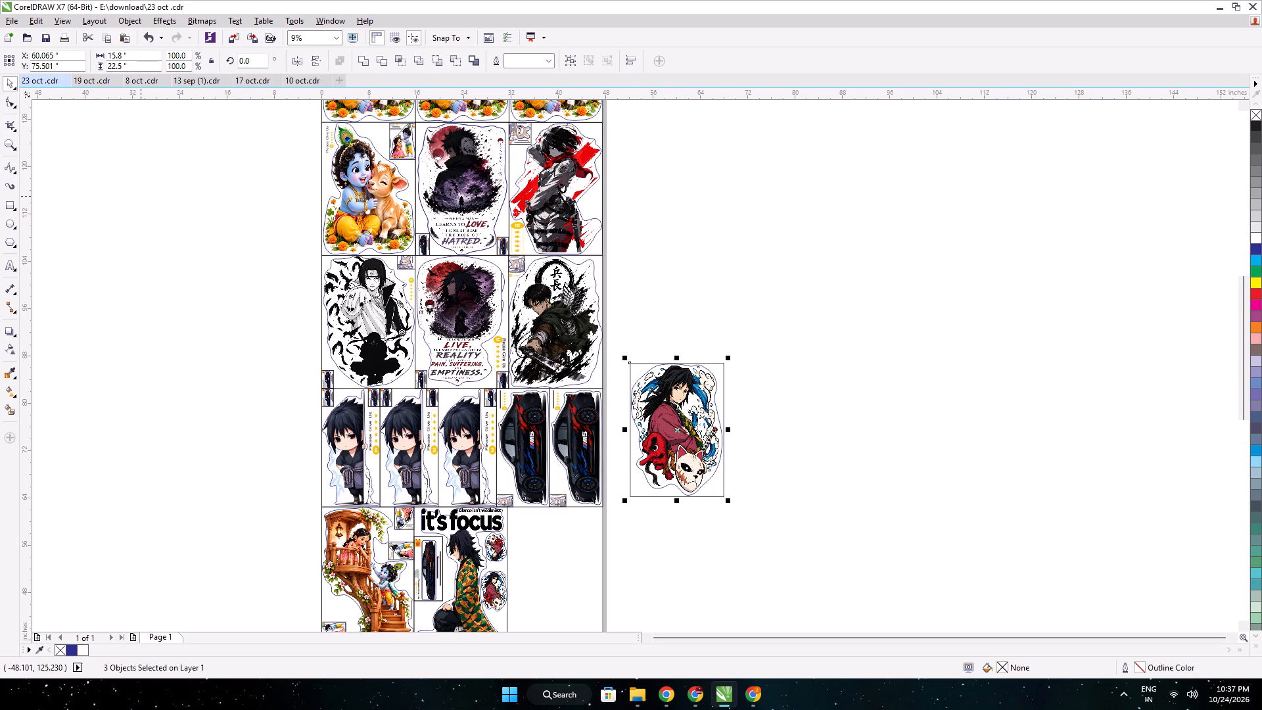
Move the framed samurai sticker into the empty slot beside the "it's focus" sticker, at about X 39.39 in, Y 50.95 in.
{"action": "middle_click_drag", "start_coordinate": [709, 425], "coordinate": [782, 280]}
{"action": "left_click_drag", "start_coordinate": [755, 281], "coordinate": [723, 383]}
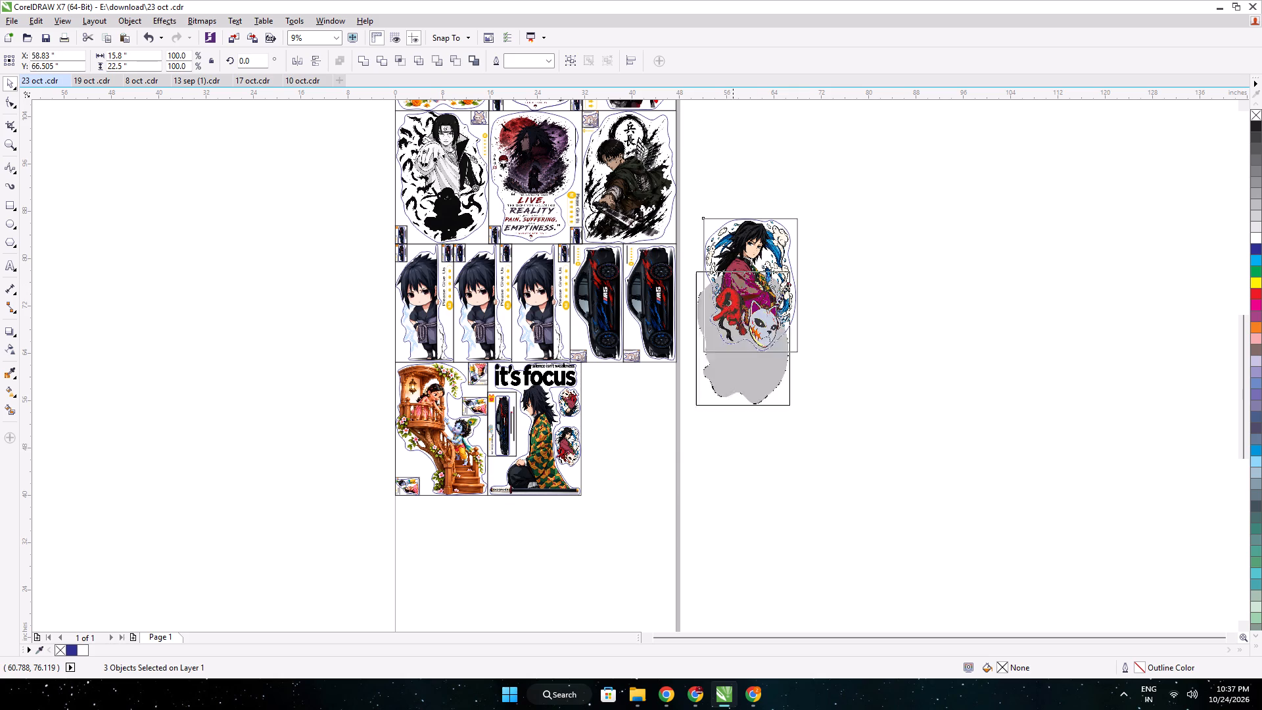
{"action": "left_click_drag", "start_coordinate": [723, 383], "coordinate": [628, 429]}
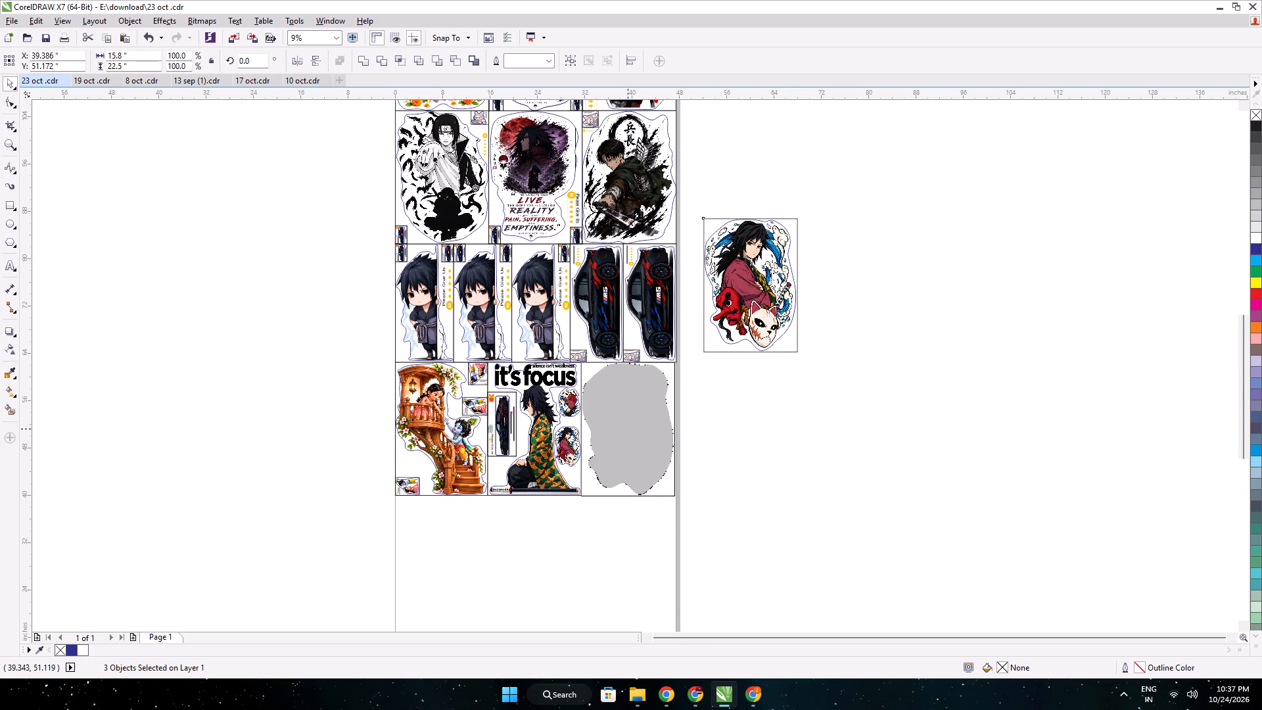
{"action": "left_click_drag", "start_coordinate": [628, 429], "coordinate": [628, 430]}
{"action": "scroll", "coordinate": [586, 367], "scroll_direction": "up", "scroll_amount": 5}
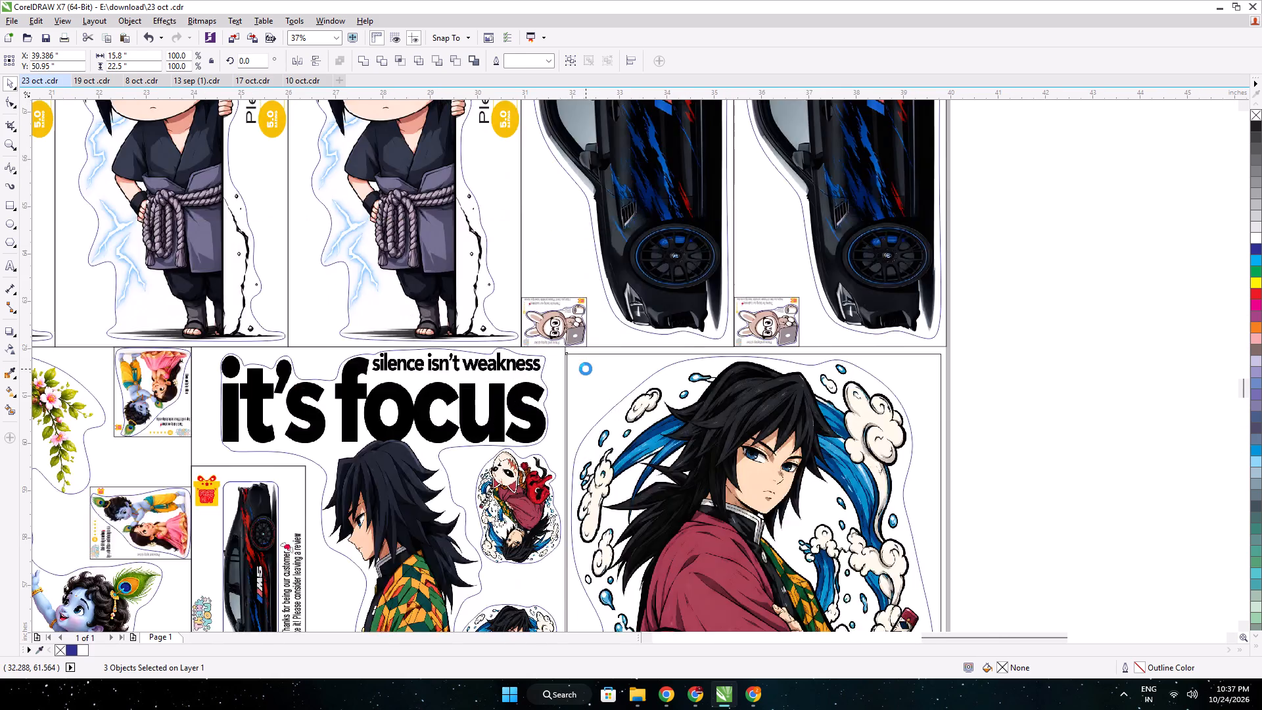
Move the framed samurai sticker flush with the car row's lower edge and the "it's focus" frame, at about X 39.31 in, Y 51.24 in.
{"action": "scroll", "coordinate": [590, 384], "scroll_direction": "up", "scroll_amount": 1}
{"action": "left_click_drag", "start_coordinate": [591, 387], "coordinate": [584, 356]}
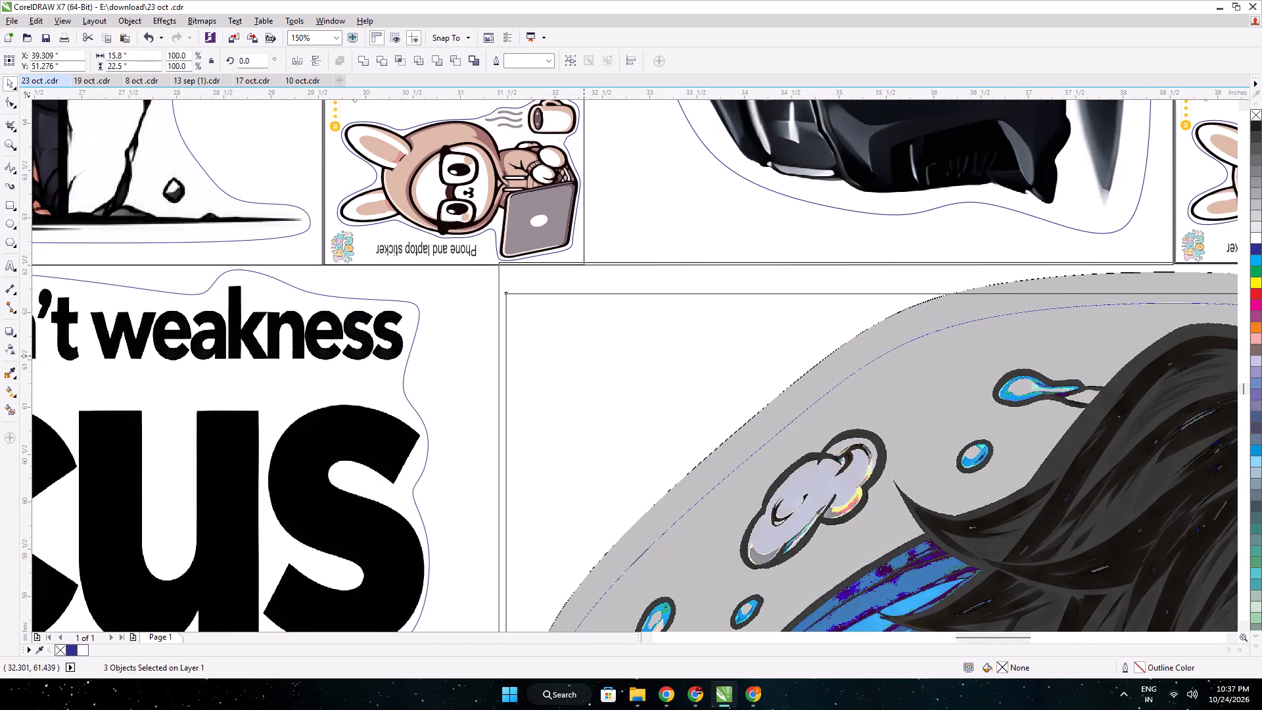
{"action": "left_click_drag", "start_coordinate": [584, 356], "coordinate": [584, 359]}
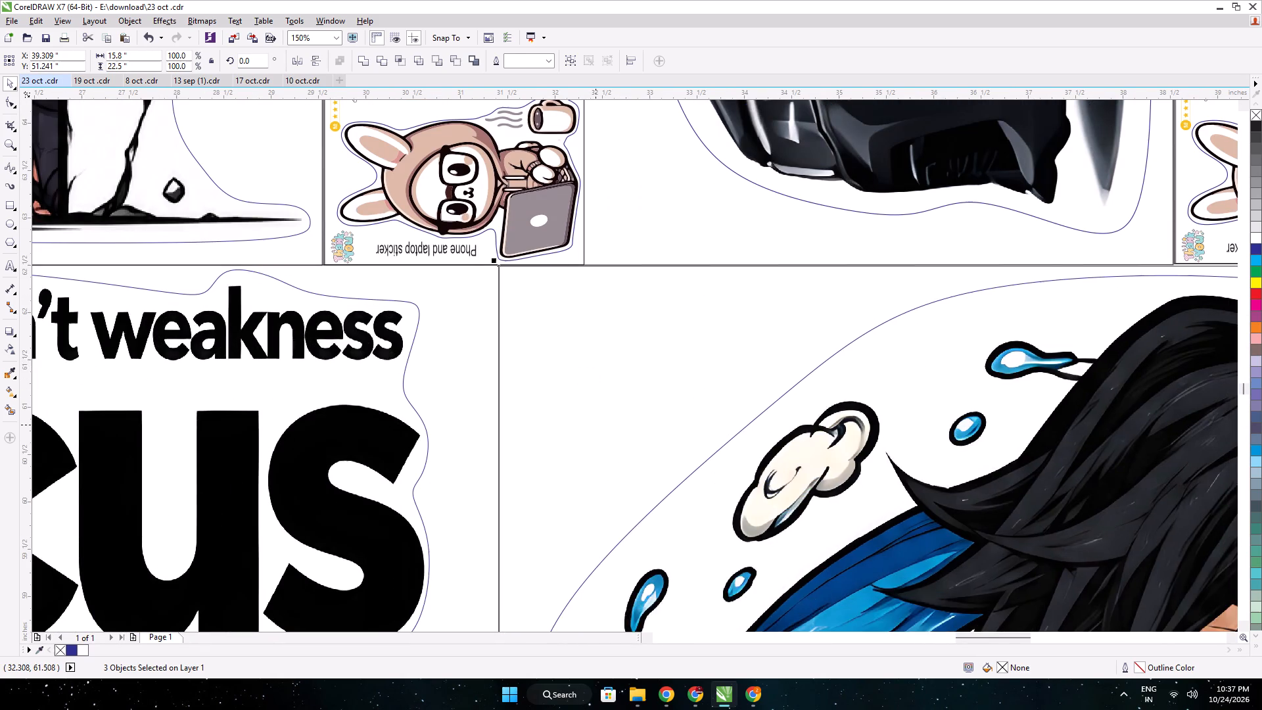
Widen the framed samurai sticker to about 16.07 in so its outer edge reaches the end of the row above.
{"action": "scroll", "coordinate": [596, 425], "scroll_direction": "down", "scroll_amount": 5}
{"action": "middle_click_drag", "start_coordinate": [861, 450], "coordinate": [625, 299]}
{"action": "left_click_drag", "start_coordinate": [717, 501], "coordinate": [719, 503]}
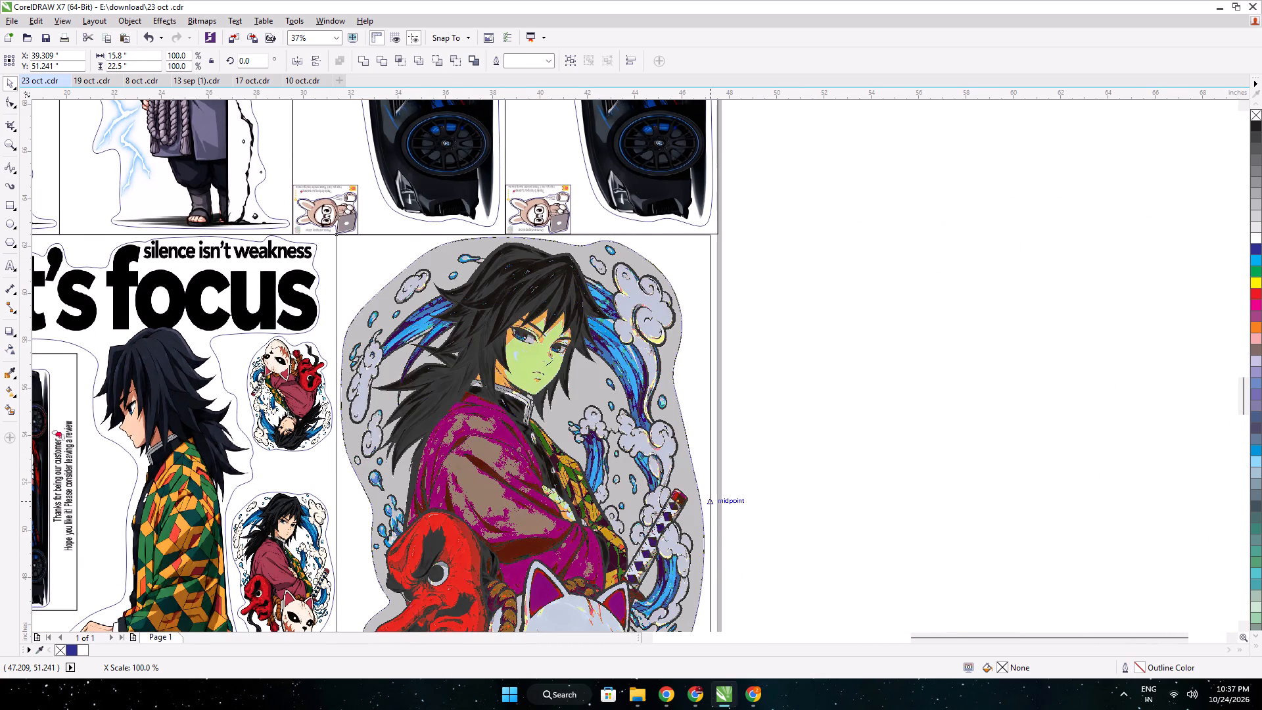
{"action": "left_click_drag", "start_coordinate": [719, 503], "coordinate": [724, 507]}
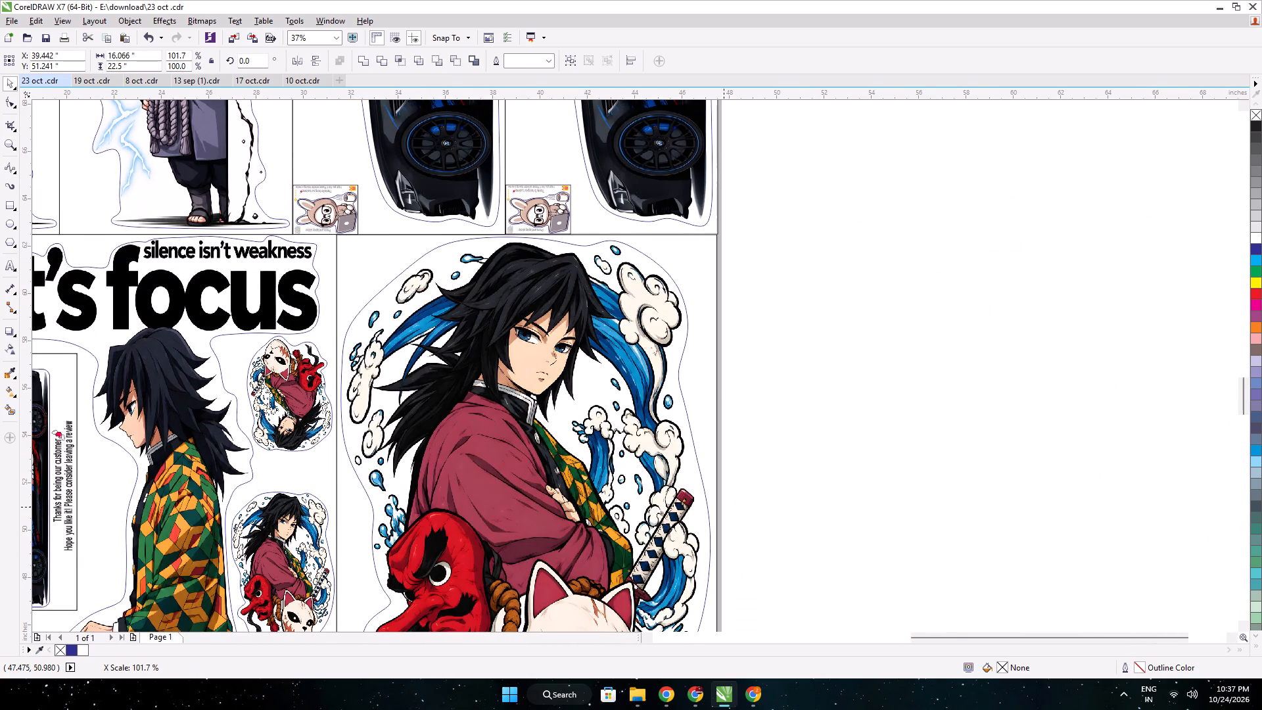
{"action": "scroll", "coordinate": [737, 517], "scroll_direction": "down", "scroll_amount": 1}
{"action": "left_click", "coordinate": [848, 425]}
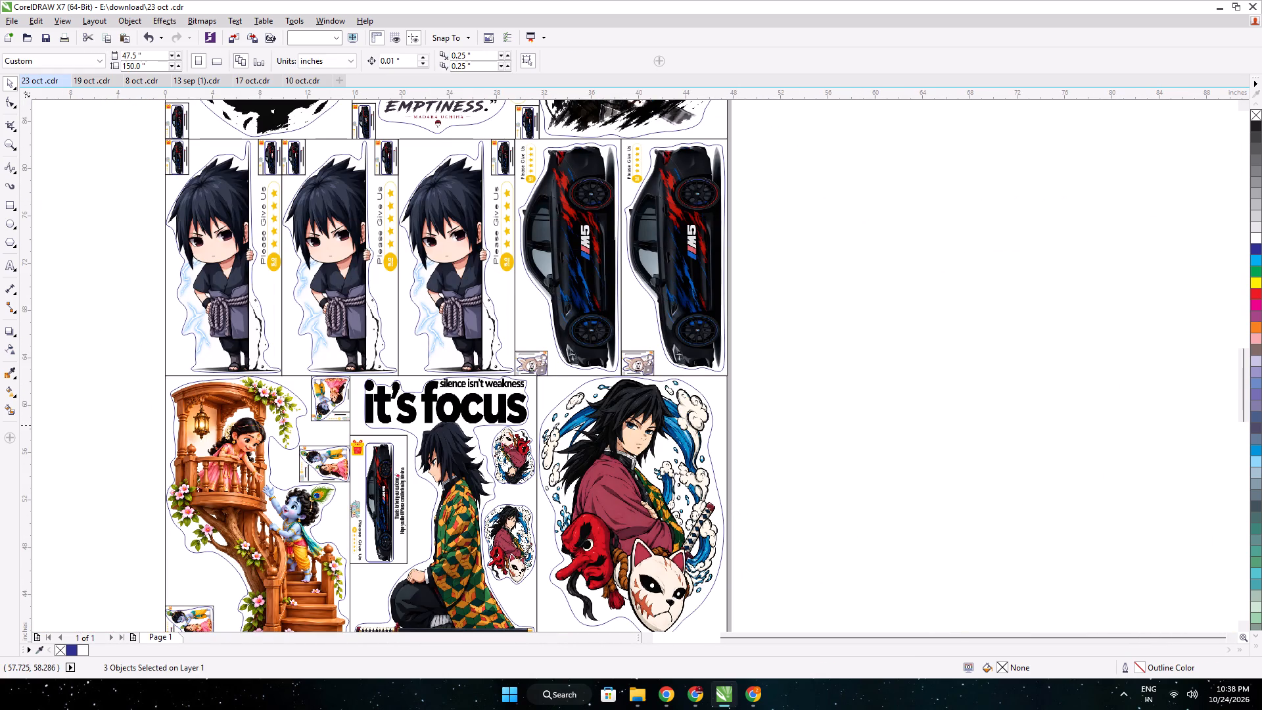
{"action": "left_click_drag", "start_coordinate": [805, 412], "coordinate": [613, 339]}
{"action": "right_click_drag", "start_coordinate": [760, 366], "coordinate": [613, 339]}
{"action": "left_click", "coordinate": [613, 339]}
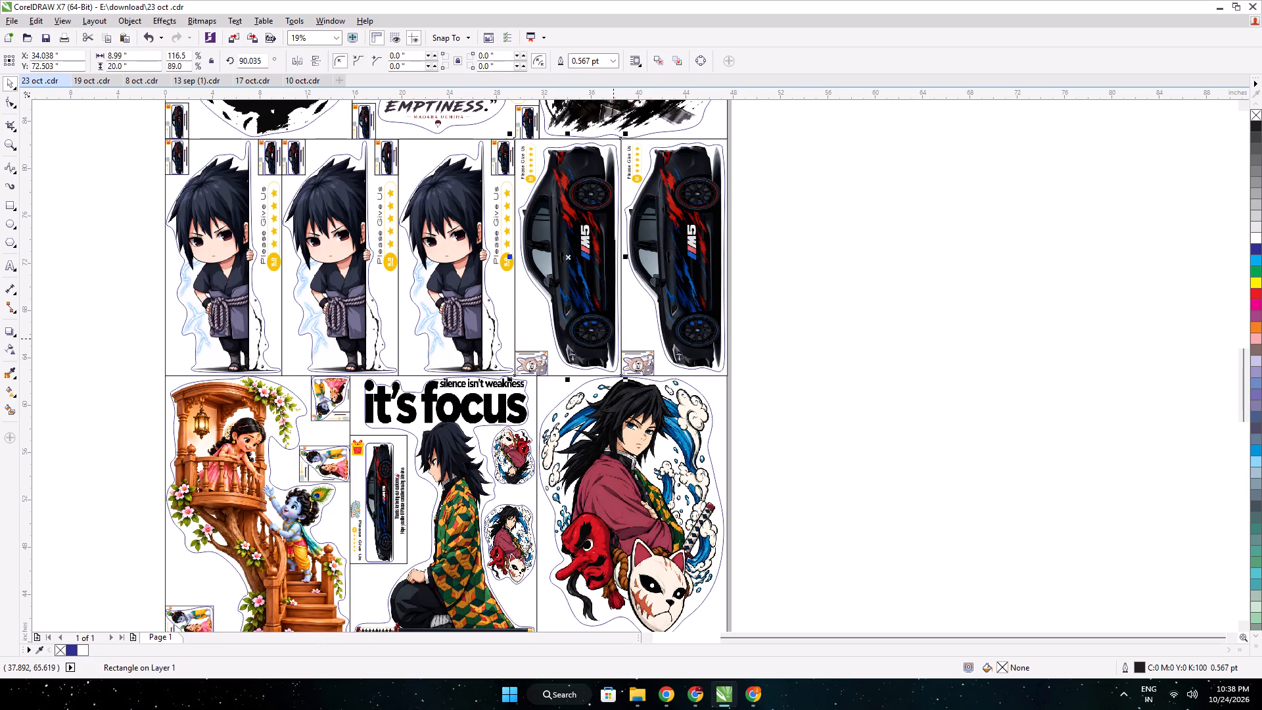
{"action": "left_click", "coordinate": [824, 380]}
Copy the small M5 thank-you card from the first Sasuke frame into the samurai frame's upper-left corner, at about X 32.39 in, Y 60.99 in.
{"action": "middle_click_drag", "start_coordinate": [774, 385], "coordinate": [883, 542]}
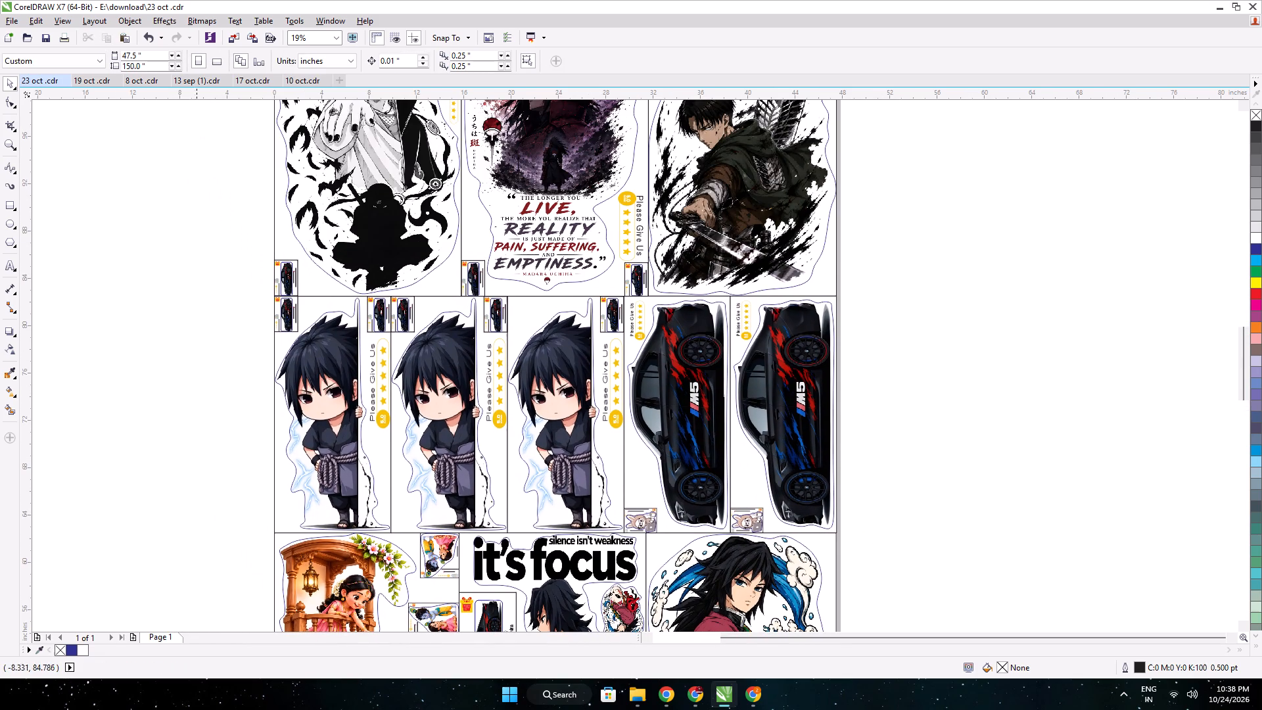
{"action": "left_click_drag", "start_coordinate": [265, 291], "coordinate": [302, 351]}
{"action": "middle_click_drag", "start_coordinate": [576, 452], "coordinate": [463, 387]}
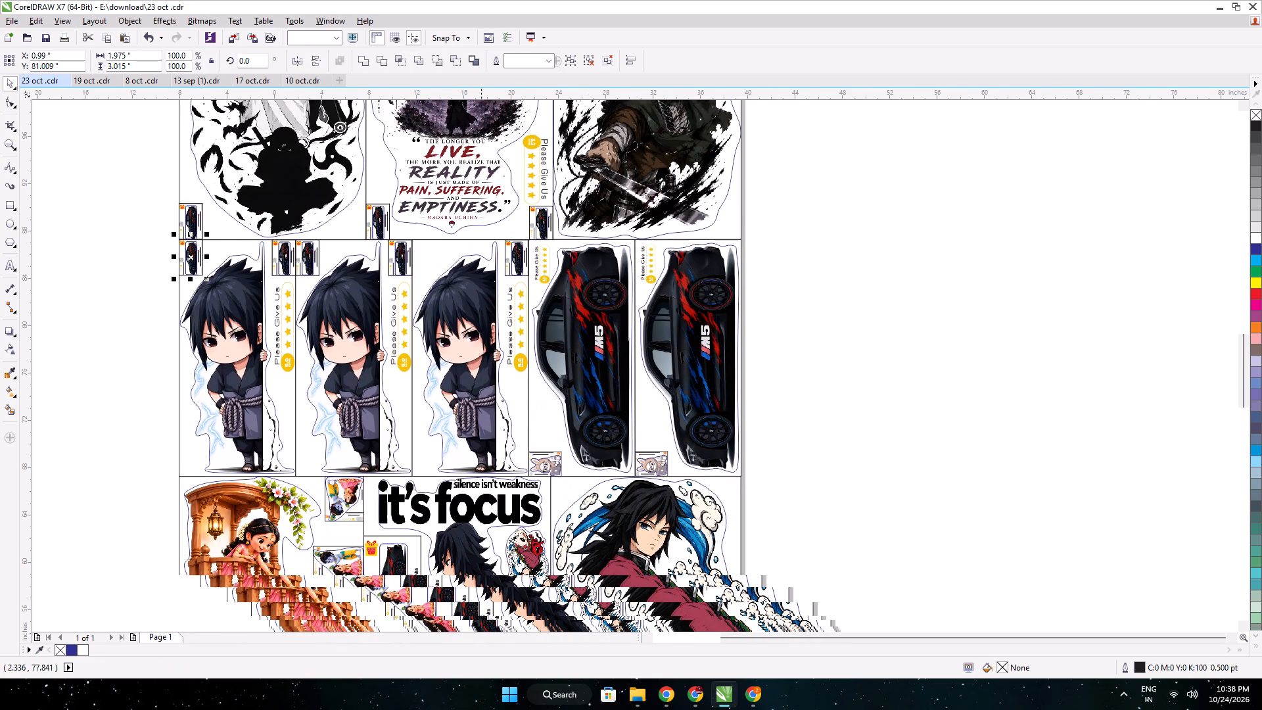
{"action": "middle_click_drag", "start_coordinate": [463, 387], "coordinate": [422, 340]}
{"action": "middle_click_drag", "start_coordinate": [567, 420], "coordinate": [502, 363]}
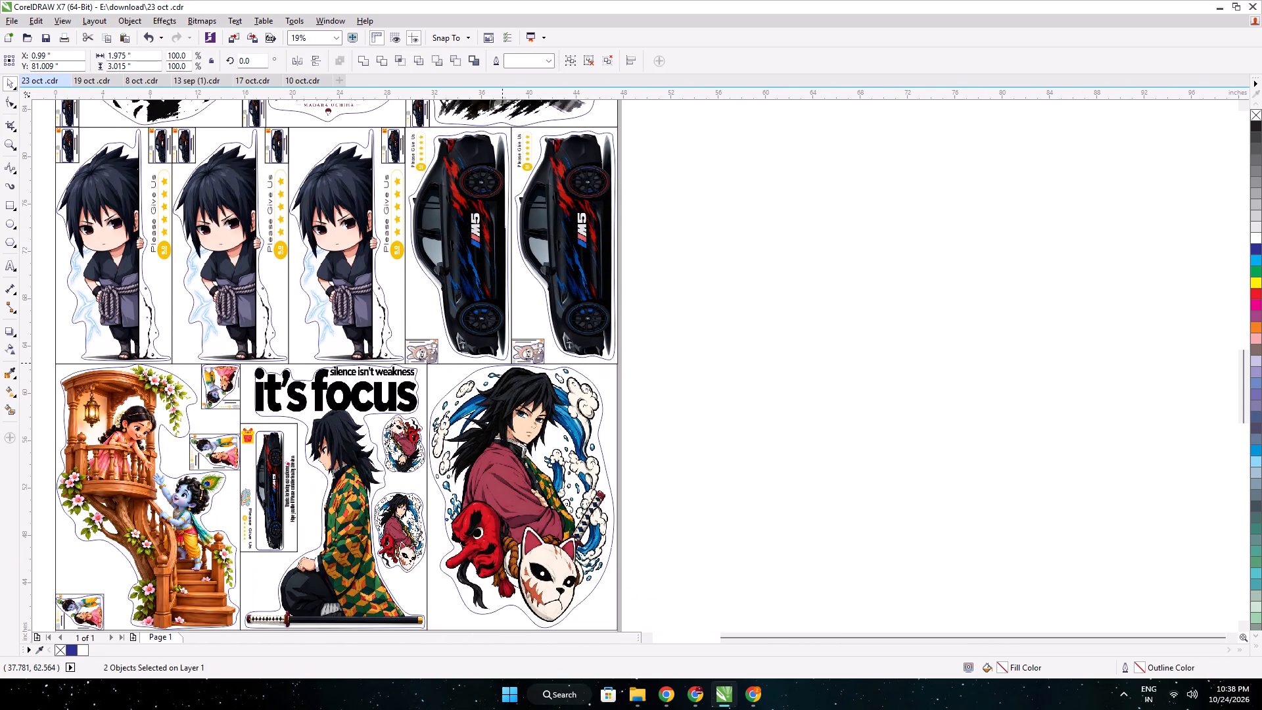
{"action": "key", "text": "ctrl+d"}
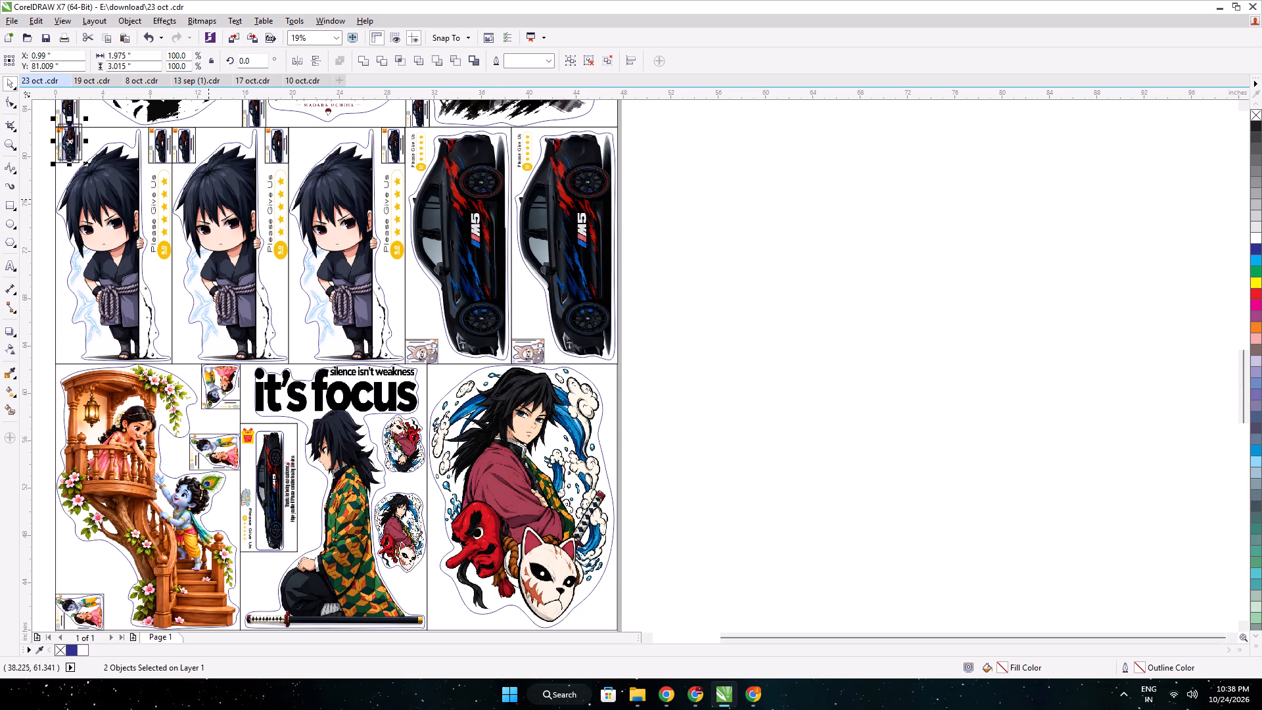
{"action": "left_click_drag", "start_coordinate": [70, 139], "coordinate": [443, 386]}
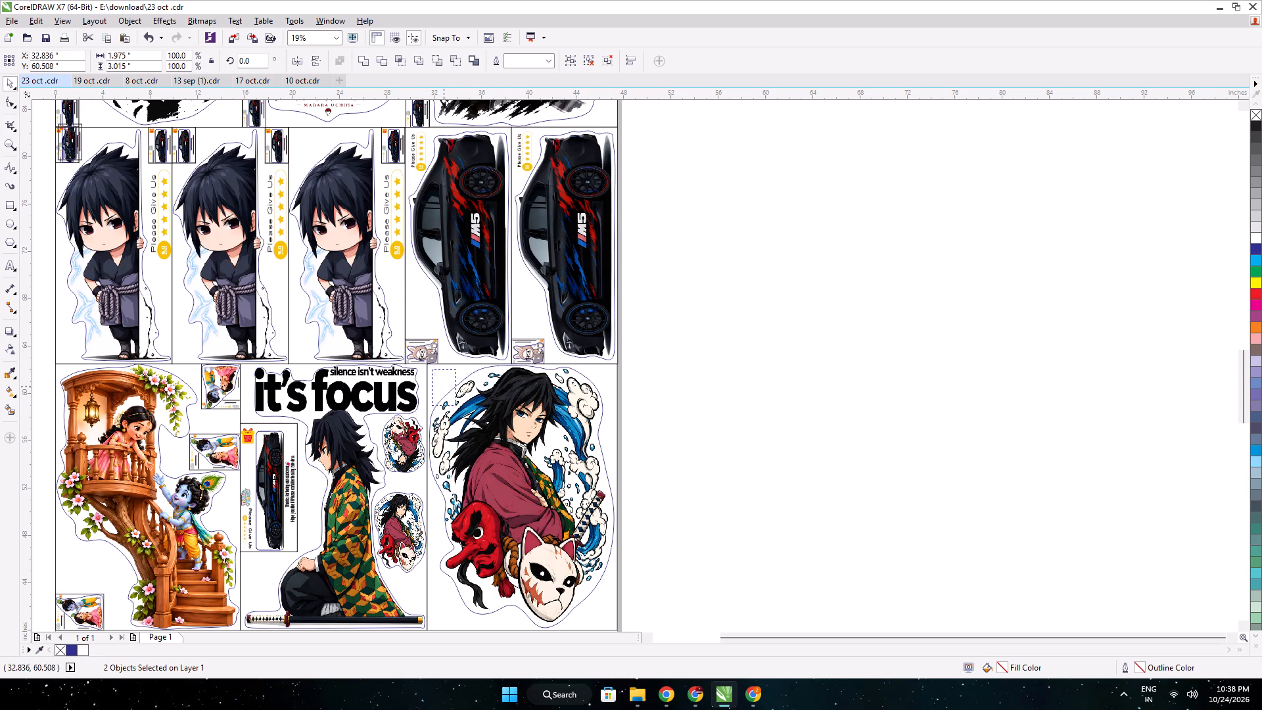
{"action": "left_click_drag", "start_coordinate": [443, 386], "coordinate": [440, 382]}
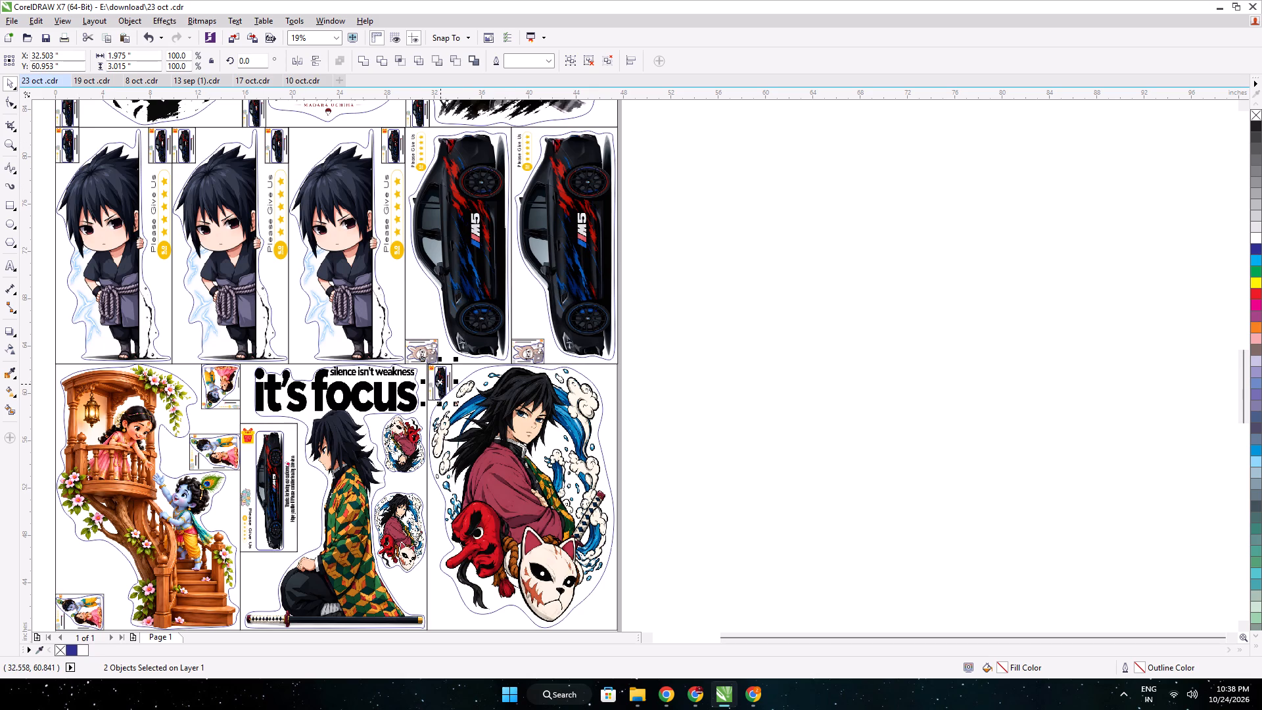
{"action": "scroll", "coordinate": [434, 377], "scroll_direction": "up", "scroll_amount": 3}
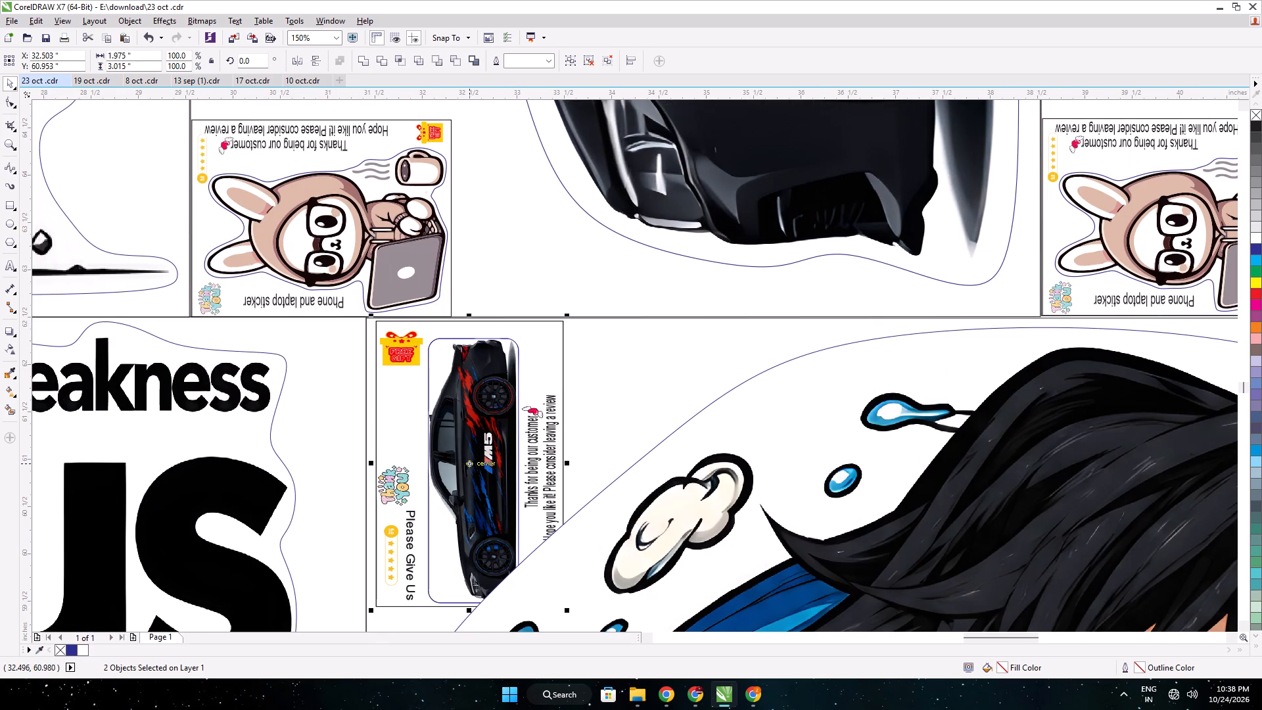
{"action": "left_click_drag", "start_coordinate": [468, 461], "coordinate": [459, 460]}
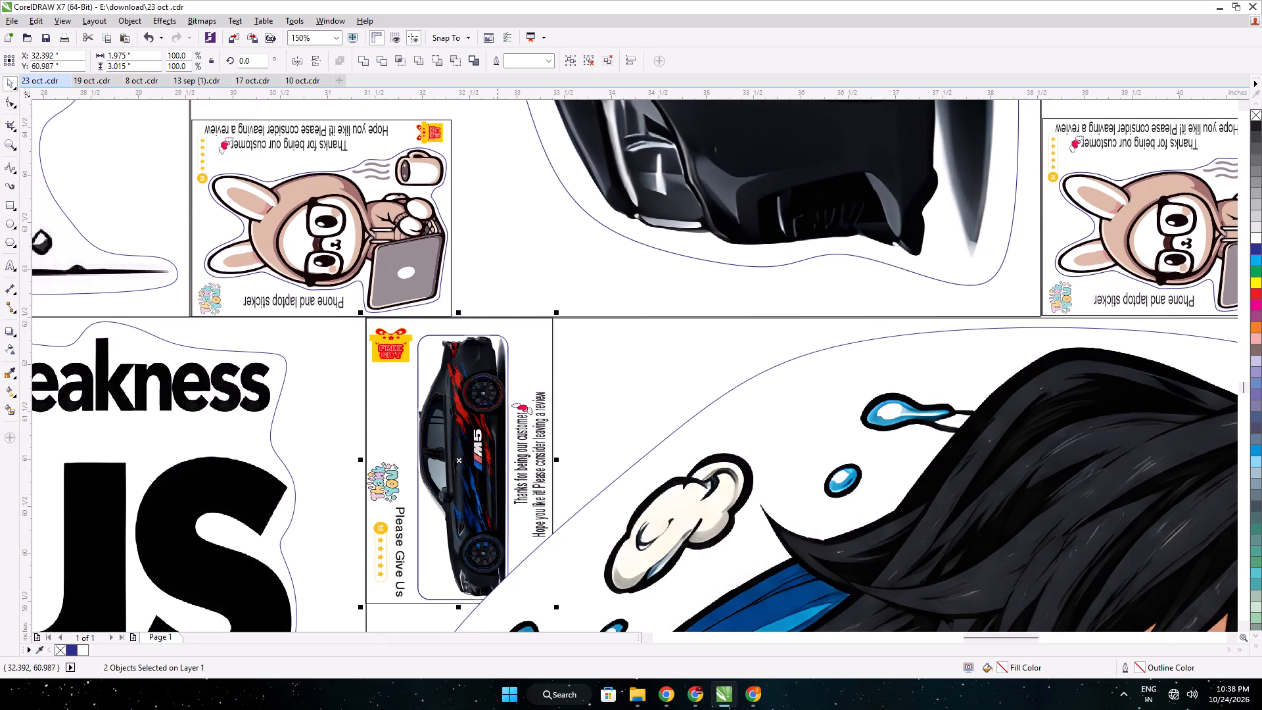
Scale the copied M5 card down proportionally to about 1.59 x 2.43 in, keeping it in the samurai frame's upper-left corner.
{"action": "left_click_drag", "start_coordinate": [555, 611], "coordinate": [517, 569]}
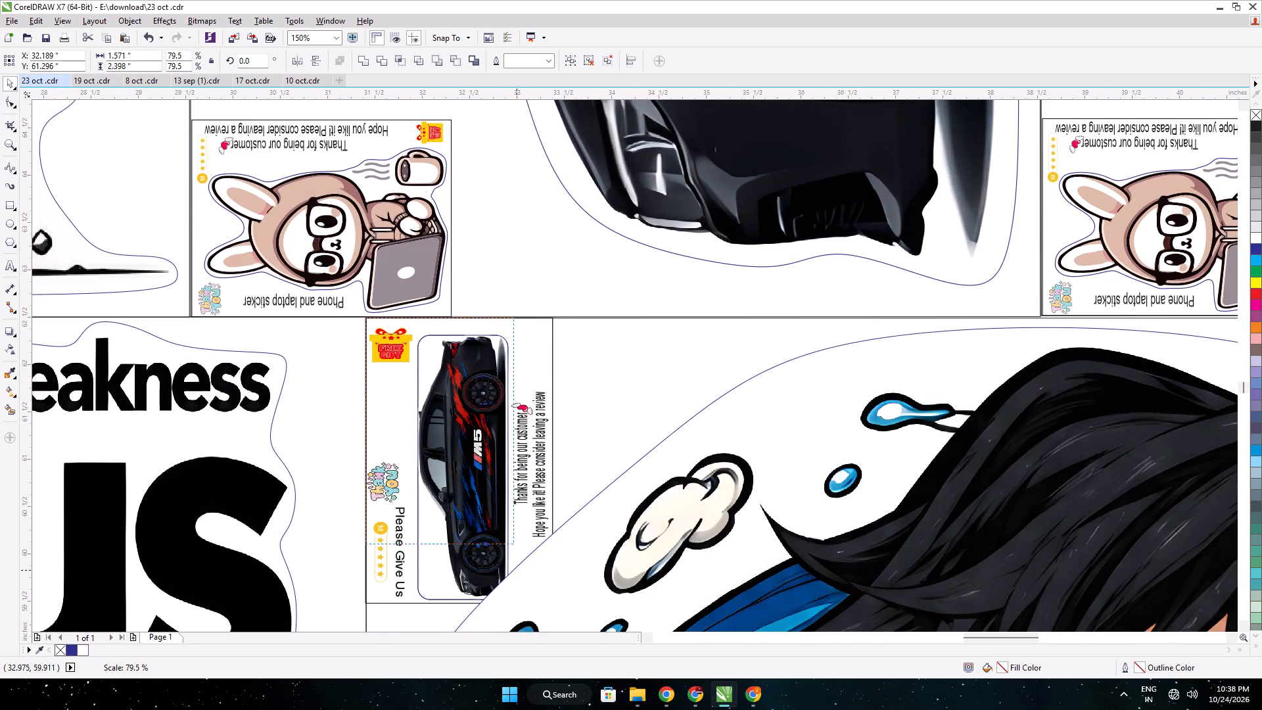
{"action": "left_click_drag", "start_coordinate": [517, 569], "coordinate": [518, 574]}
Duplicate the small M5 card and place the copy near the samurai frame's lower-left corner, at about X 32.10 in, Y 41.22 in.
{"action": "scroll", "coordinate": [505, 469], "scroll_direction": "down", "scroll_amount": 1}
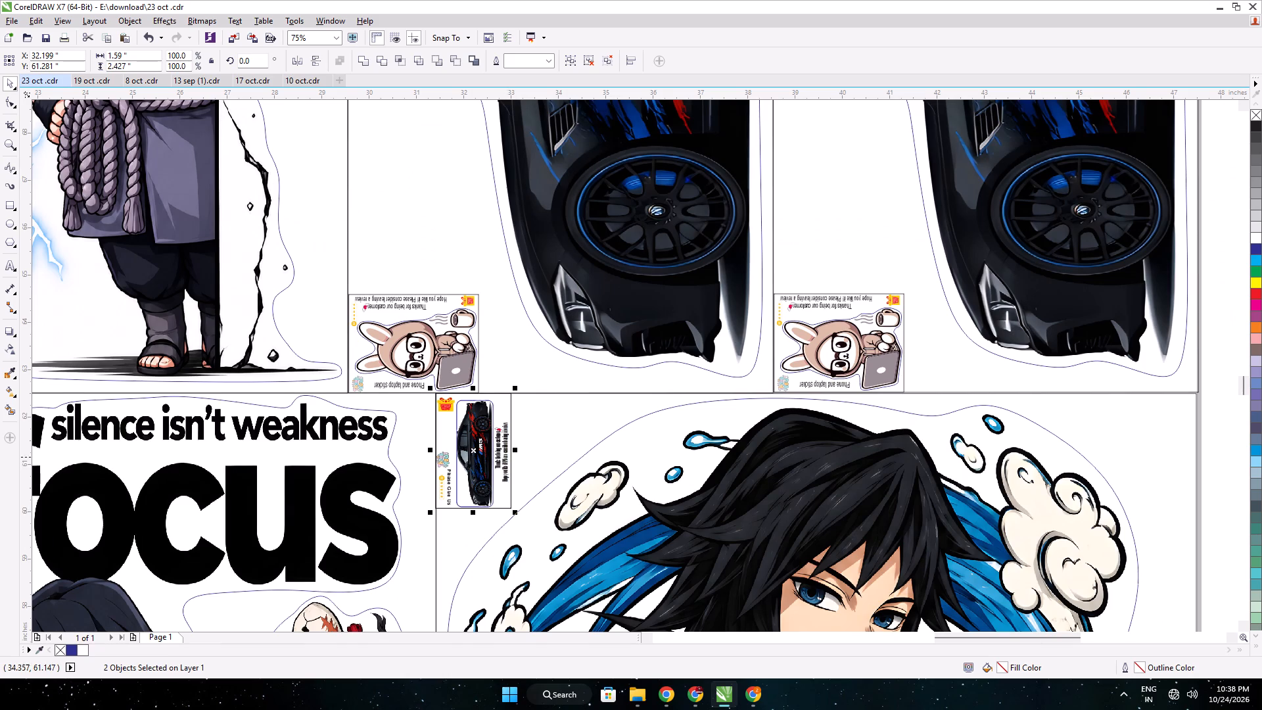
{"action": "middle_click_drag", "start_coordinate": [606, 461], "coordinate": [246, 250]}
{"action": "scroll", "coordinate": [470, 337], "scroll_direction": "up", "scroll_amount": 1}
{"action": "middle_click_drag", "start_coordinate": [470, 337], "coordinate": [429, 368]}
{"action": "scroll", "coordinate": [429, 368], "scroll_direction": "down", "scroll_amount": 1}
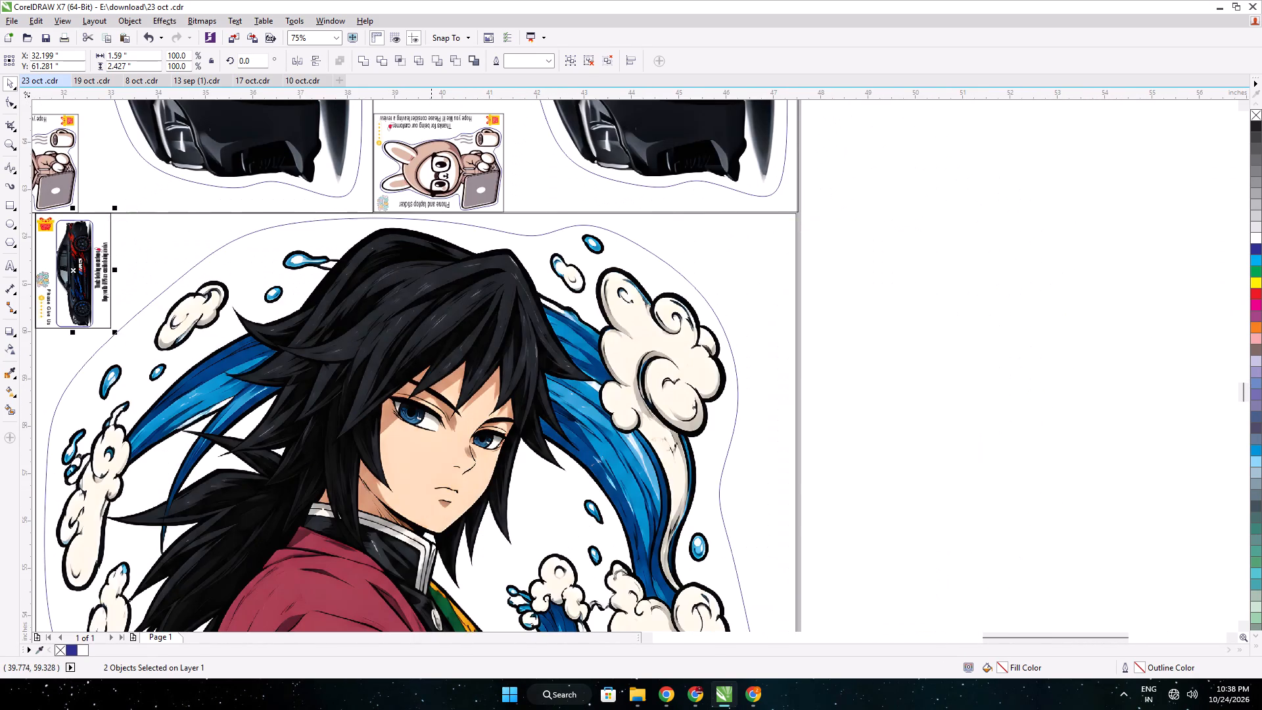
{"action": "middle_click_drag", "start_coordinate": [434, 353], "coordinate": [426, 363]}
{"action": "key", "text": "ctrl+d"}
{"action": "scroll", "coordinate": [334, 333], "scroll_direction": "down", "scroll_amount": 2}
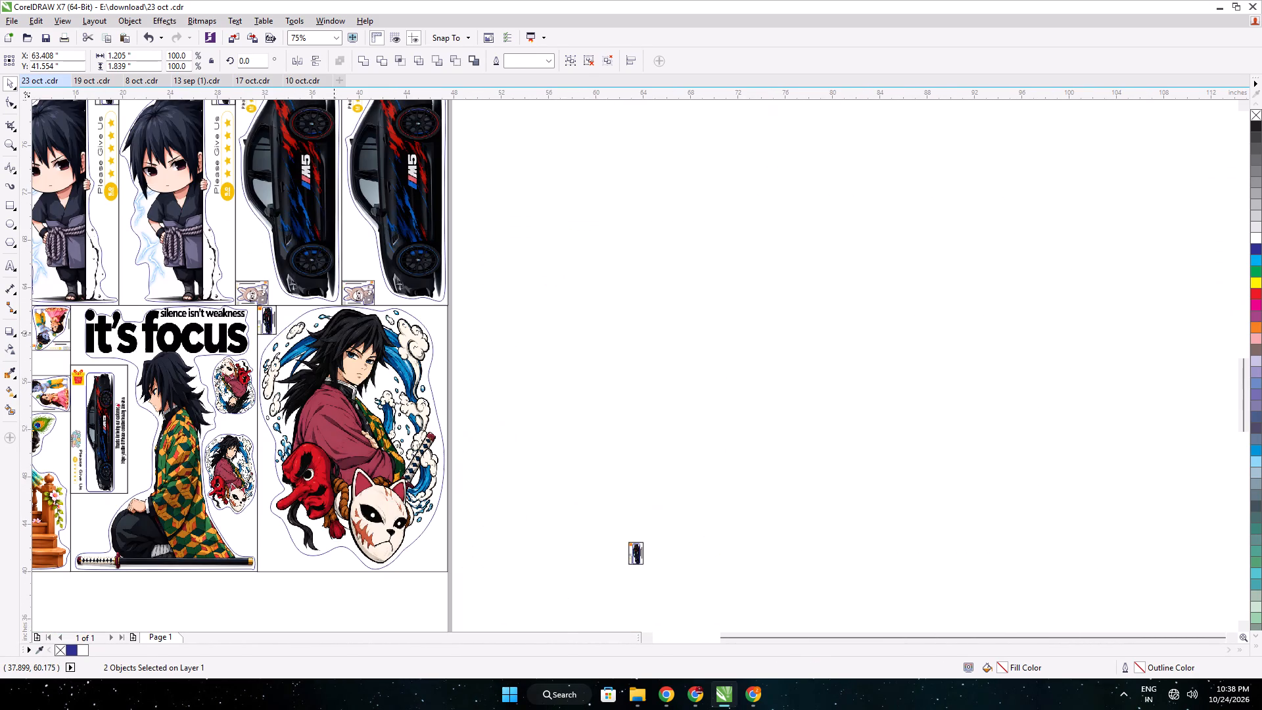
{"action": "left_click_drag", "start_coordinate": [636, 554], "coordinate": [438, 322]}
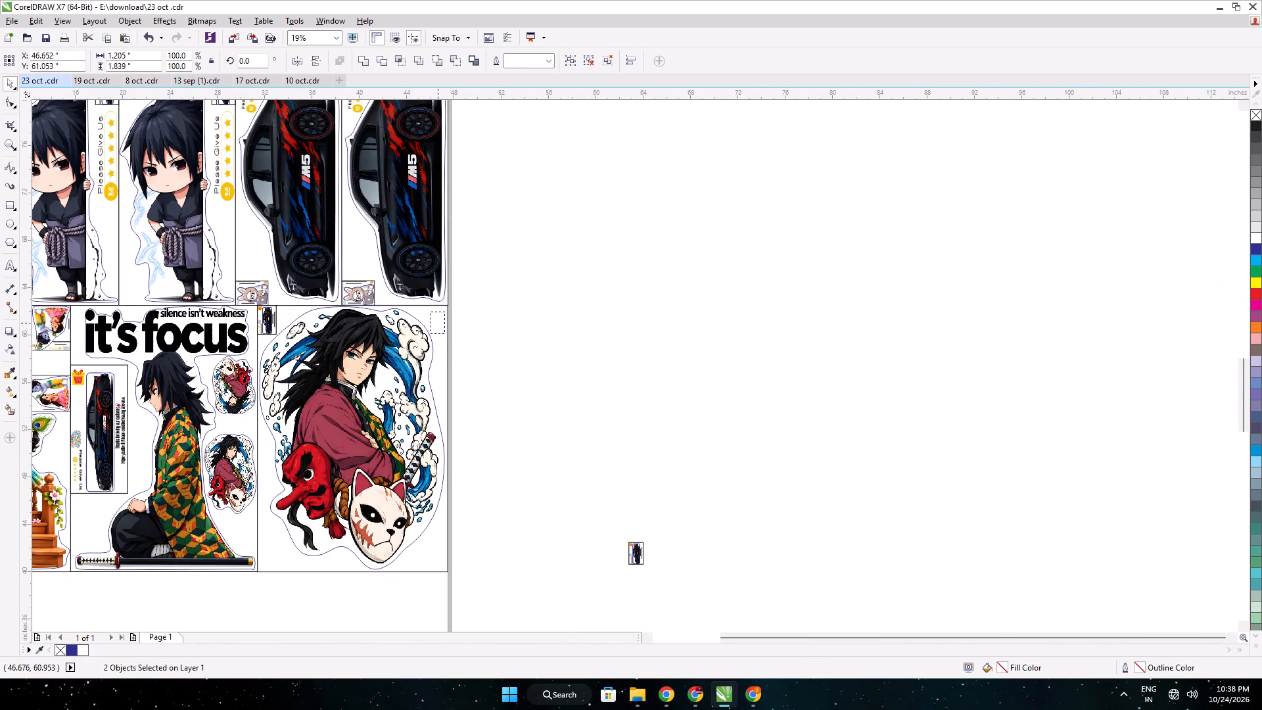
{"action": "left_click_drag", "start_coordinate": [438, 322], "coordinate": [269, 558]}
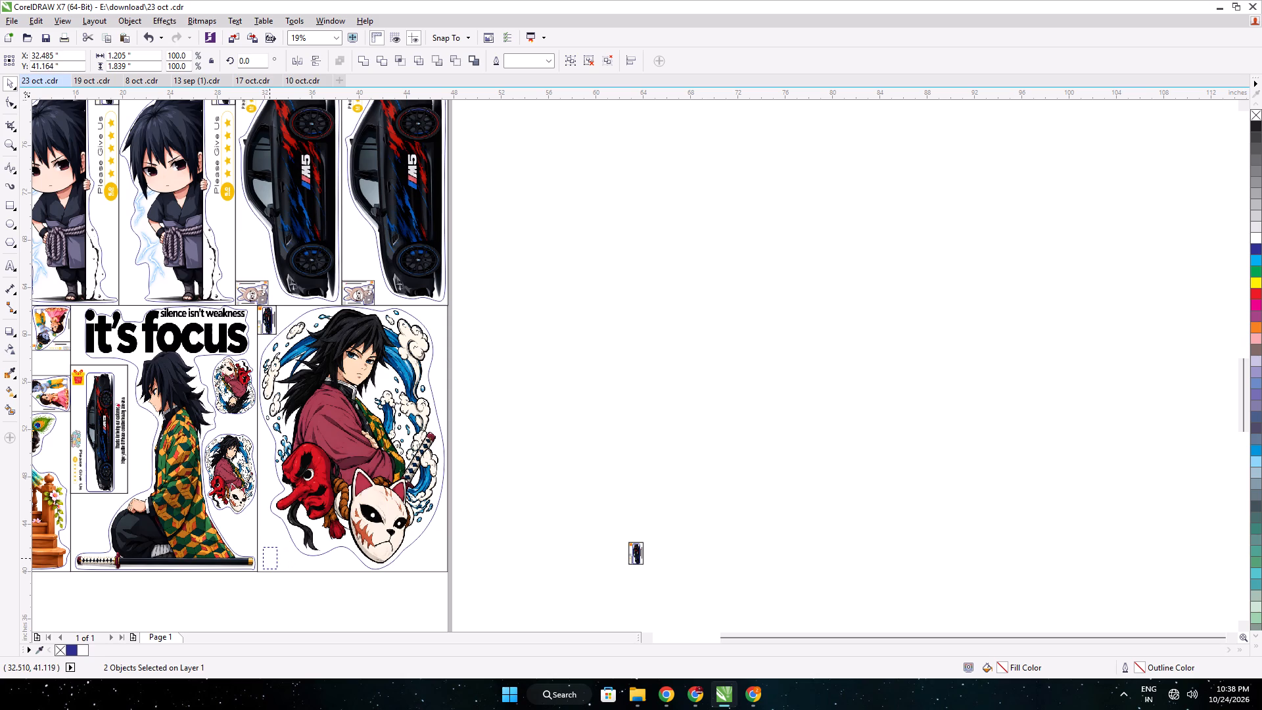
{"action": "left_click_drag", "start_coordinate": [269, 558], "coordinate": [266, 557]}
Stretch the lower M5 card to about 1.29 x 2.15 in so it meets the samurai frame's bottom and left edges.
{"action": "scroll", "coordinate": [266, 557], "scroll_direction": "up", "scroll_amount": 2}
{"action": "middle_click_drag", "start_coordinate": [276, 577], "coordinate": [286, 547]}
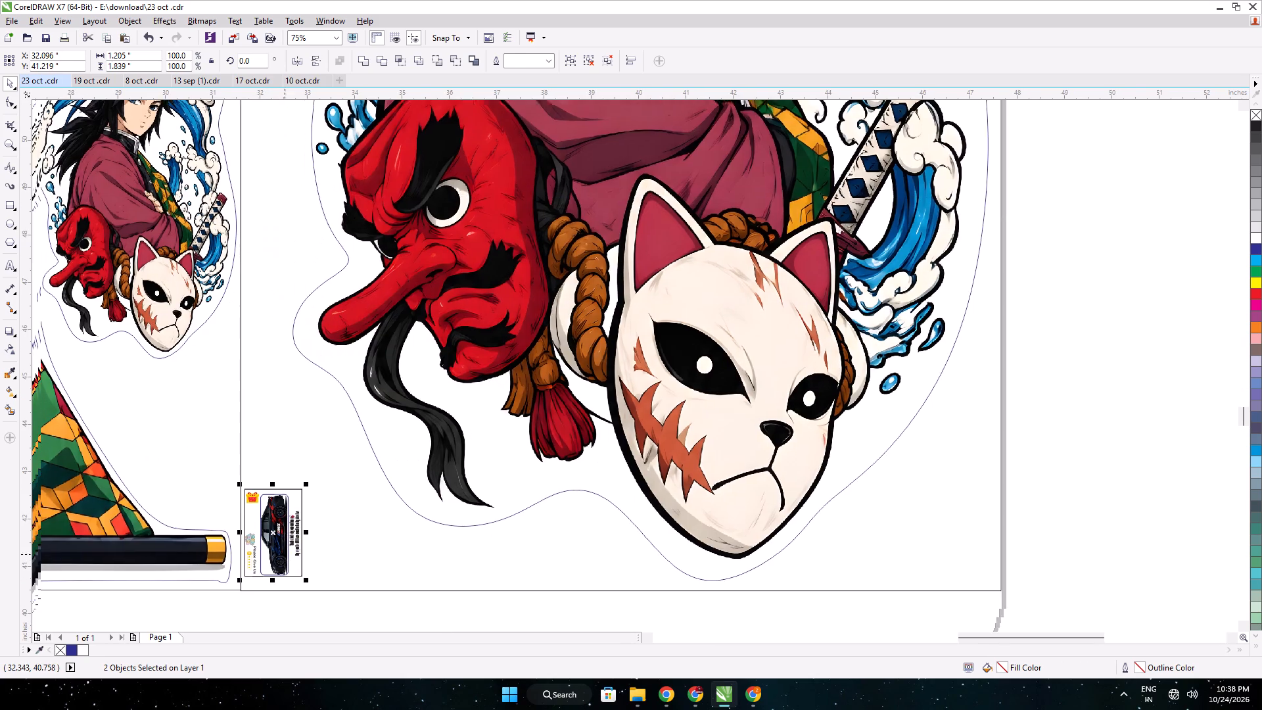
{"action": "middle_click_drag", "start_coordinate": [286, 547], "coordinate": [292, 431]}
{"action": "left_click_drag", "start_coordinate": [279, 457], "coordinate": [279, 475]}
{"action": "scroll", "coordinate": [254, 429], "scroll_direction": "up", "scroll_amount": 1}
{"action": "left_click_drag", "start_coordinate": [246, 402], "coordinate": [241, 405]}
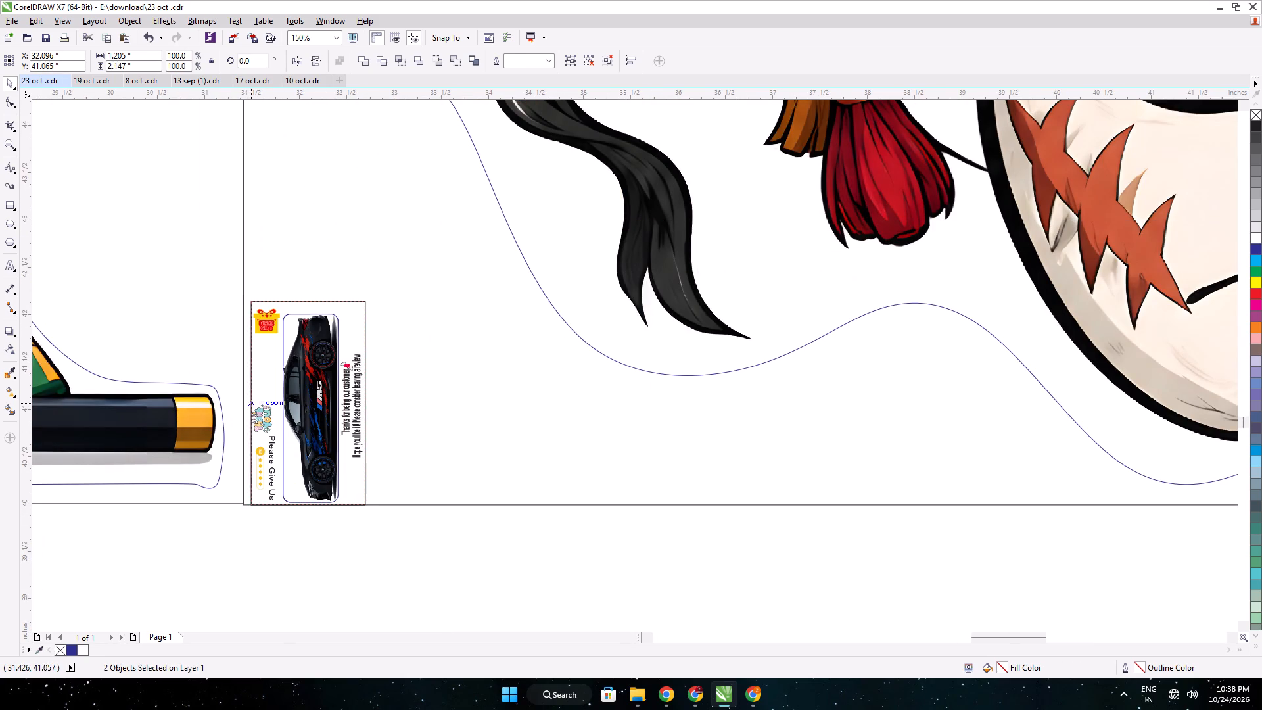
{"action": "left_click_drag", "start_coordinate": [241, 405], "coordinate": [237, 407]}
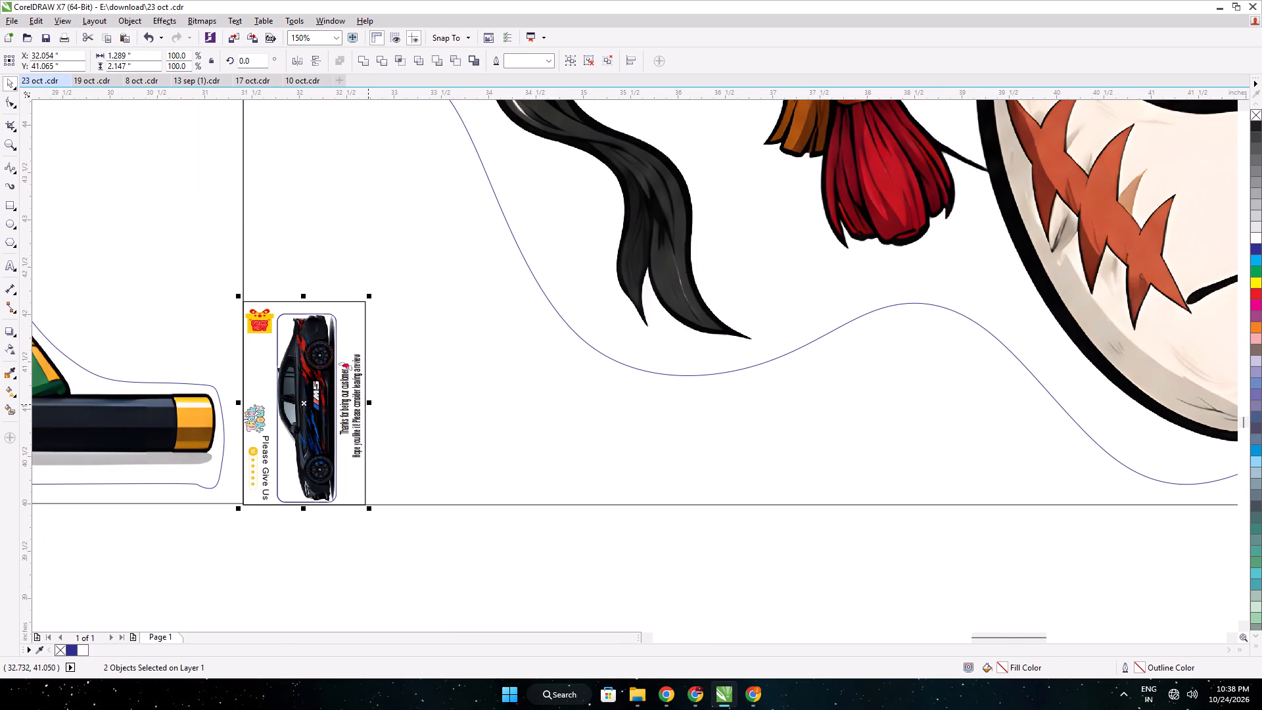
Enlarge the lower M5 card to about 2.51 in wide and 3.31 in high, keeping it clear of the samurai cut line.
{"action": "left_click_drag", "start_coordinate": [368, 404], "coordinate": [410, 407]}
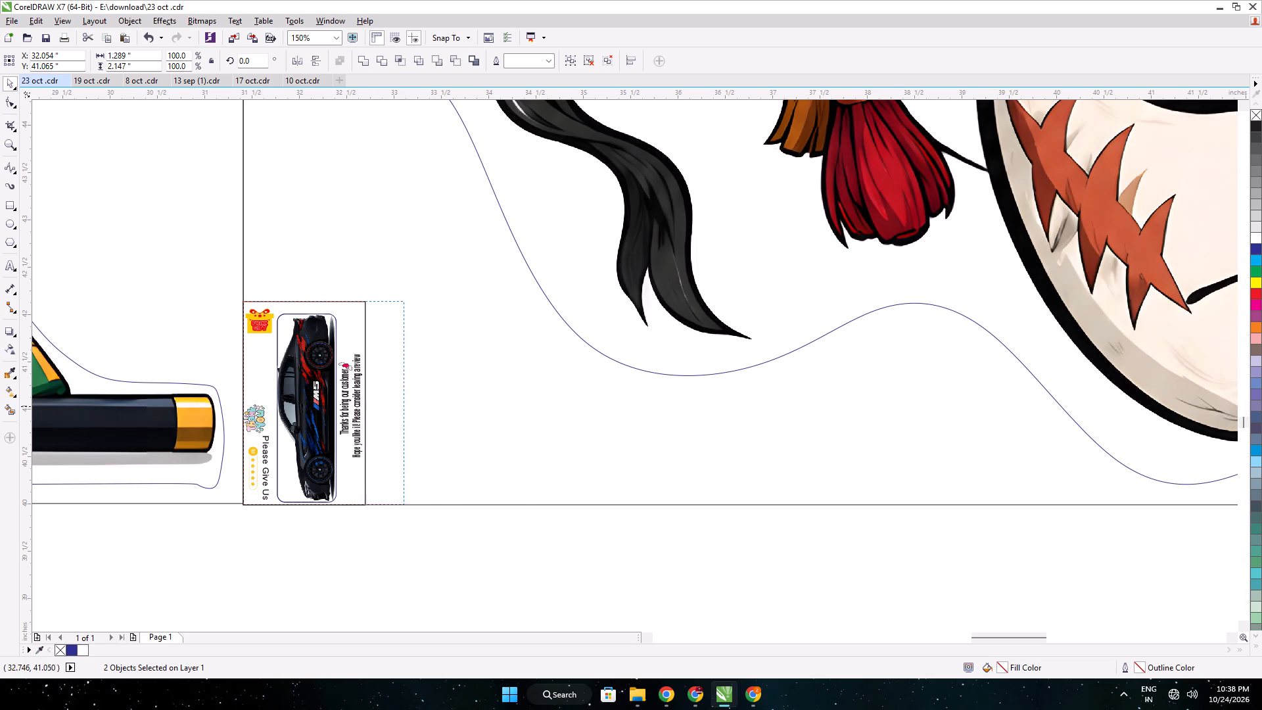
{"action": "left_click_drag", "start_coordinate": [410, 407], "coordinate": [528, 413]}
{"action": "left_click_drag", "start_coordinate": [385, 296], "coordinate": [385, 295]}
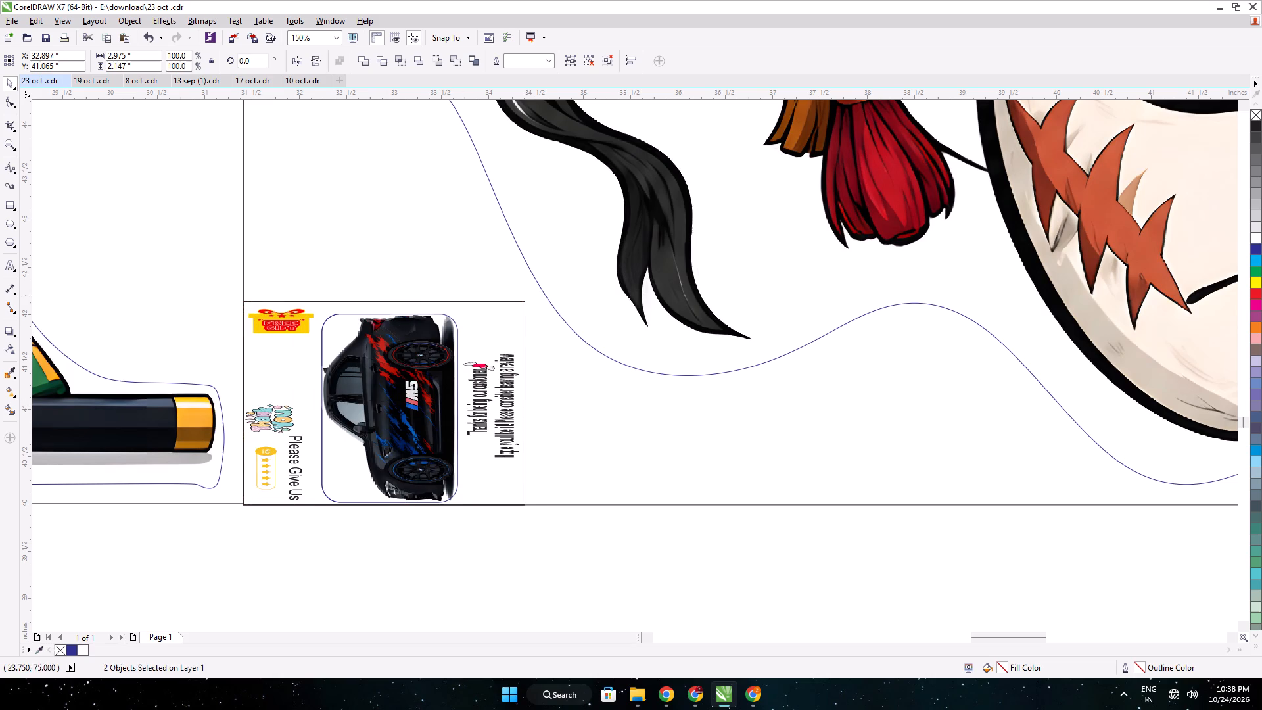
{"action": "left_click_drag", "start_coordinate": [385, 295], "coordinate": [364, 187]}
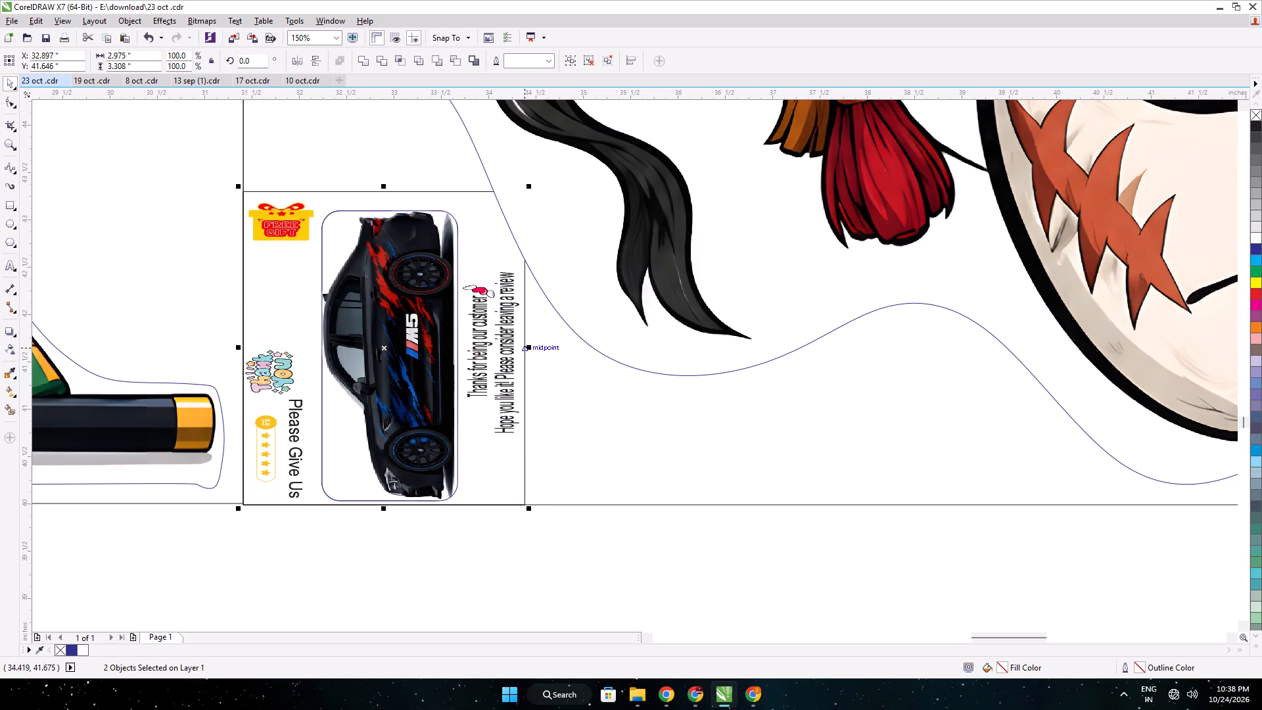
{"action": "left_click_drag", "start_coordinate": [527, 347], "coordinate": [479, 350]}
{"action": "left_click", "coordinate": [630, 561]}
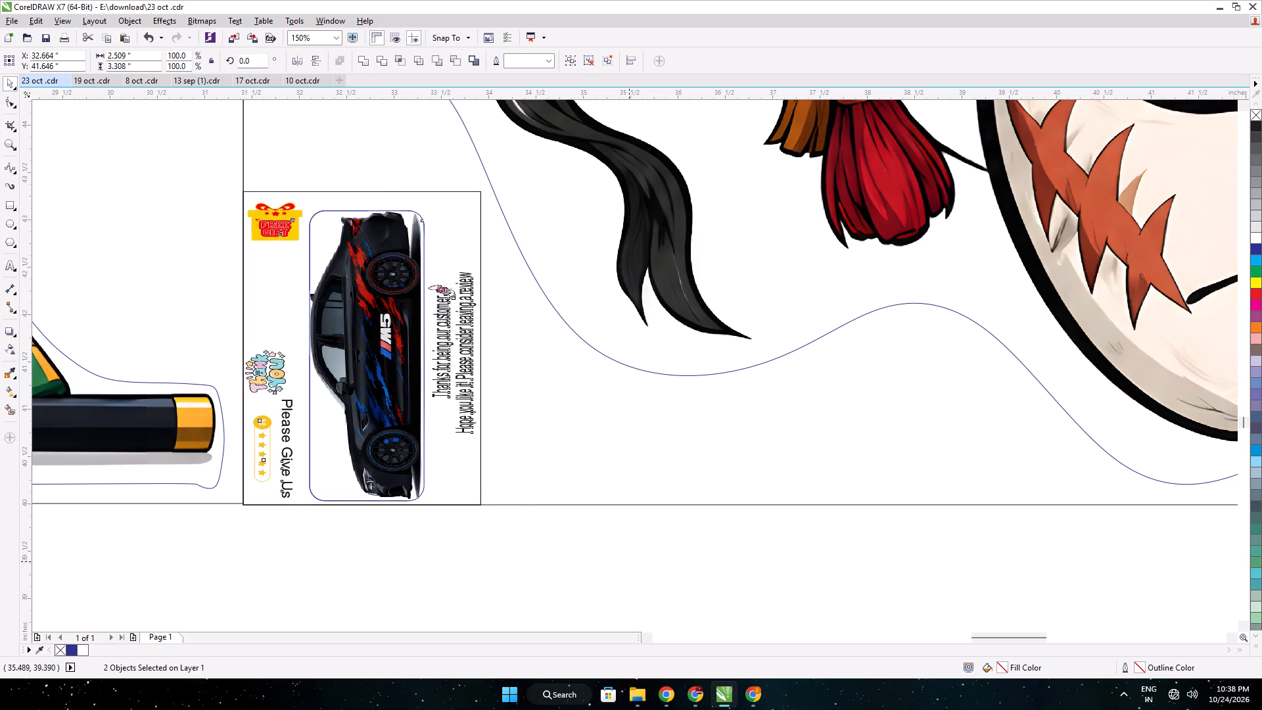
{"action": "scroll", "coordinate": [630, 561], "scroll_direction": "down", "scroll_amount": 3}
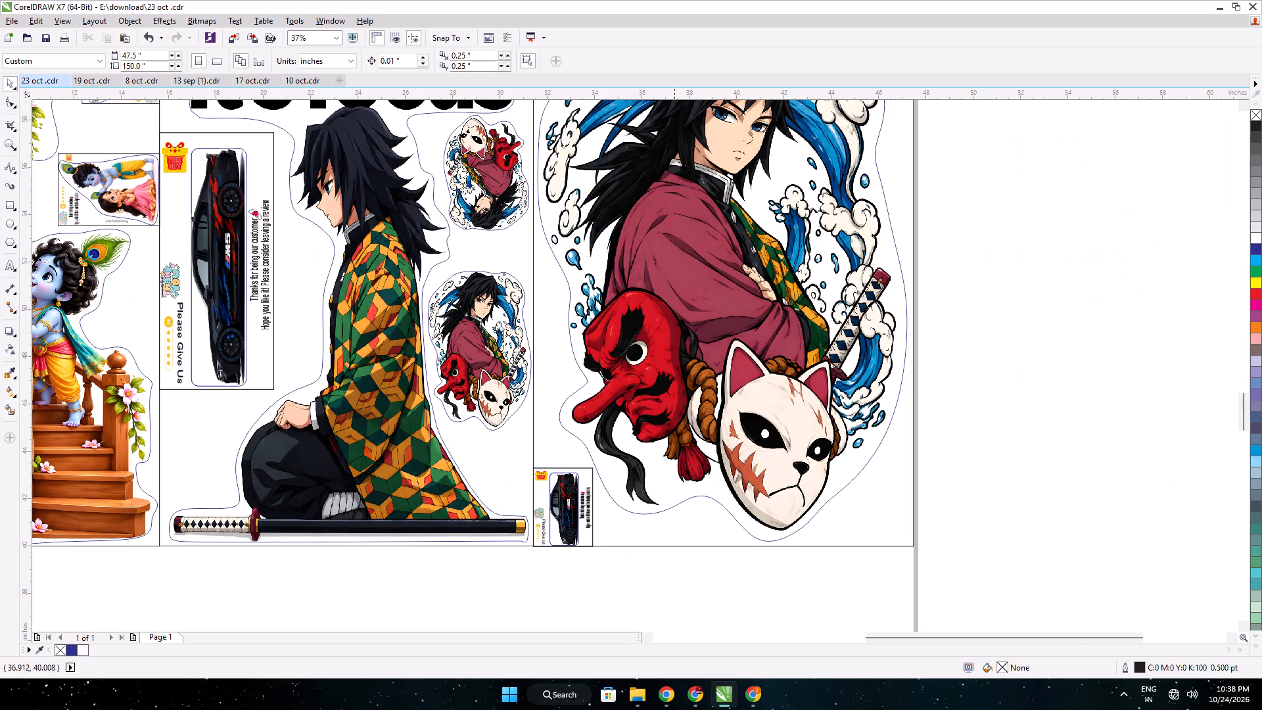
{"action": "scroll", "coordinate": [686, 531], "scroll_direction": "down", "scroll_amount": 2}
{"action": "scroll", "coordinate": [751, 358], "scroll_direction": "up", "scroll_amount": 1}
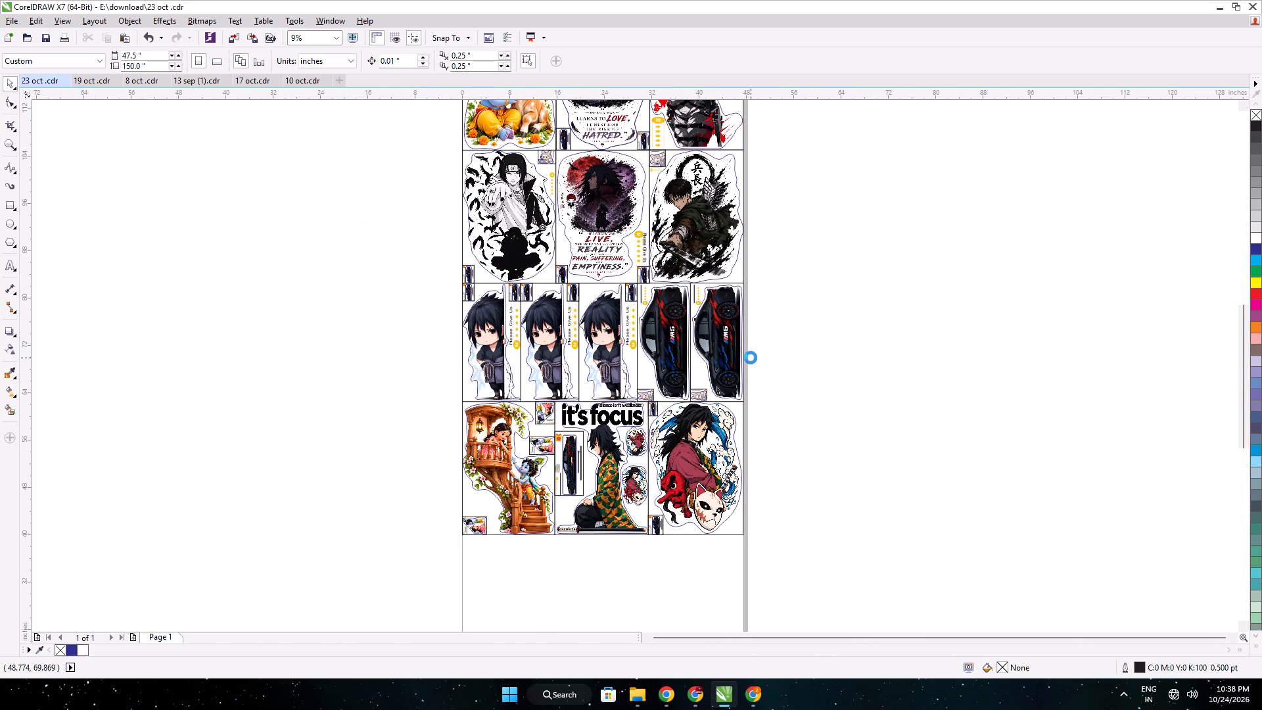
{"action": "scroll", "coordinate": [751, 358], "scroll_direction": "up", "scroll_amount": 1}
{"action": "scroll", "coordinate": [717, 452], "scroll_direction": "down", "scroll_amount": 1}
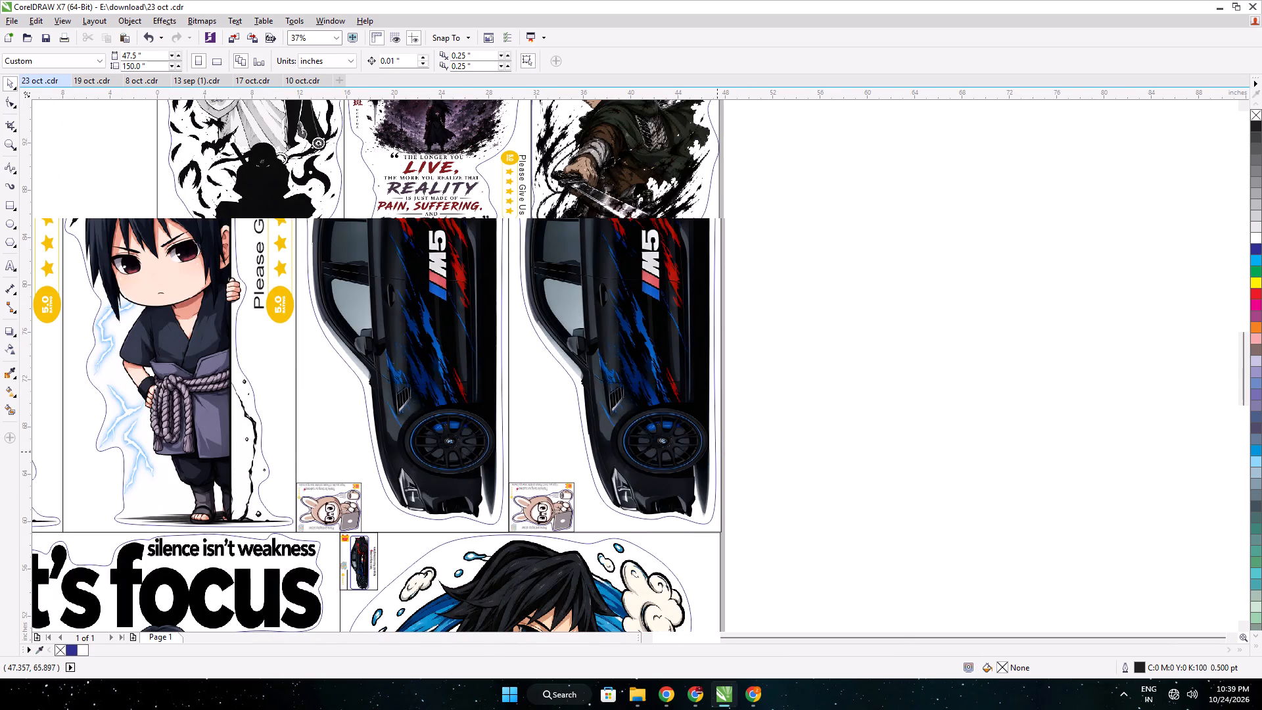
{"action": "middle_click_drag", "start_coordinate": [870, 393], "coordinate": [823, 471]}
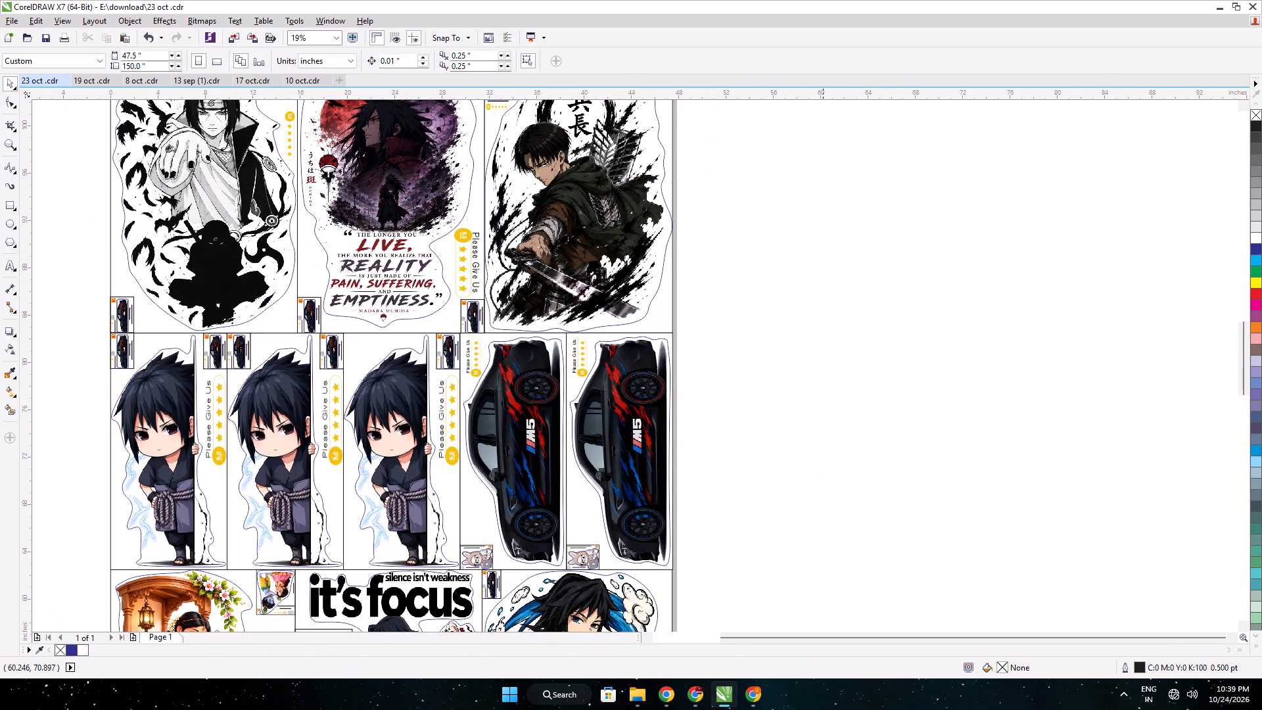
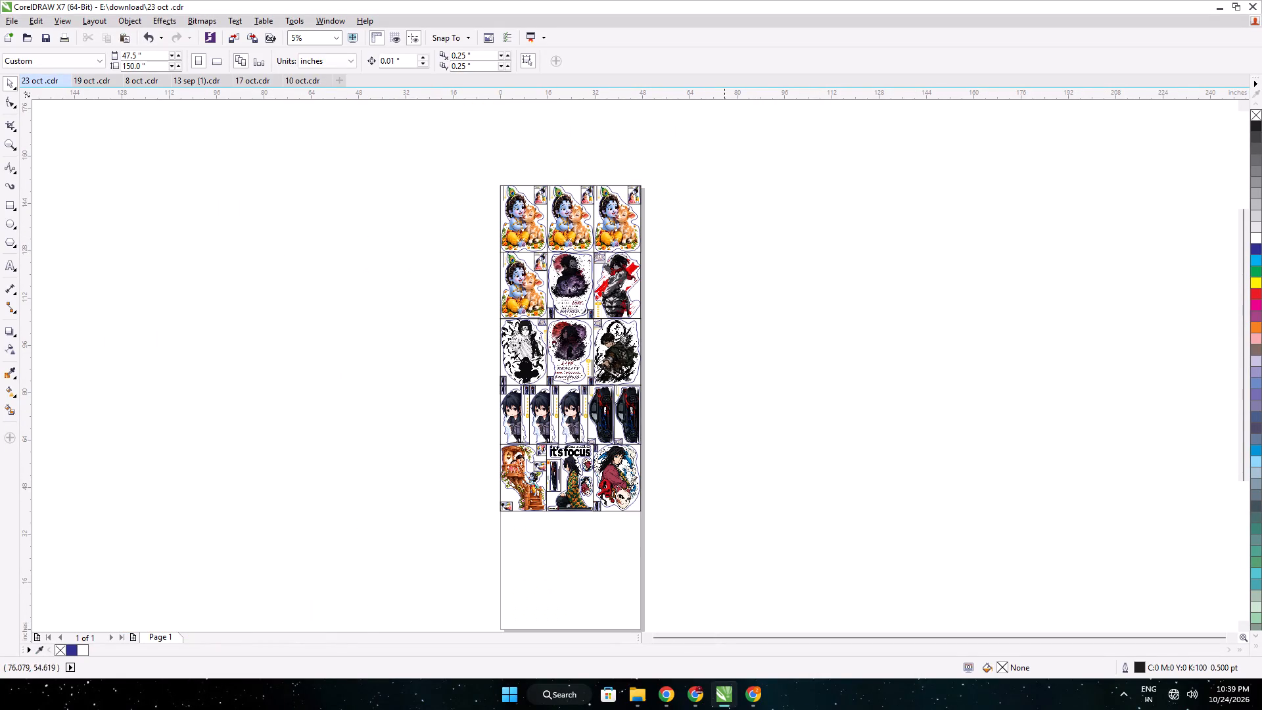
Select all the sticker artwork on the page and set its overall height to 110 in.
{"action": "left_click_drag", "start_coordinate": [695, 546], "coordinate": [442, 179]}
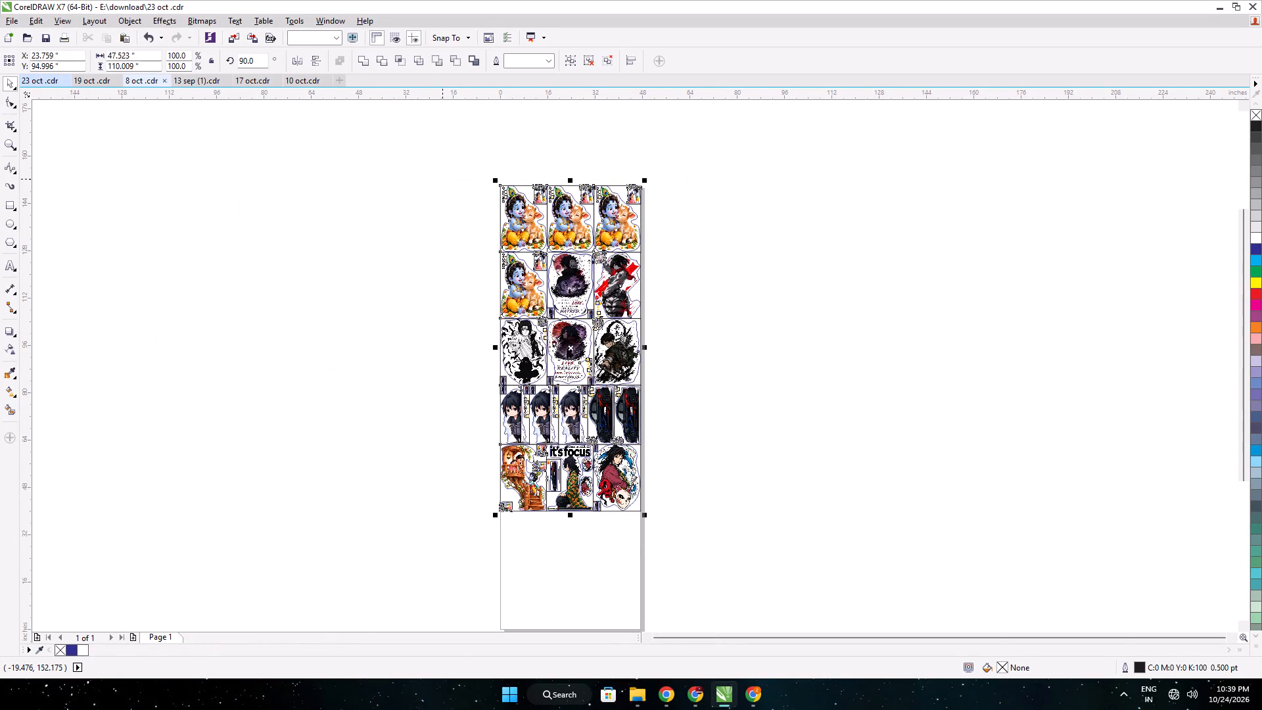
{"action": "double_click", "coordinate": [112, 66]}
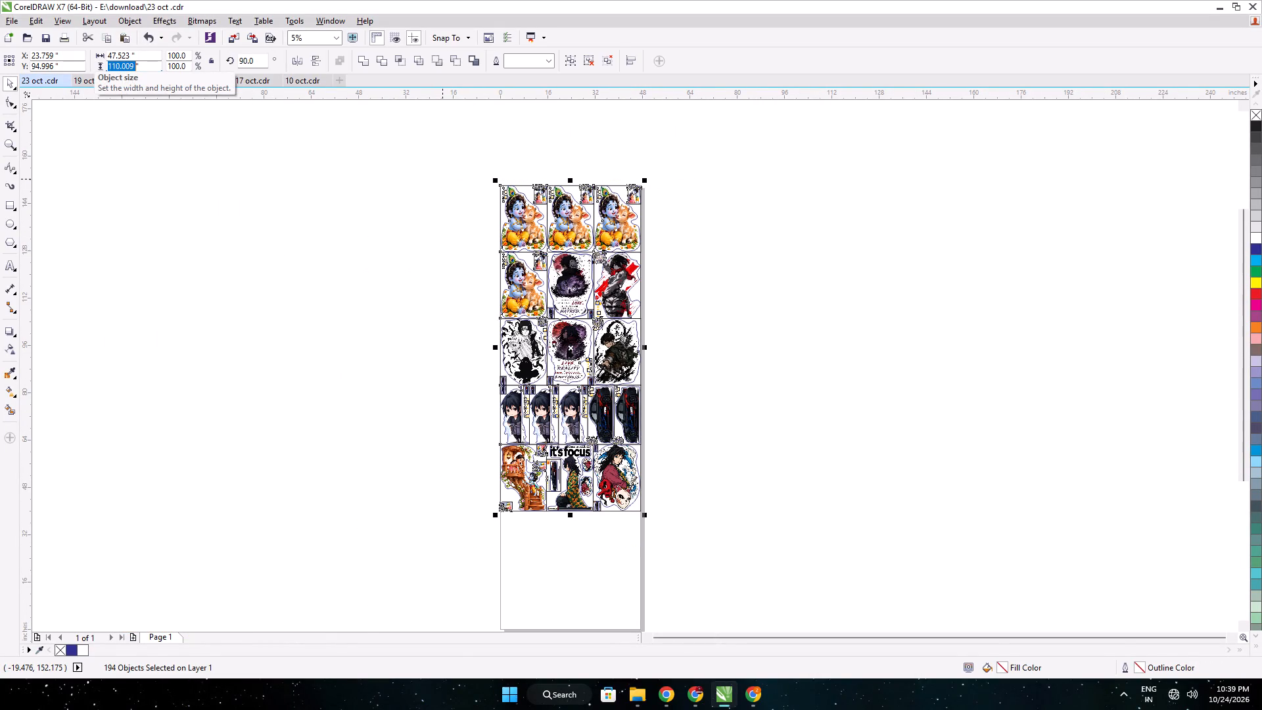
{"action": "type", "text": "110"}
{"action": "key", "text": "Return"}
{"action": "left_click", "coordinate": [455, 299]}
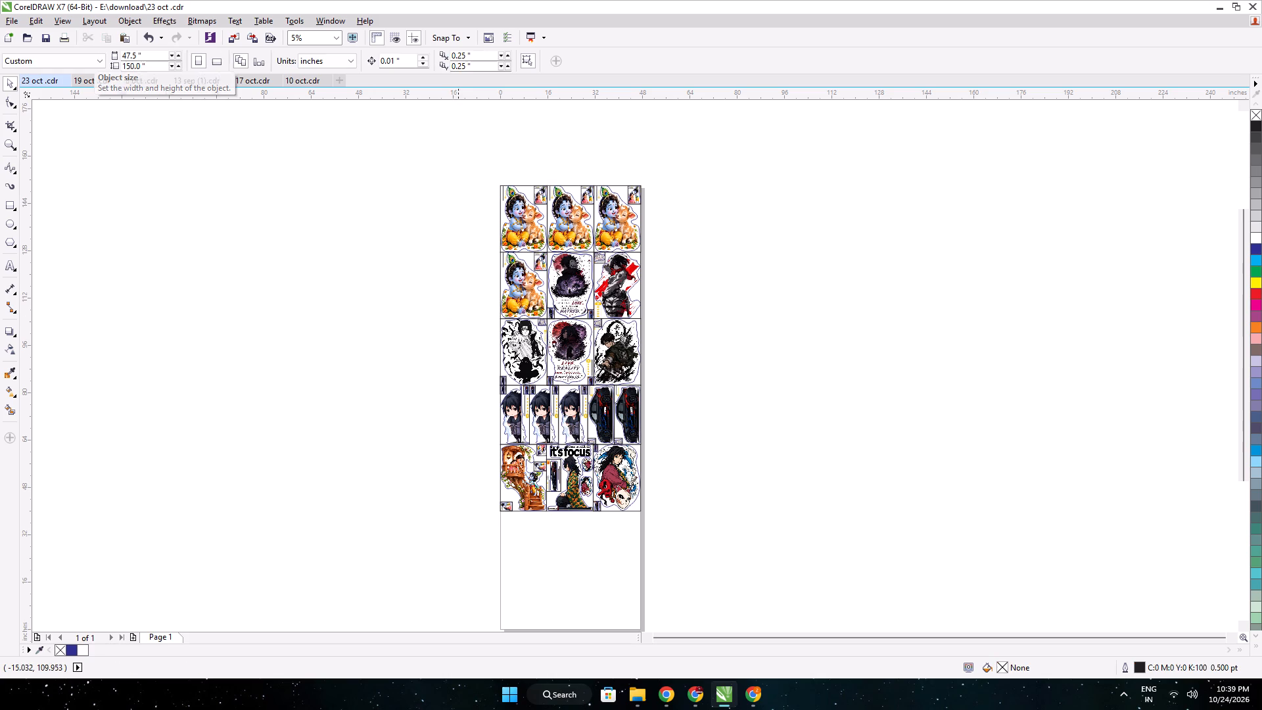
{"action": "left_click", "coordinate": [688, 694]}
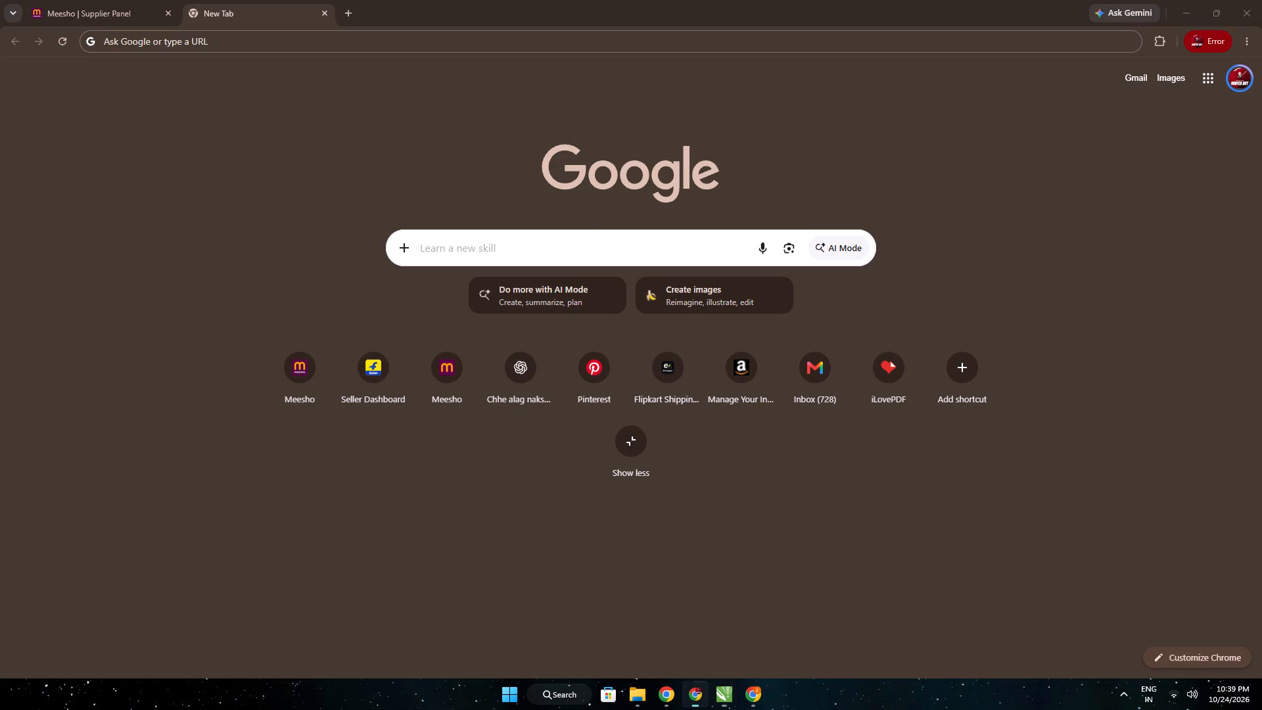
Check the Ready to Ship orders in the Meesho Supplier Panel.
{"action": "left_click", "coordinate": [5, 0]}
{"action": "left_click", "coordinate": [50, 0]}
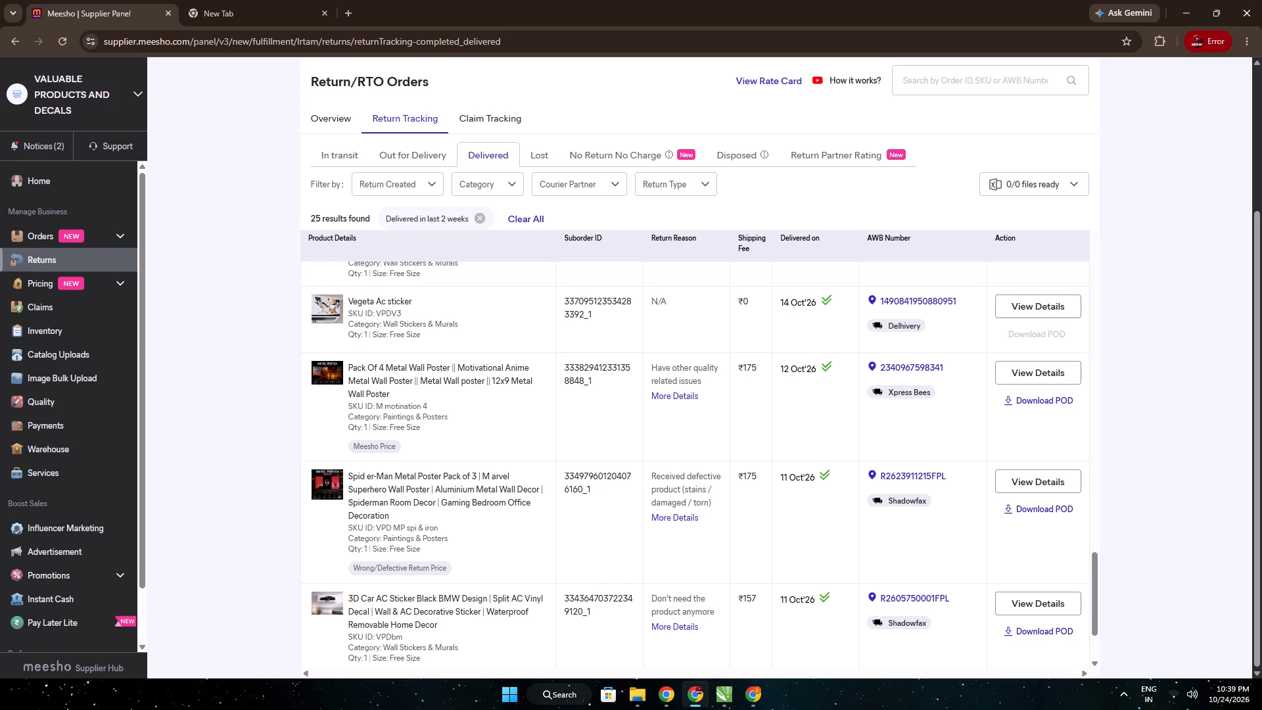
{"action": "left_click", "coordinate": [48, 238]}
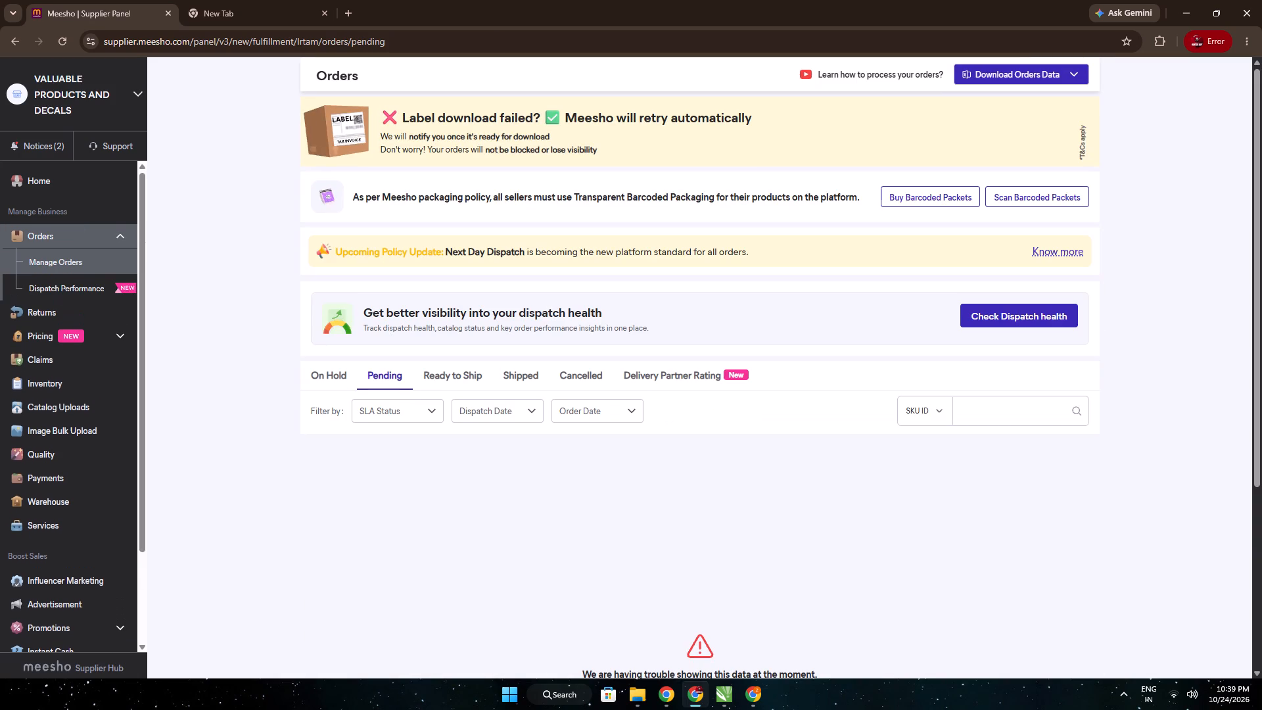
{"action": "left_click", "coordinate": [433, 375]}
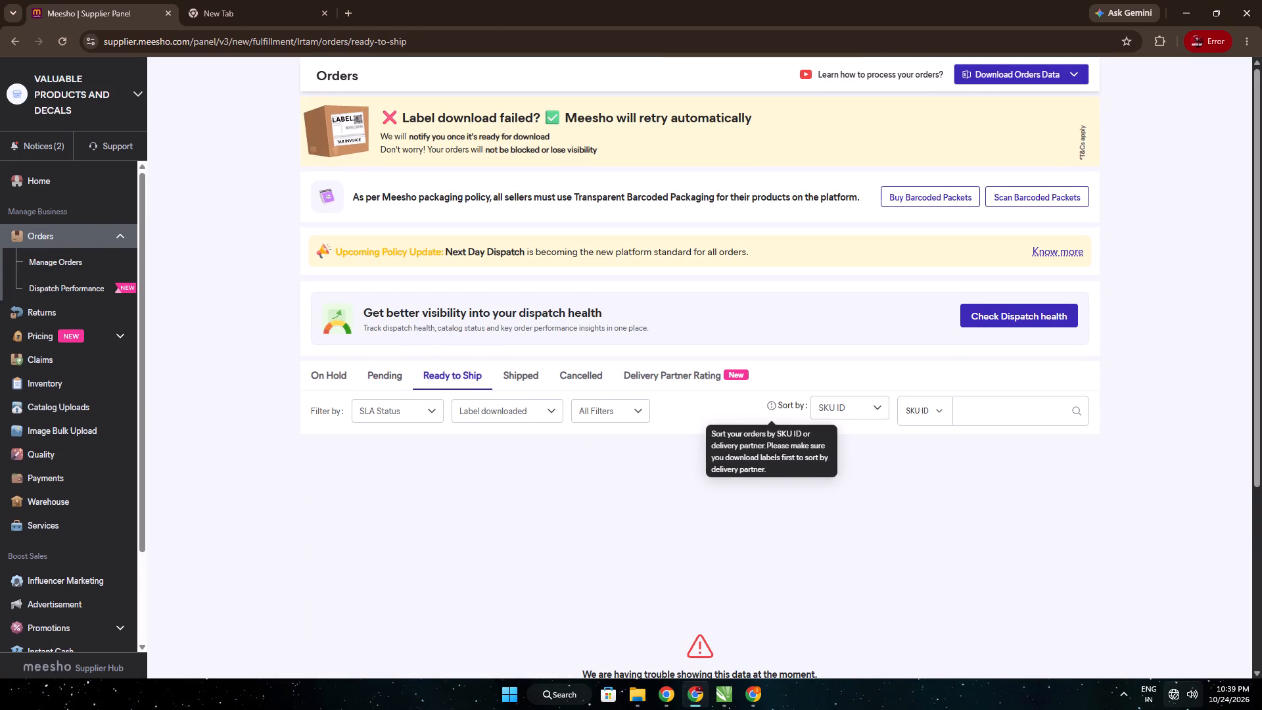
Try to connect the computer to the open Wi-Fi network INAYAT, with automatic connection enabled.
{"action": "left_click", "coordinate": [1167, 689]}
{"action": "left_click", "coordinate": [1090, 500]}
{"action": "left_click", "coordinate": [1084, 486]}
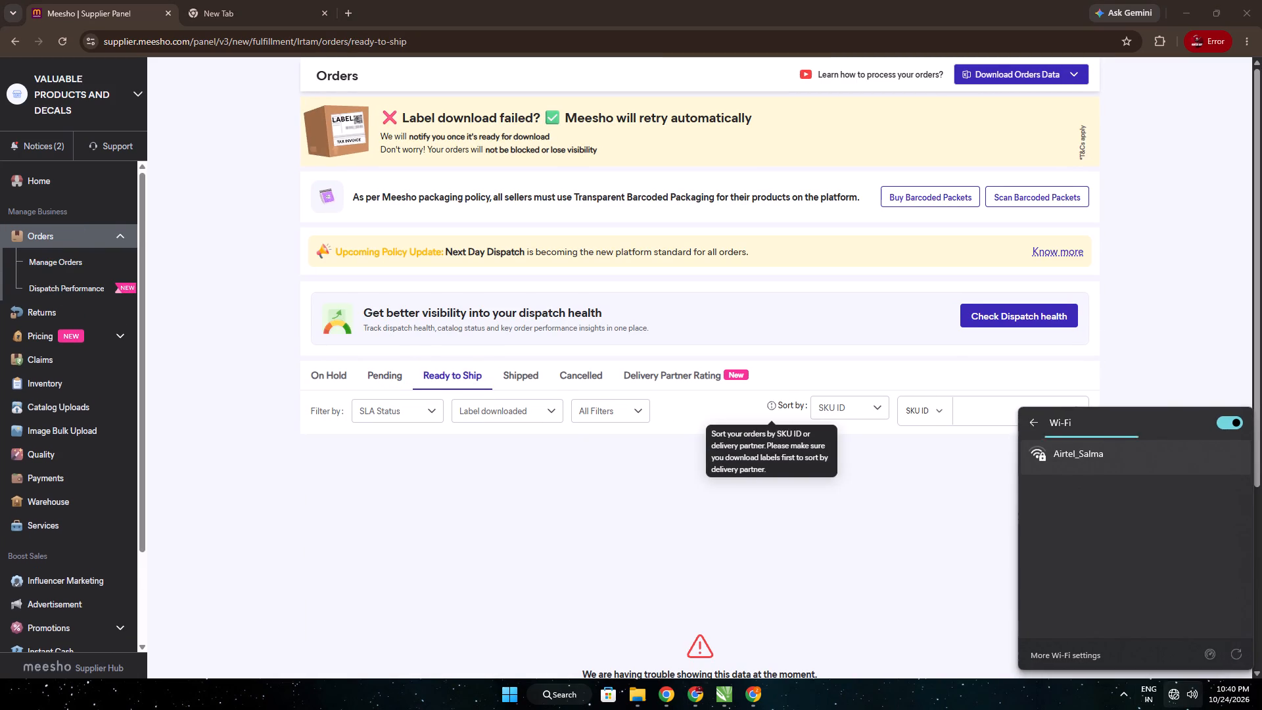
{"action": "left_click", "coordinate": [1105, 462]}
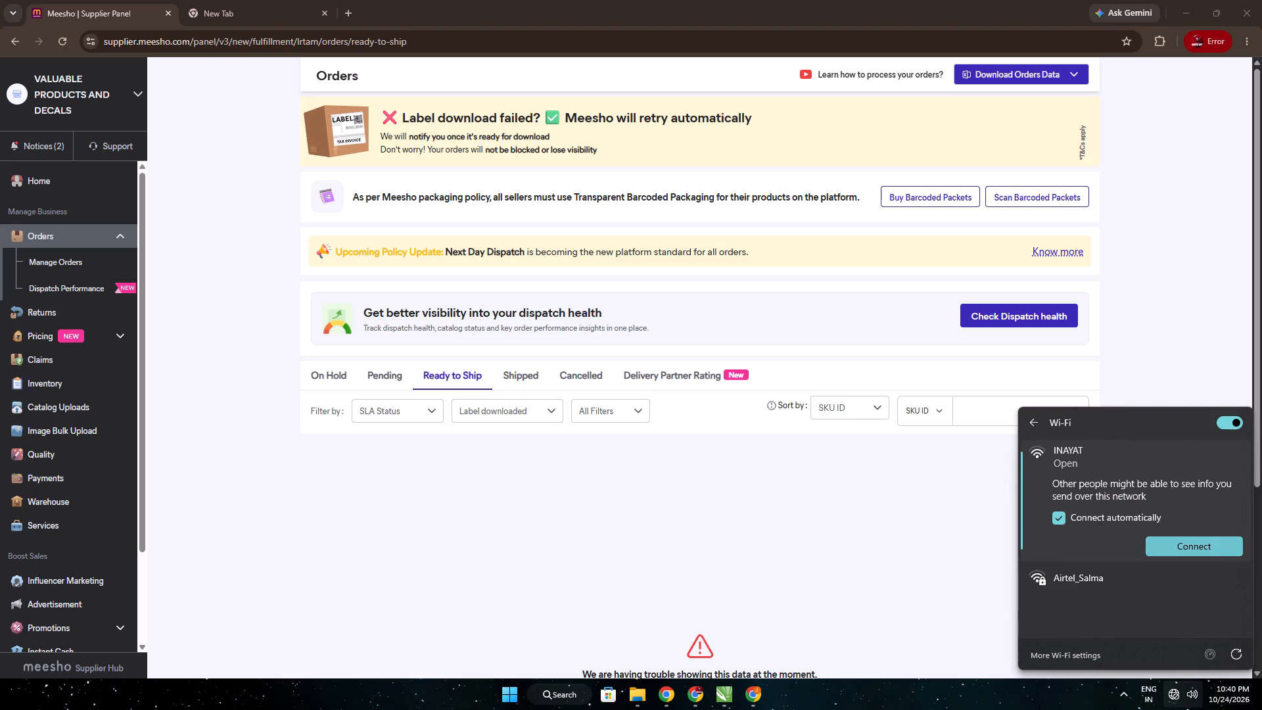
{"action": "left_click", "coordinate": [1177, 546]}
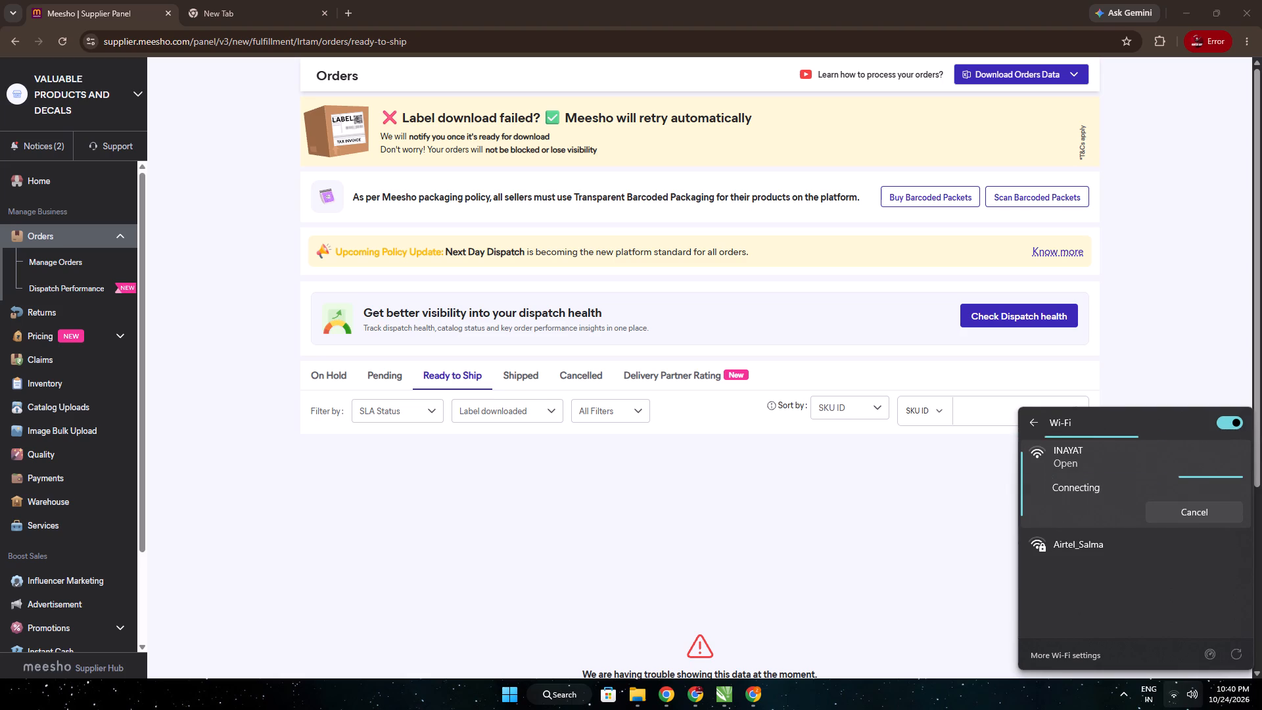
Minimize all the open browser and CorelDRAW windows to reach the Windows desktop.
{"action": "left_click", "coordinate": [1190, 13]}
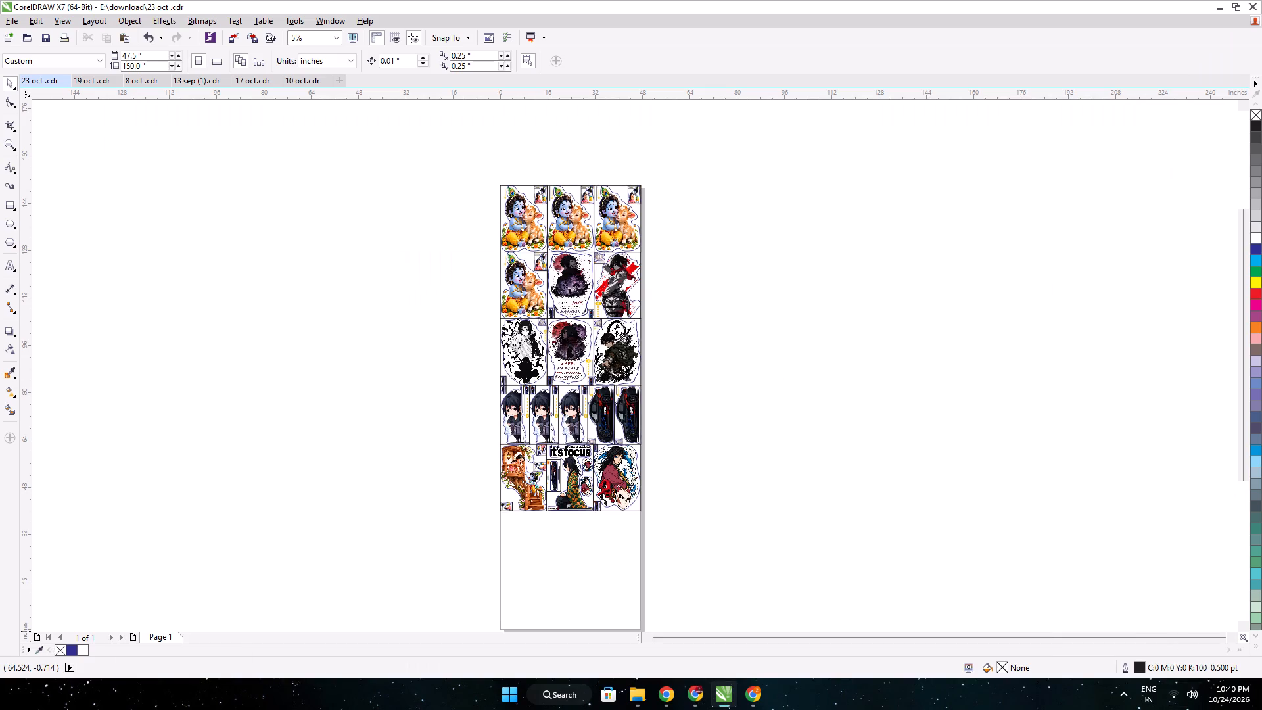
{"action": "left_click", "coordinate": [1214, 7]}
{"action": "left_click", "coordinate": [1214, 7]}
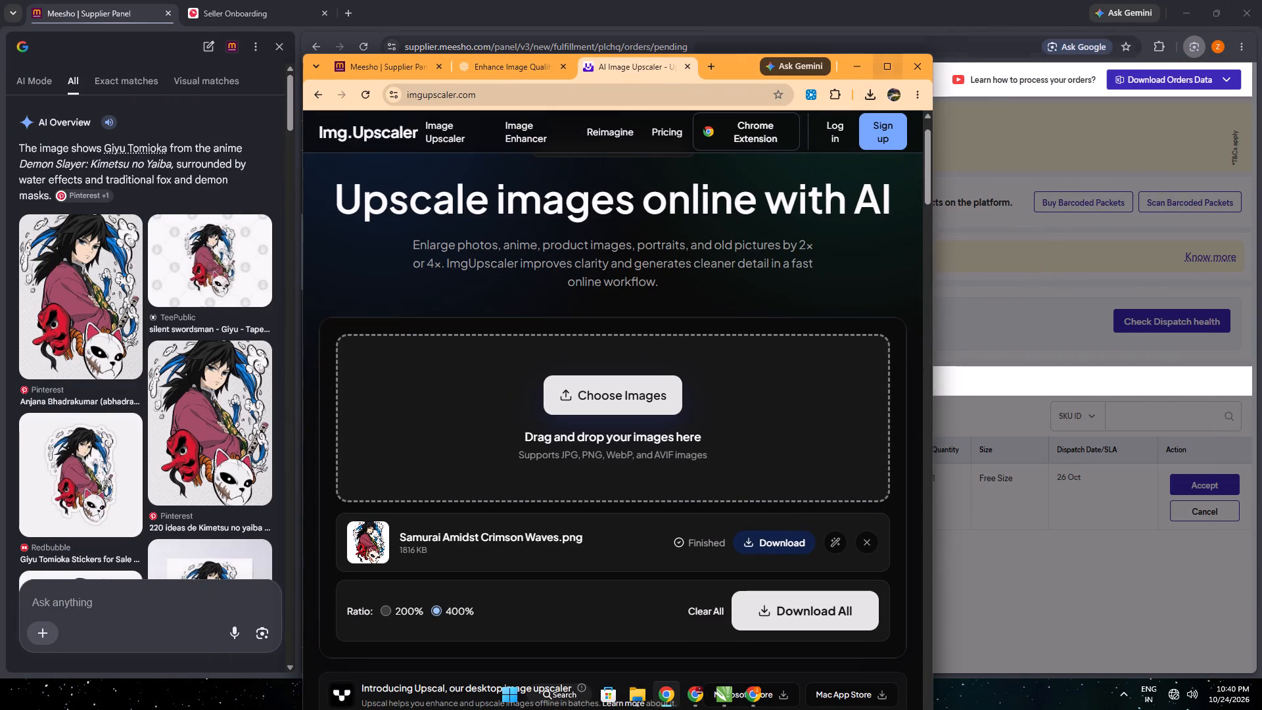
{"action": "left_click", "coordinate": [860, 66]}
{"action": "left_click", "coordinate": [1199, 7]}
{"action": "left_click", "coordinate": [1196, 9]}
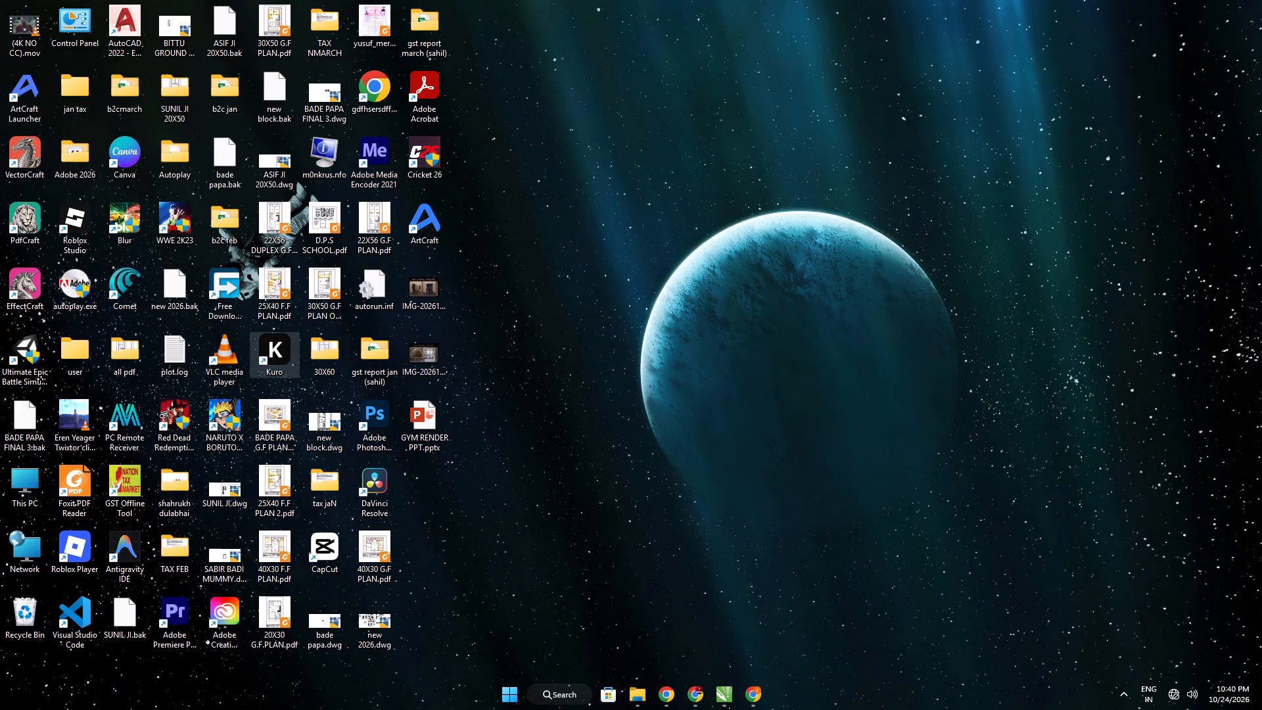
Check the list of available Wi-Fi networks for one to reconnect to.
{"action": "left_click", "coordinate": [1184, 686]}
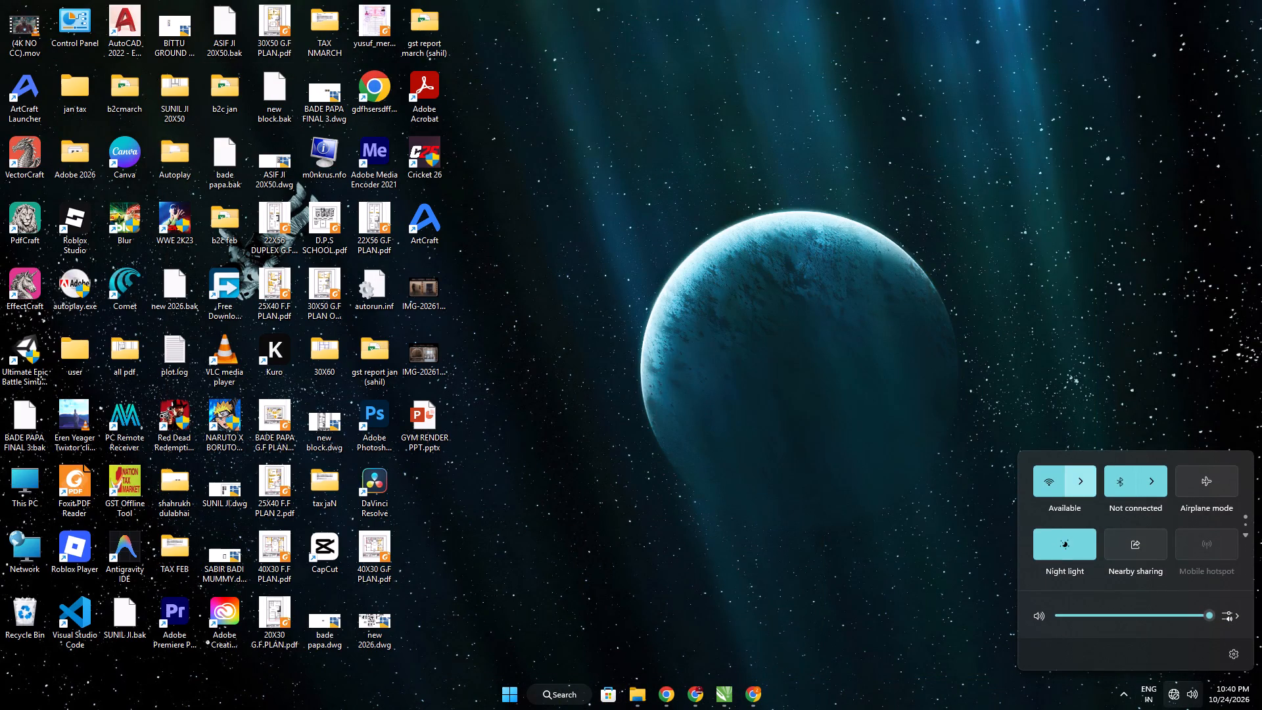
{"action": "left_click", "coordinate": [1080, 486]}
{"action": "left_click", "coordinate": [1081, 464]}
{"action": "left_click", "coordinate": [951, 514]}
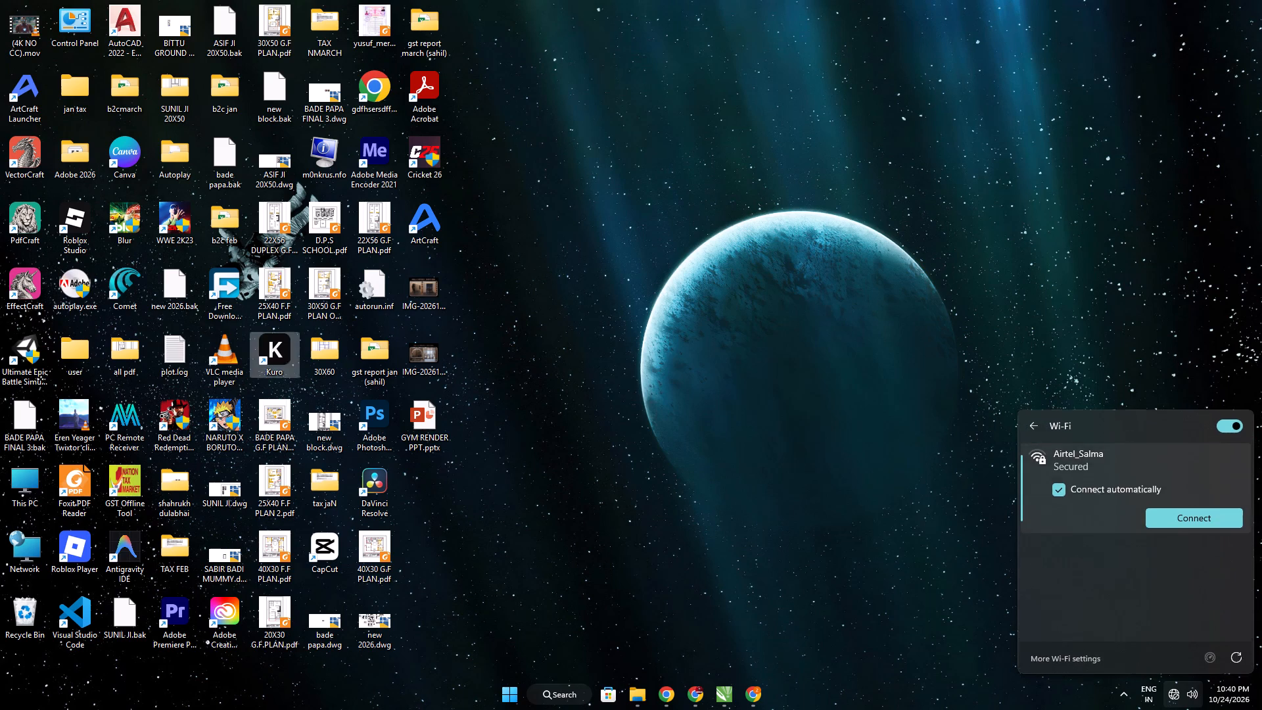
{"action": "left_click", "coordinate": [1173, 686]}
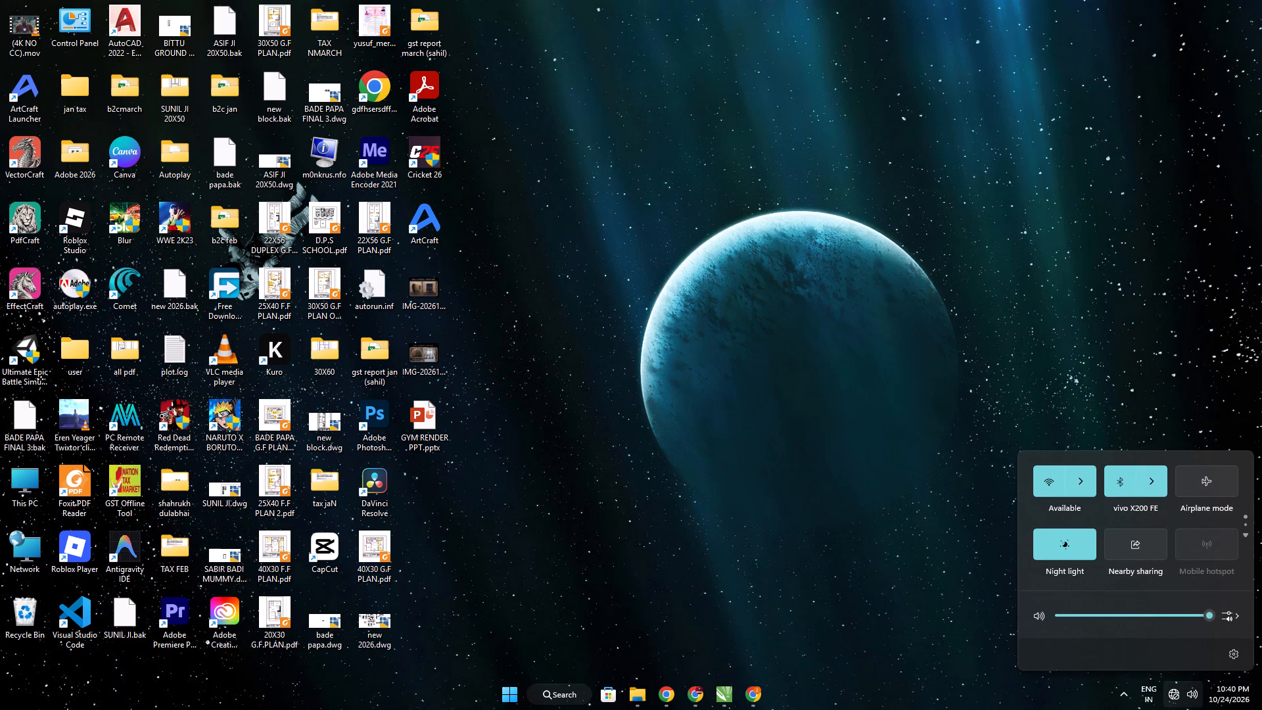
{"action": "left_click", "coordinate": [1078, 486]}
{"action": "left_click", "coordinate": [1080, 465]}
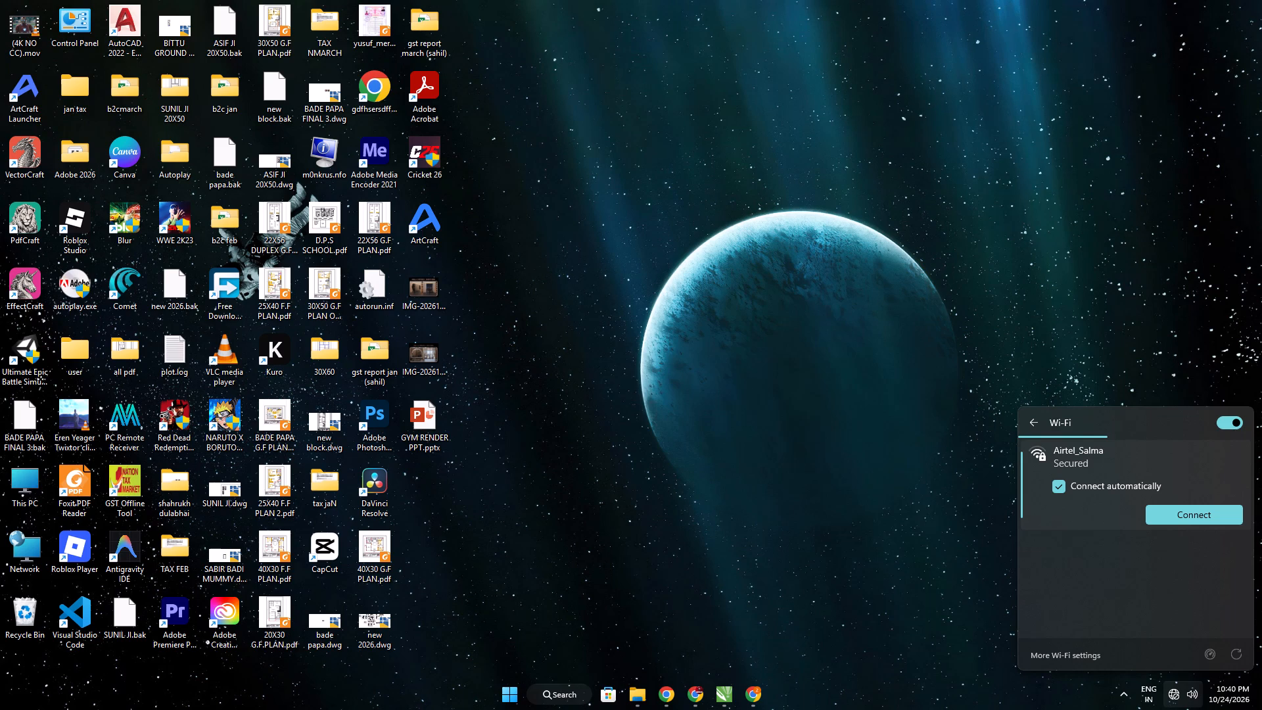
{"action": "right_click", "coordinate": [1077, 467]}
{"action": "left_click", "coordinate": [947, 475]}
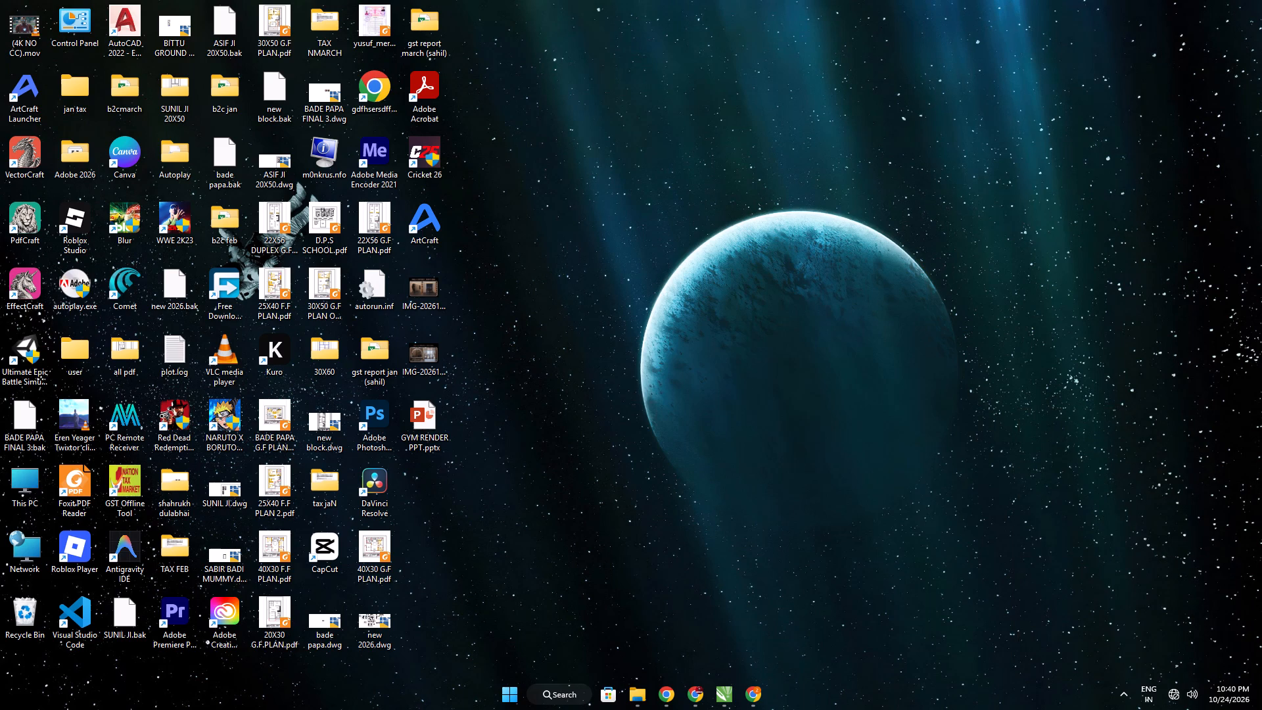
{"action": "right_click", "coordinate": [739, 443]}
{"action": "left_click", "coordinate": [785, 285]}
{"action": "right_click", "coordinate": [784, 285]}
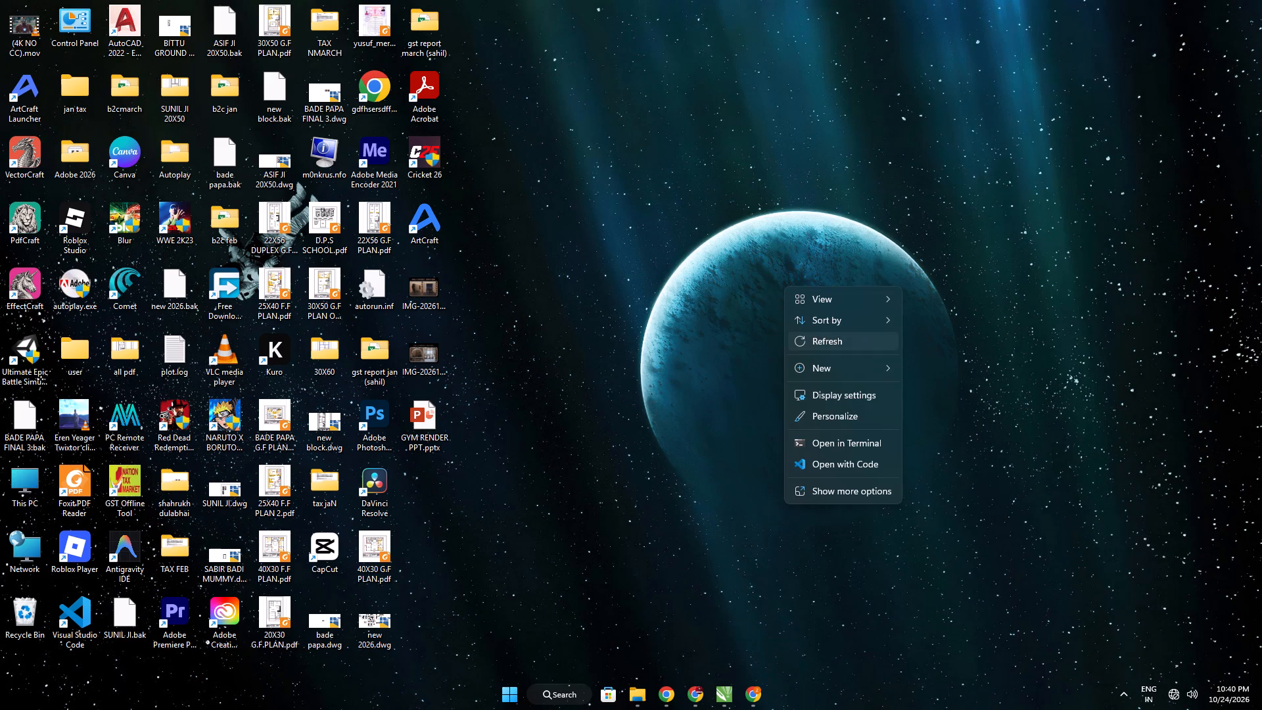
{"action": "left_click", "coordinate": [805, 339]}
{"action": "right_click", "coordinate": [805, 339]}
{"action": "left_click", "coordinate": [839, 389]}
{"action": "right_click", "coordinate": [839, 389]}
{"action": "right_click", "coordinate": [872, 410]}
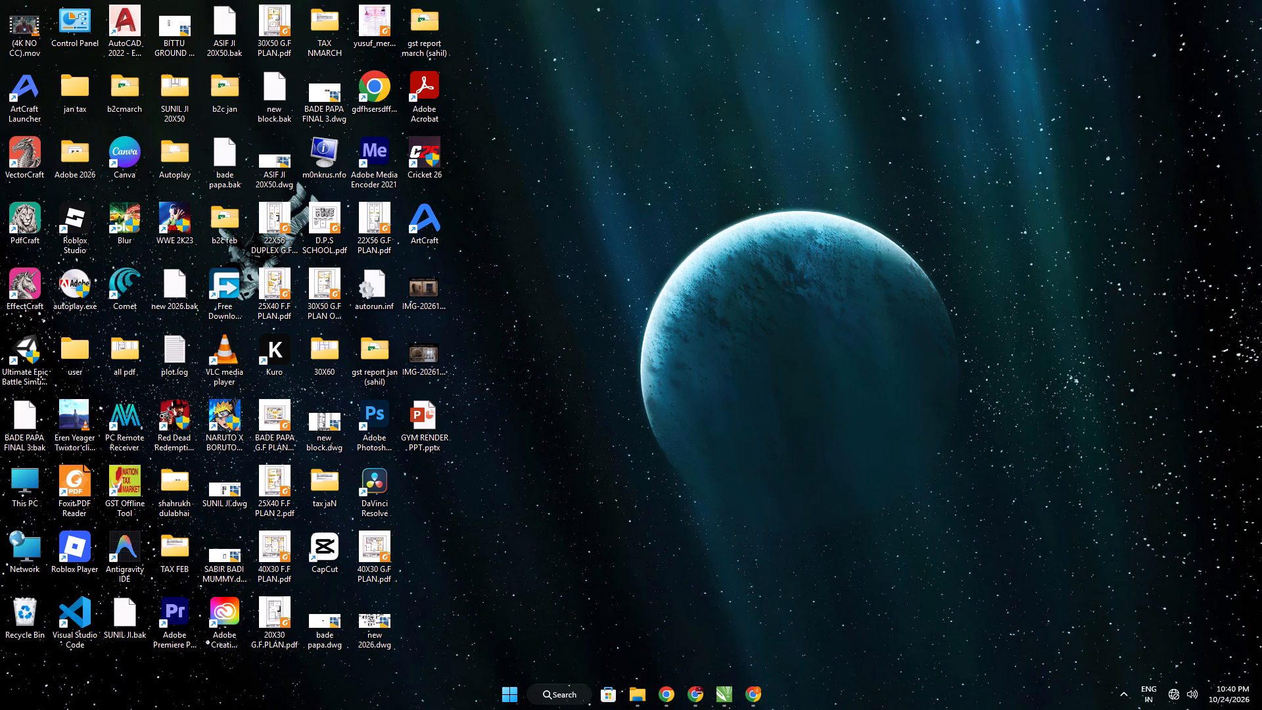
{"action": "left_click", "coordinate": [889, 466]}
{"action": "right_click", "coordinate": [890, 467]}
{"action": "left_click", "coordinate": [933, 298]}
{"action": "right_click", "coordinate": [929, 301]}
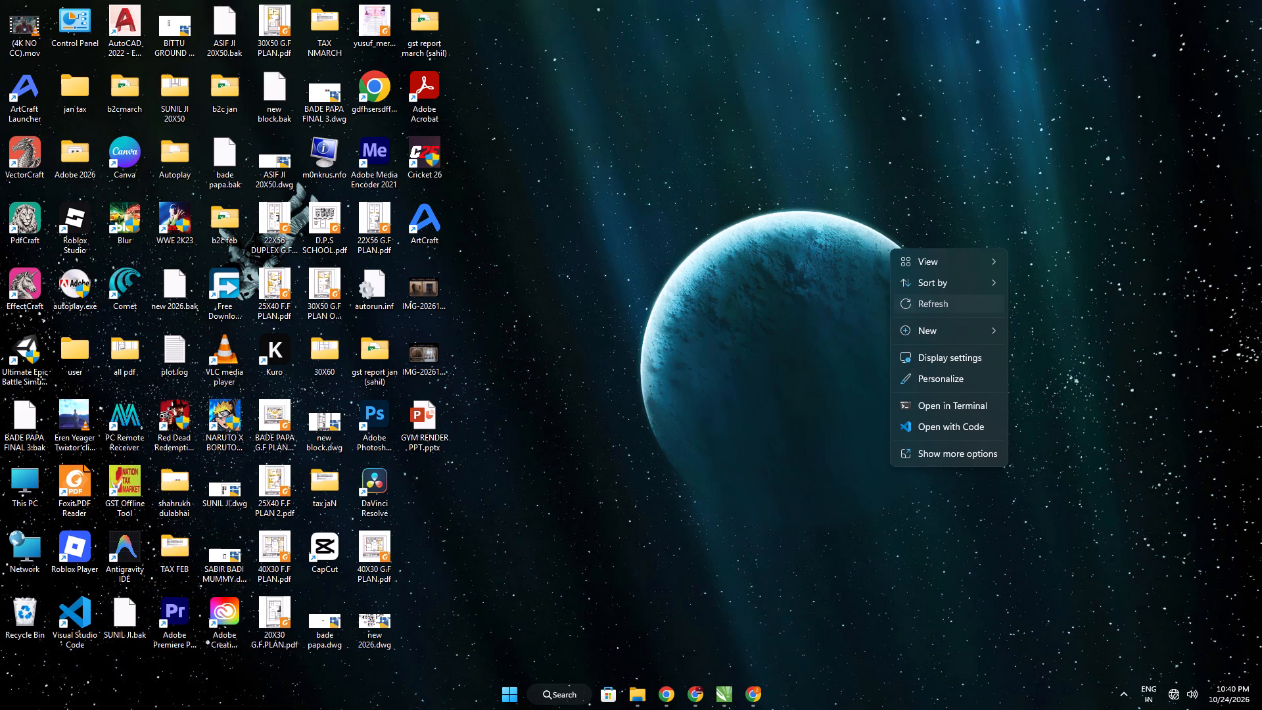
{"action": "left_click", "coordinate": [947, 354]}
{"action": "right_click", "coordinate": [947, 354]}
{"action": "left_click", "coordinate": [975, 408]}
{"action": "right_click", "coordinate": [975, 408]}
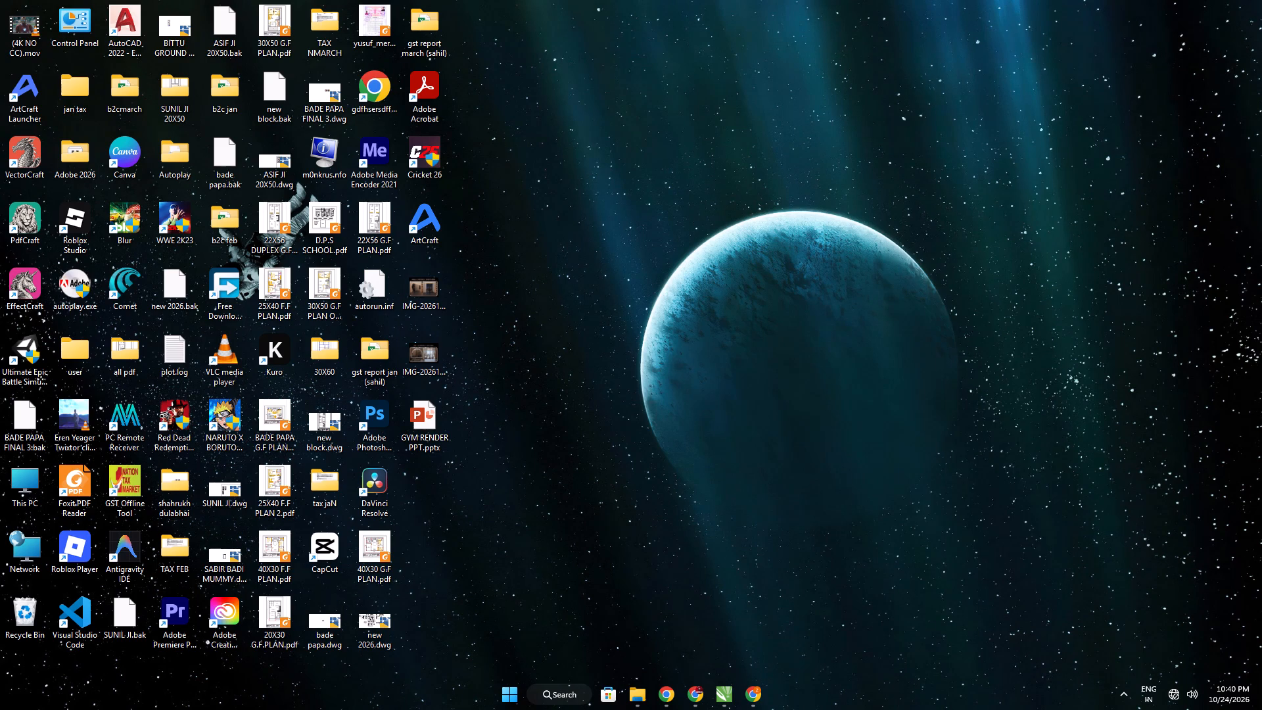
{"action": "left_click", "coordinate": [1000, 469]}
Switch back to CorelDRAW and save the layout as a new drawing named 24 oct .cdr in Downloads.
{"action": "left_click", "coordinate": [722, 691]}
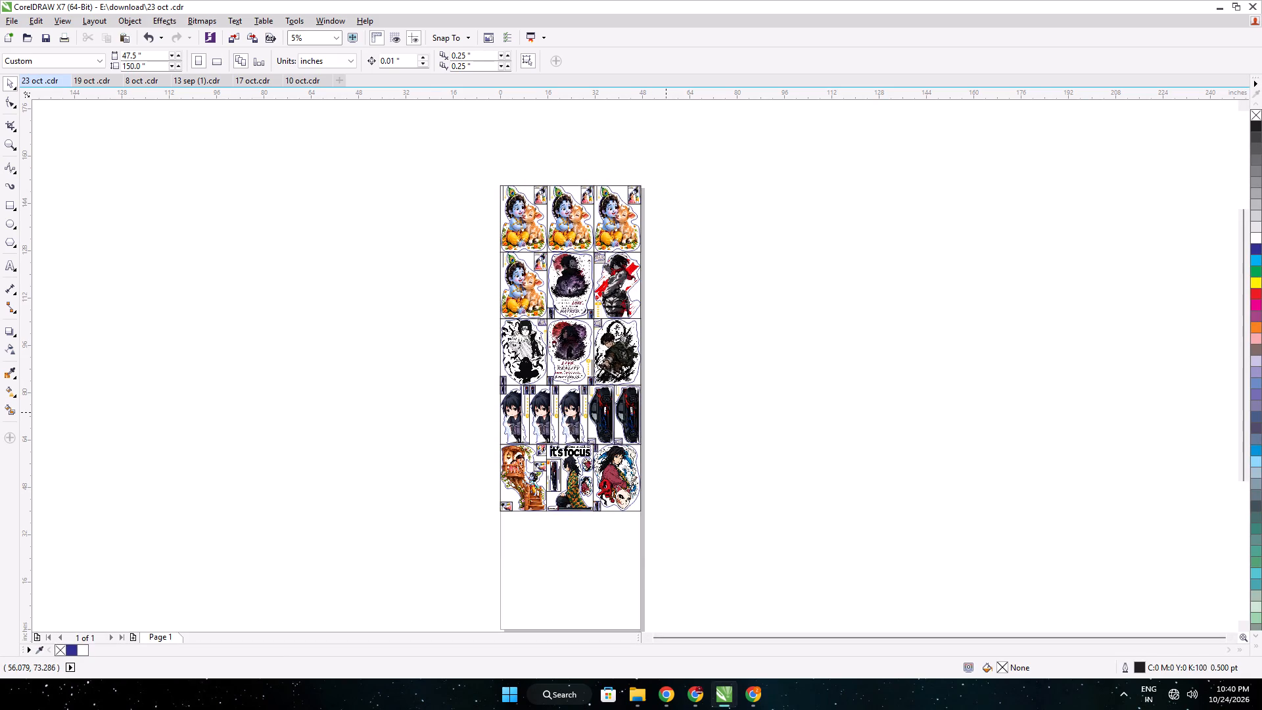
{"action": "key", "text": "ctrl+shift+s"}
{"action": "left_click", "coordinate": [511, 406]}
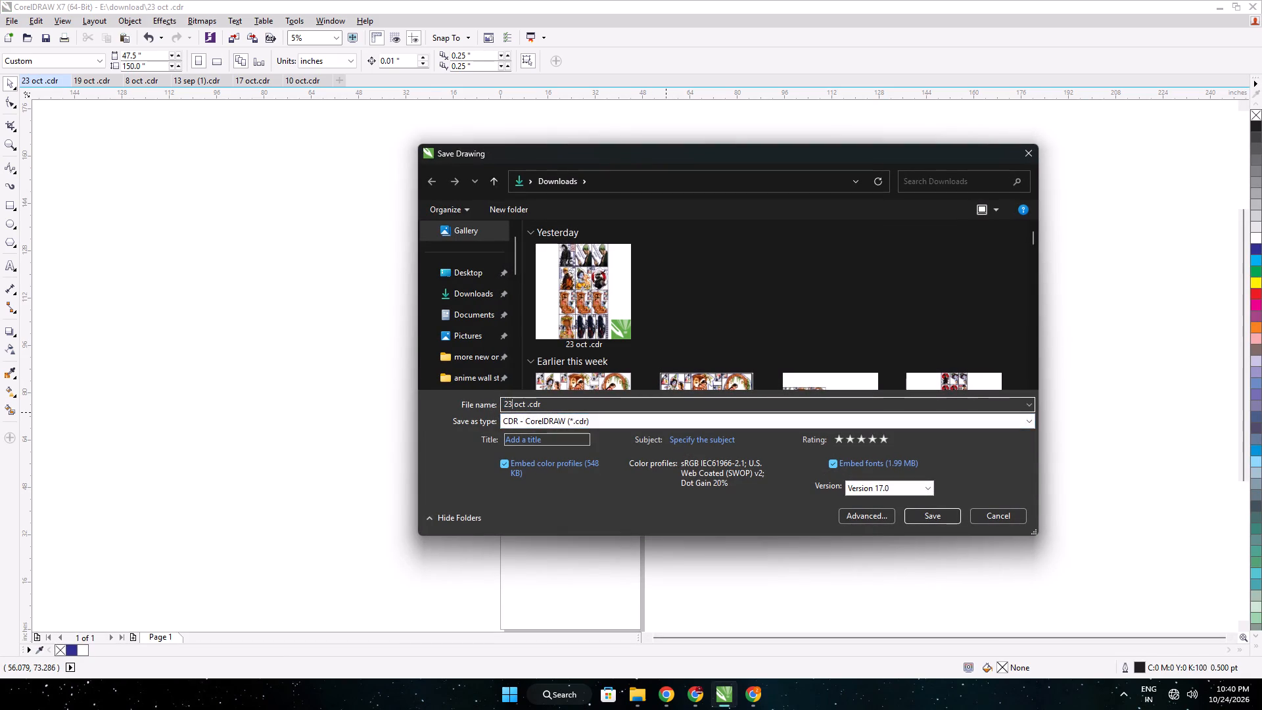
{"action": "key", "text": "BackSpace"}
{"action": "key", "text": "4"}
{"action": "left_click", "coordinate": [943, 519]}
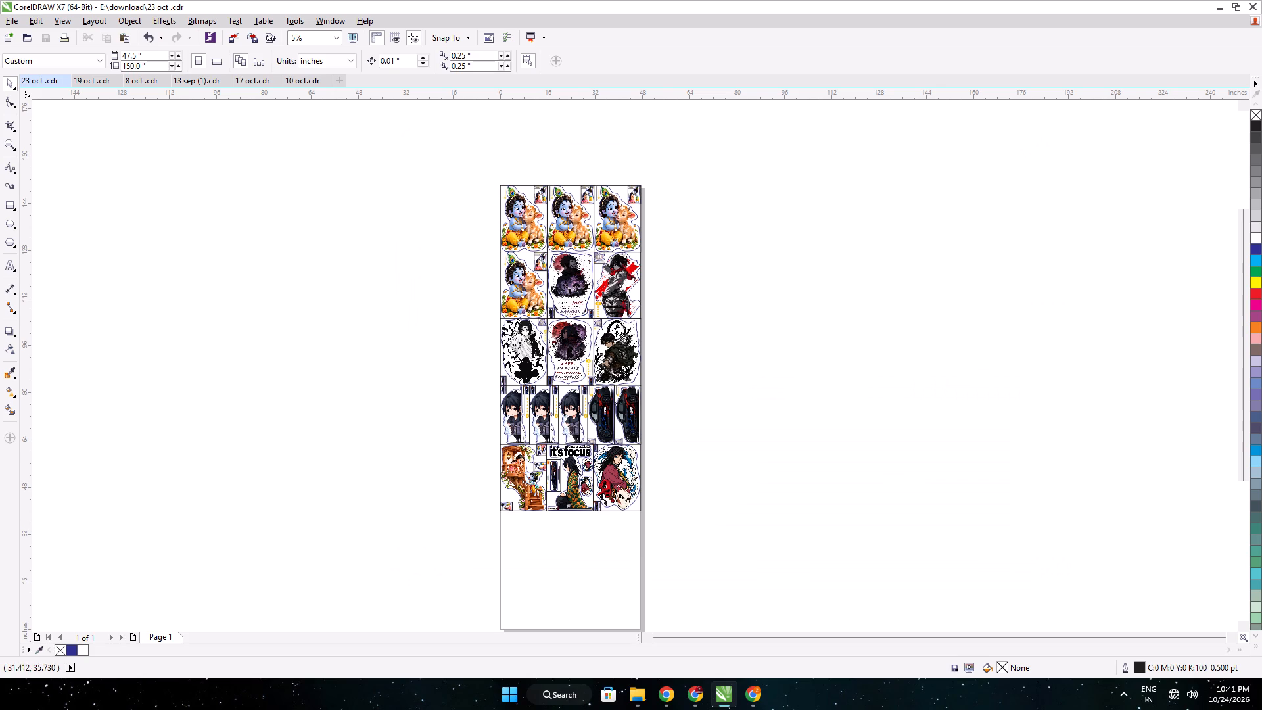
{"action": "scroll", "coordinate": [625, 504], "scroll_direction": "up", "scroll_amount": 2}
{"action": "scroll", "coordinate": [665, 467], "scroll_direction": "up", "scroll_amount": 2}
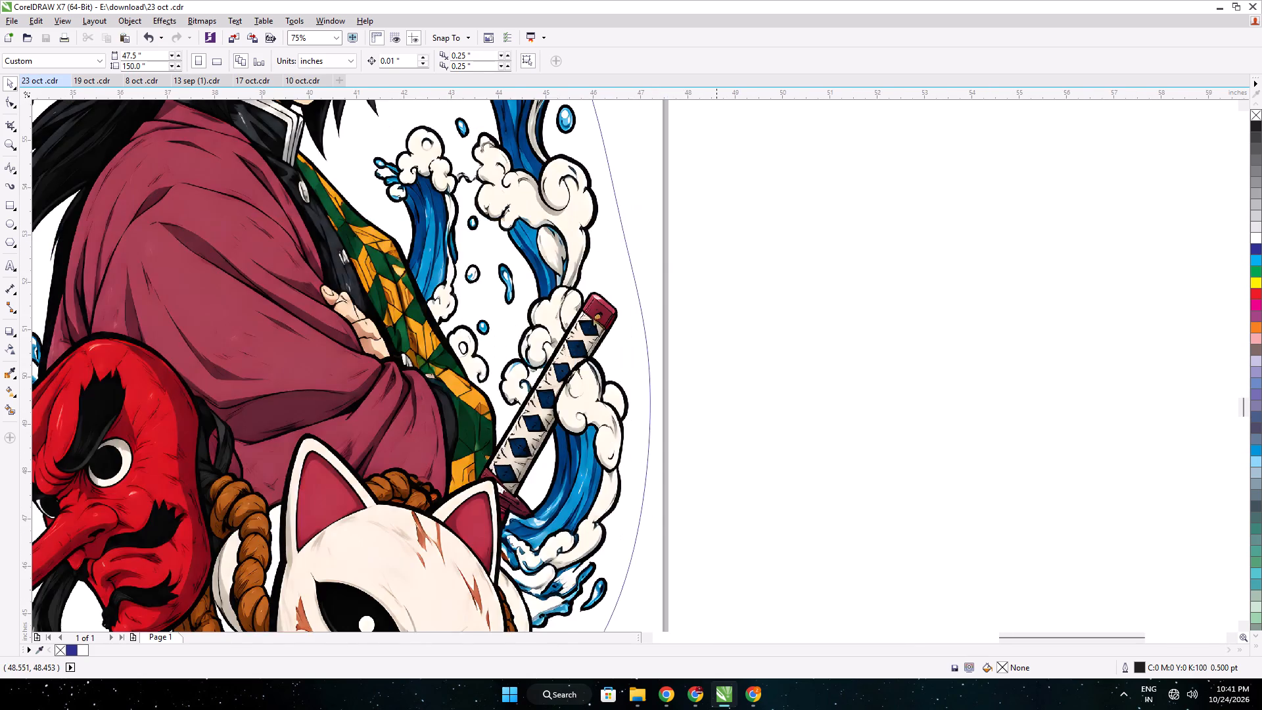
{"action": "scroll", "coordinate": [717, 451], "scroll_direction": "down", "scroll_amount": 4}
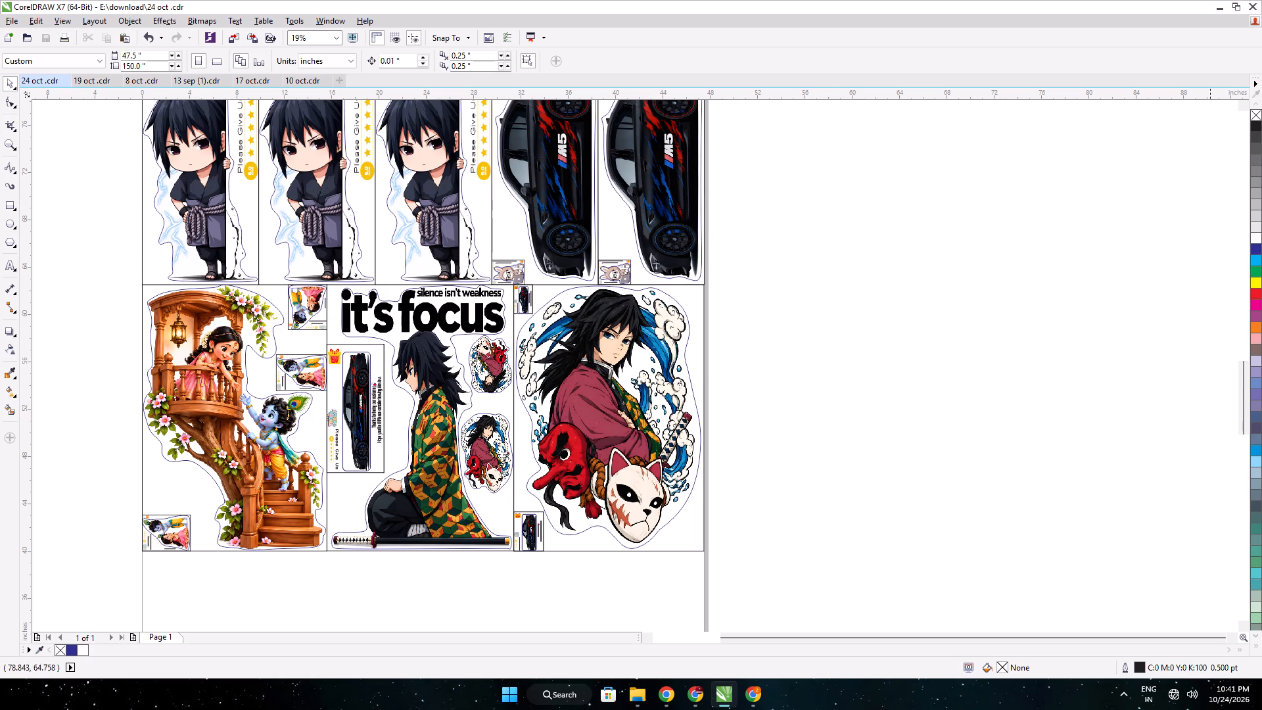
Close CorelDRAW with all its open drawings, including the Graphics Suite window left on the desktop.
{"action": "left_click", "coordinate": [1249, 9]}
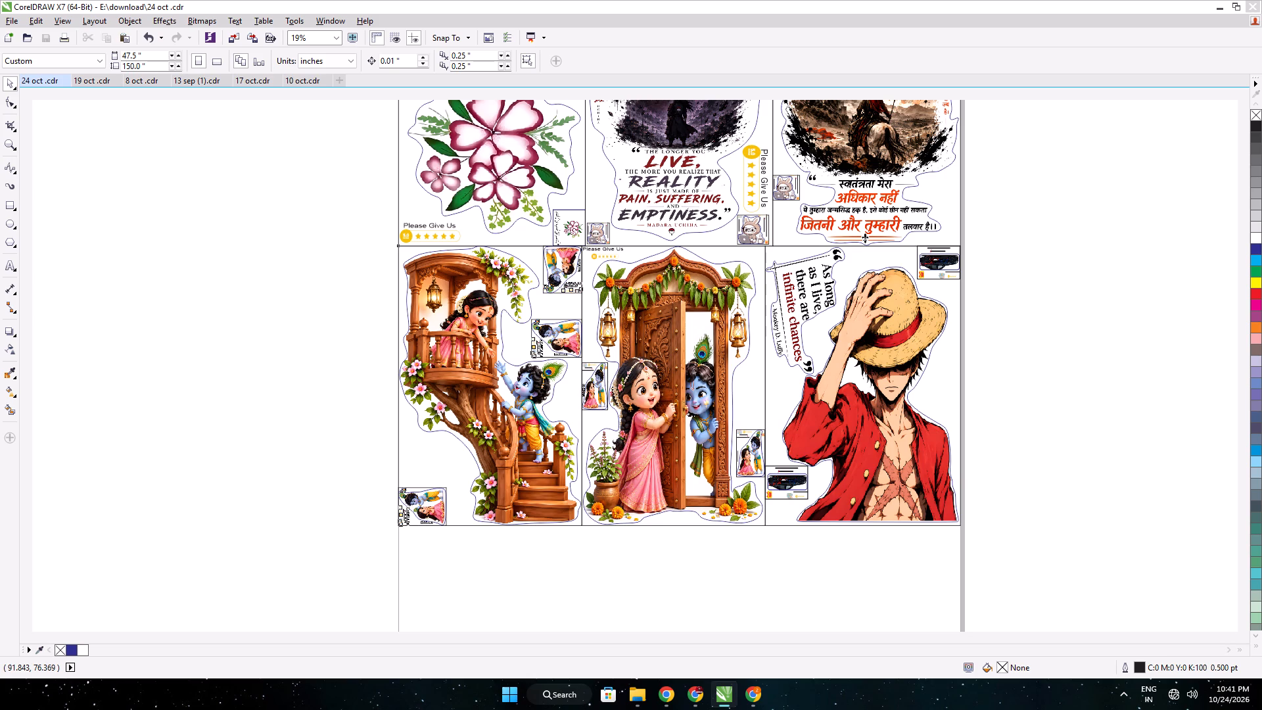
{"action": "key", "text": "alt+F4"}
{"action": "key", "text": "alt+F4"}
{"action": "key", "text": "alt+F4"}
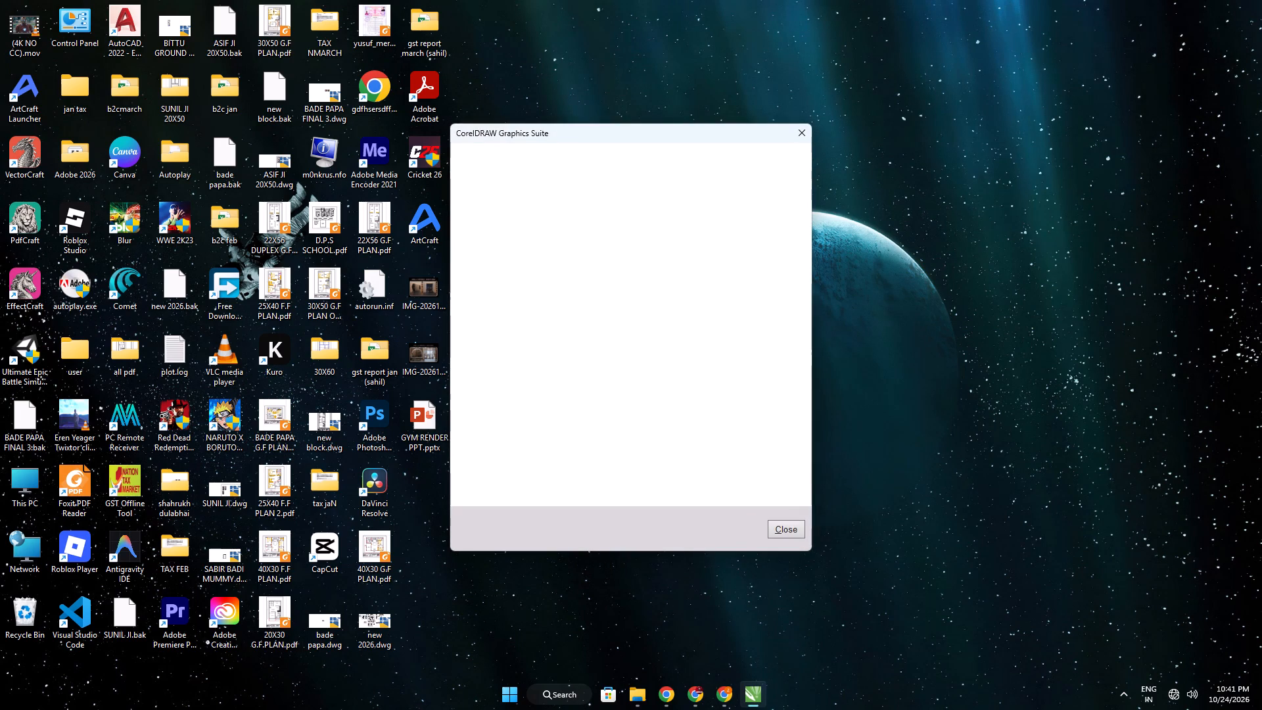
{"action": "key", "text": "alt+F4"}
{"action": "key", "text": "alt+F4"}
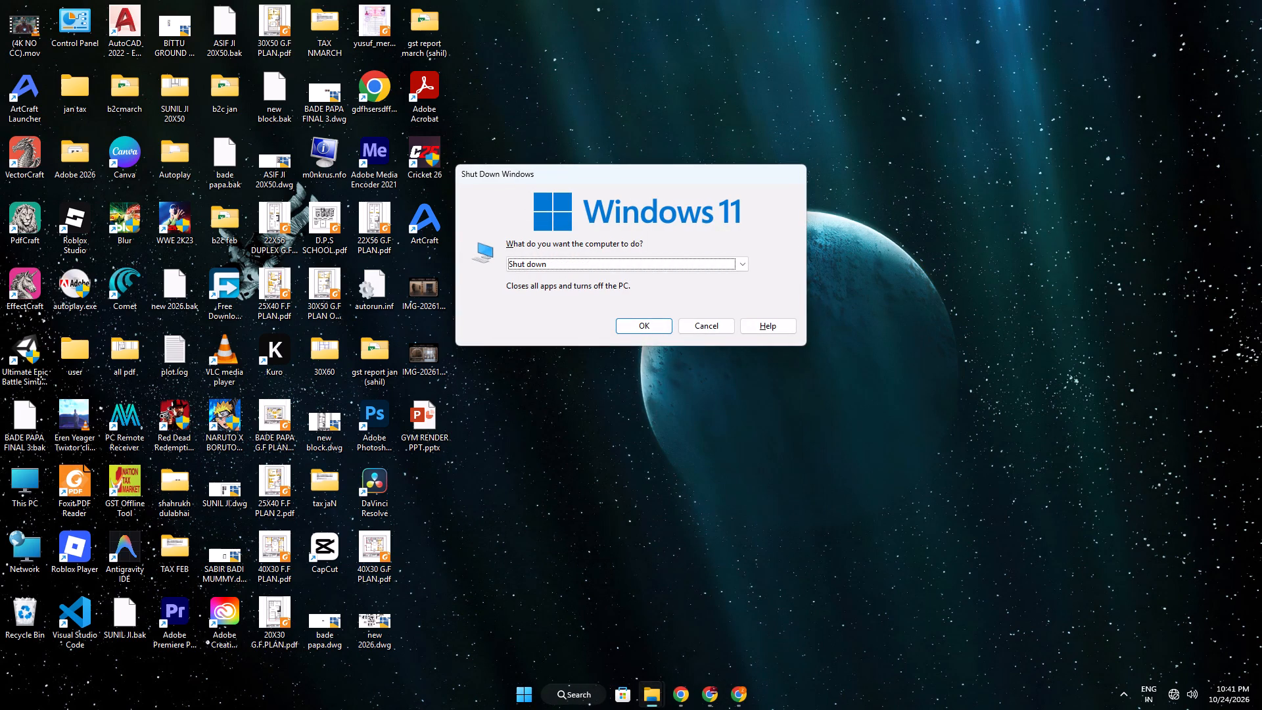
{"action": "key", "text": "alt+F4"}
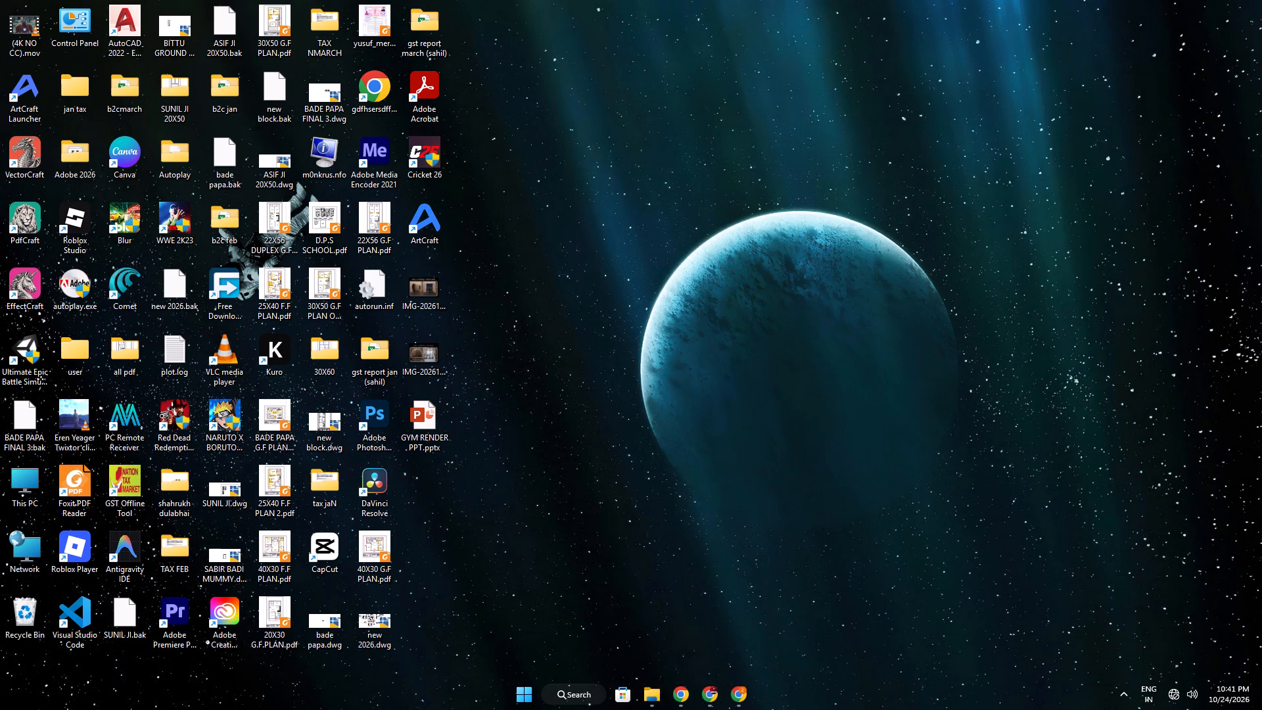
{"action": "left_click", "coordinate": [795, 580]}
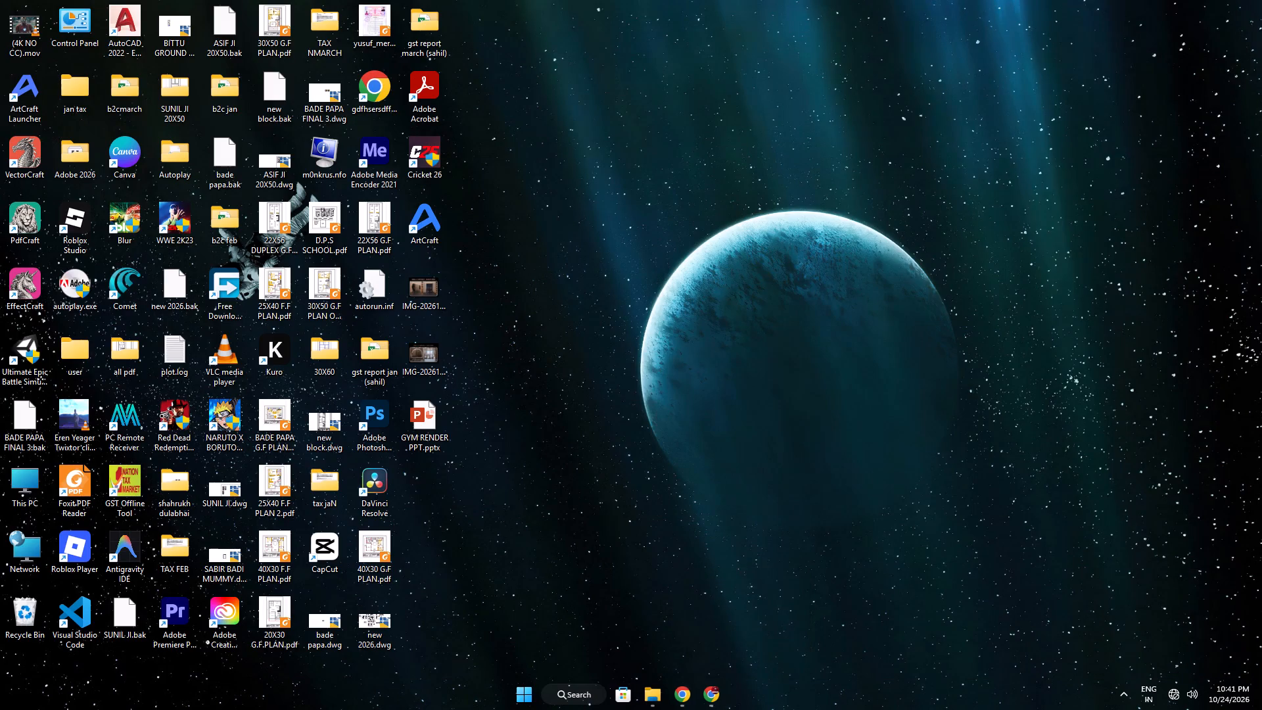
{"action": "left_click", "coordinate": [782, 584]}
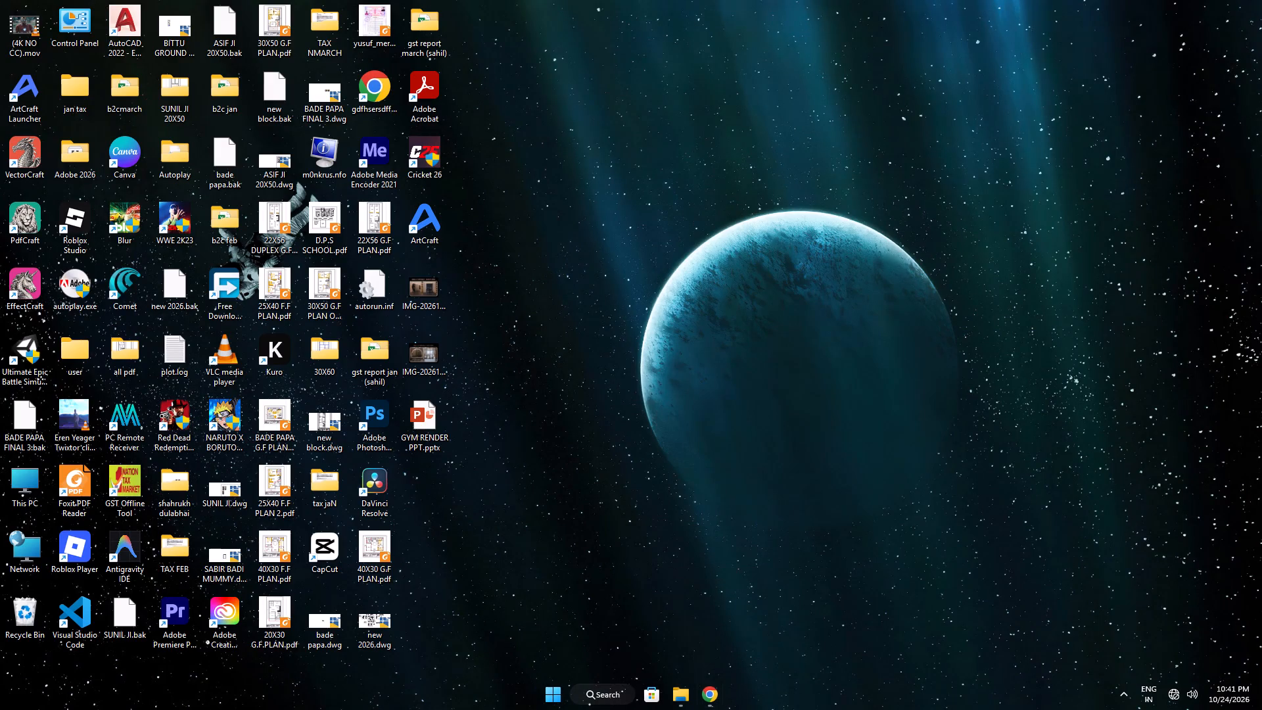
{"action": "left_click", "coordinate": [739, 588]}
Shut down the computer from the desktop.
{"action": "key", "text": "alt+F4"}
{"action": "key", "text": "Return"}
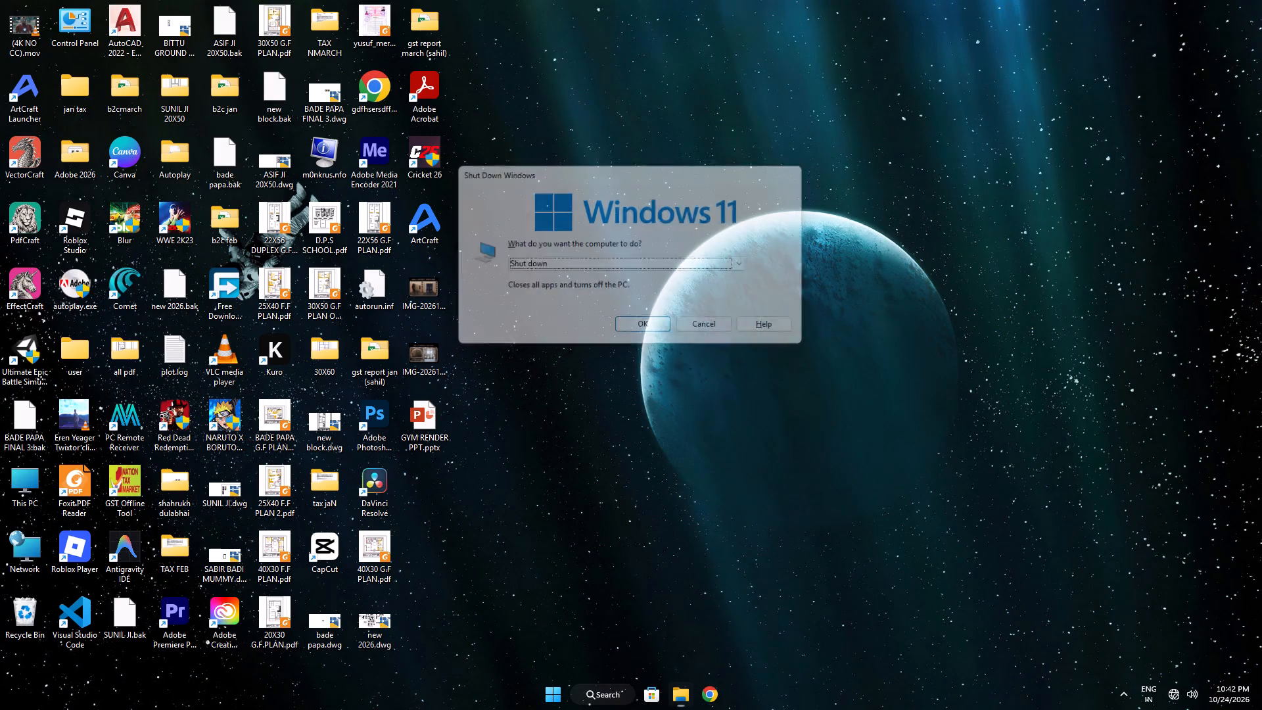